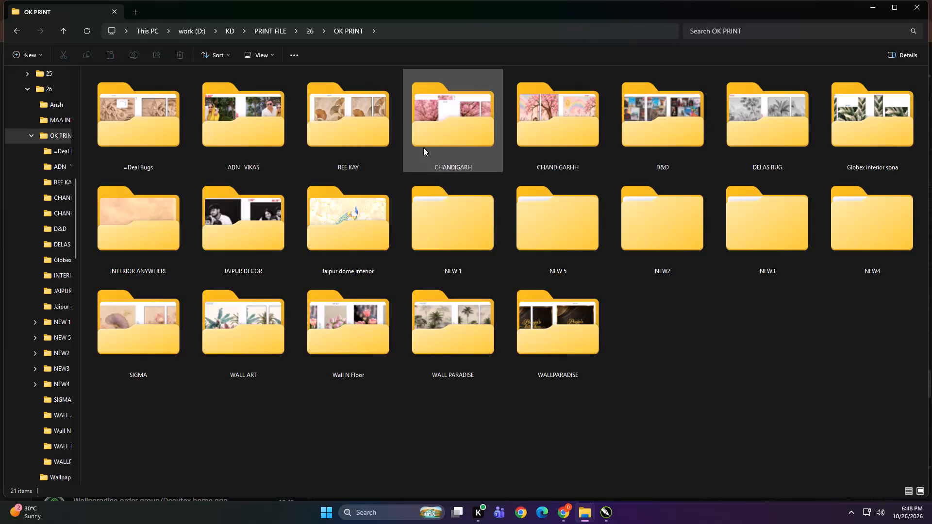
Search the OK PRINT folder for ROYAL and examine the matching files as large thumbnails.
left_click(763, 33)
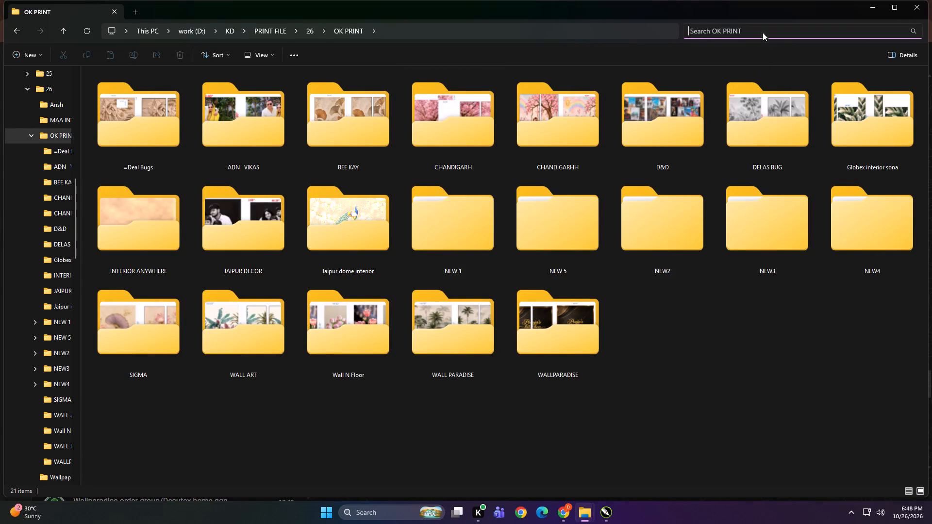
type("ROYAL")
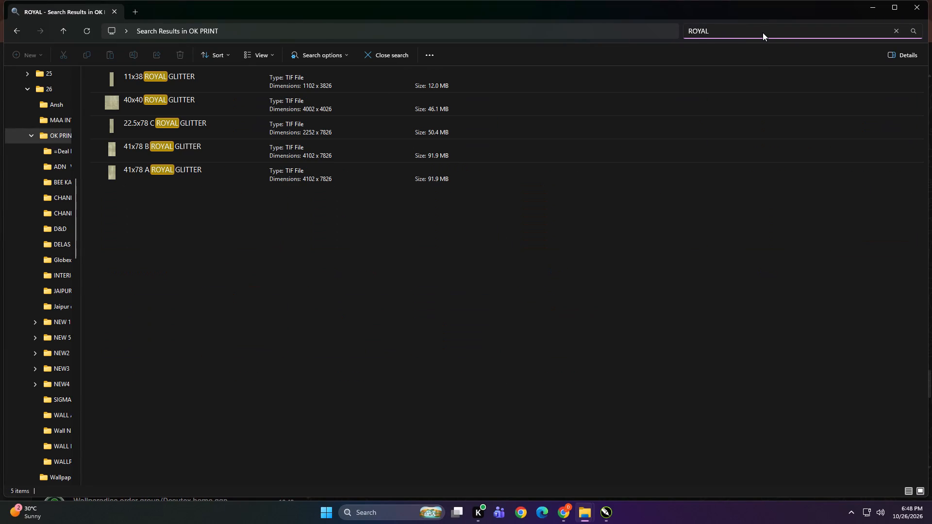
scroll(299, 274, "up", 20, "ctrl")
scroll(299, 274, "up", 1, "ctrl")
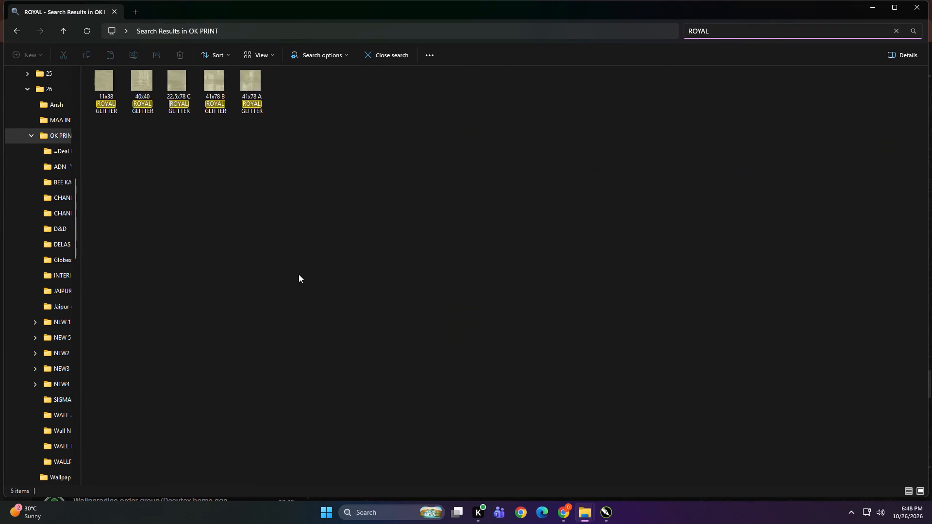
scroll(299, 274, "up", 20, "ctrl")
scroll(299, 274, "up", 2, "ctrl")
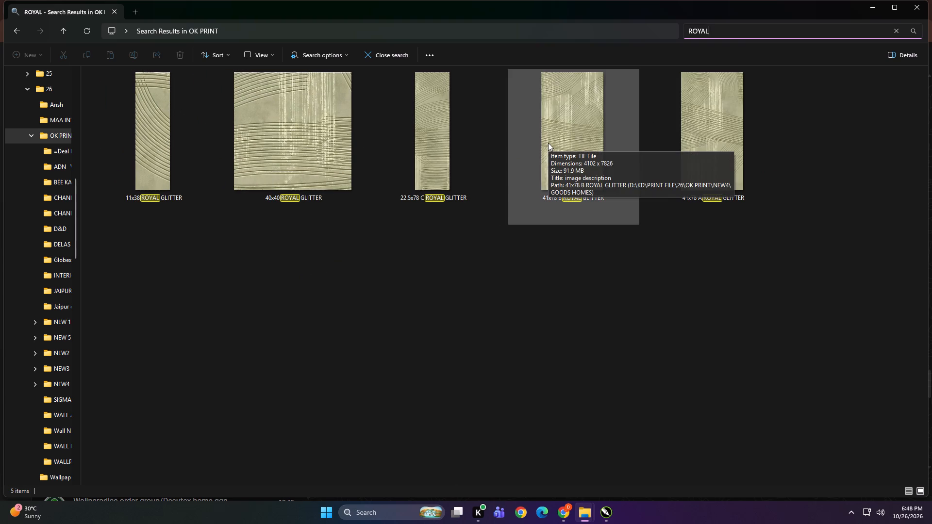
left_click(523, 277)
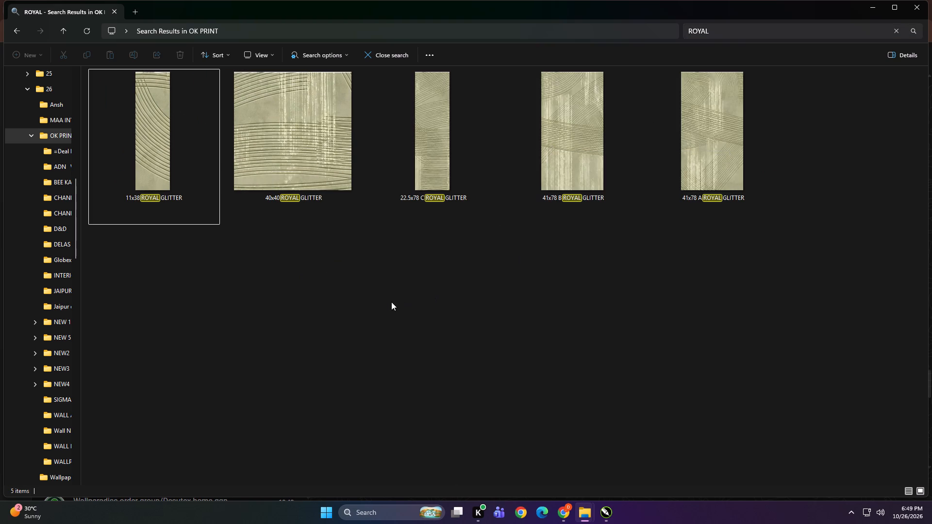
left_click(387, 302)
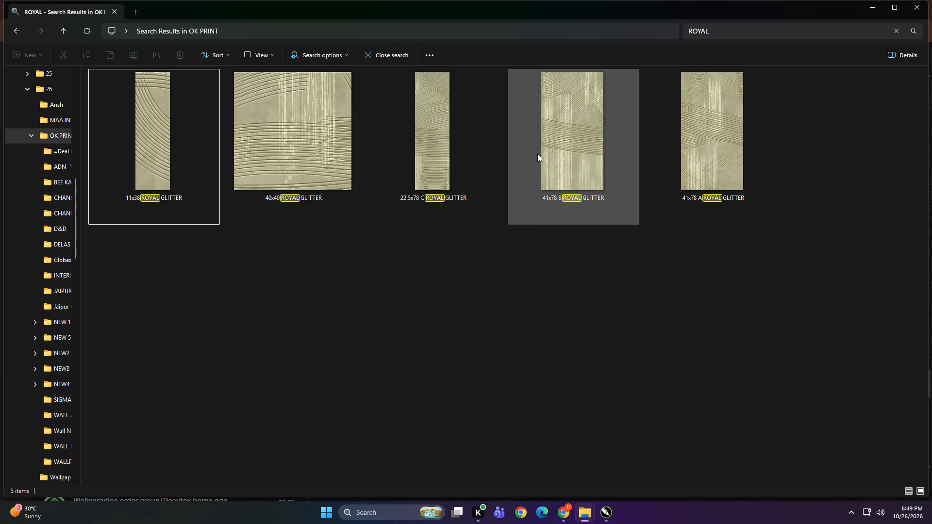
left_click(501, 299)
Leave the search results and browse the PRINT FILE, 26 and OK PRINT folders, ending in folder 26.
key("BackSpace")
left_click(836, 345)
key("BackSpace")
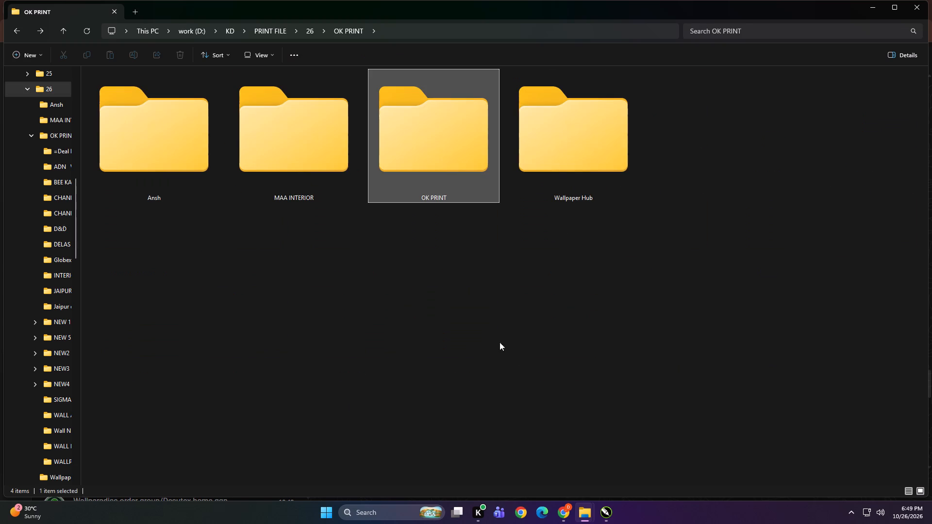
left_click(473, 326)
key("BackSpace")
double_click(331, 273)
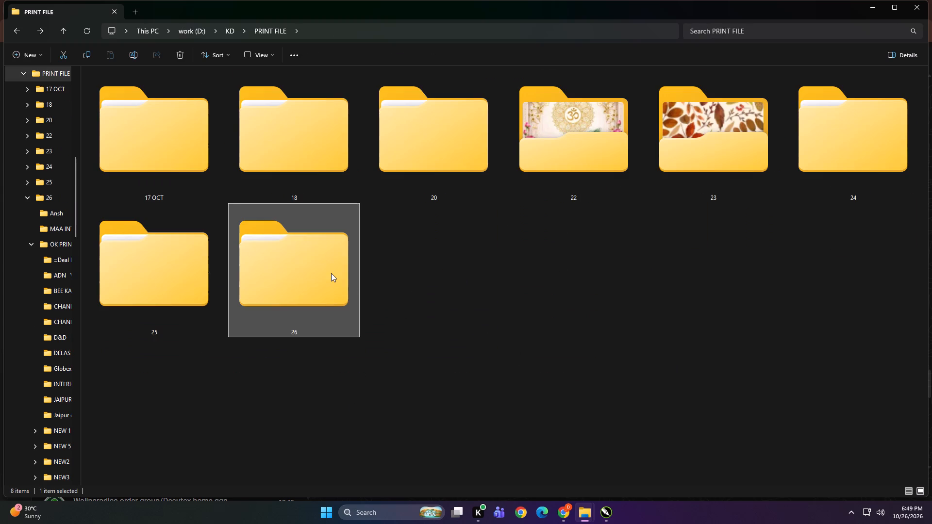
double_click(419, 166)
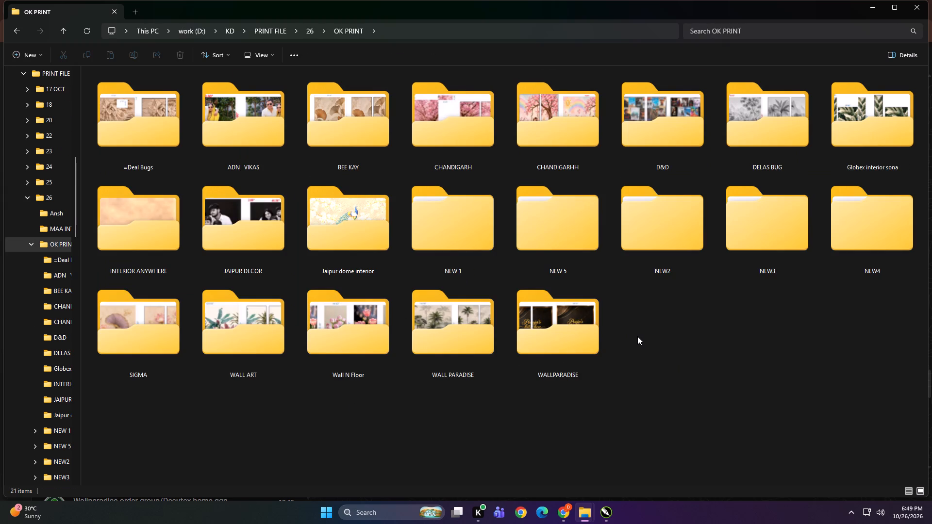
left_click(639, 336)
key("BackSpace")
left_click(639, 336)
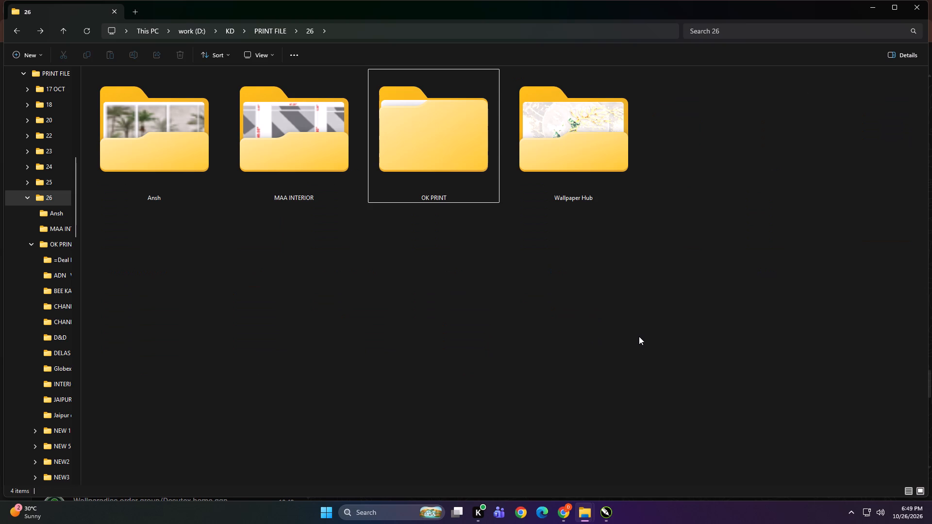
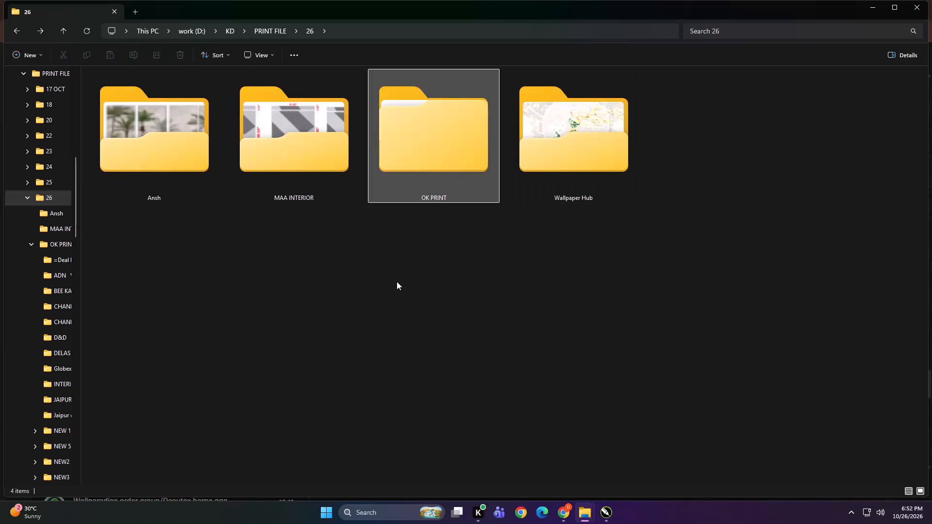
Open the 48.6x56 PALMET BLIND image from the MAA INTERIOR folder and examine its white band and edges up close.
double_click(303, 138)
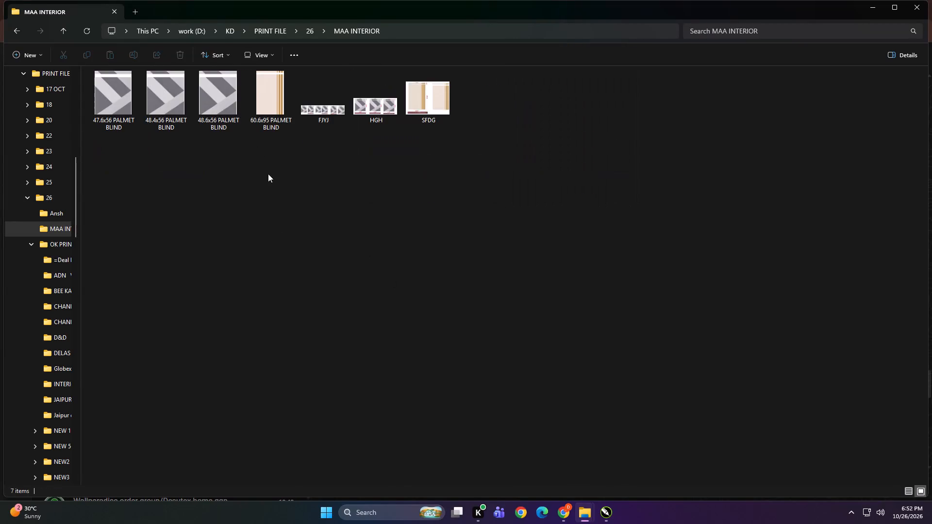
scroll(277, 221, "up", 20, "ctrl")
scroll(277, 221, "up", 2, "ctrl")
double_click(394, 98)
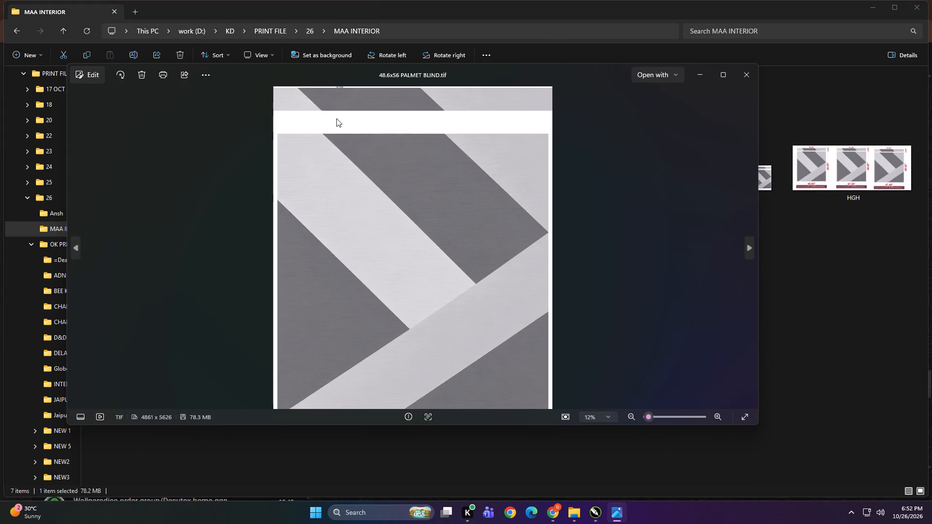
scroll(335, 118, "up", 6)
scroll(143, 108, "up", 6)
left_click_drag(147, 114, 222, 286)
left_click_drag(394, 282, 187, 278)
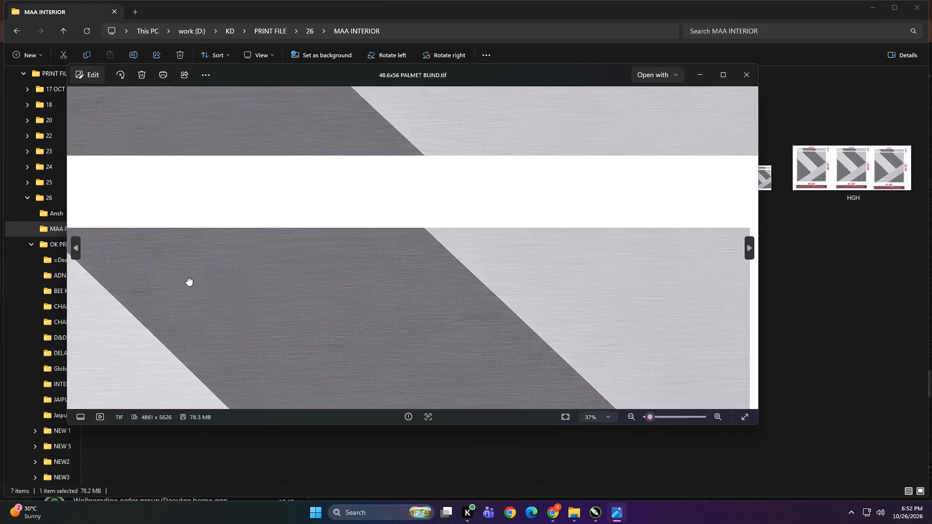
left_click_drag(187, 278, 123, 281)
left_click_drag(646, 254, 426, 267)
scroll(566, 212, "down", 15)
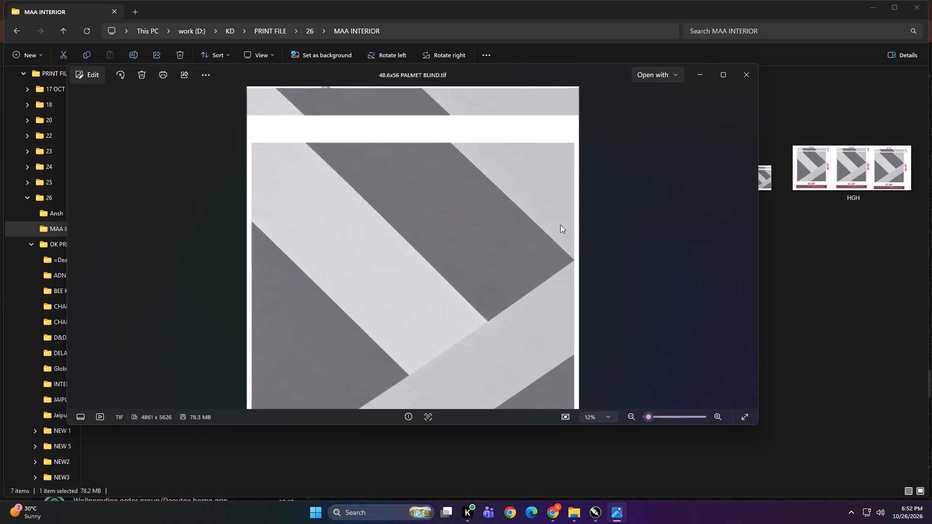
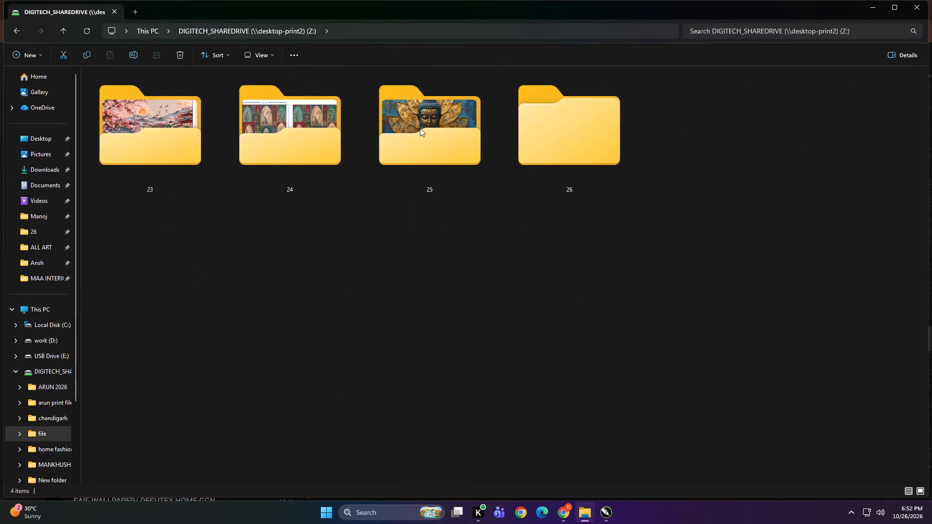
Bring the two images starting d7d7d4a1 and f03ae2ba from the file\26 folder into the Untitled-1 drawing in CorelDRAW, below the Radha-Krishna picture.
double_click(561, 147)
scroll(446, 238, "down", 1, "ctrl")
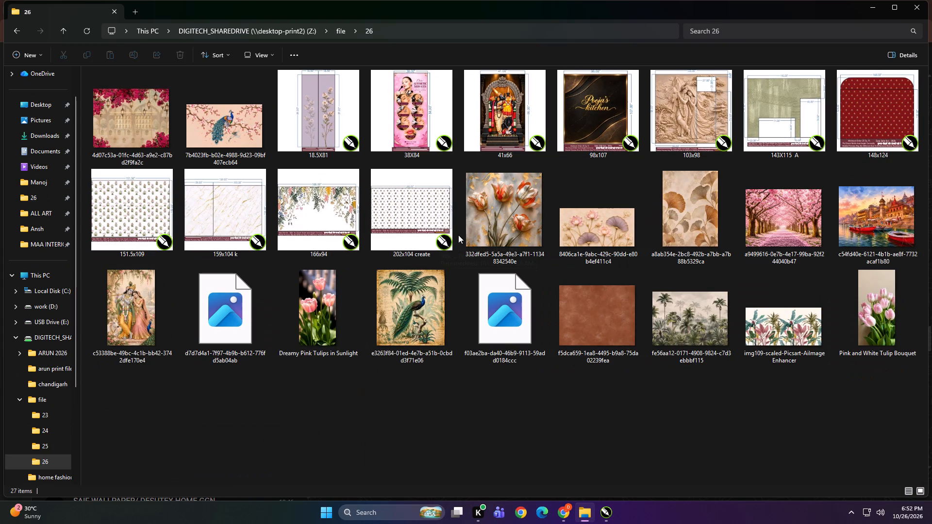
left_click(216, 316)
left_click(495, 337, "ctrl")
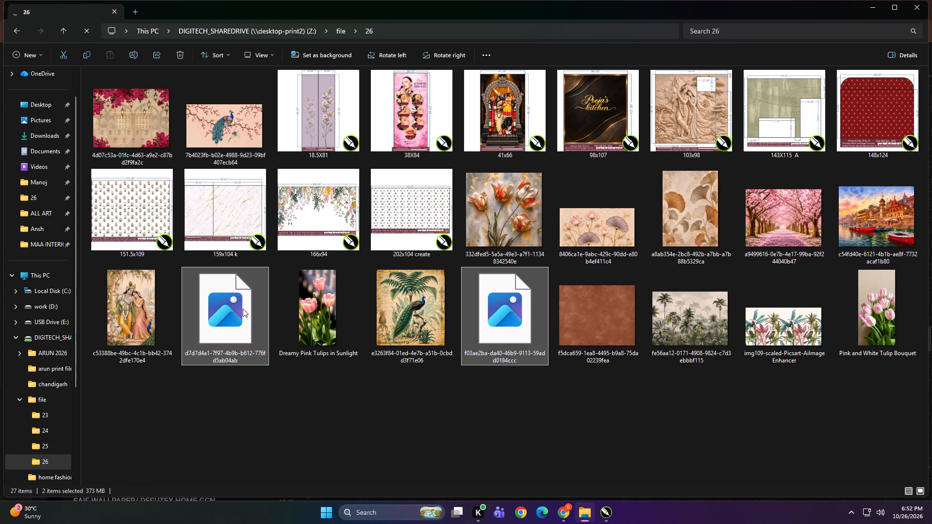
left_click_drag(228, 307, 602, 507)
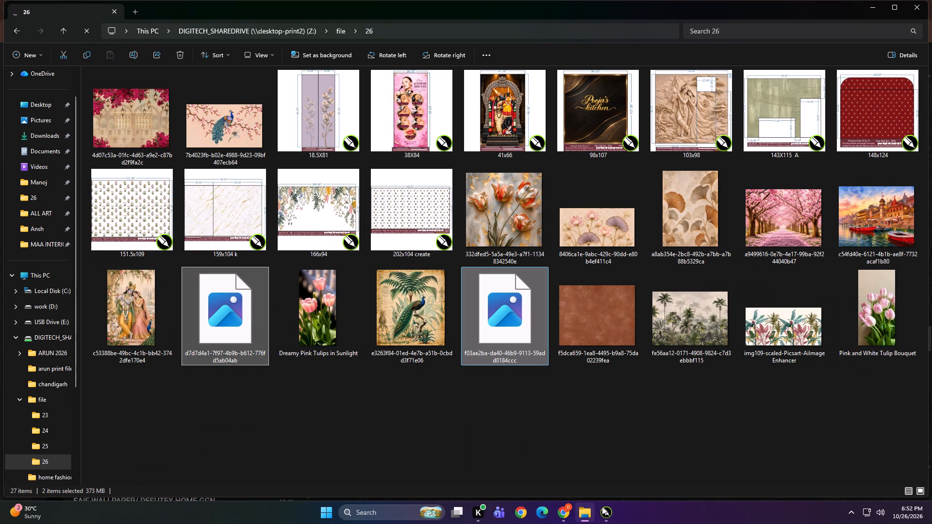
left_click_drag(602, 507, 349, 339)
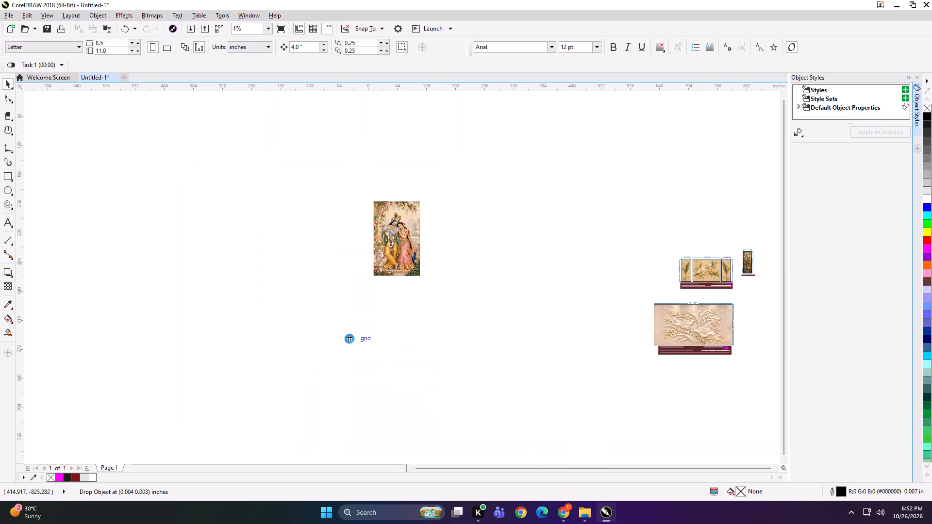
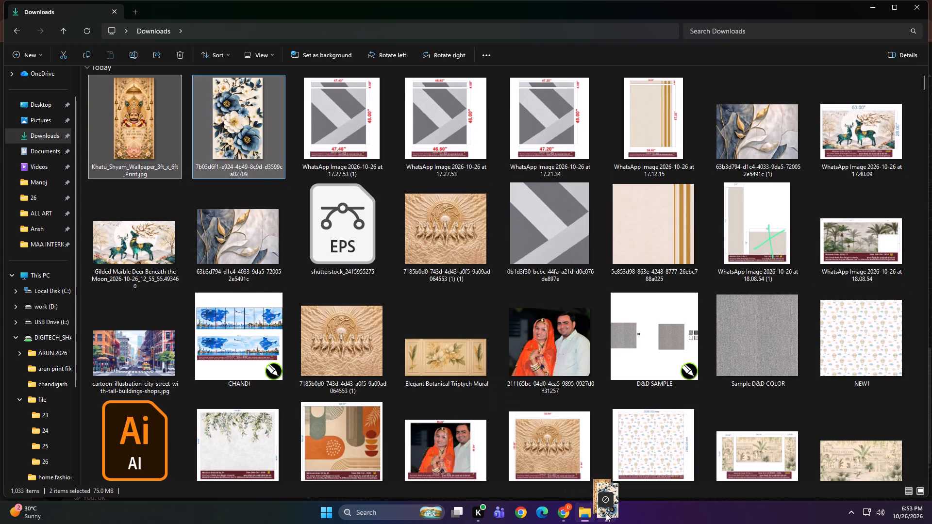
Bring the Khatu_Shyam_Wallpaper and 7b03d6f1 floral images from Downloads into the CorelDRAW drawing, separated from each other left of the existing pictures.
left_click_drag(606, 513, 120, 192)
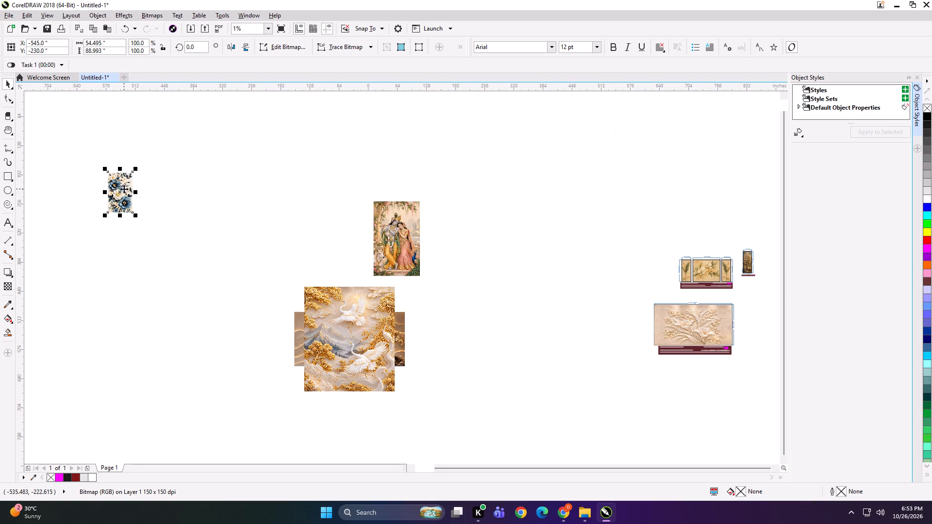
left_click(133, 166)
left_click(149, 192)
left_click_drag(120, 188, 88, 176)
left_click_drag(125, 195, 122, 230)
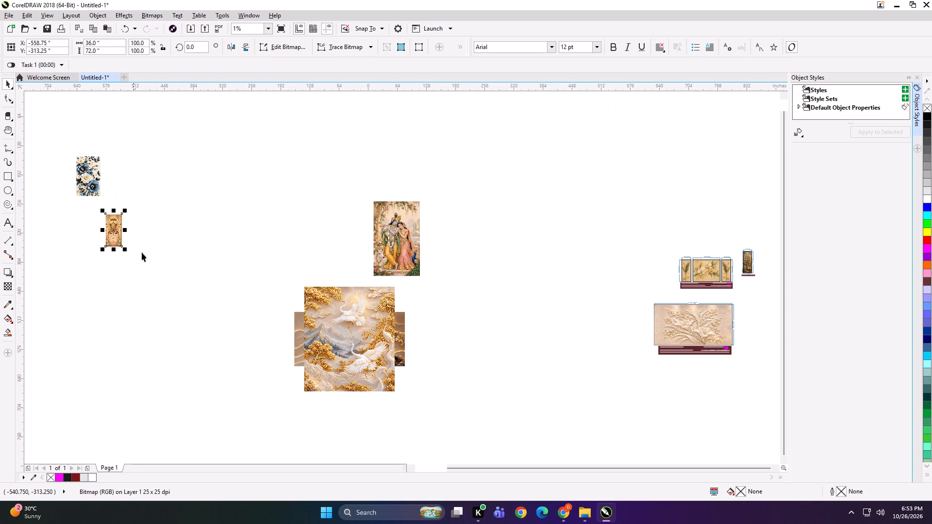
Spread out the golden crane, moon-and-tree and Radha-Krishna pictures so none overlap, with the crane picture below the other two.
left_click_drag(341, 308, 210, 287)
left_click_drag(340, 331, 245, 170)
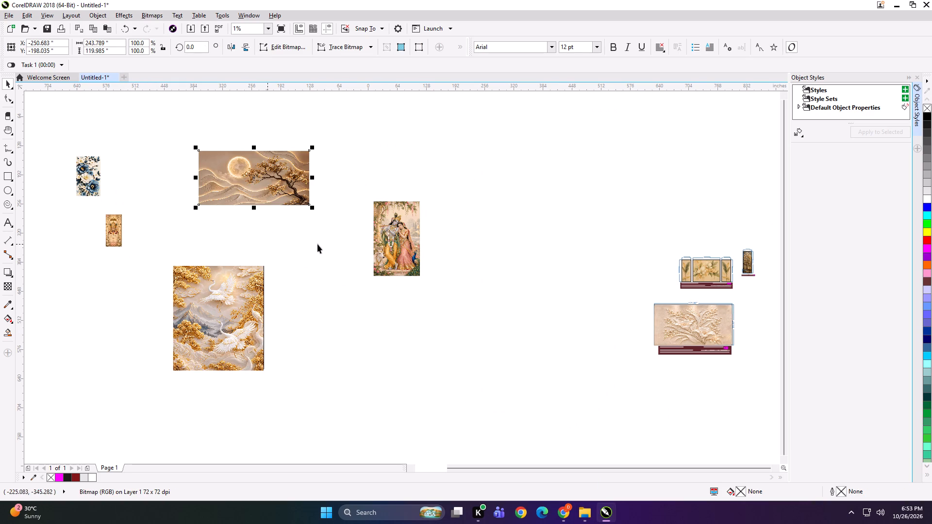
left_click_drag(400, 233, 376, 178)
left_click(499, 286)
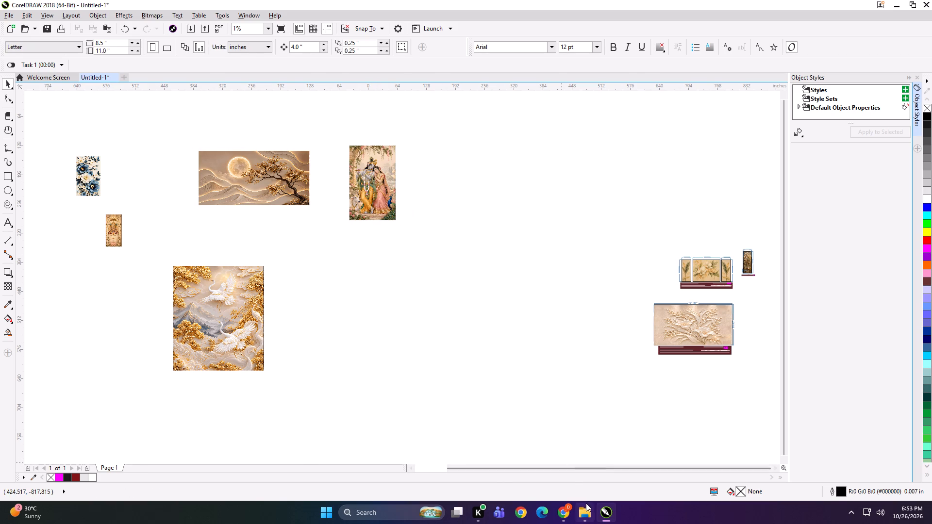
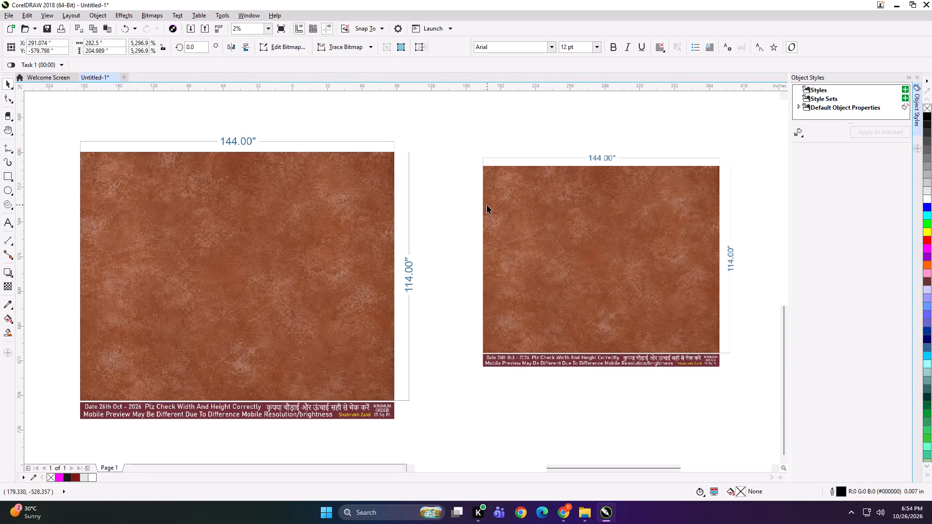
Delete the smaller duplicate of the 144 by 114 inch brown texture preview from the drawing.
key("Delete")
Bring the brown texture image f5dca659 from the shared drive's file\26 folder into the CorelDRAW drawing, beside the 144 by 114 inch preview.
left_click(581, 519)
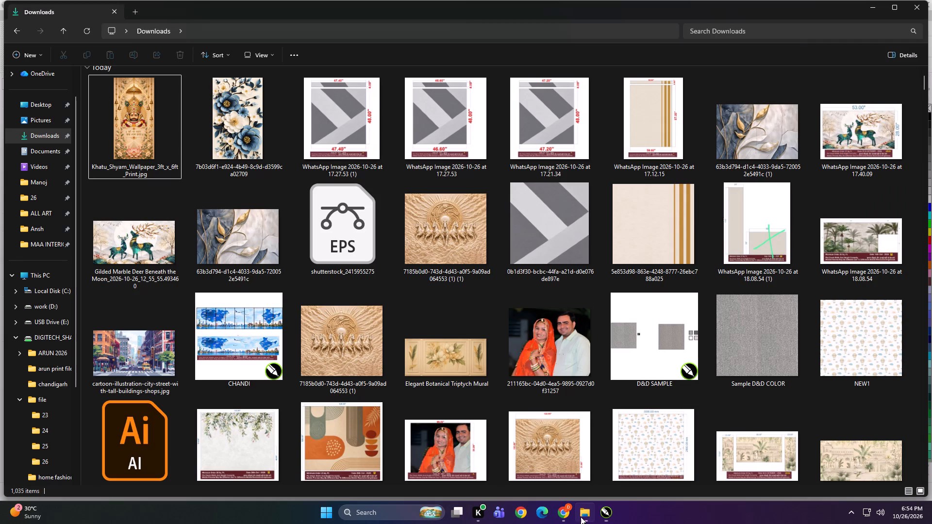
left_click(40, 275)
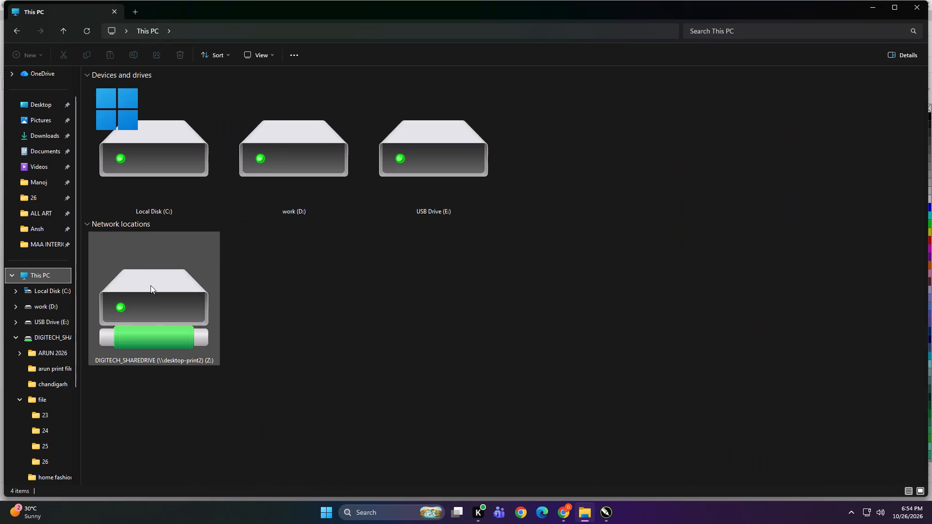
double_click(150, 285)
double_click(370, 116)
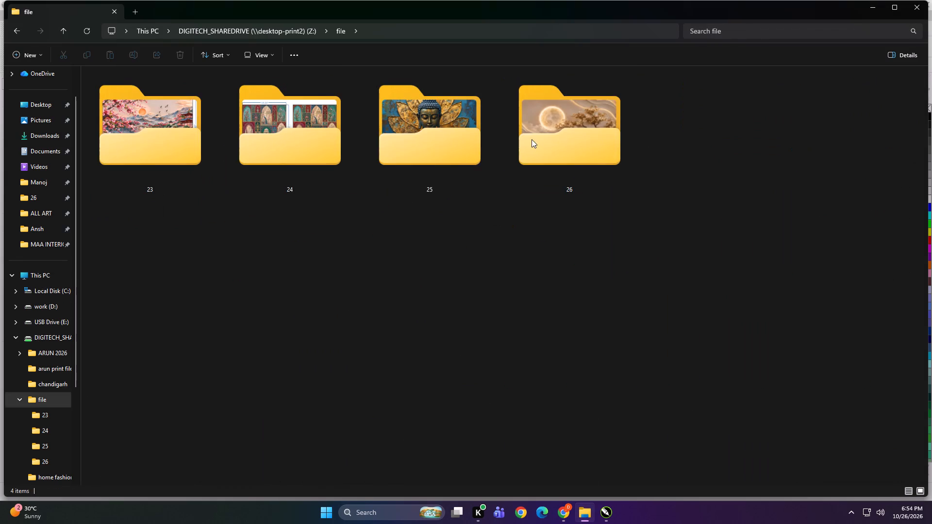
double_click(532, 139)
left_click(606, 342)
left_click_drag(597, 299, 600, 439)
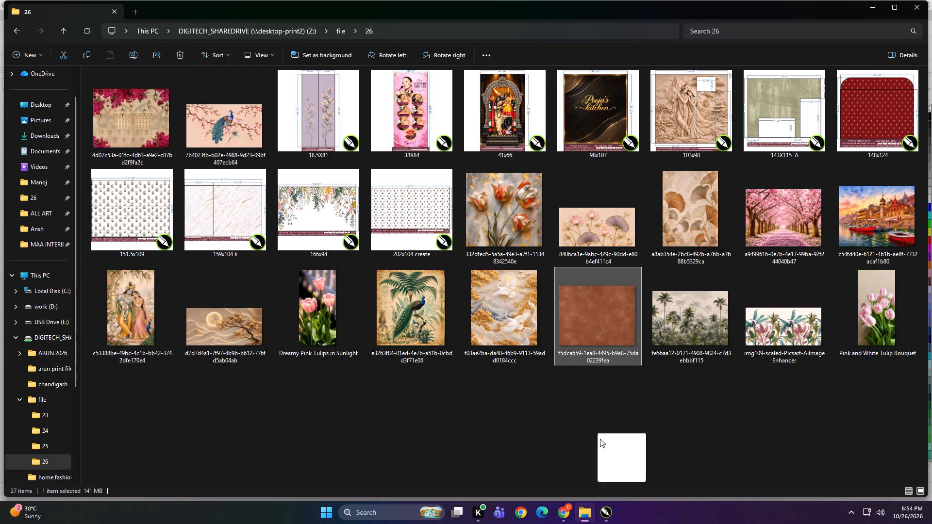
left_click_drag(600, 439, 497, 263)
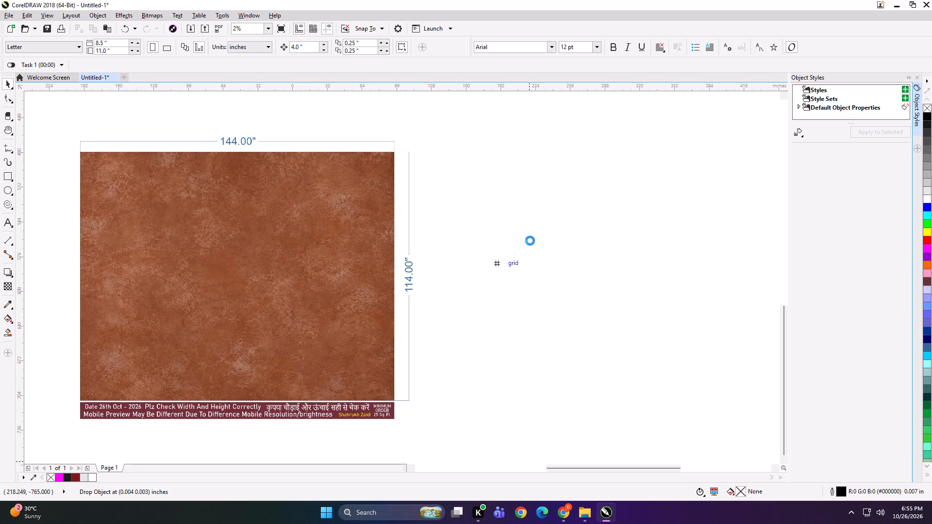
Switch back to the order preview images in WhatsApp Business in Chrome.
key("alt+Tab")
key("alt+Tab")
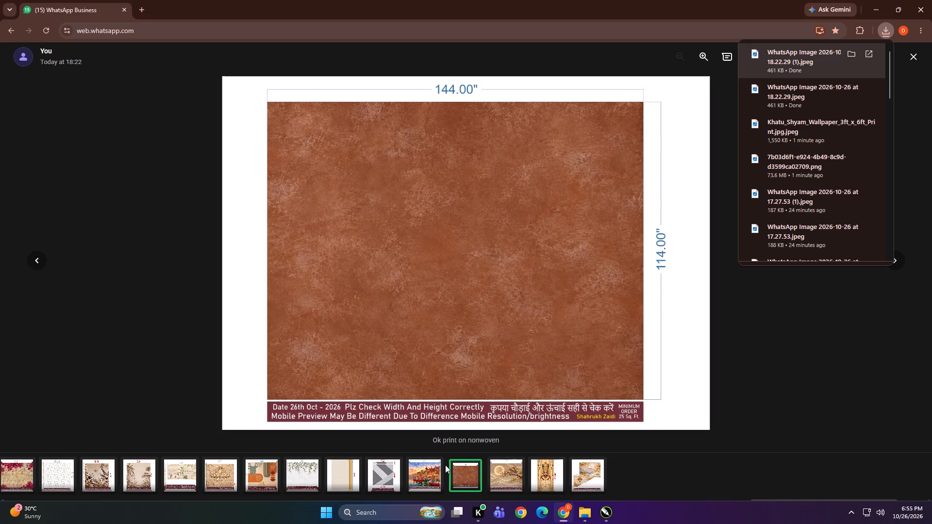
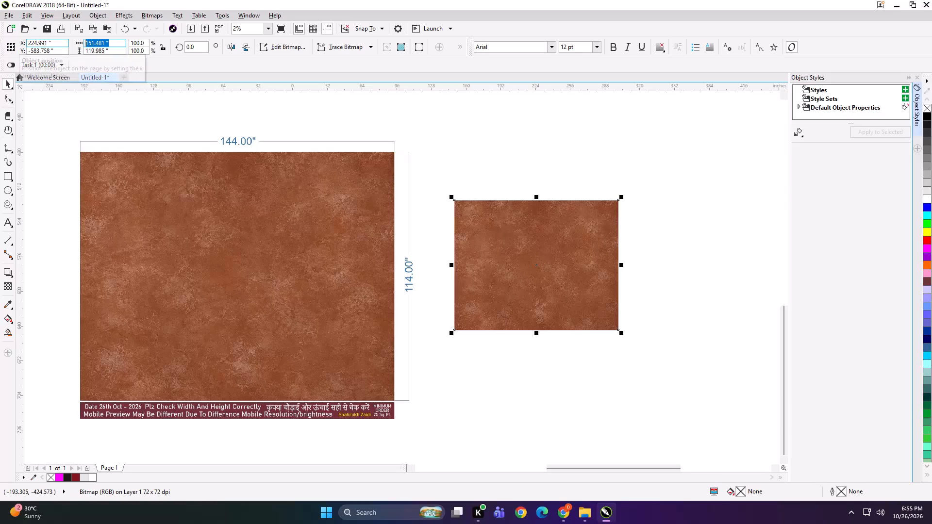
Resize the brown texture image beside the preview to 144 by 114 inches.
type("144")
key("Tab")
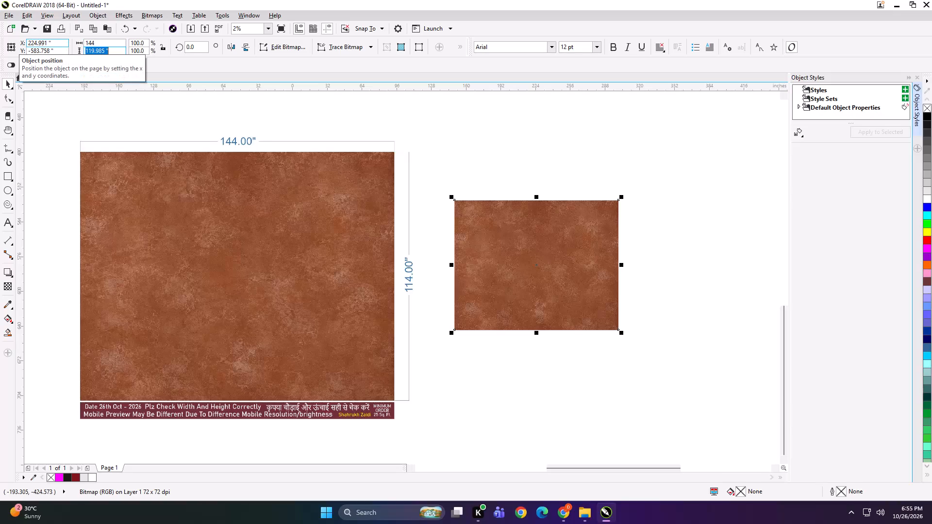
type("114")
key("Return")
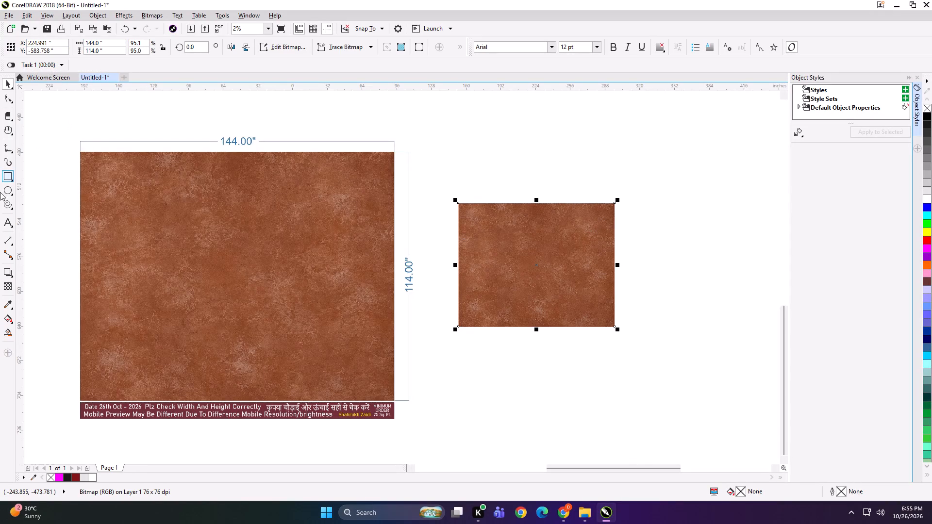
Add a rectangle at the resized brown image's size, set its width to 53 inches and align it with the image's left edge.
double_click(5, 175, "shift")
key("shift+space")
left_click_drag(111, 46, 79, 48)
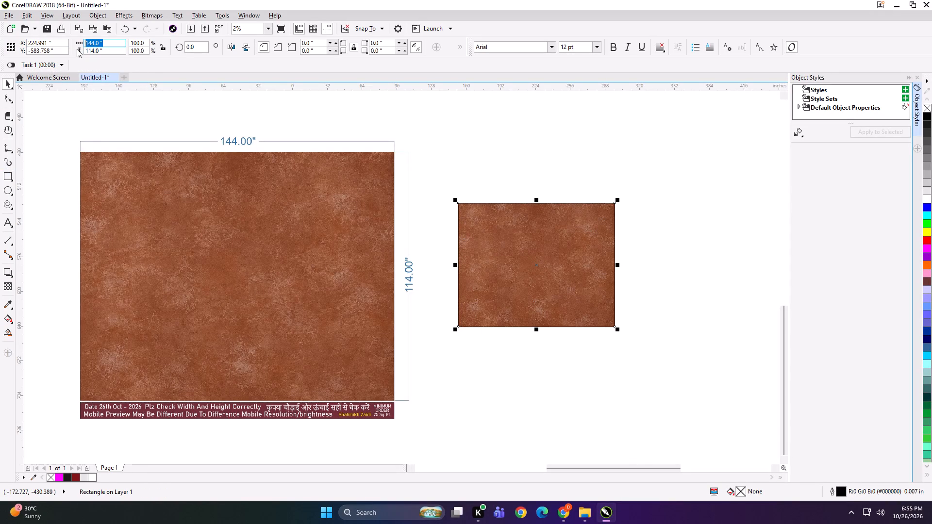
type("53")
key("Return")
left_click(495, 221, "shift")
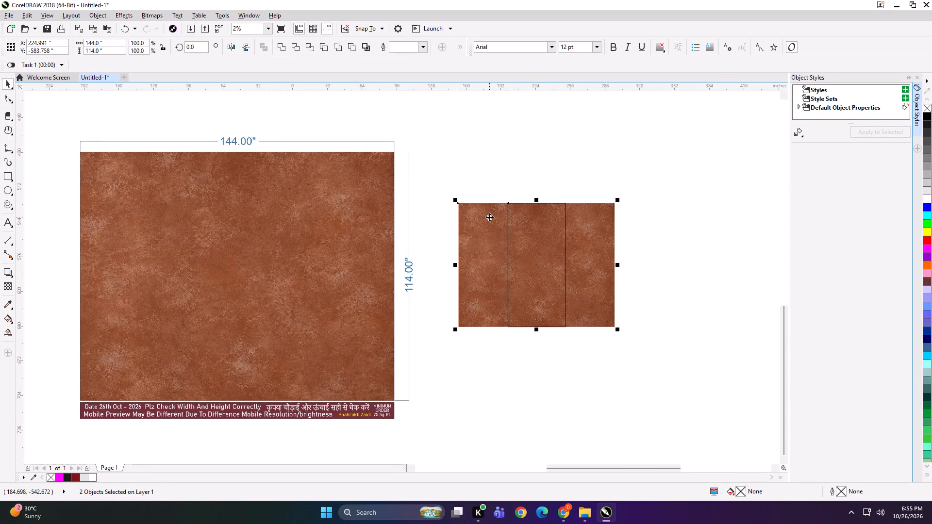
key("l")
left_click(535, 177)
left_click_drag(535, 169, 439, 399)
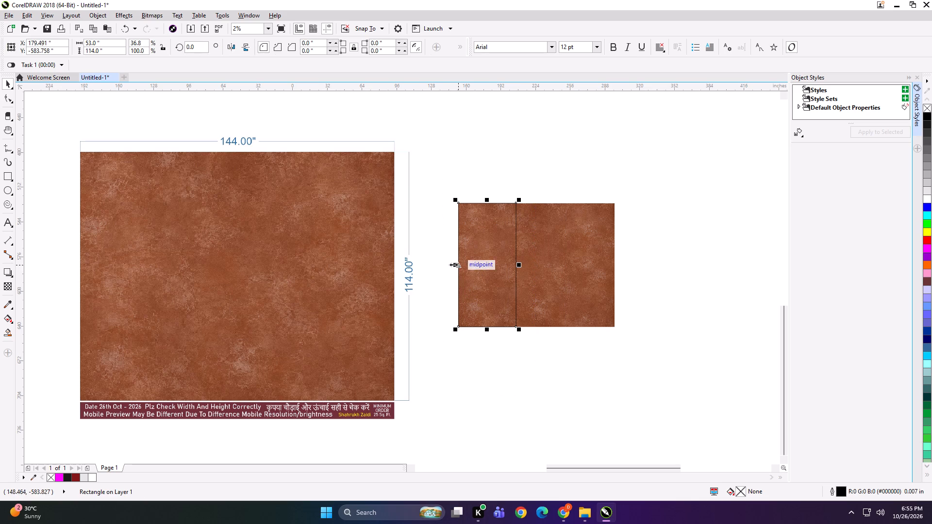
Mirror-copy the 53-inch rectangle to its right, set the nudge distance to 0.5 inch and shift the copy left for a 0.5-inch overlap.
left_click_drag(453, 264, 539, 265)
right_click(539, 265, "ctrl")
scroll(576, 267, "up", 1)
key("Left")
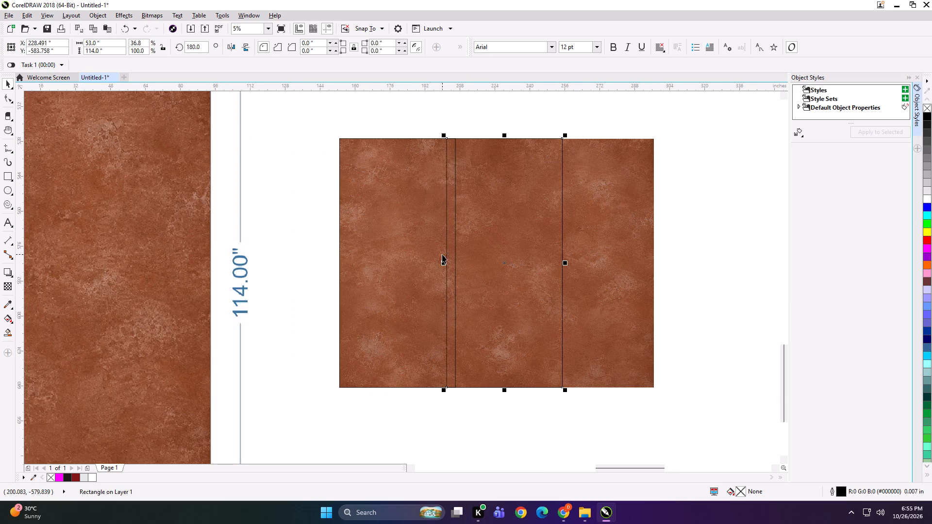
key("Right")
left_click(683, 247)
left_click_drag(312, 45, 251, 56)
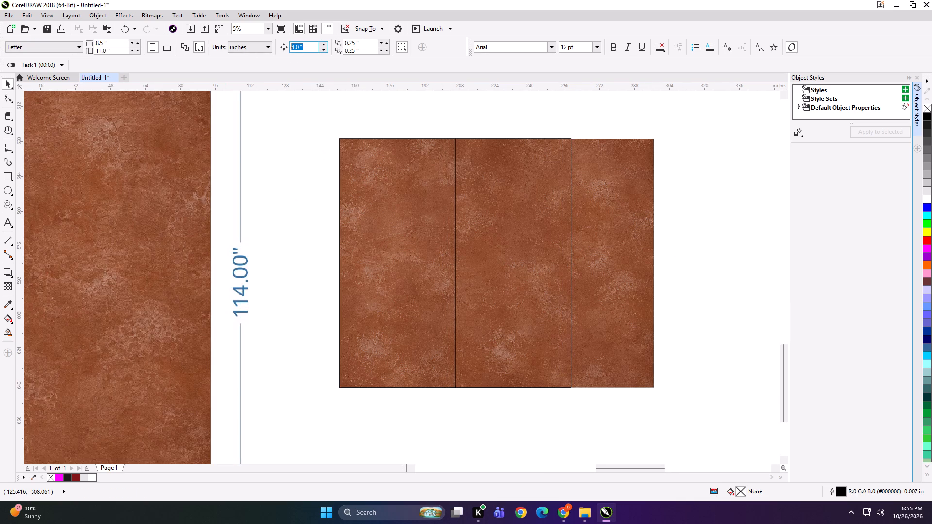
left_click_drag(251, 56, 249, 57)
type(".5")
key("Return")
left_click(514, 252)
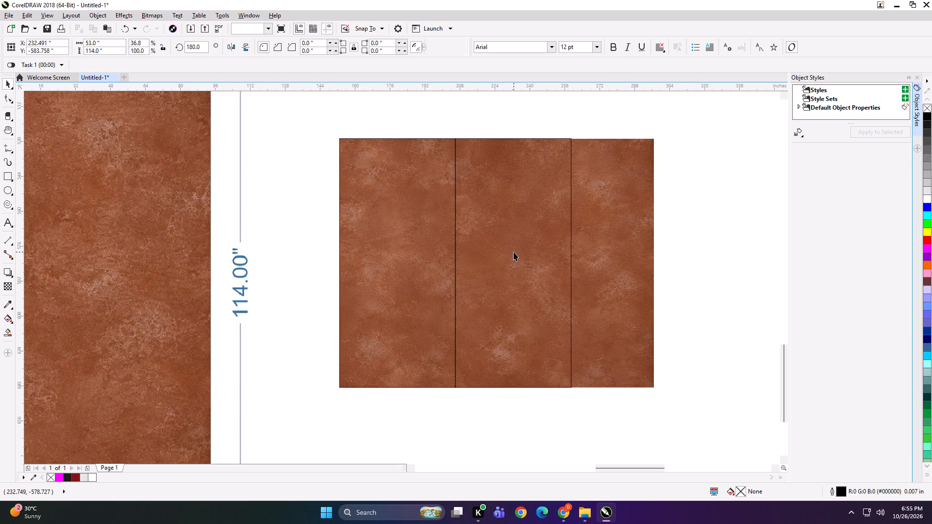
key("Left")
Mirror-copy a third rectangle with a 0.5-inch overlap and narrow it to 39 inches, ending at the brown image's right edge.
left_click_drag(453, 264, 614, 261)
right_click(614, 261, "ctrl")
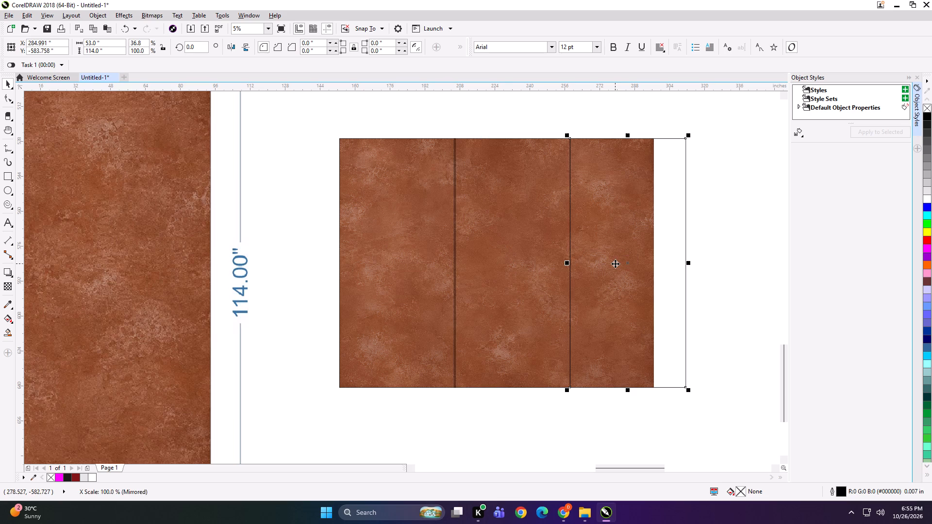
key("Left")
left_click_drag(690, 265, 676, 264)
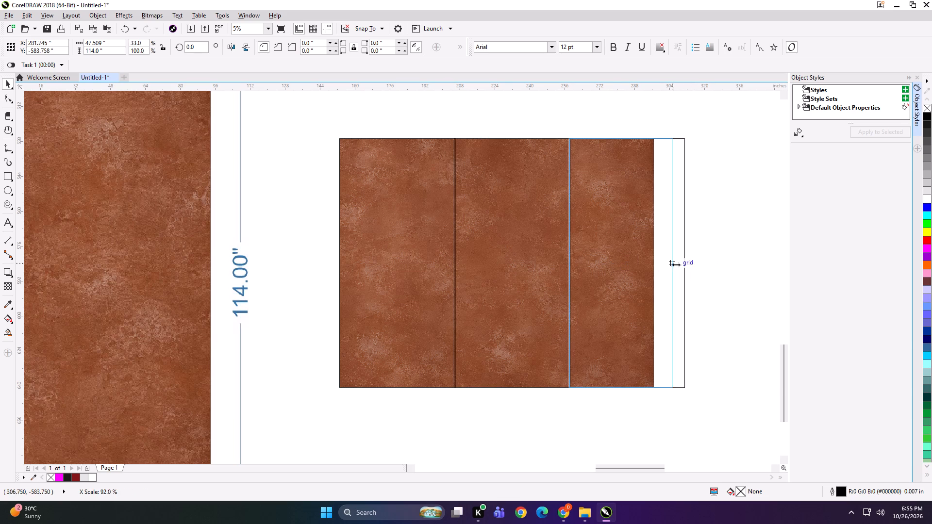
left_click_drag(676, 264, 661, 263)
Group the three rectangles, PowerClip the brown image inside them and ungroup them into separate panels.
left_click(531, 217, "shift")
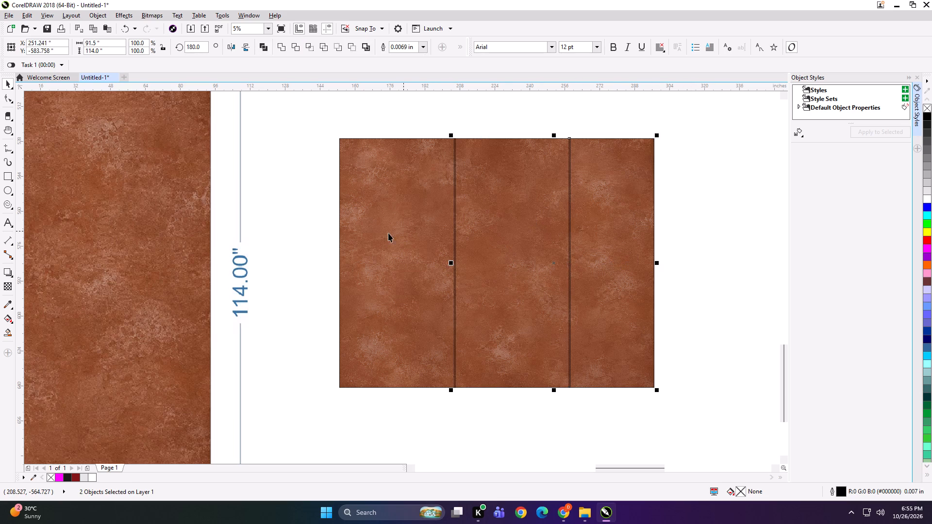
left_click(385, 233, "shift")
key("ctrl+g")
scroll(464, 249, "down", 1)
left_click(593, 242)
left_click(514, 247, "alt")
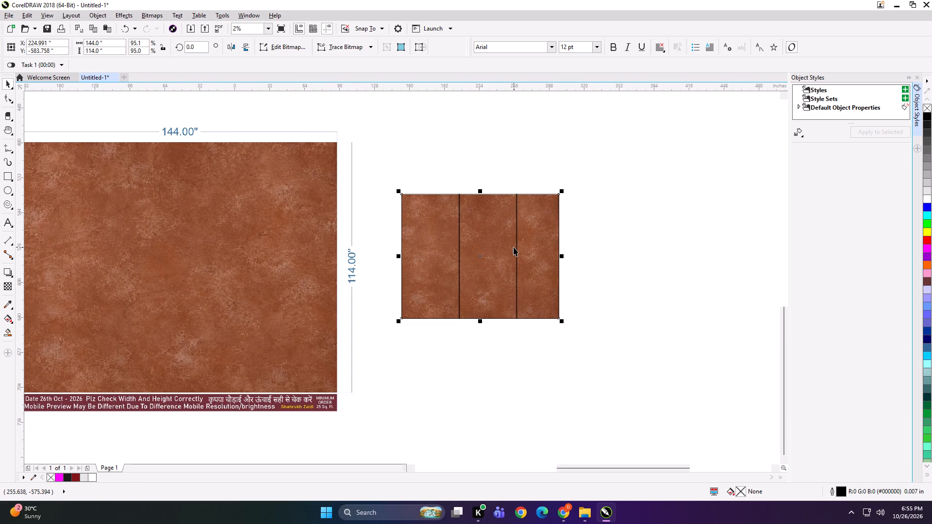
key("shift+Return")
left_click(514, 247)
key("ctrl+u")
left_click(594, 233)
Space the panels apart by moving the second one 2.5 inches and the third one 5 inches to the right.
left_click_drag(583, 180, 492, 270)
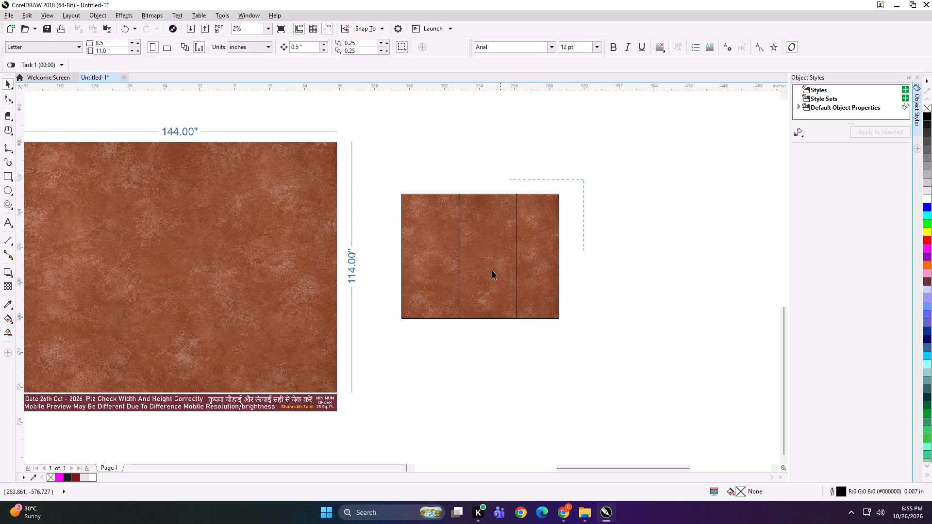
left_click_drag(492, 270, 433, 350)
key("Right")
key("Right")
key("Right")
key("Right")
key("Right")
left_click_drag(487, 157, 655, 438)
key("Right")
key("Right")
key("Right")
key("Right")
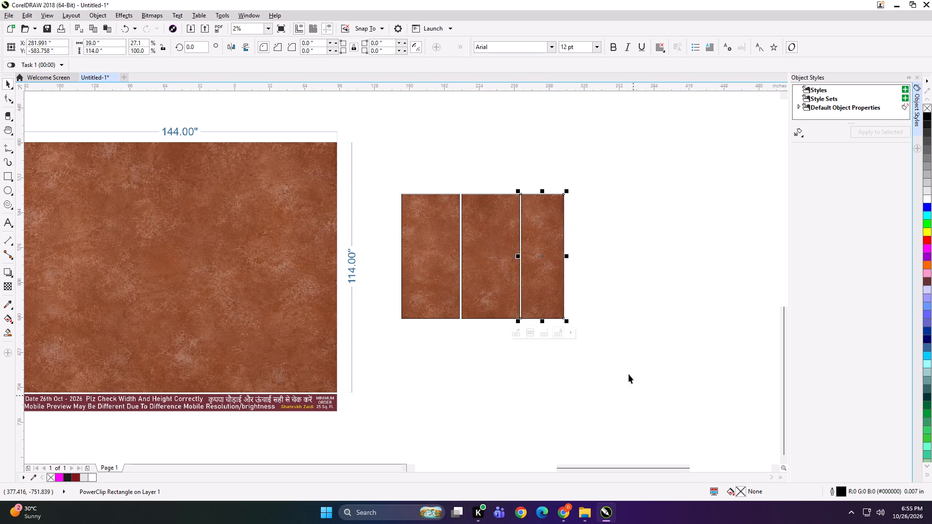
key("Right")
left_click(618, 246)
Scale the 144 by 114 inch order preview down to about the panels' height and place it just left of them.
left_click(351, 124)
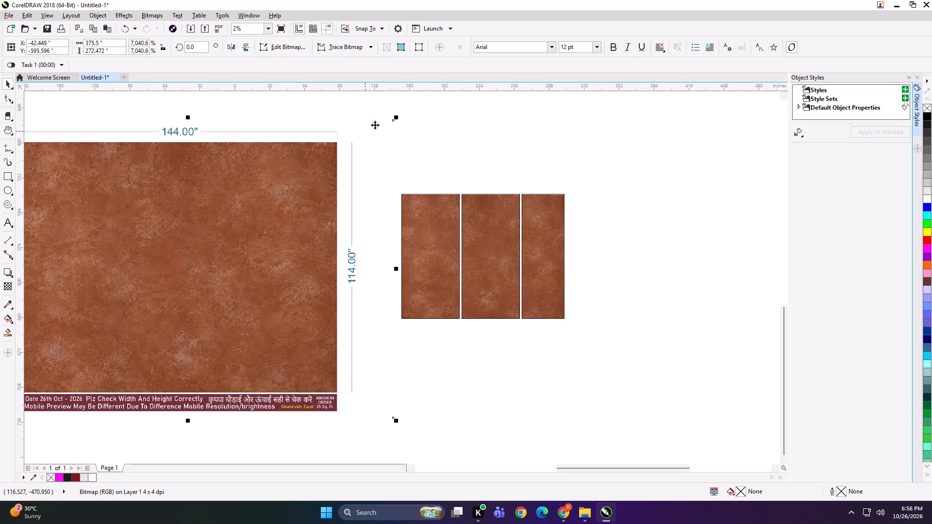
left_click_drag(396, 115, 359, 186, "shift")
left_click_drag(243, 242, 341, 224)
Add the text label "144*114 PANEL 1" at the top edge of the first panel.
left_click_drag(577, 174, 386, 369, "shift")
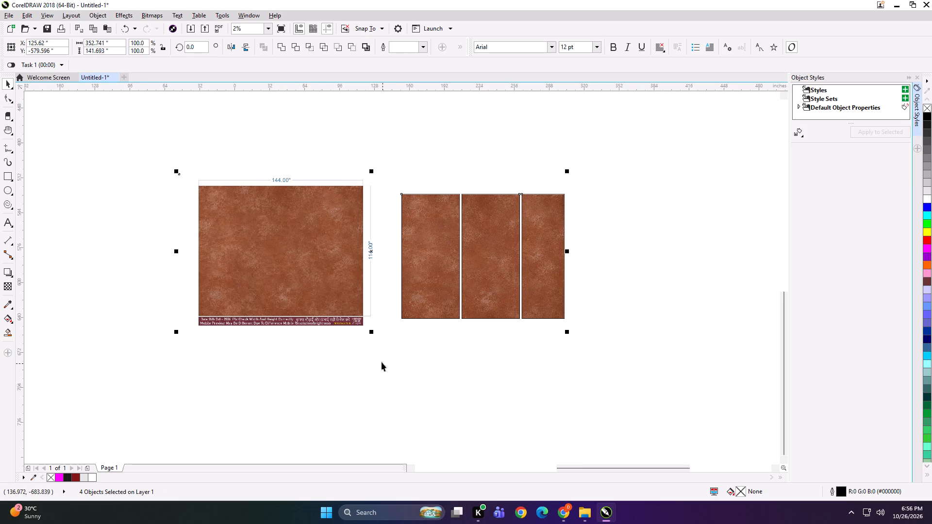
key("shift+F2")
left_click(363, 125)
left_click(9, 224)
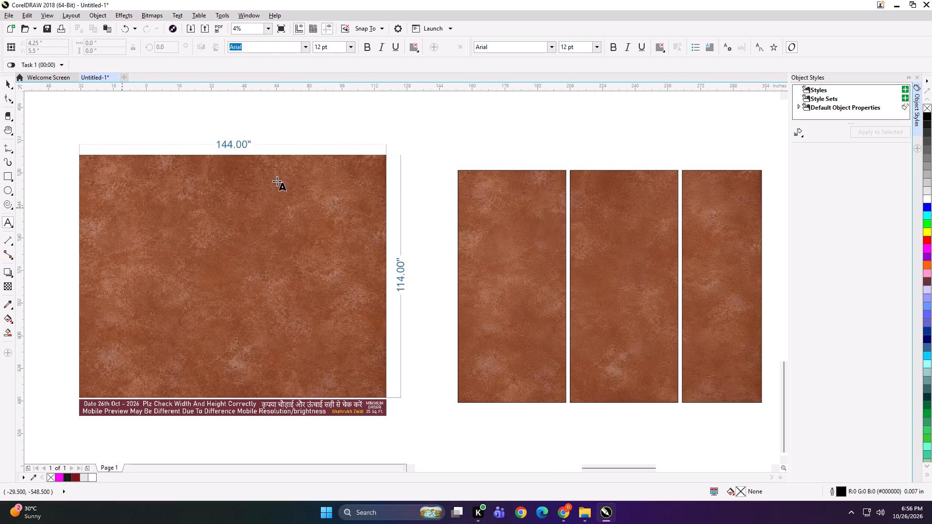
left_click(484, 169)
type("144*114 PANELK 1")
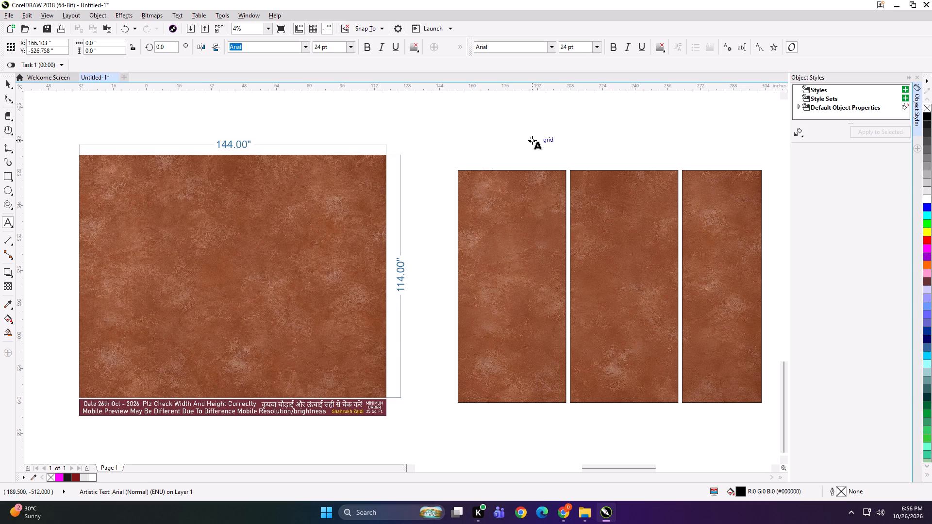
key("ctrl+a")
key("ctrl+c")
scroll(504, 152, "up", 2)
scroll(435, 216, "up", 3)
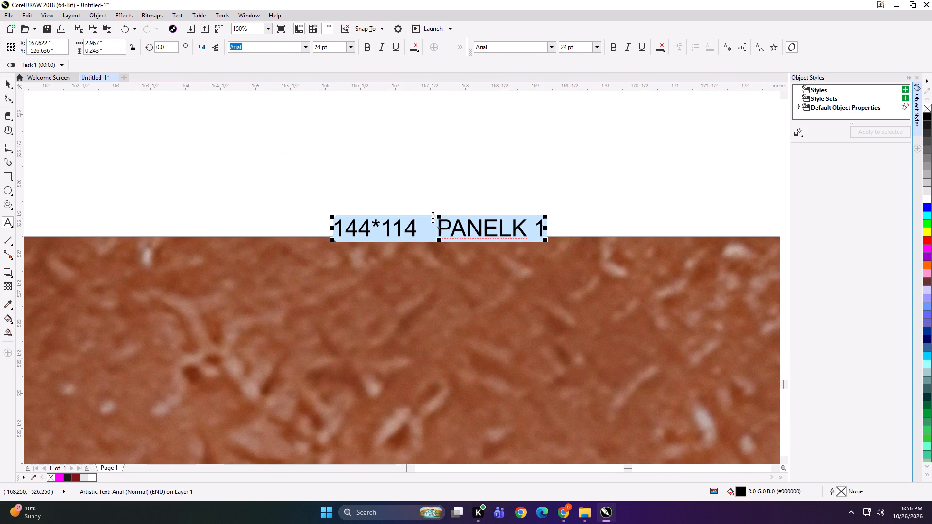
left_click(526, 222)
key("BackSpace")
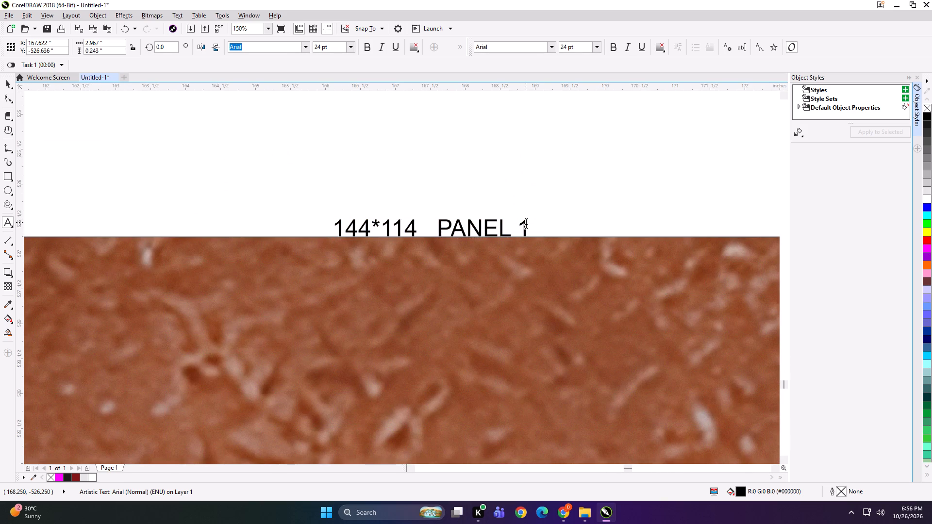
Copy the label to the top edge of the second panel and change it to "144*114 PANEL 2".
key("ctrl+a")
key("ctrl+c")
scroll(450, 189, "down", 4)
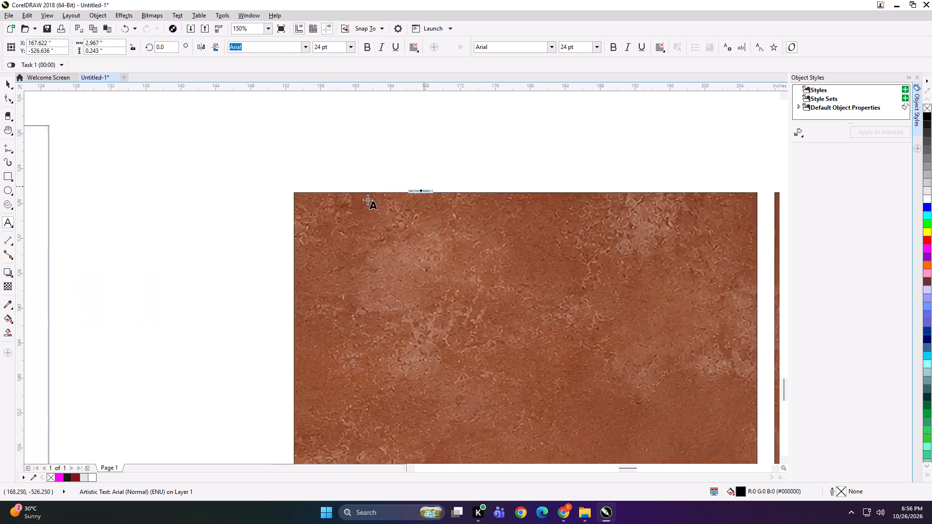
scroll(367, 199, "down", 1)
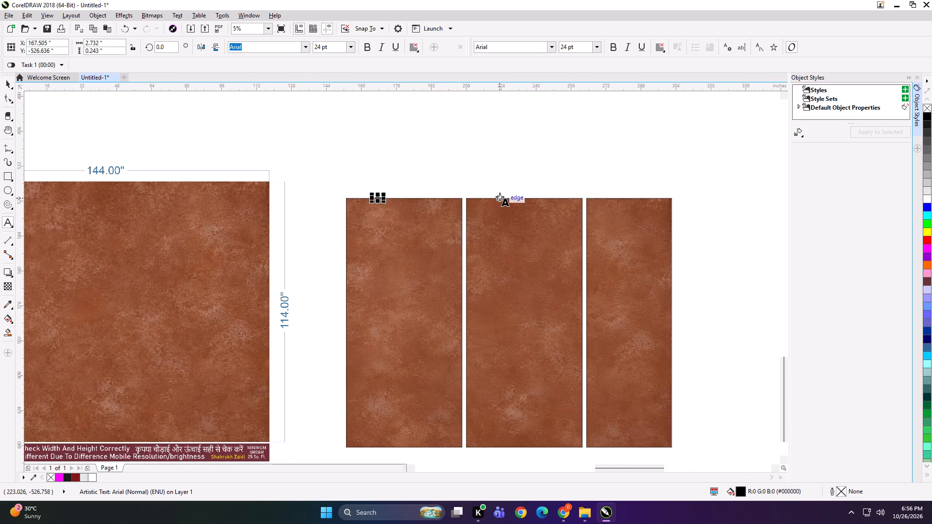
left_click(499, 196)
scroll(506, 196, "up", 4)
key("ctrl+v")
key("BackSpace")
key("2")
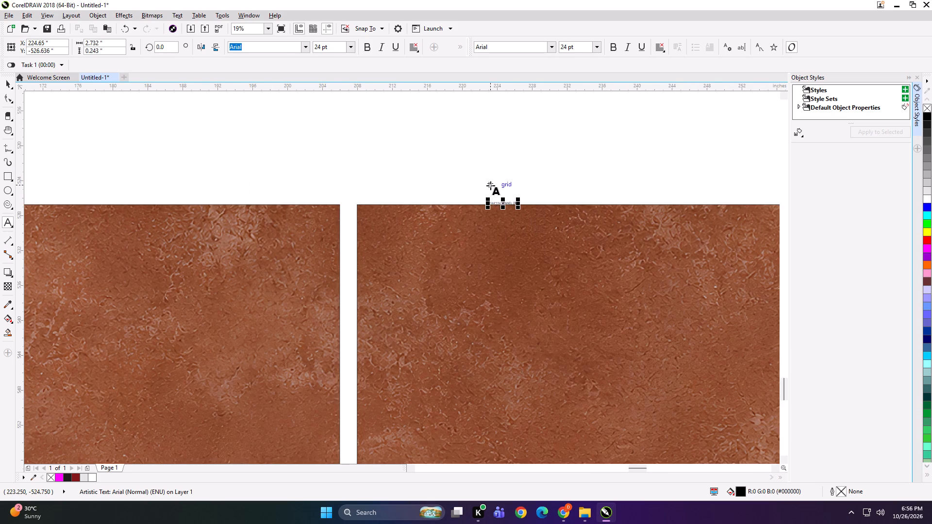
Paste the label at the top edge of the third panel and change it to "144*114 PANEL 3".
scroll(372, 211, "down", 2)
scroll(507, 212, "up", 1)
left_click(517, 209)
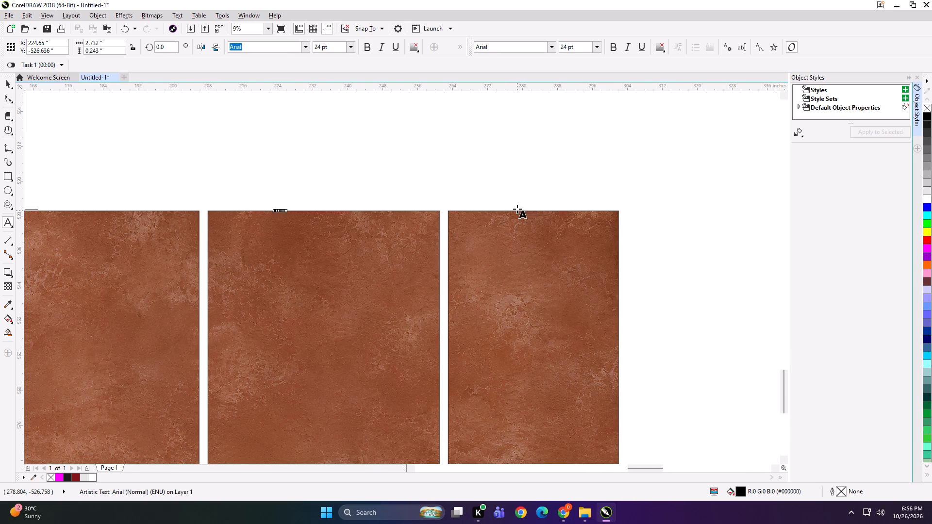
key("ctrl+v")
key("BackSpace")
key("3")
scroll(517, 209, "up", 3)
scroll(523, 201, "down", 4)
Group each of the three panels with its own text label, ending with the first panel.
left_click(4, 87)
scroll(442, 161, "down", 1)
left_click(490, 237, "shift")
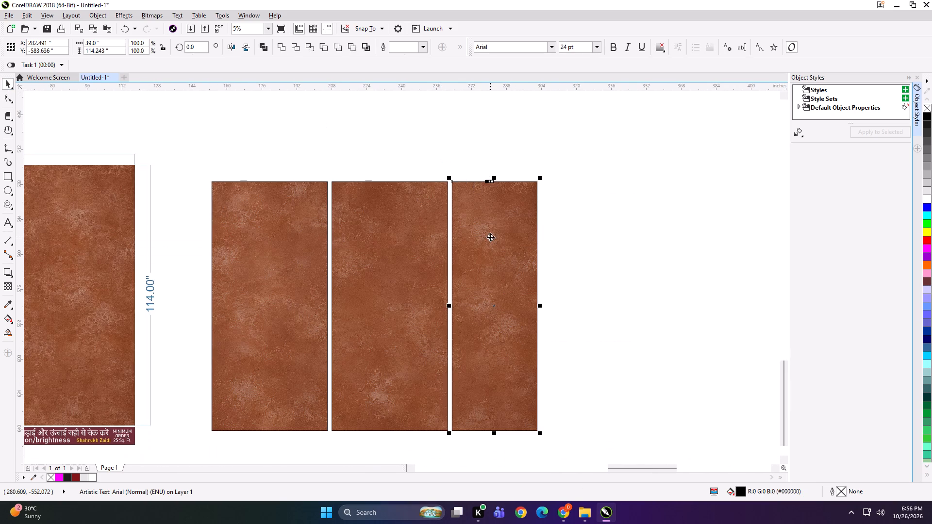
key("ctrl+g")
left_click_drag(459, 145, 312, 444)
key("ctrl+g")
left_click_drag(363, 152, 183, 255)
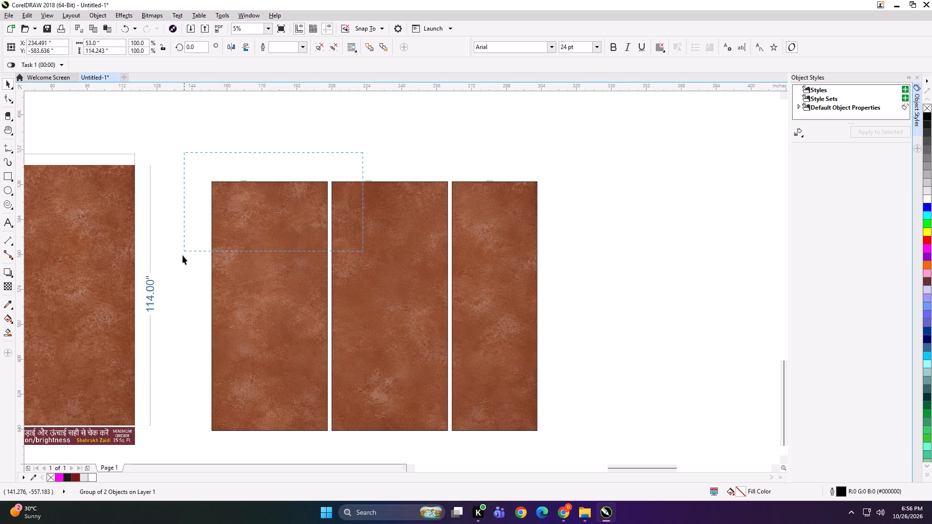
left_click_drag(183, 255, 182, 258)
left_click(236, 243, "shift")
key("ctrl+g")
Start exporting the first panel and create a folder named 144x114 NW in PRINT FILE\26.
scroll(394, 236, "down", 1)
key("ctrl+e")
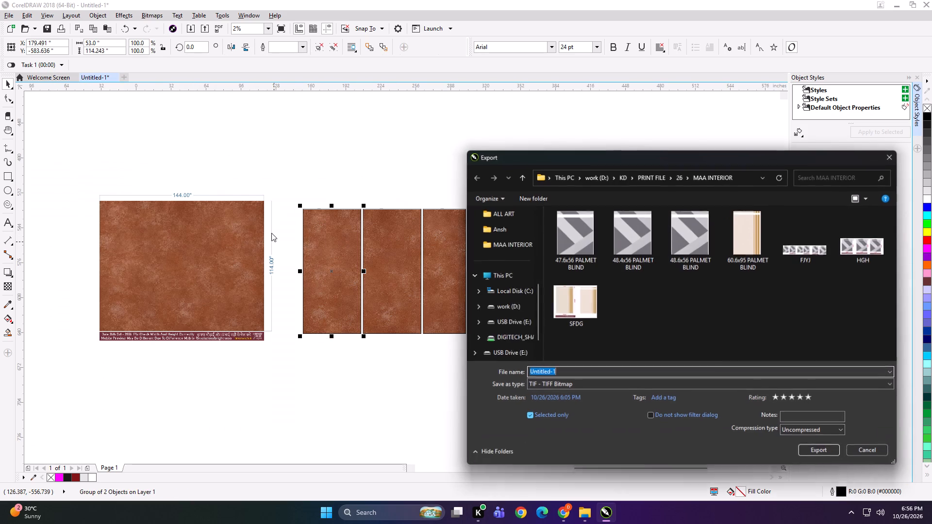
left_click(525, 179)
left_click(536, 201)
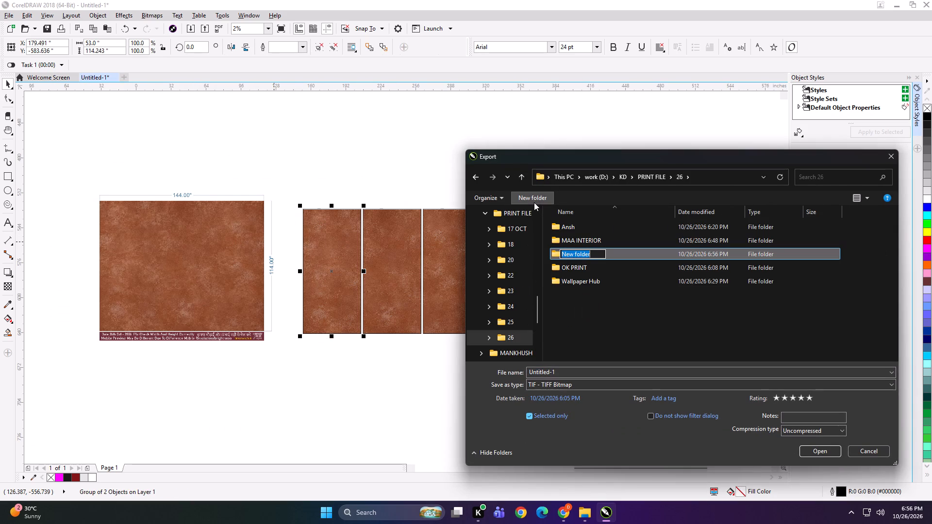
type("144x114")
key("space")
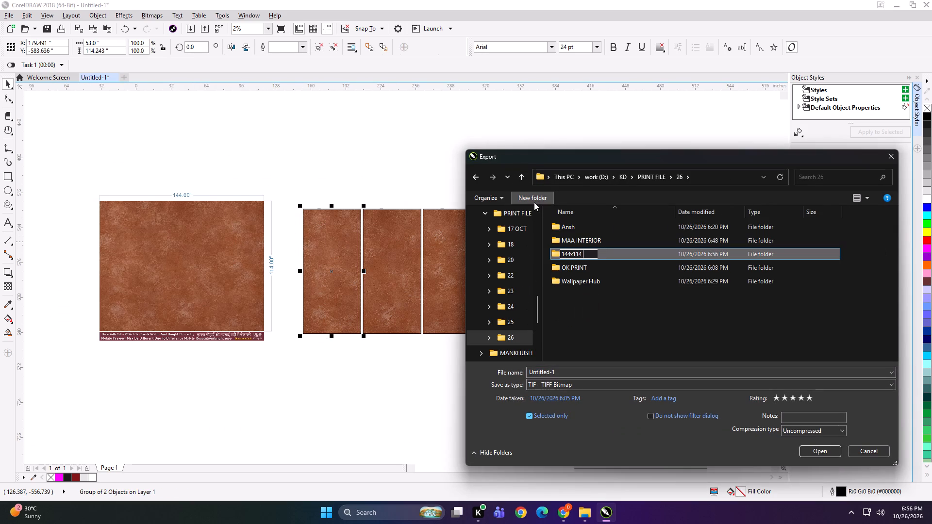
type("NW")
key("Return")
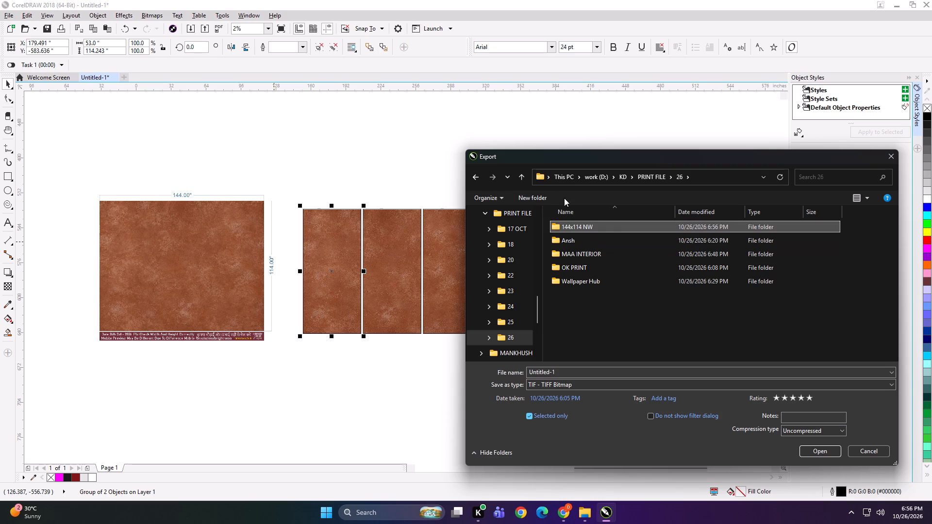
Rename the new 144x114 NW folder as INTERIOR ANYWHERE.
right_click(613, 224)
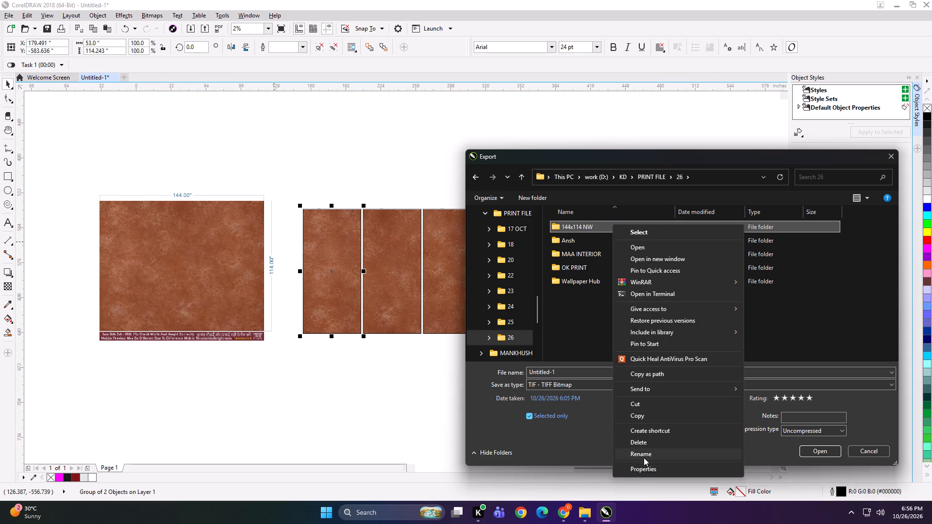
left_click(644, 456)
type("INTERIOR")
key("space")
type("ANYWG")
key("BackSpace")
type("HERE")
key("Return")
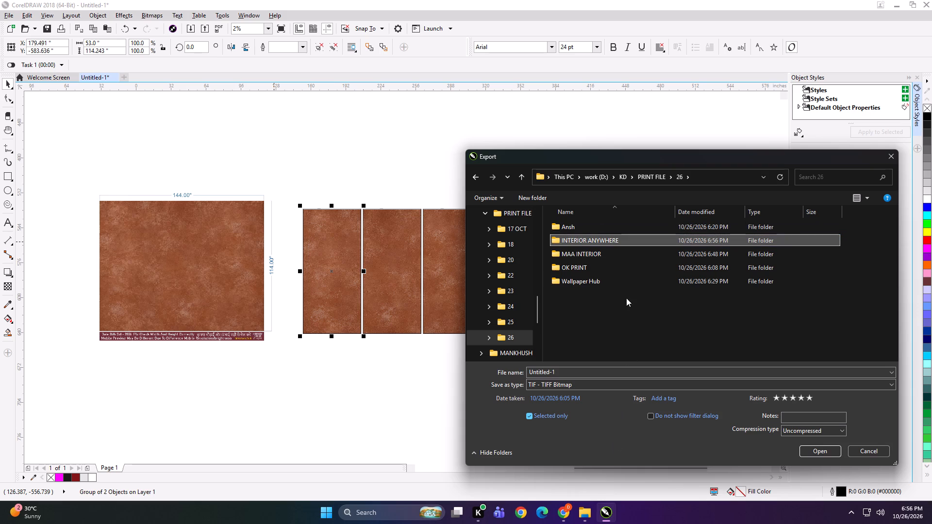
Export the first panel as a TIFF named 53x114 A NW into the INTERIOR ANYWHERE folder.
double_click(606, 242)
left_click(590, 372)
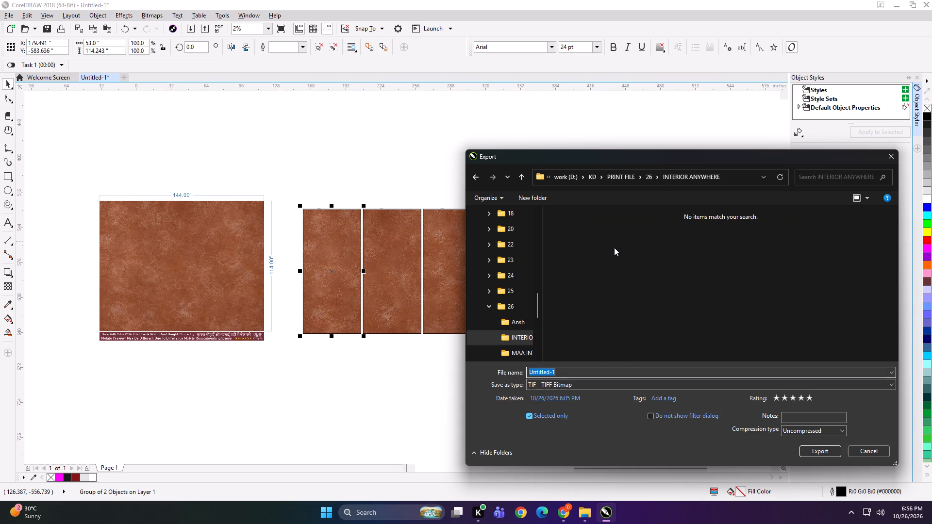
type("53x114 A NW")
key("Return")
key("Return")
Export the middle panel as a TIFF named 53x114 B NW into the INTERIOR ANYWHERE folder.
left_click(371, 235)
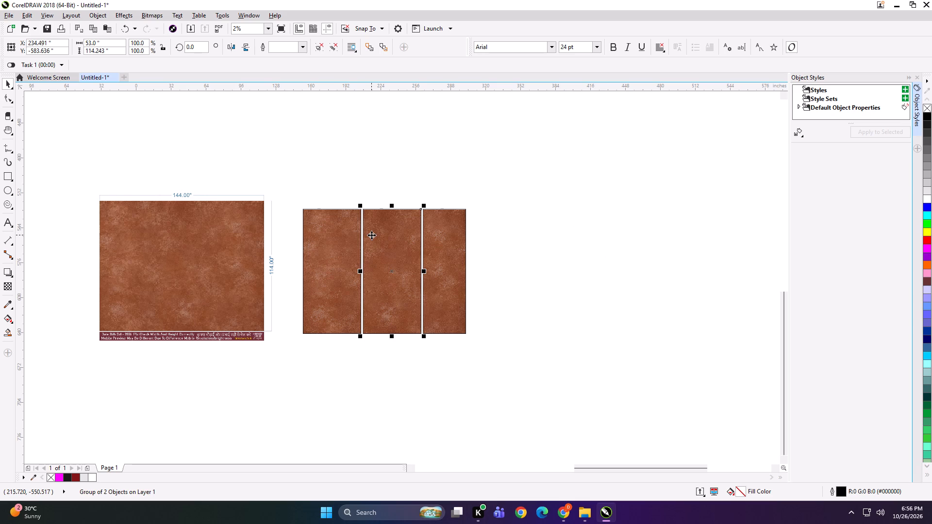
key("ctrl+e")
left_click(571, 242)
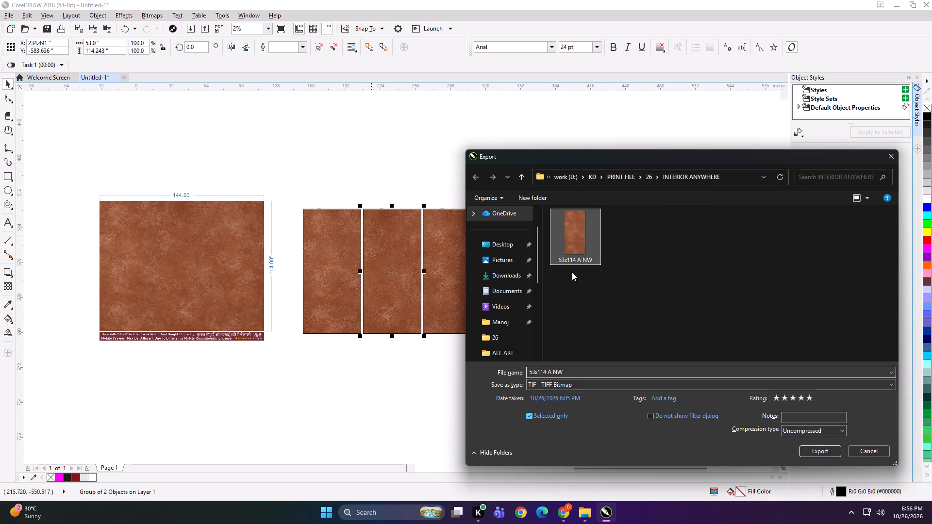
left_click(550, 371)
left_click(550, 371)
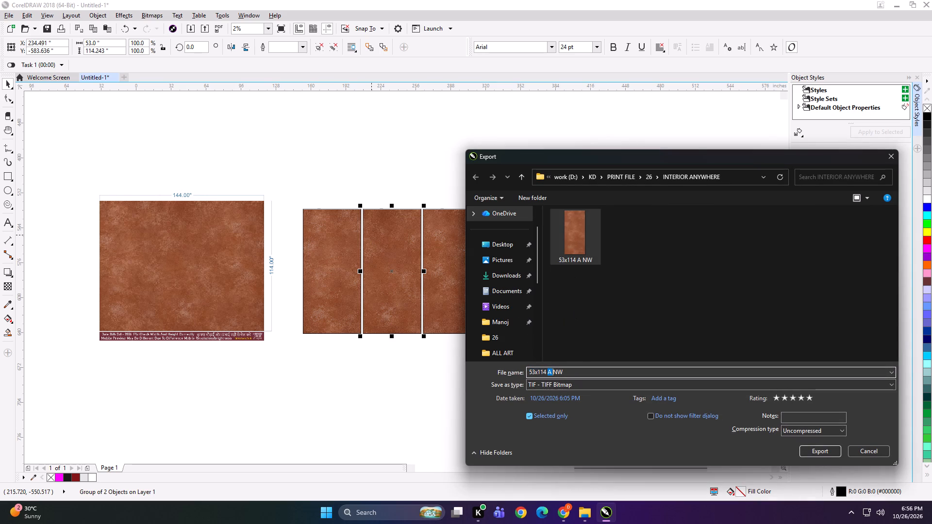
left_click(550, 371)
key("b")
key("space")
key("Return")
key("Return")
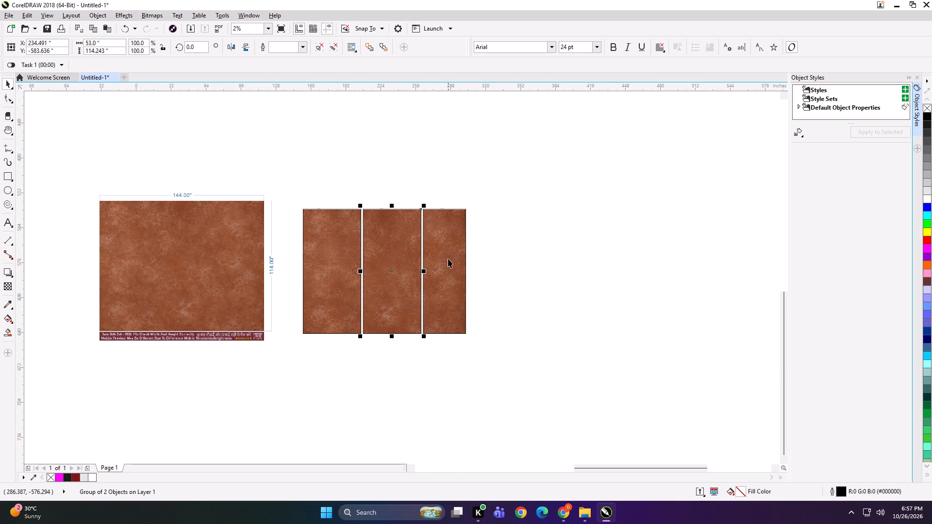
Export the third, 39-inch-wide panel as a TIFF named 9x114 C NW into the INTERIOR ANYWHERE folder at 100 dpi.
left_click(448, 259)
key("ctrl+e")
key("ctrl+e")
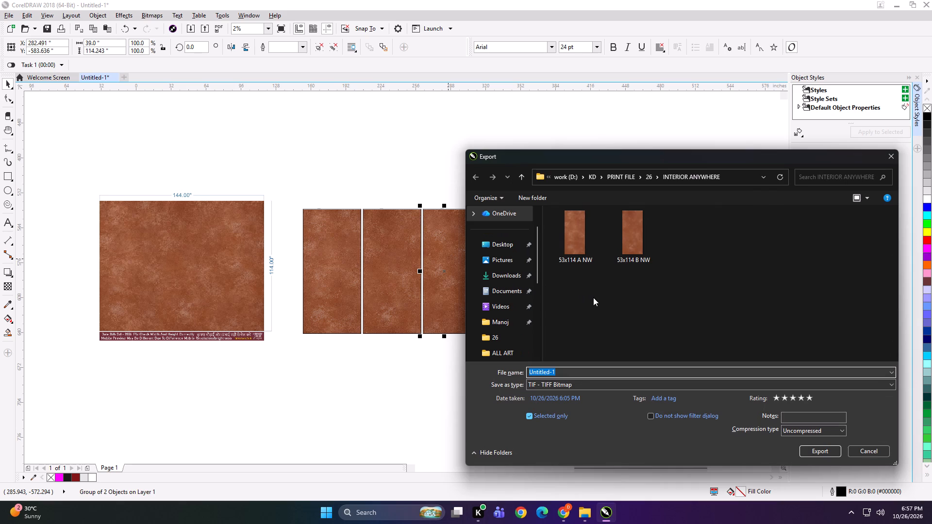
type("9x114 C NW")
key("Return")
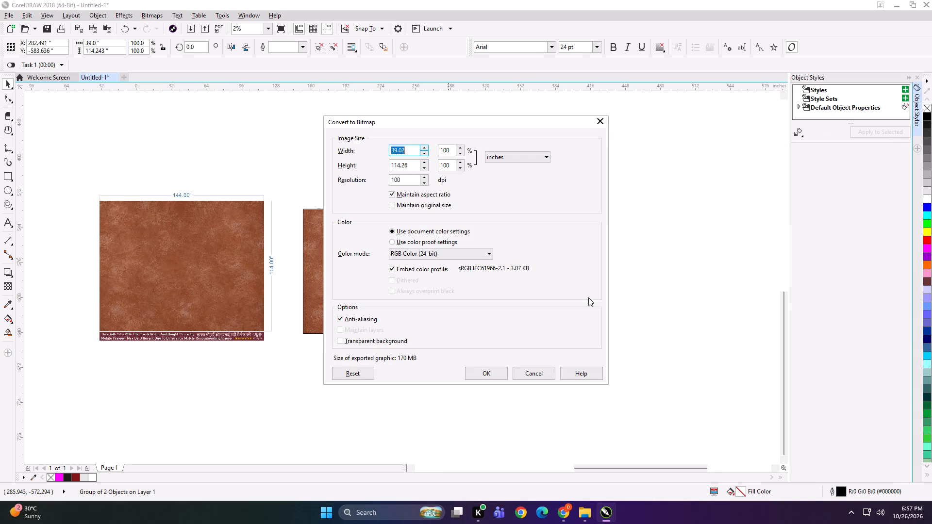
key("Return")
Move the three panels together closer to the dimensioned 144 x 114 original and group them with it.
left_click_drag(560, 182, 267, 390)
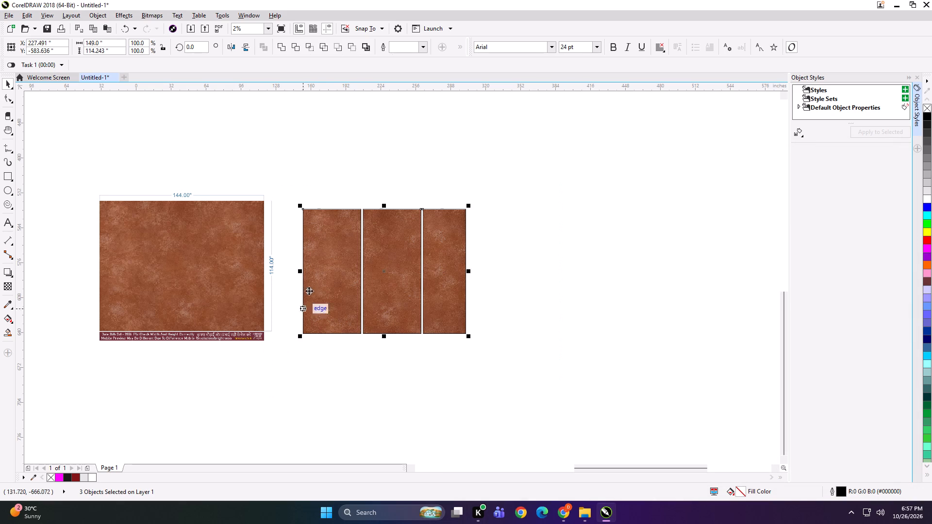
left_click_drag(322, 275, 308, 269)
left_click(274, 260, "shift")
key("ctrl+g")
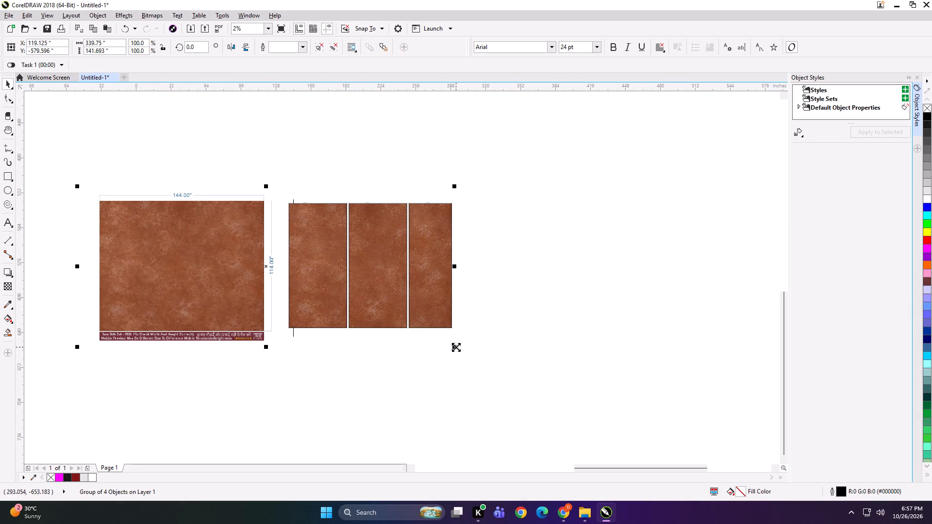
Scale the combined layout group down to about 5.5 x 2.3 inches and move it about 5.6 inches across the canvas.
left_click_drag(456, 347, 284, 271, "shift")
left_click(285, 271, "shift")
scroll(272, 267, "up", 4)
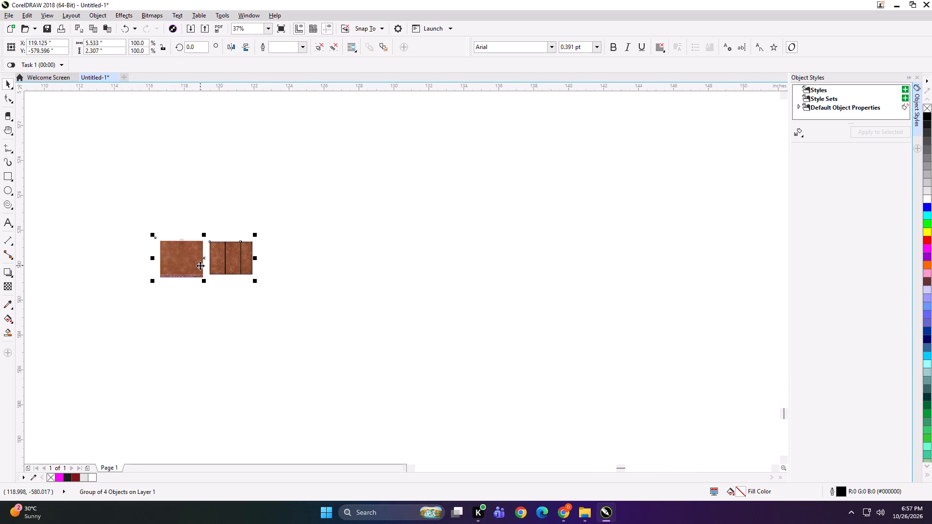
left_click_drag(200, 265, 296, 279)
scroll(303, 278, "up", 2)
Start exporting the scaled-down group of the original and its three panels.
key("ctrl+e")
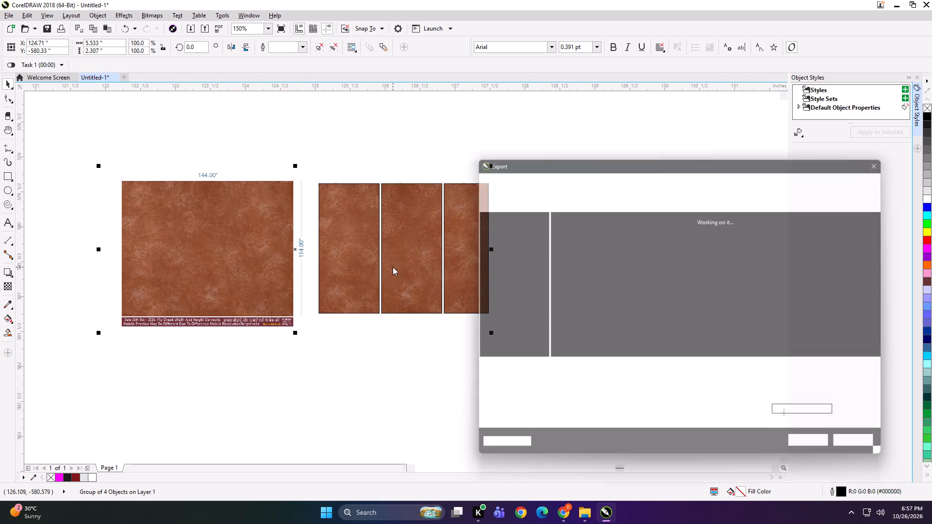
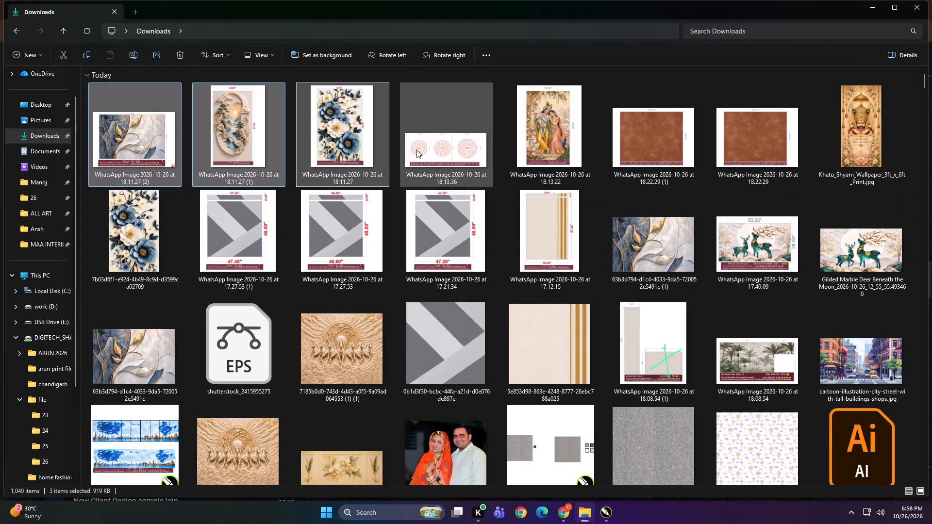
Bring the five WhatsApp order images timestamped 18.11.27 (three), 18.13.36 and 18.13.22 from Downloads into empty canvas in the CorelDRAW drawing.
left_click(423, 151, "ctrl")
left_click(539, 135, "ctrl")
left_click_drag(347, 117, 613, 509)
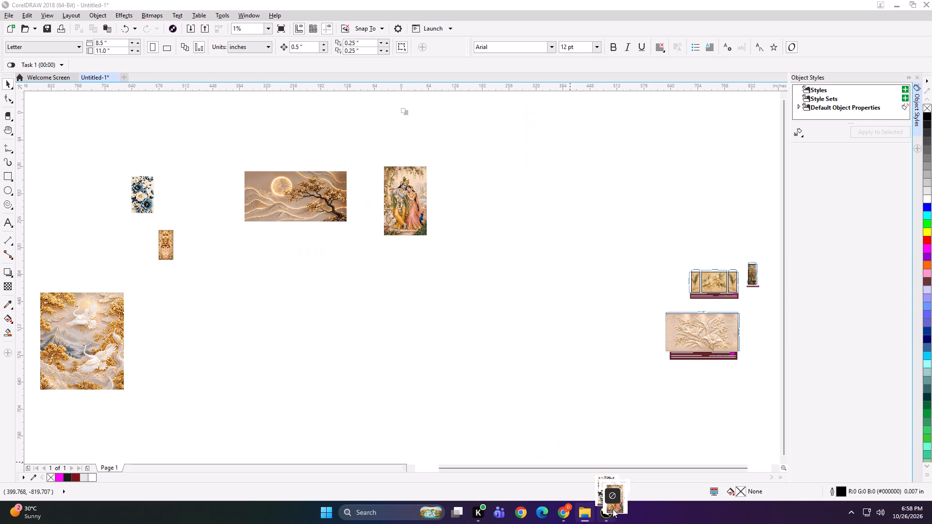
left_click_drag(613, 509, 424, 368)
Enlarge the five imported order images together to about 3,554.6% of their original size.
left_click_drag(403, 333, 472, 408)
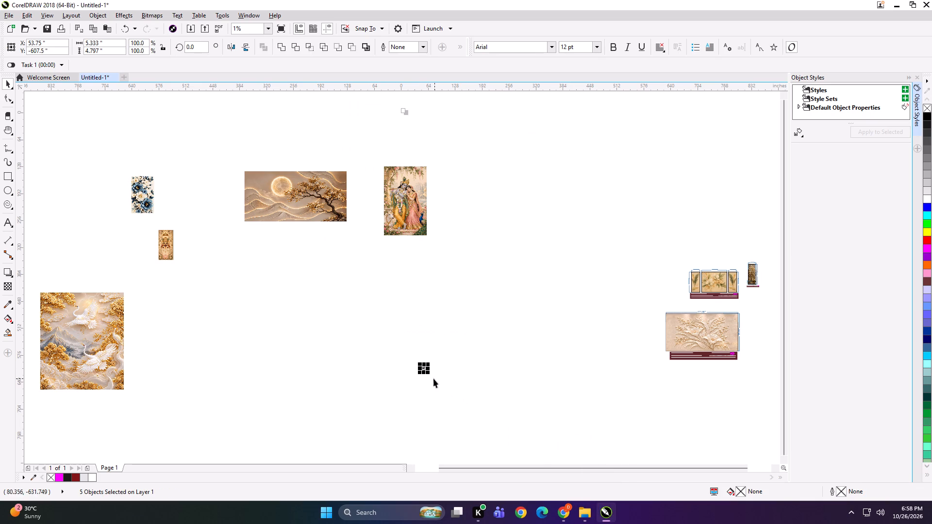
left_click_drag(430, 374, 478, 409, "shift")
left_click(506, 393)
Spread the stacked order images apart, placing the Radha-Krishna and blue floral layouts beside their matching artworks and the pink circles farther along.
left_click_drag(421, 358, 286, 313)
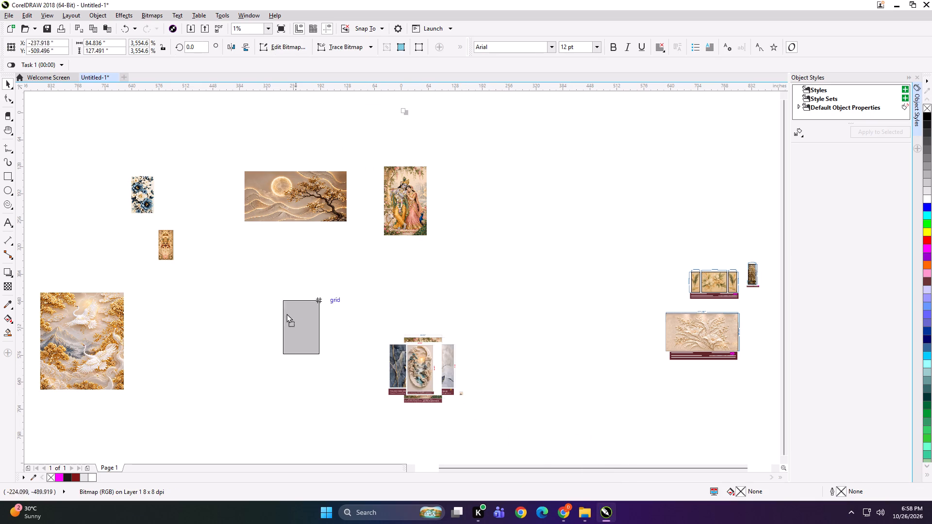
left_click_drag(286, 313, 254, 332)
left_click_drag(429, 364, 337, 281)
left_click_drag(429, 361, 425, 361)
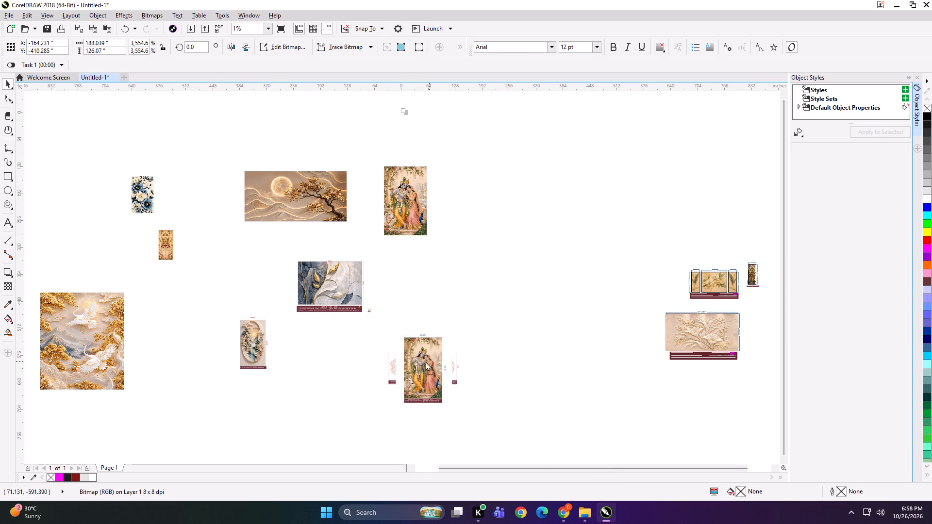
left_click_drag(425, 361, 462, 191)
left_click_drag(438, 370, 545, 190)
left_click_drag(434, 368, 193, 183)
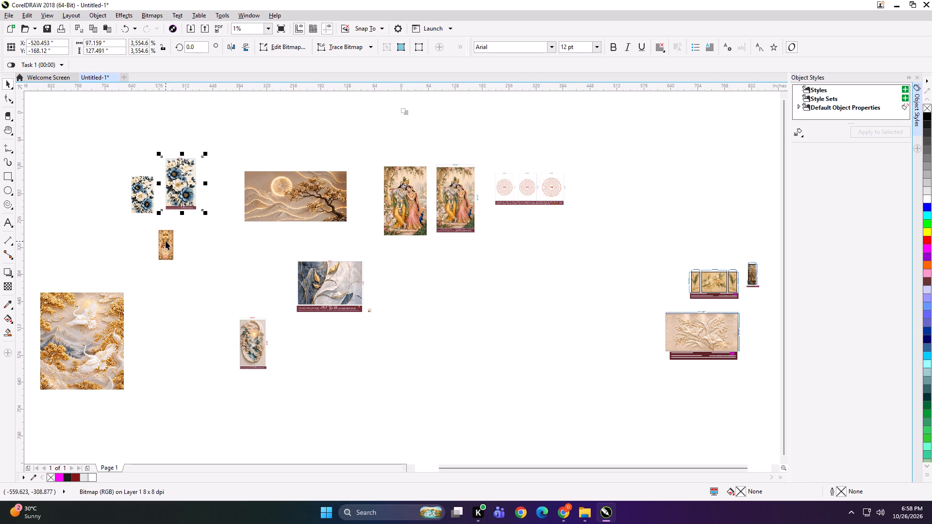
Move the narrow gold ornamental panel to open canvas below, and line up the oval relief and marble leaf layouts beside the crane artwork.
left_click_drag(166, 241, 201, 413)
left_click_drag(248, 355, 235, 343)
left_click_drag(244, 337, 169, 332)
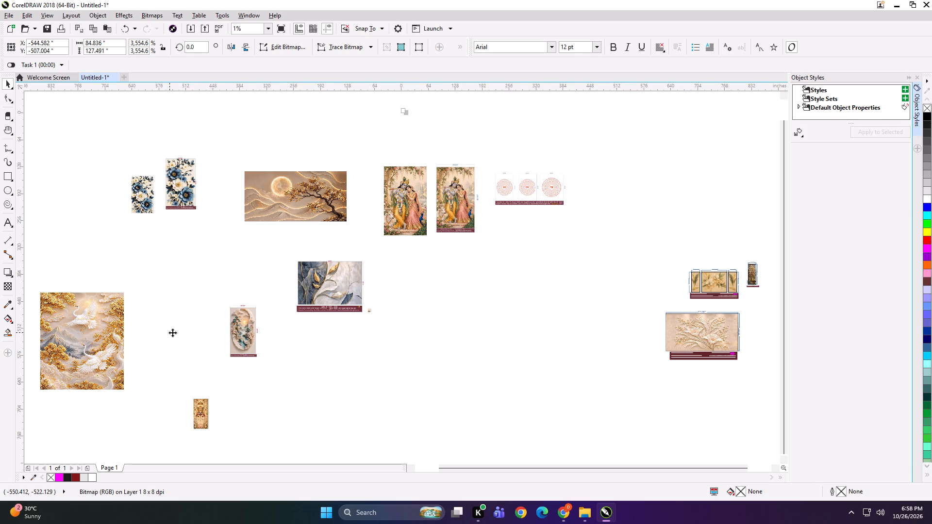
left_click_drag(327, 279, 256, 324)
left_click(409, 341)
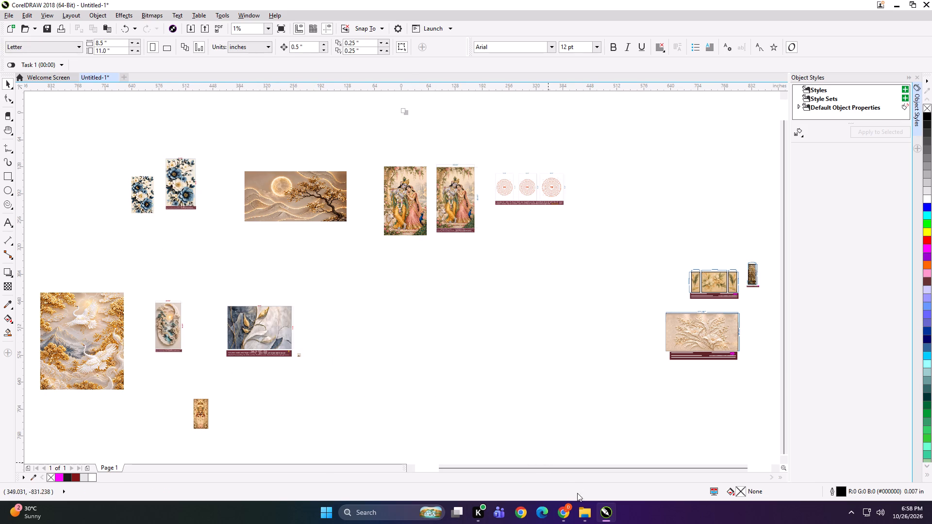
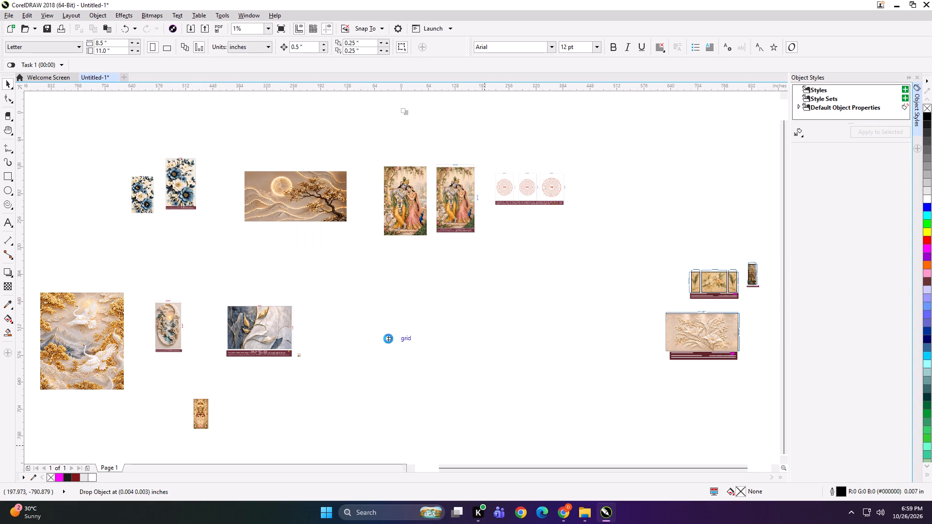
Place the loose marble leaf artwork beside its matching captioned layout and enlarge it proportionally to nearly the layout's size.
left_click_drag(394, 350, 366, 340)
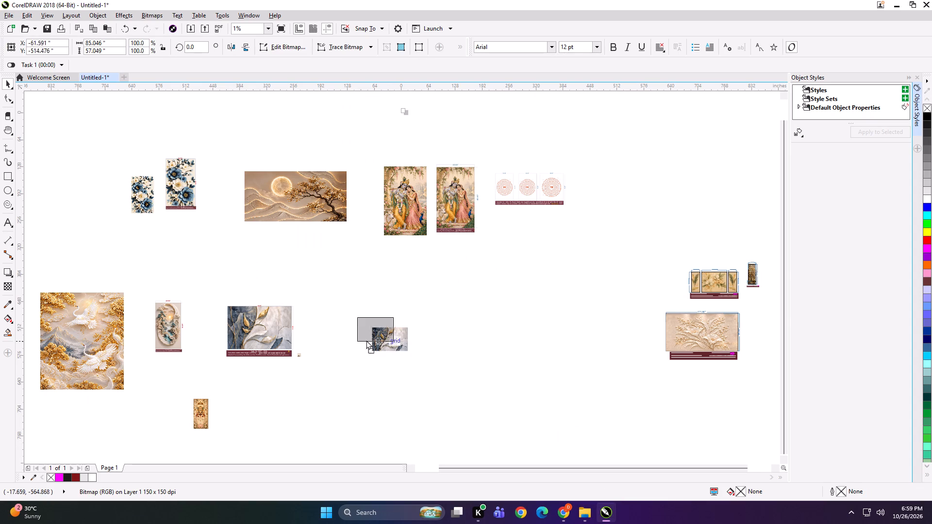
left_click_drag(366, 340, 329, 338)
left_click_drag(350, 342, 395, 364)
left_click(336, 337)
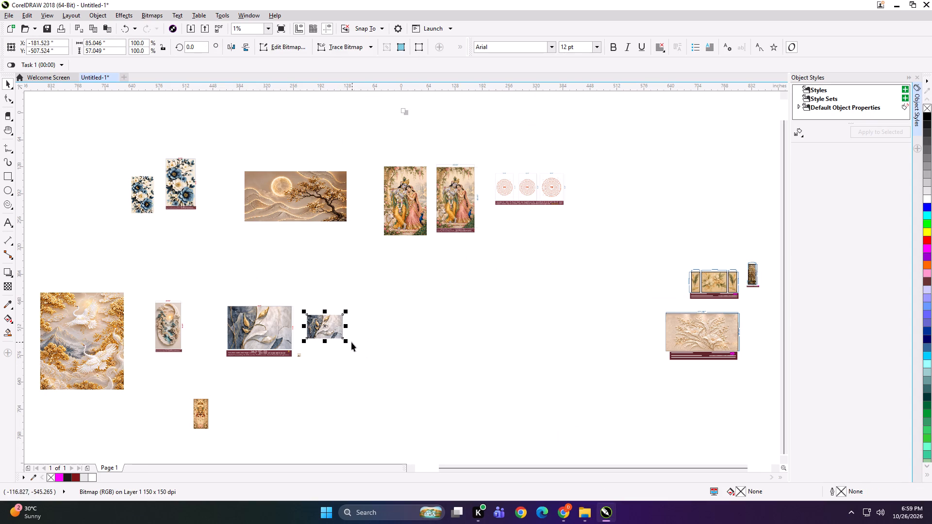
left_click_drag(347, 342, 359, 348, "shift")
left_click_drag(335, 337, 345, 338)
Move the marble leaf layout and its matching artwork together to the open canvas beneath the Radha-Krishna pair.
left_click(291, 337, "shift")
left_click_drag(269, 336, 342, 329)
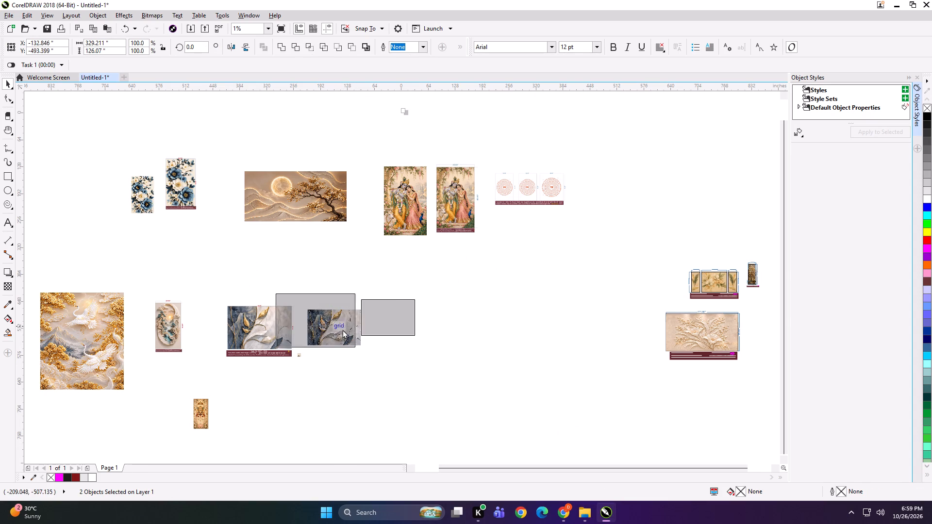
left_click_drag(342, 329, 409, 334)
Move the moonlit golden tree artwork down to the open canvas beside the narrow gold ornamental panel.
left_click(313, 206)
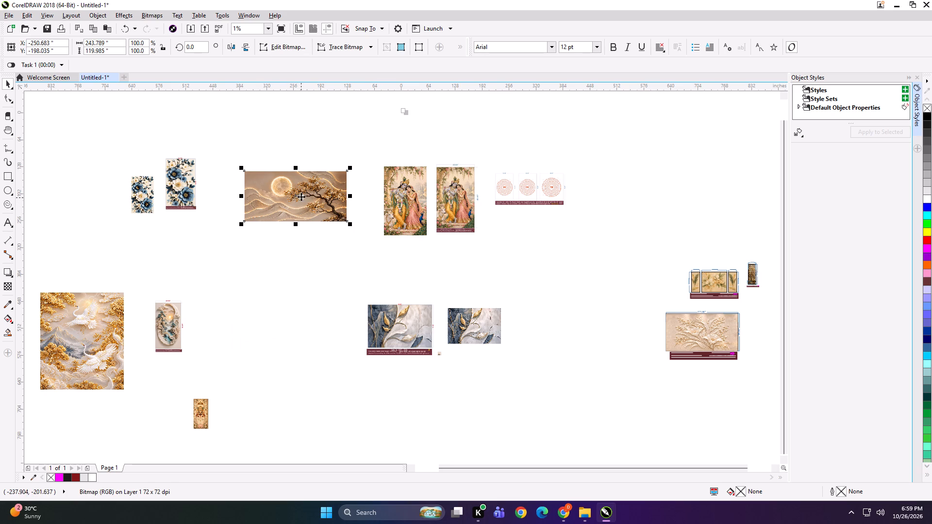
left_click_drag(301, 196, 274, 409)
Move the blue floral artwork and its captioned layout together to the open canvas below the smaller marble leaf artwork.
left_click(185, 199)
left_click(149, 196, "shift")
left_click_drag(147, 196, 353, 372)
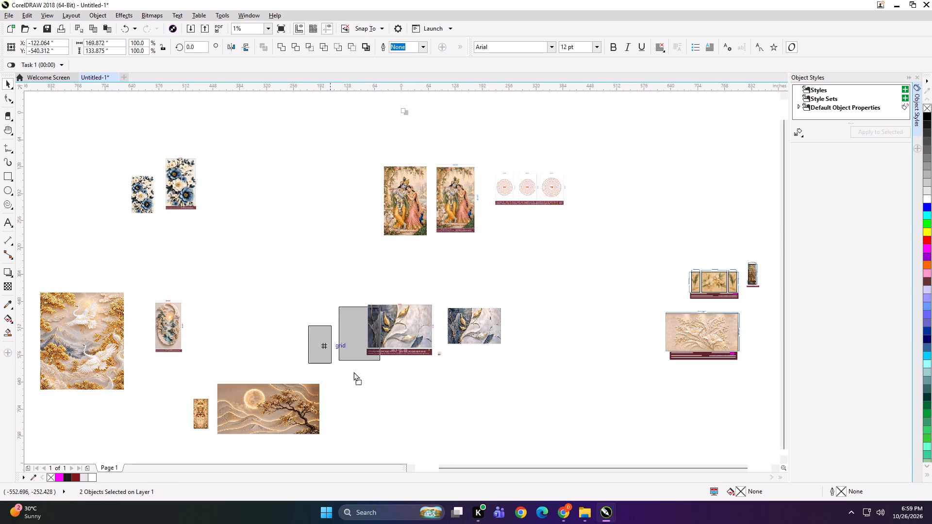
left_click_drag(353, 372, 468, 406)
Move the moonlit golden tree artwork to the open canvas above the crane artwork.
left_click_drag(302, 406, 161, 200)
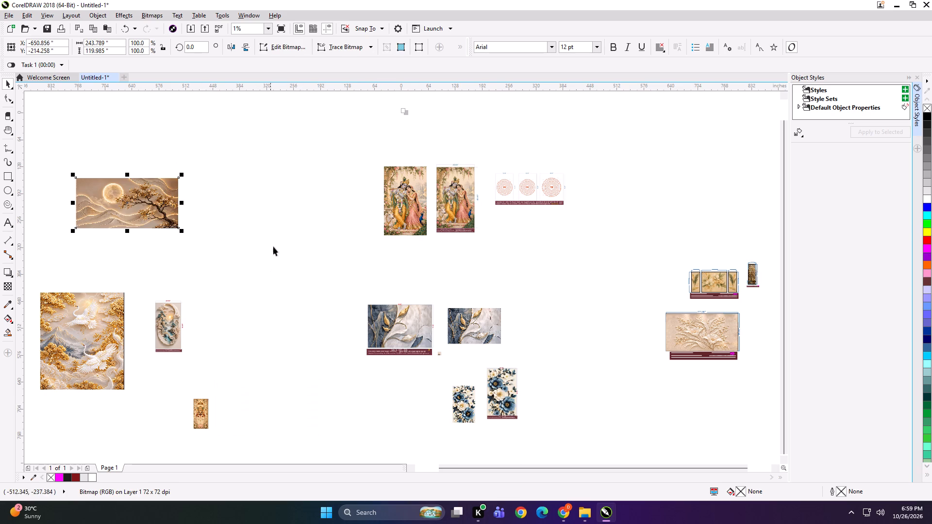
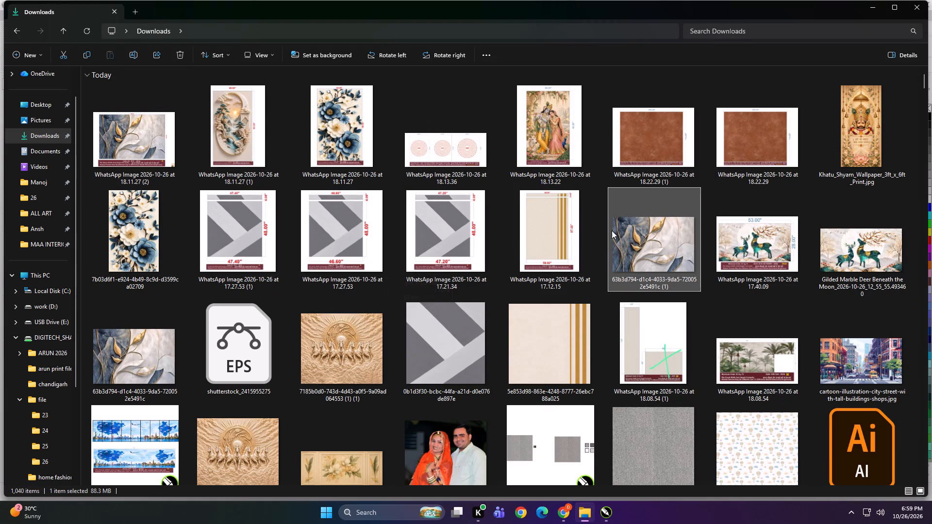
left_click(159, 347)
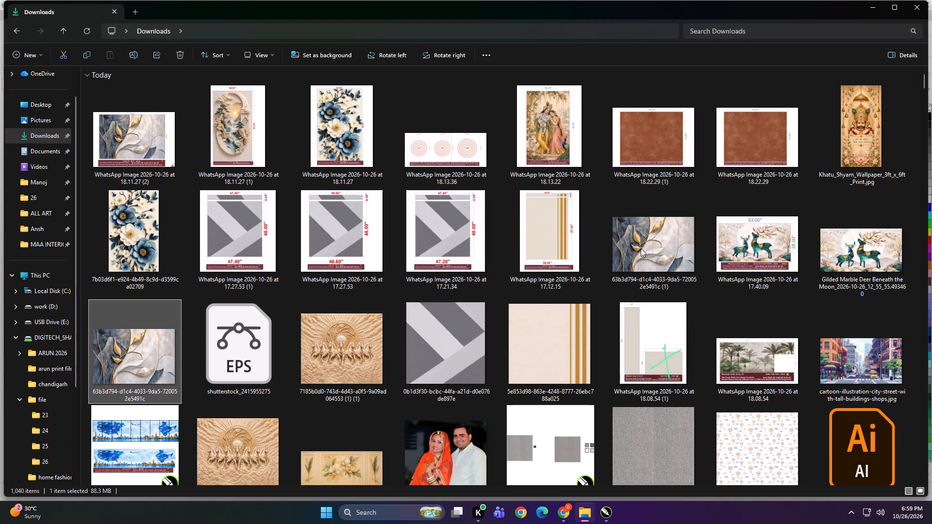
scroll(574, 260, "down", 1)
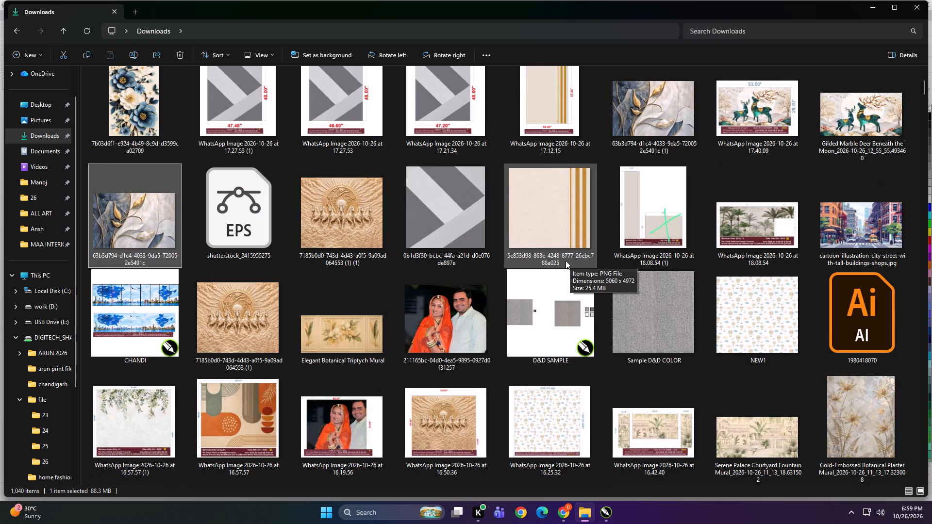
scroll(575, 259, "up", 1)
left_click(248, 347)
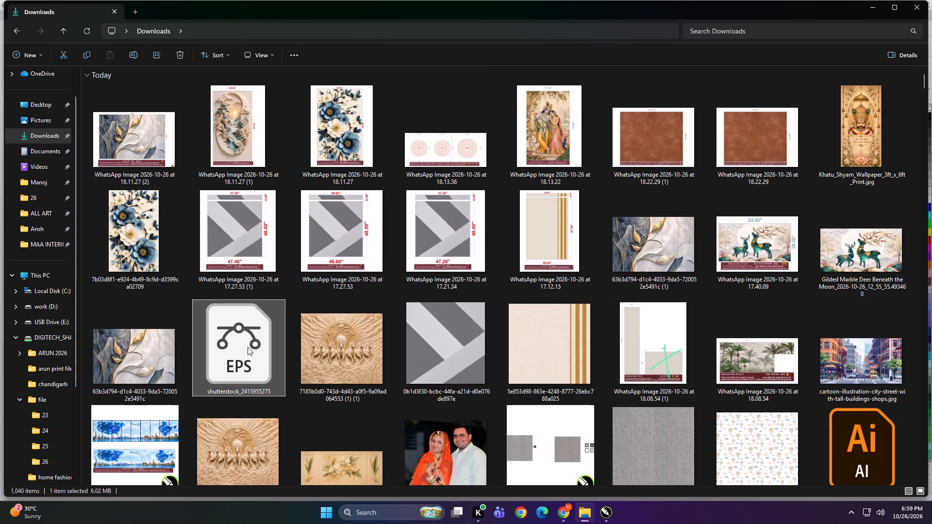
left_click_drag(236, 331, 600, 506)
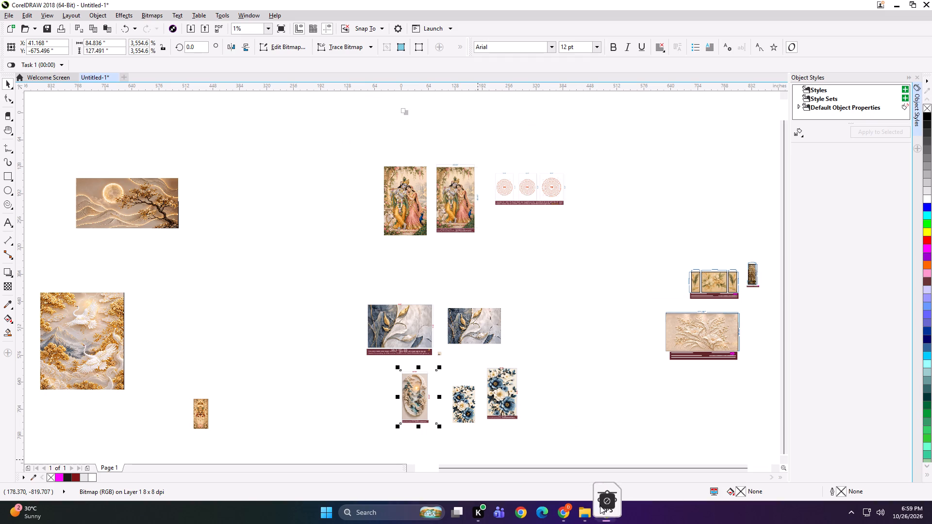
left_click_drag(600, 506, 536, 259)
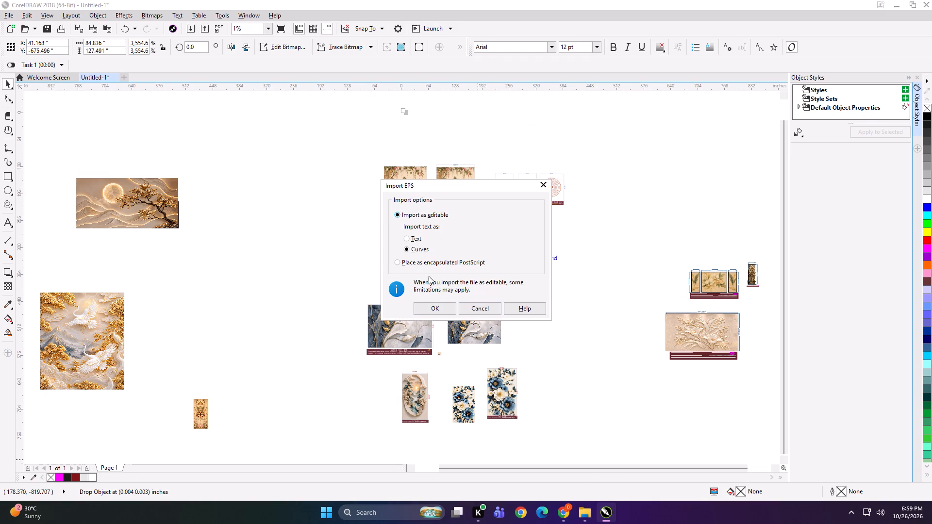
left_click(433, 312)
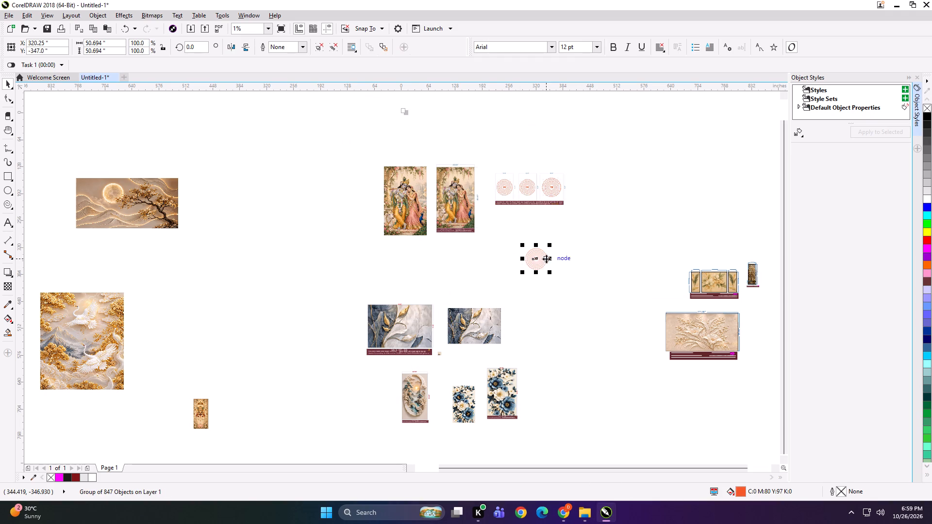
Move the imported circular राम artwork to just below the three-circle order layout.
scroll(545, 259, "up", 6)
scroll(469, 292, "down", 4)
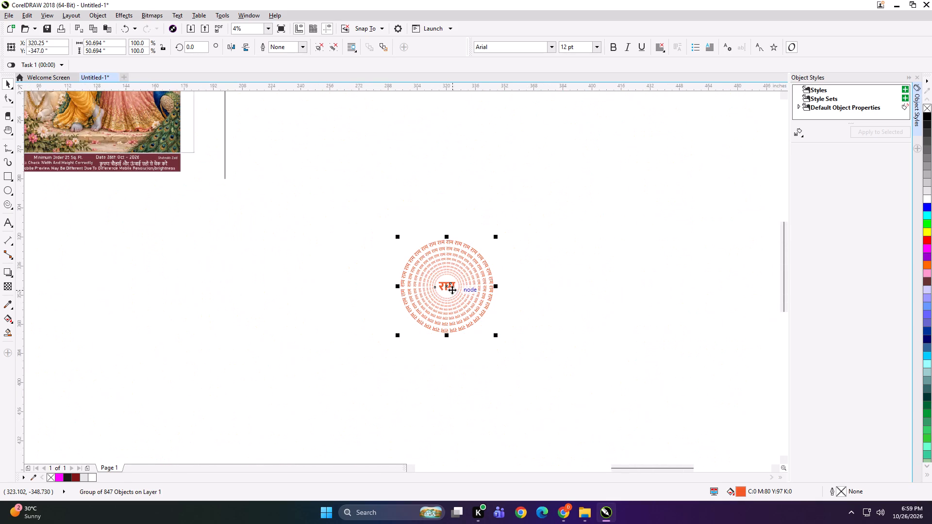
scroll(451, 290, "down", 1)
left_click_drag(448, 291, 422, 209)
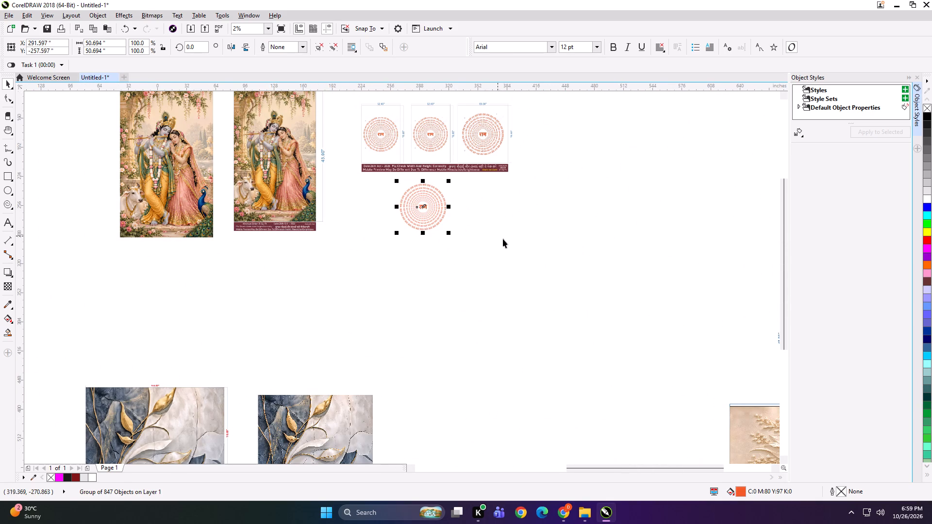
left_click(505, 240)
Examine the imported circular राम artwork up close and compare it with the three-circle order layout.
scroll(509, 211, "down", 2)
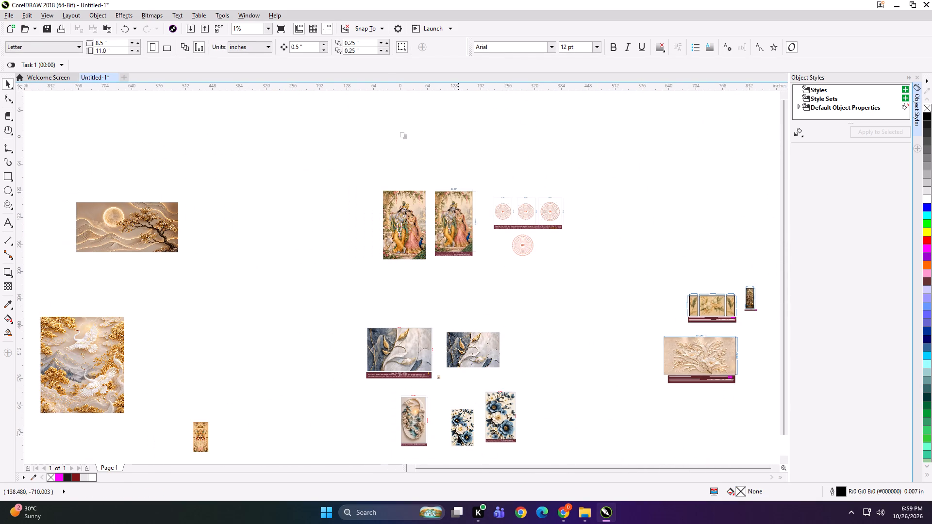
scroll(535, 246, "up", 4)
scroll(48, 235, "up", 5)
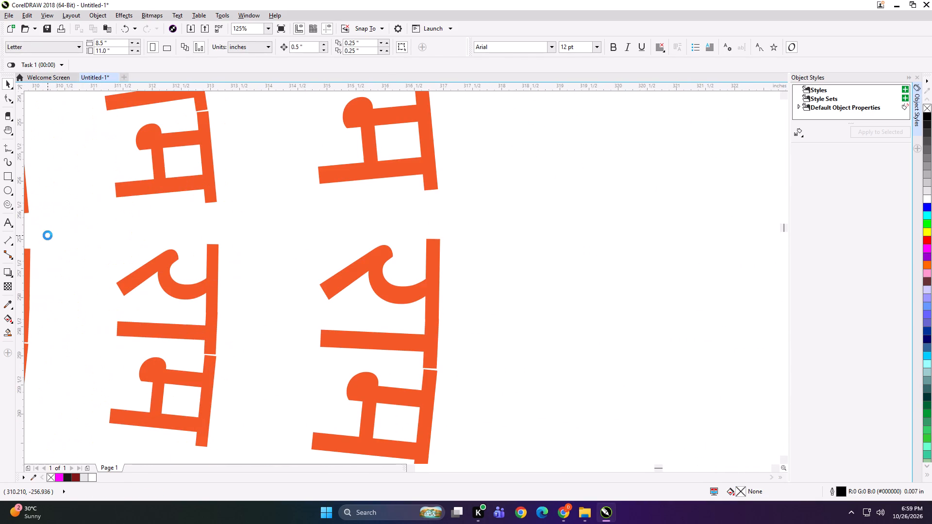
scroll(388, 253, "down", 5)
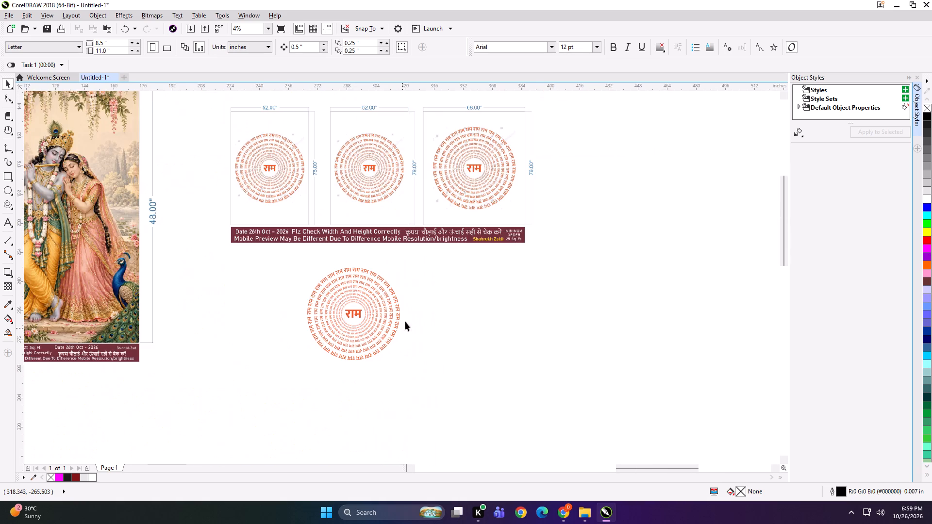
scroll(395, 182, "up", 4)
scroll(439, 199, "down", 5)
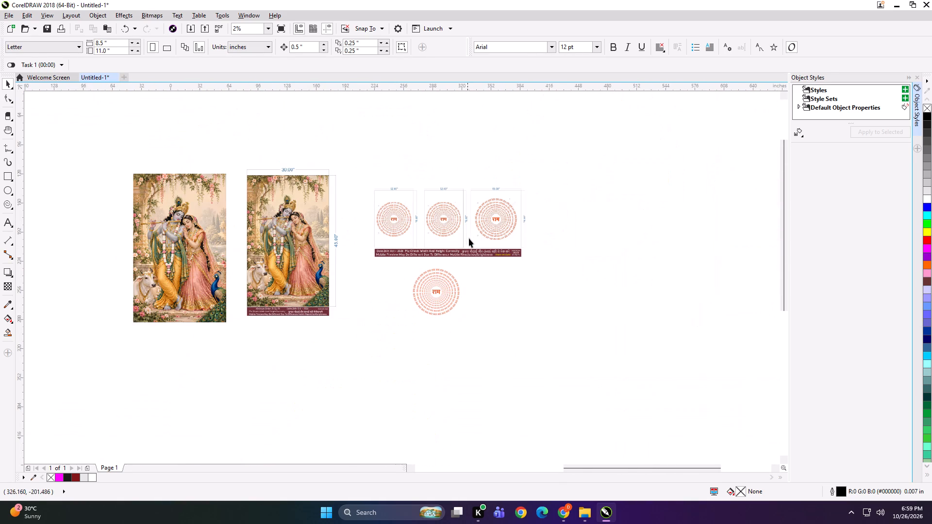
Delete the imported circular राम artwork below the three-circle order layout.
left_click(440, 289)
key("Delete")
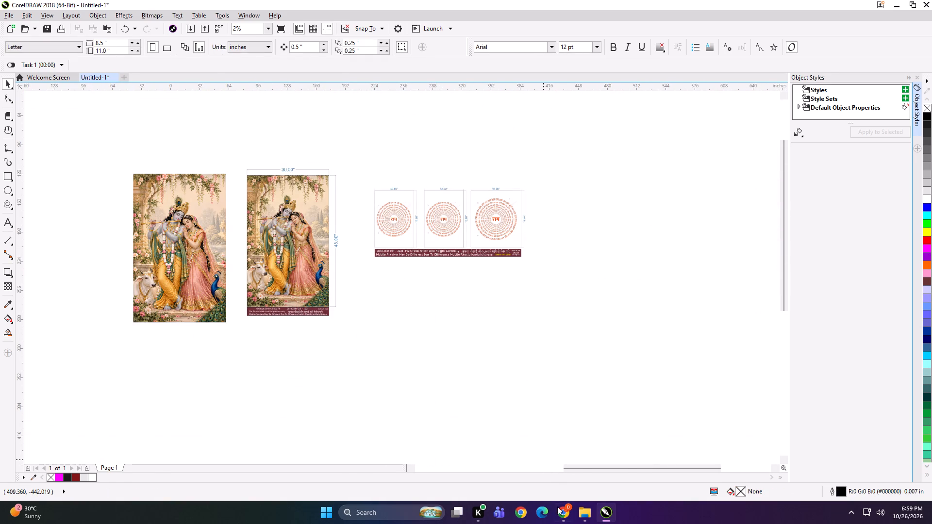
left_click(581, 511)
double_click(250, 339)
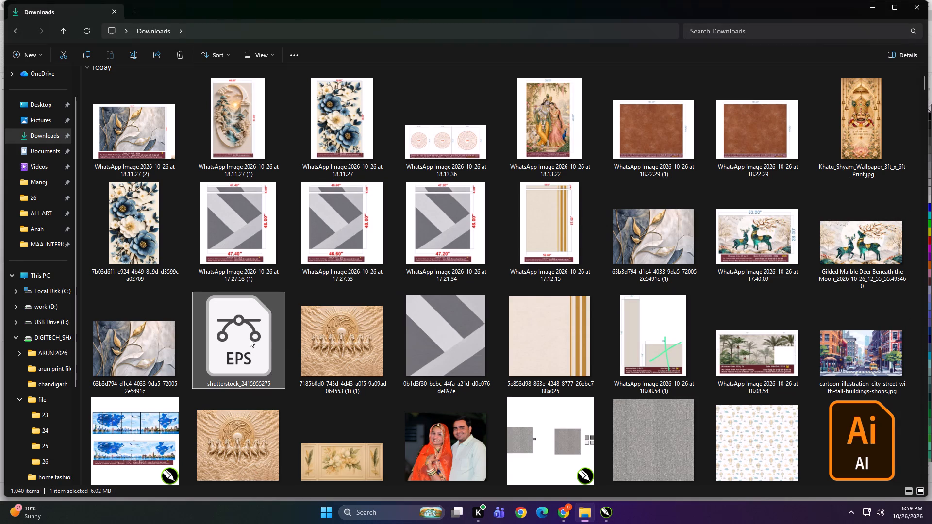
Open folder 26 inside the file folder on the DIGITECH_SHAREDRIVE network drive to look for matching artwork.
scroll(394, 327, "down", 1)
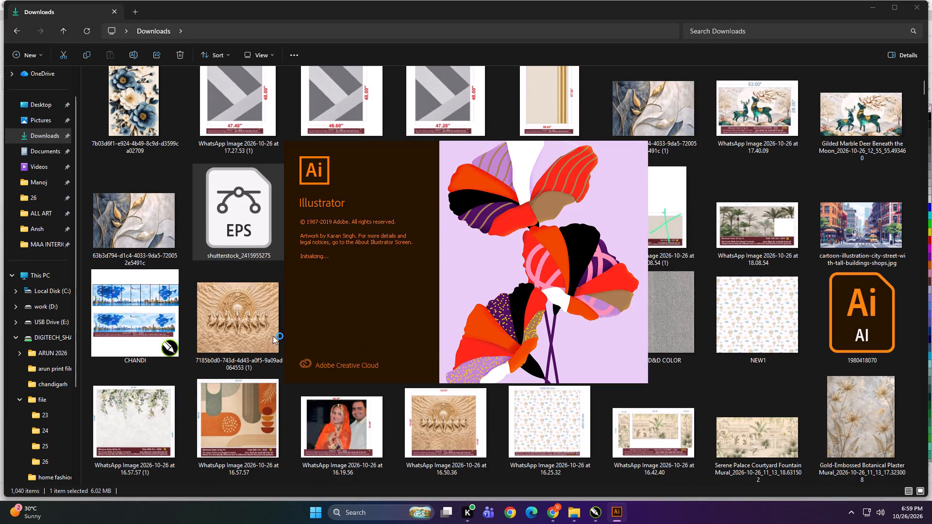
scroll(71, 279, "up", 2)
left_click(43, 297)
left_click(43, 311)
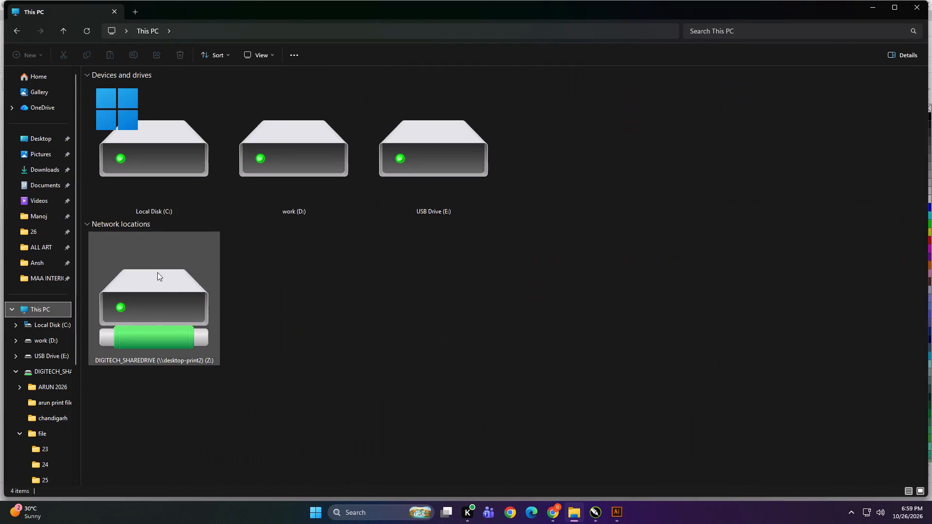
double_click(170, 281)
double_click(369, 123)
double_click(529, 130)
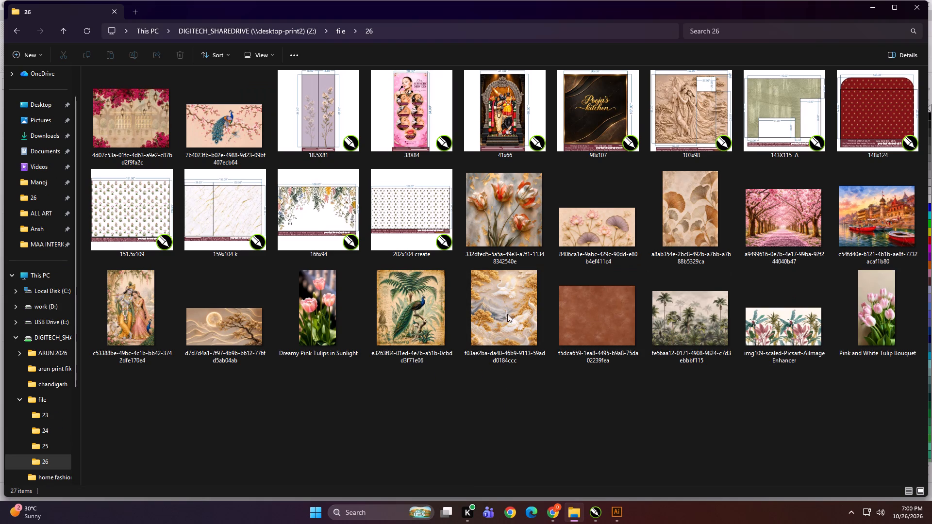
Pick out the golden moon-and-tree image in folder 26 and switch to CorelDRAW to check it against the placed order layouts.
left_click(227, 334)
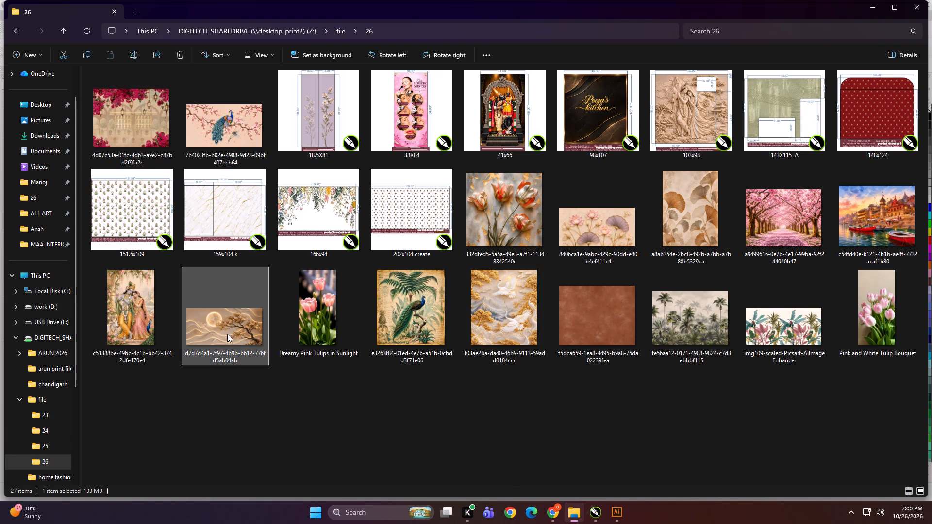
left_click_drag(213, 322, 316, 368)
left_click(588, 512)
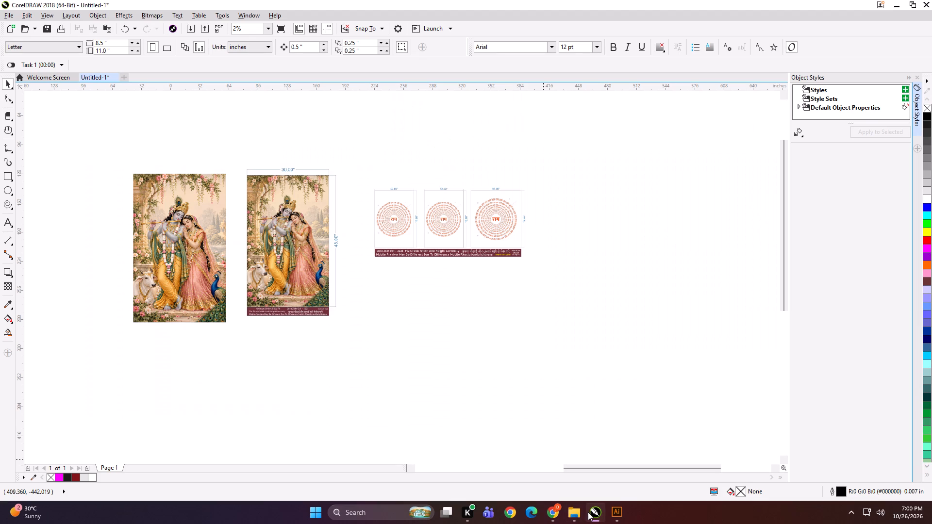
scroll(625, 368, "down", 3)
Return to the Downloads folder in File Explorer and look through today's files for the remaining order artwork.
left_click(567, 515)
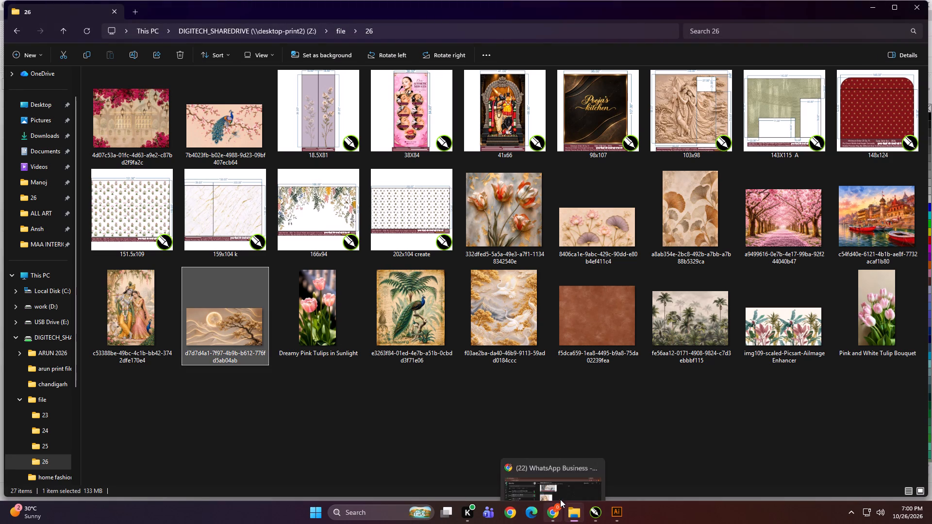
scroll(31, 193, "up", 4)
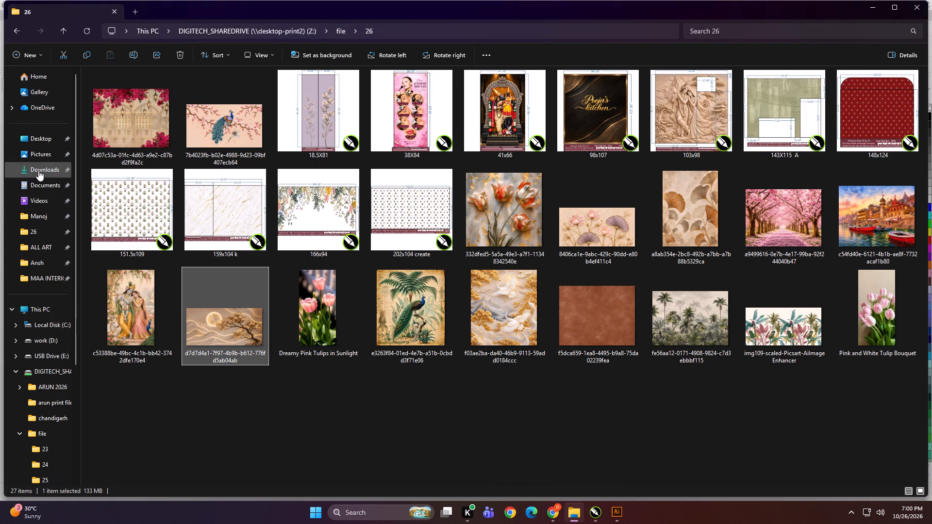
left_click(38, 170)
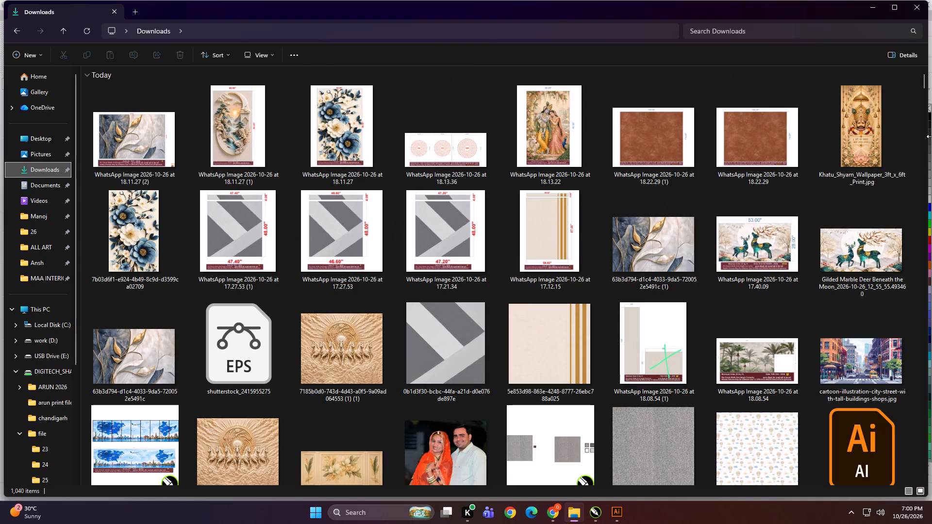
left_click(925, 84)
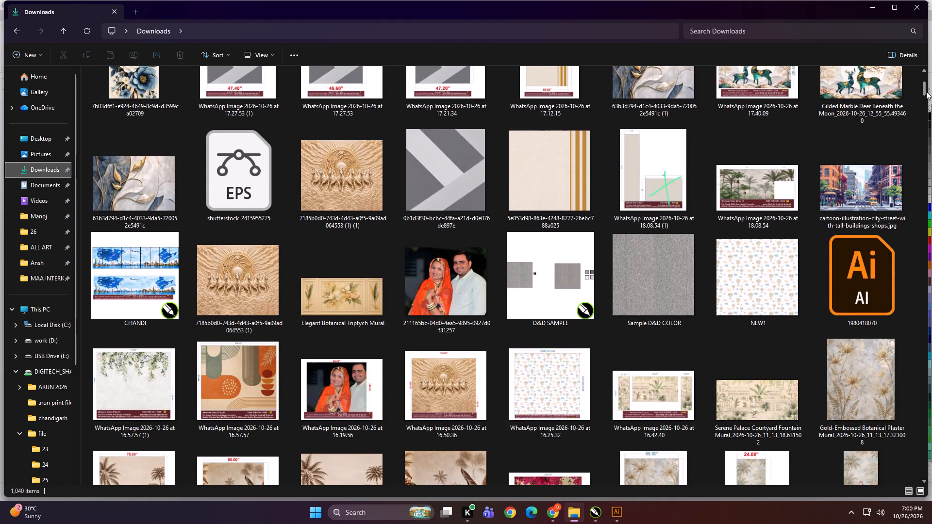
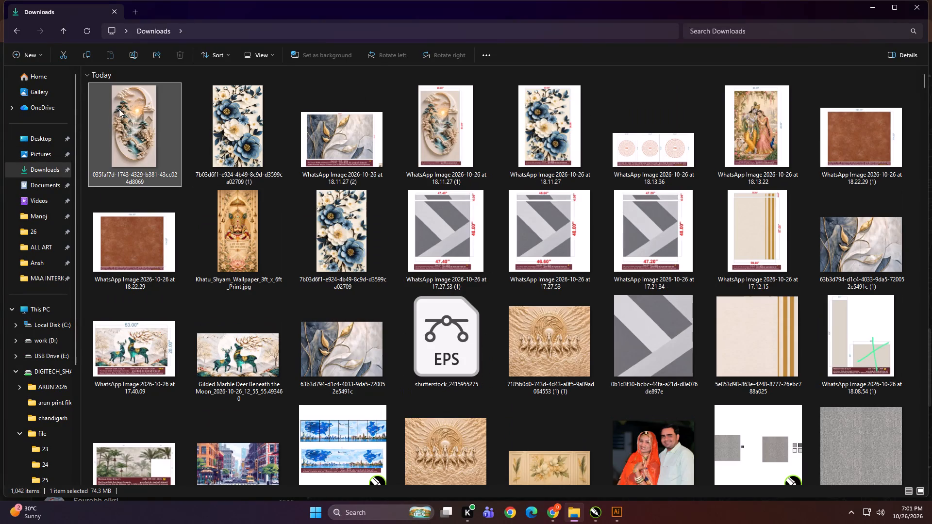
Bring the oval mountain-landscape artwork from Downloads into the CorelDRAW page and place it beside its matching order layout below the marble-leaf images.
left_click_drag(129, 116, 599, 520)
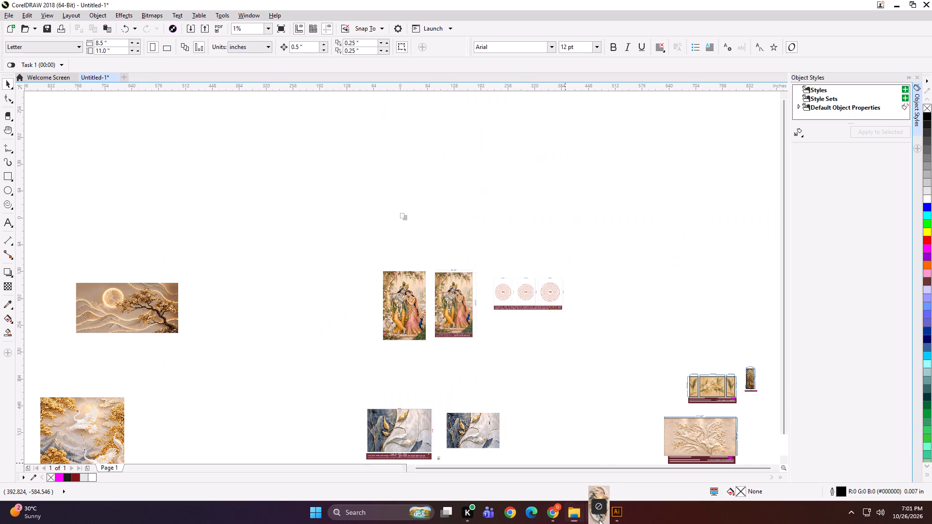
left_click_drag(599, 520, 306, 310)
scroll(384, 229, "down", 1)
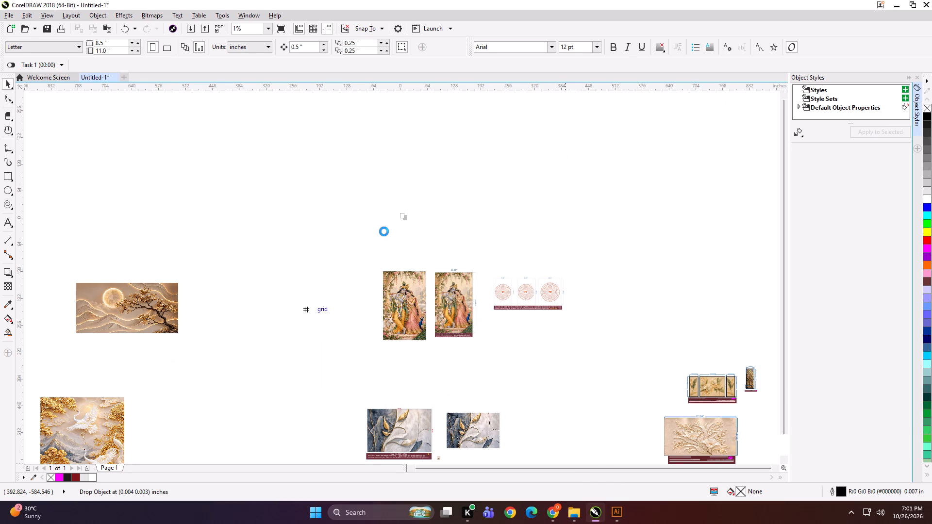
scroll(384, 231, "down", 2)
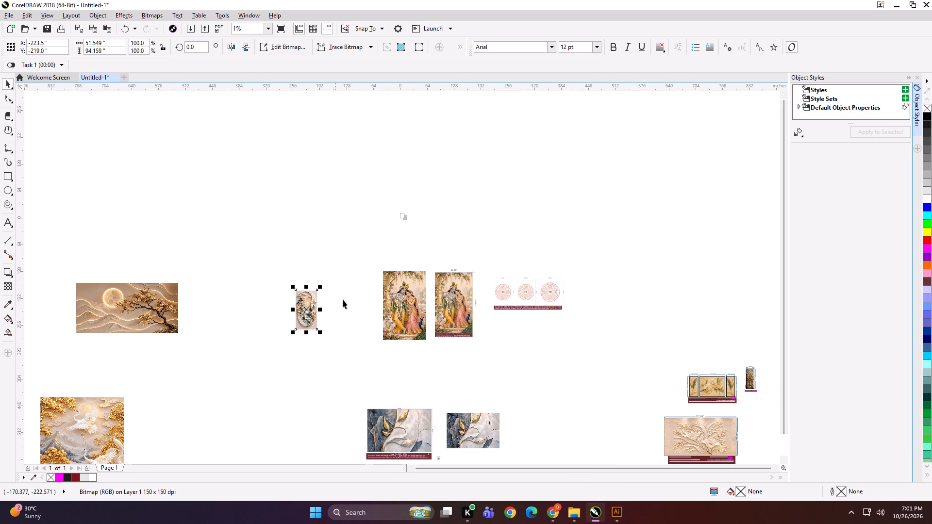
scroll(369, 275, "down", 1)
left_click_drag(783, 236, 782, 331)
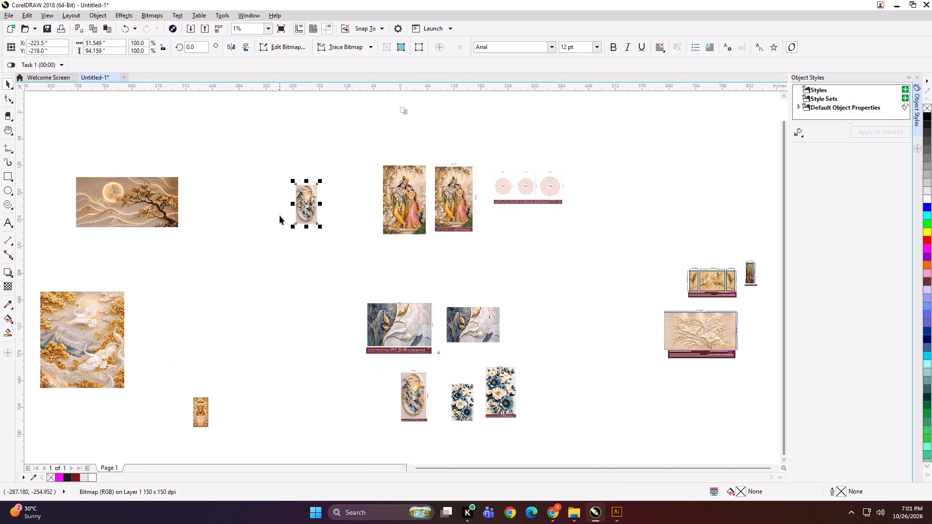
left_click_drag(304, 198, 378, 383)
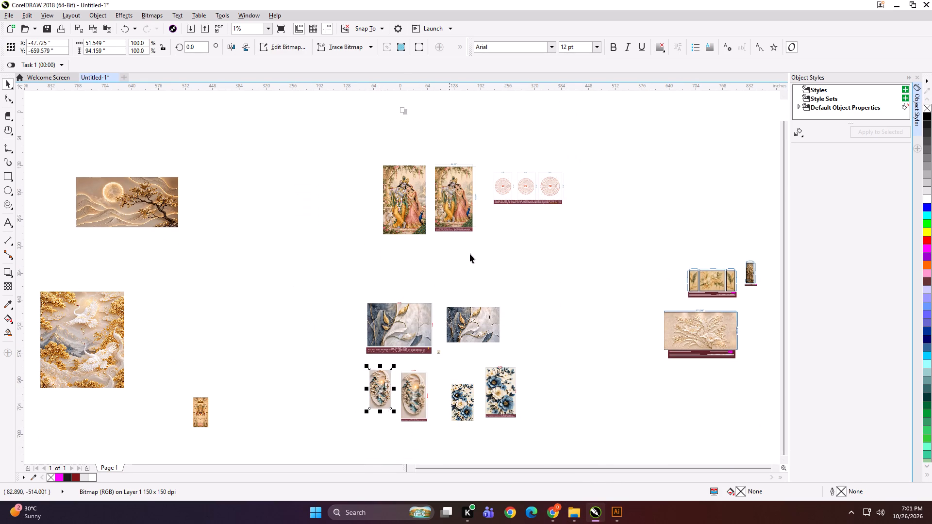
left_click(495, 236)
scroll(515, 159, "up", 1)
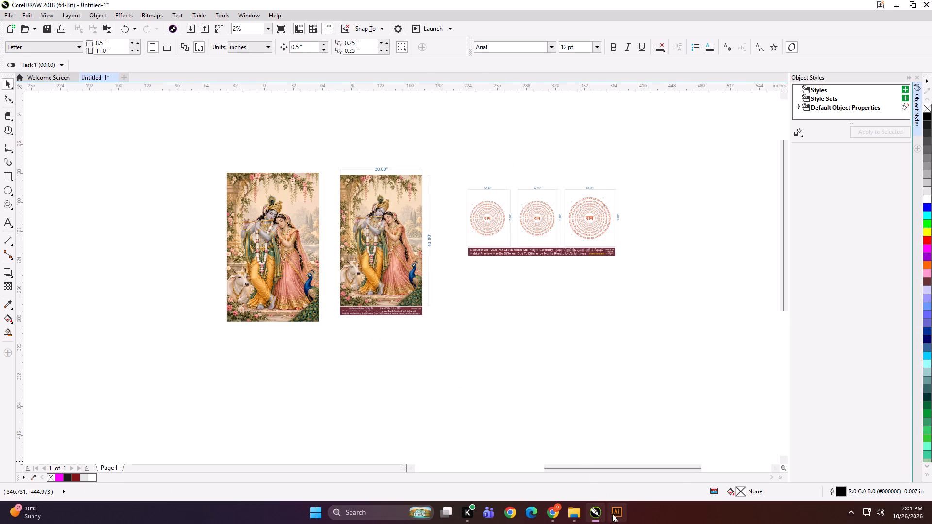
left_click(612, 514)
scroll(611, 339, "up", 8, "alt")
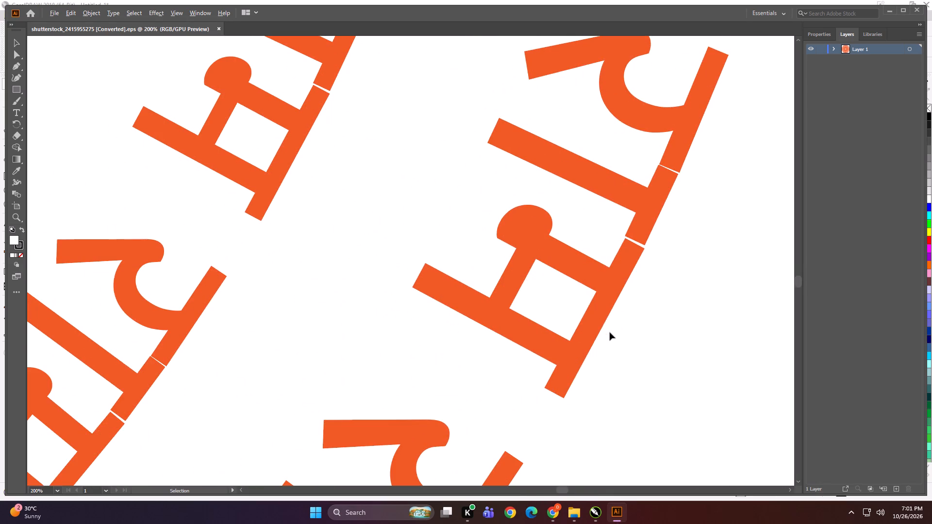
scroll(587, 245, "down", 6, "alt")
scroll(546, 228, "up", 7, "alt")
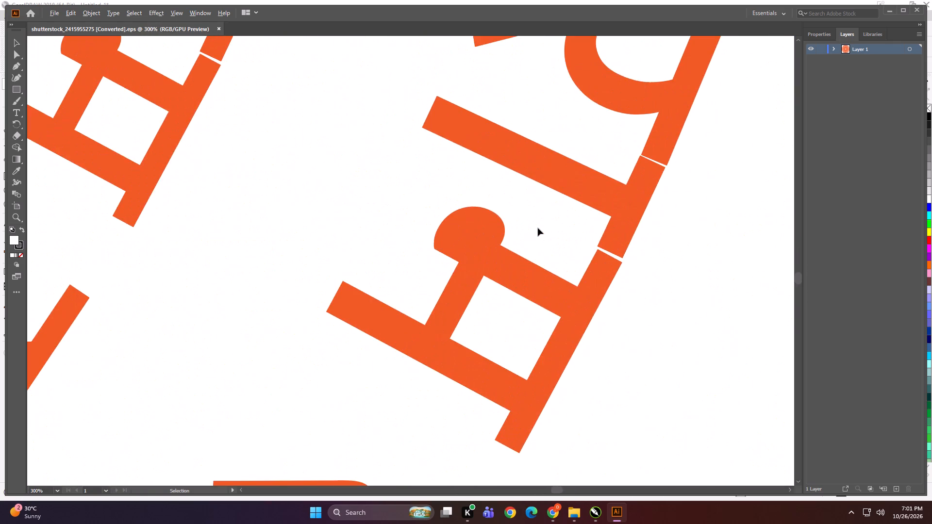
scroll(523, 222, "down", 6, "alt")
left_click(920, 10)
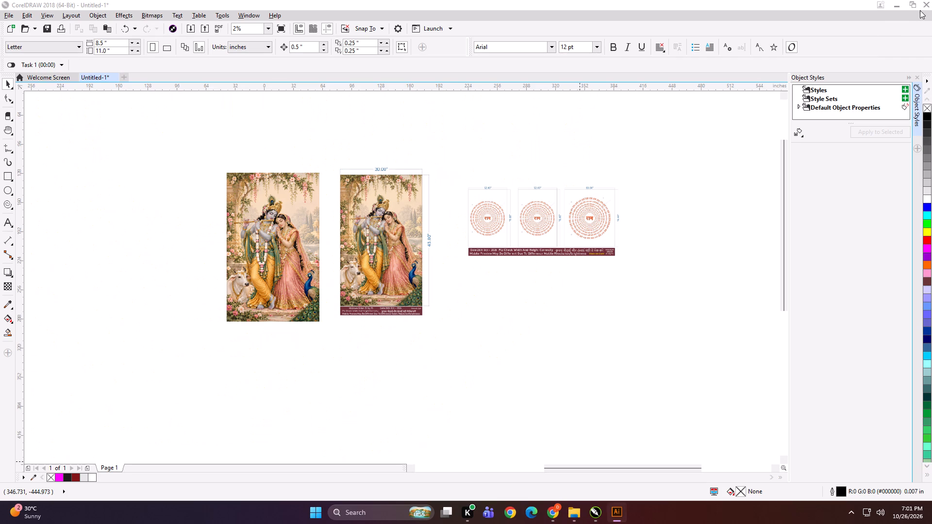
left_click(585, 512)
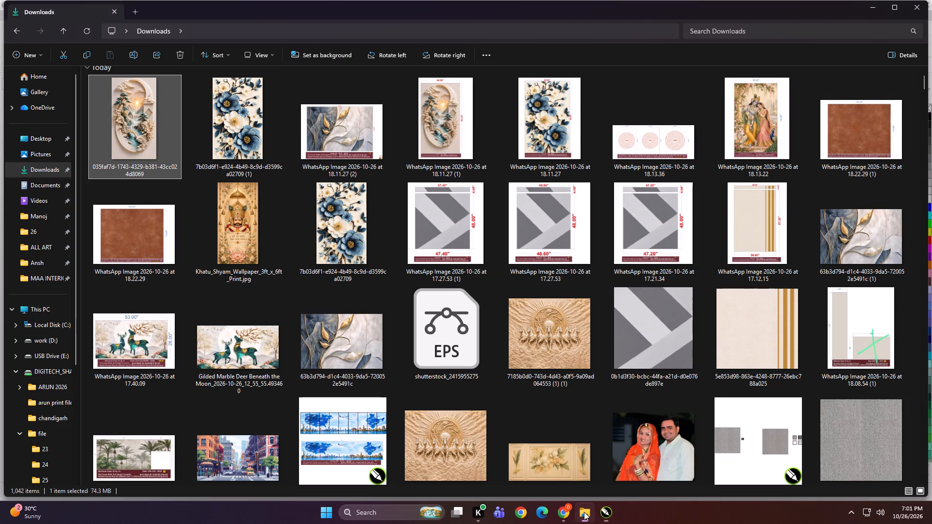
left_click(456, 354)
left_click_drag(439, 319, 581, 479)
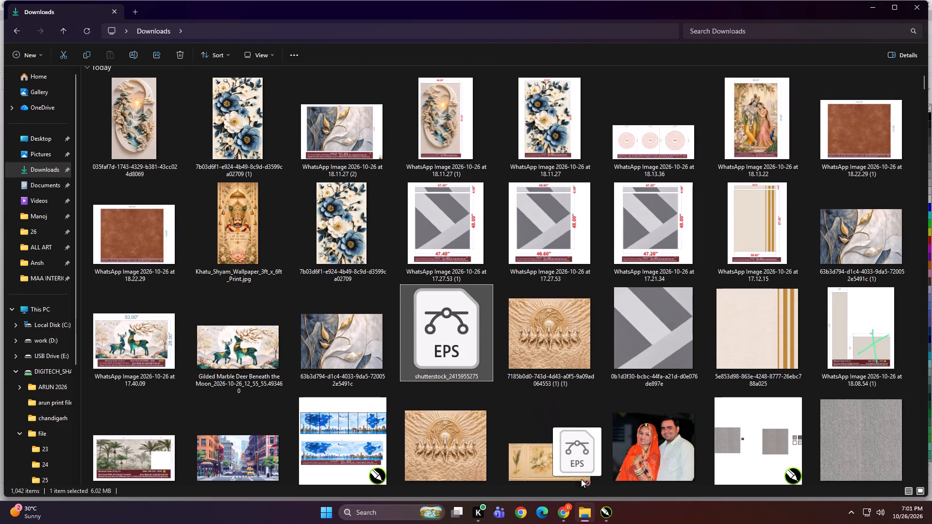
left_click_drag(581, 479, 503, 347)
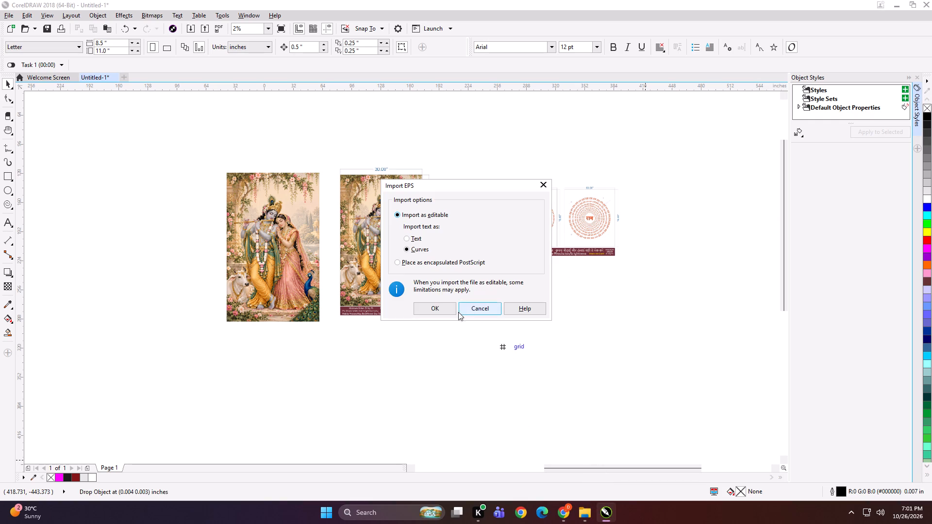
left_click(447, 311)
left_click_drag(506, 351, 546, 317)
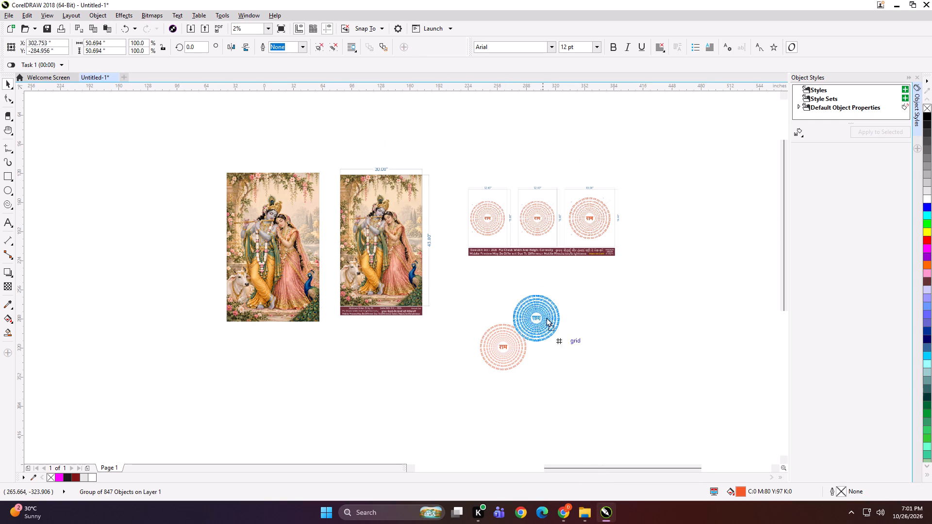
left_click_drag(546, 317, 554, 307)
Examine the panel widths and heights on the three-panel राम order layout against the imported circular artwork.
scroll(546, 234, "up", 2)
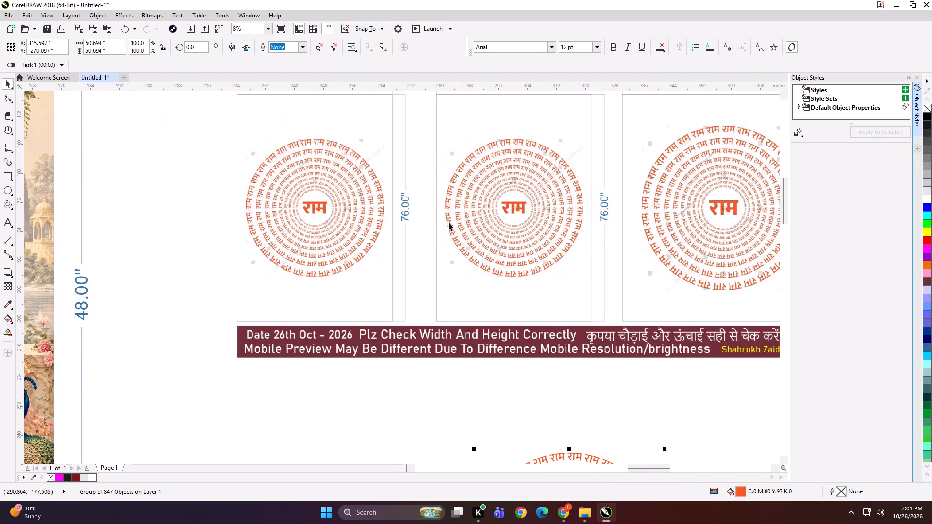
scroll(448, 222, "down", 1)
scroll(567, 194, "up", 1)
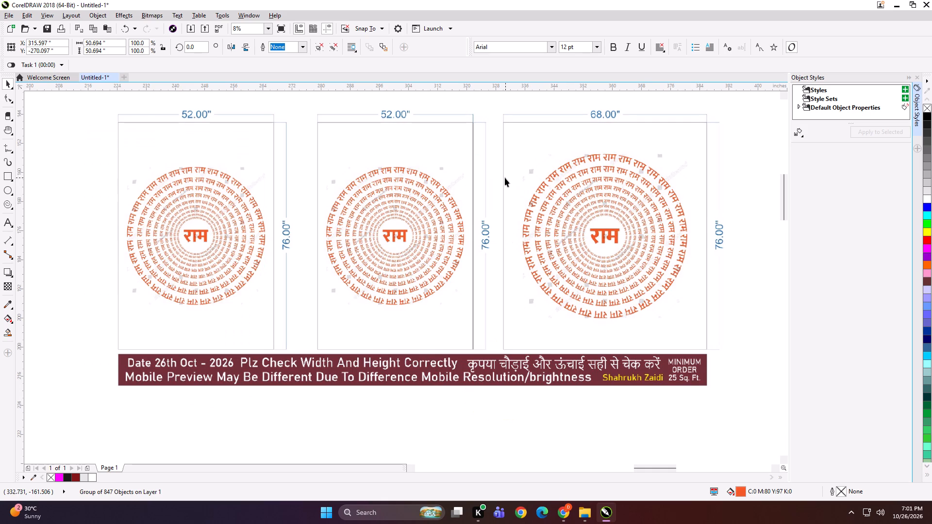
scroll(485, 187, "down", 1)
left_click_drag(467, 377, 464, 377)
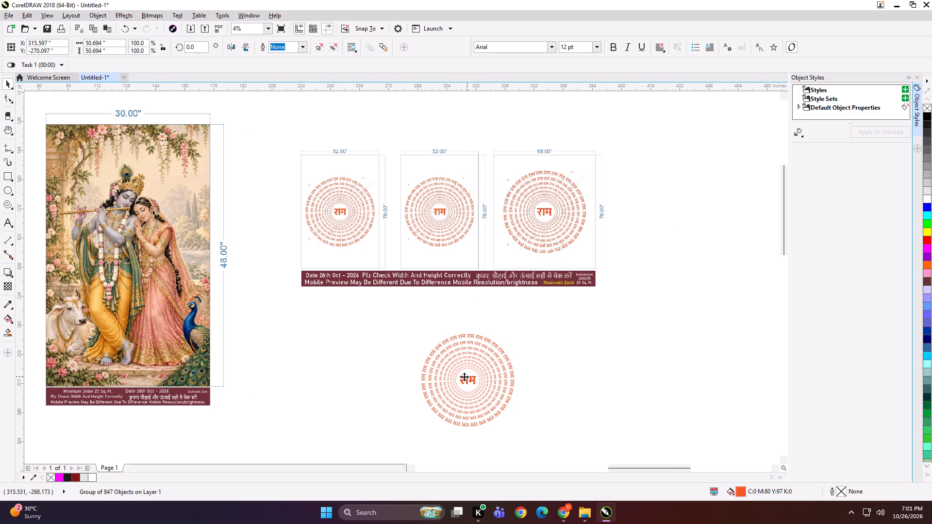
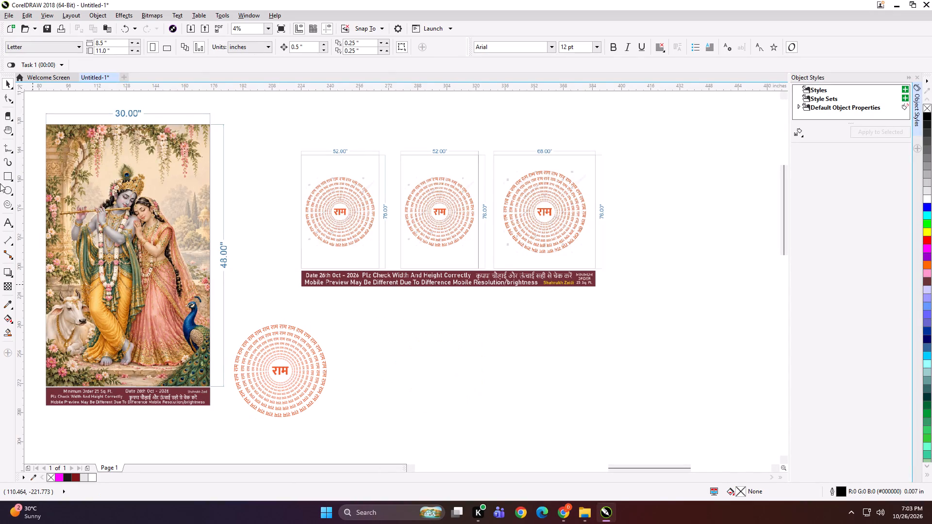
Draw a rectangle beside the imported circular राम artwork and size it to 52 × 76 inches.
left_click(3, 175)
left_click_drag(326, 323, 397, 442)
key("space")
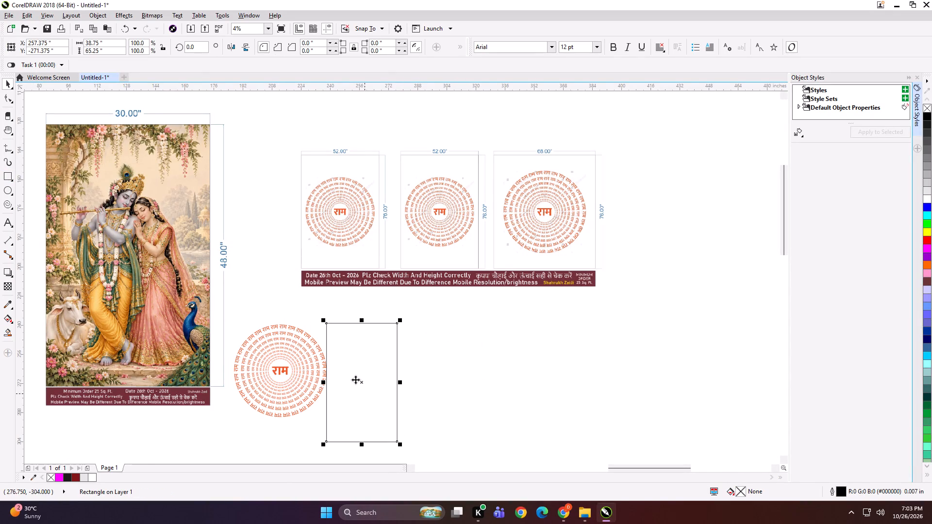
left_click_drag(106, 44, 67, 43)
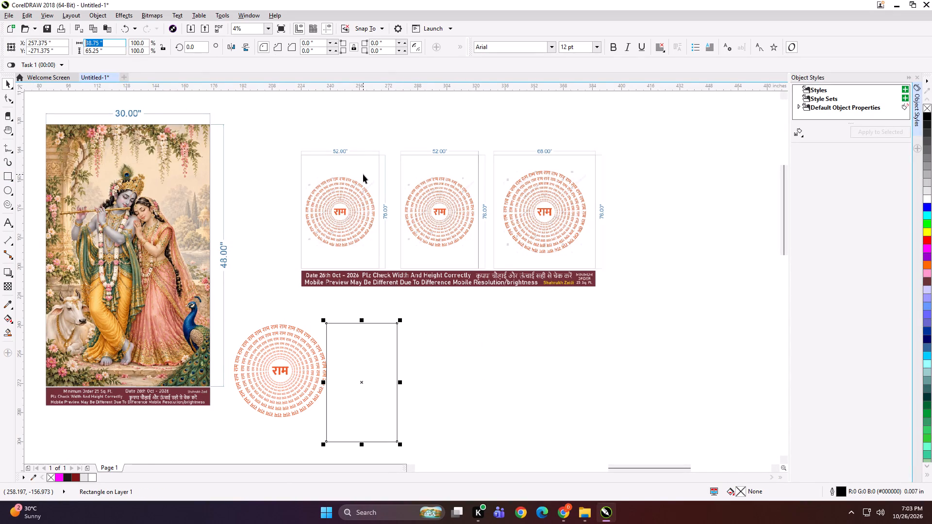
type("52")
key("Tab")
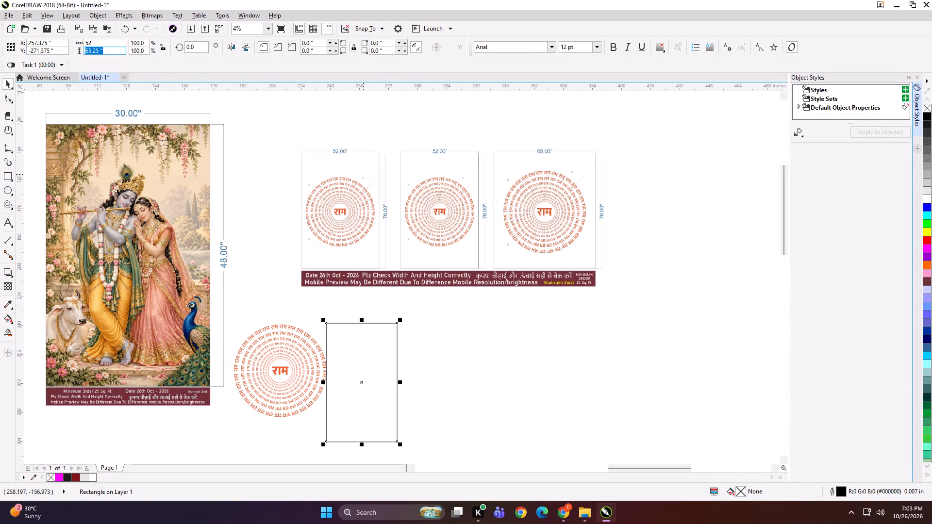
type("76")
key("Return")
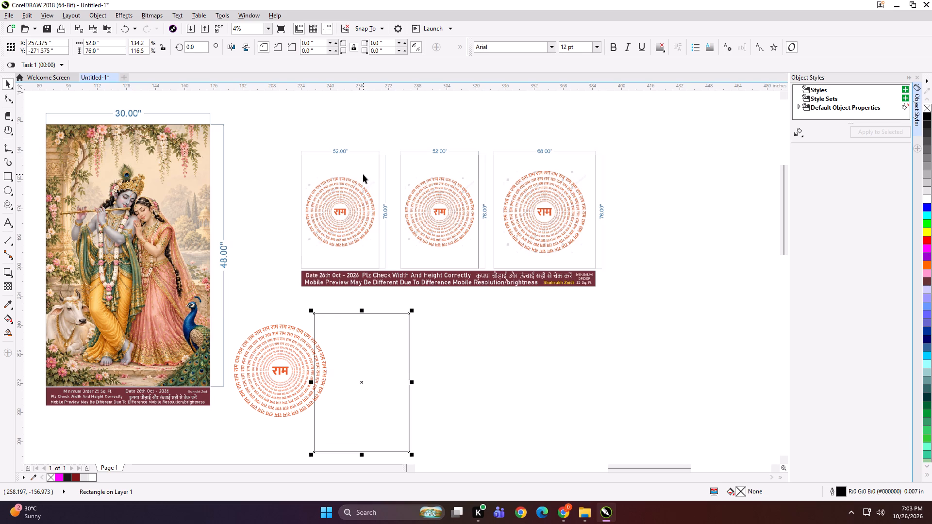
Duplicate the 52 × 76 inch rectangle beneath the third layout panel and resize the copy to 68 × 76 inches.
scroll(363, 174, "up", 1)
scroll(290, 170, "down", 1)
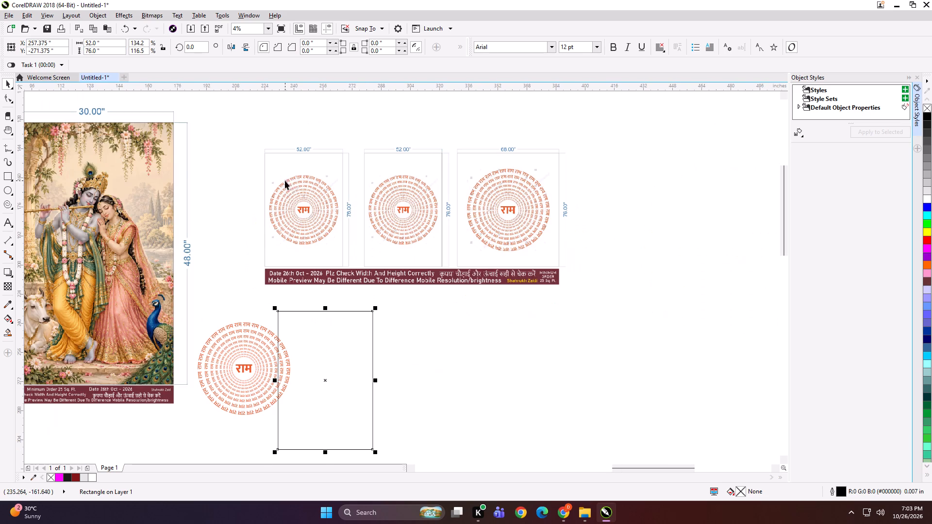
left_click_drag(331, 380, 521, 384)
right_click(521, 384)
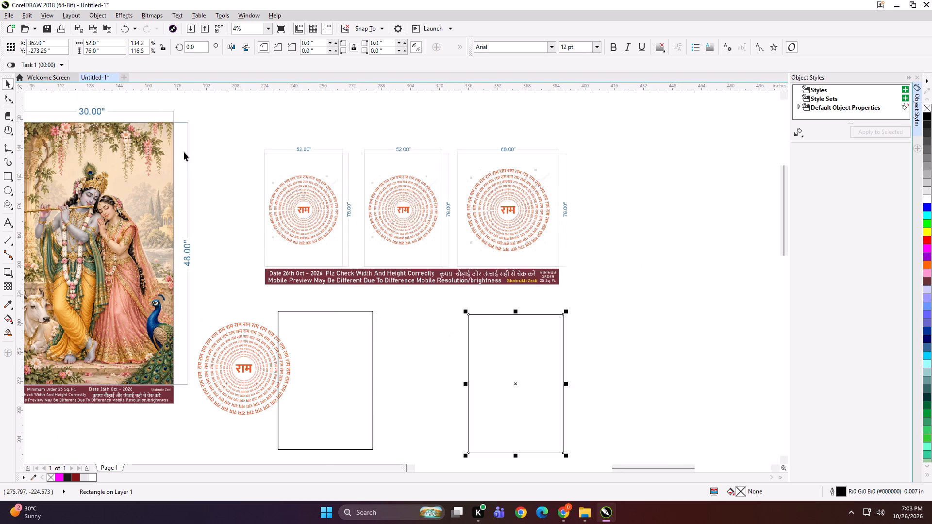
left_click_drag(106, 41, 61, 43)
type("68")
key("Tab")
type("76")
key("Return")
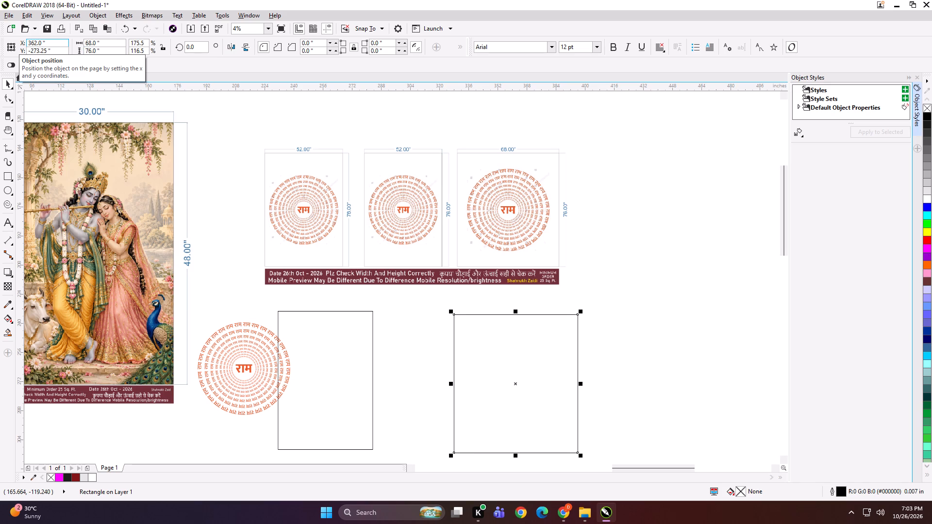
Align the circular राम artwork to the centre of the 68 × 76 inch rectangle.
left_click(245, 366)
left_click(473, 367, "shift")
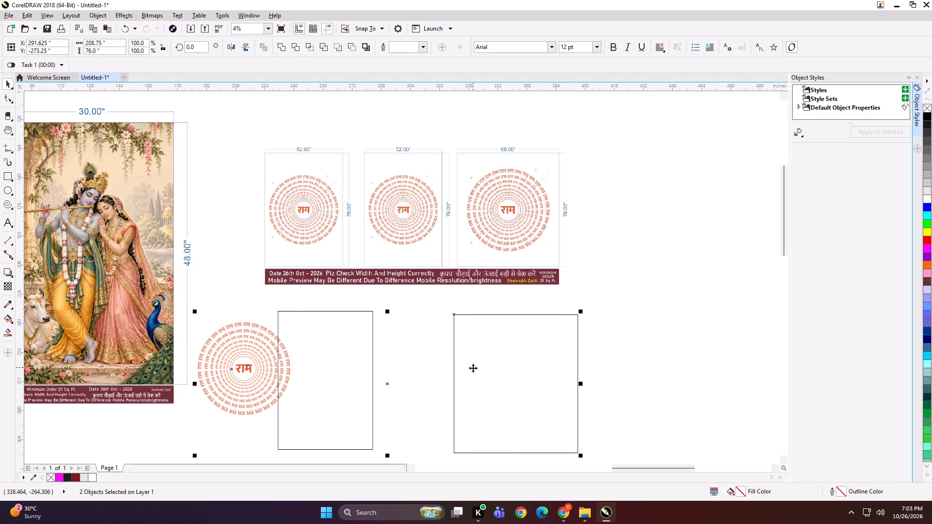
key("c")
key("e")
left_click(615, 334)
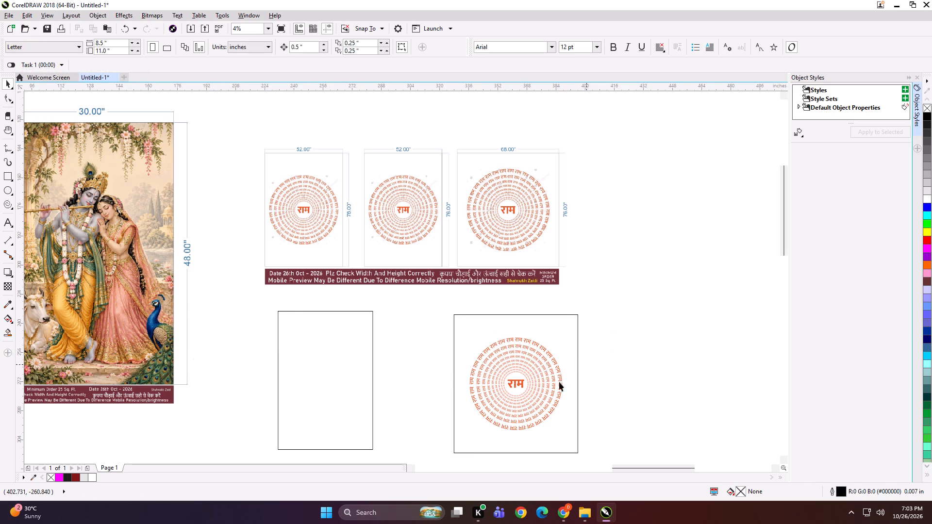
Enlarge the circular राम artwork from its centre to about 54 inches across within the 68 × 76 inch rectangle.
left_click(515, 384)
scroll(546, 433, "up", 1)
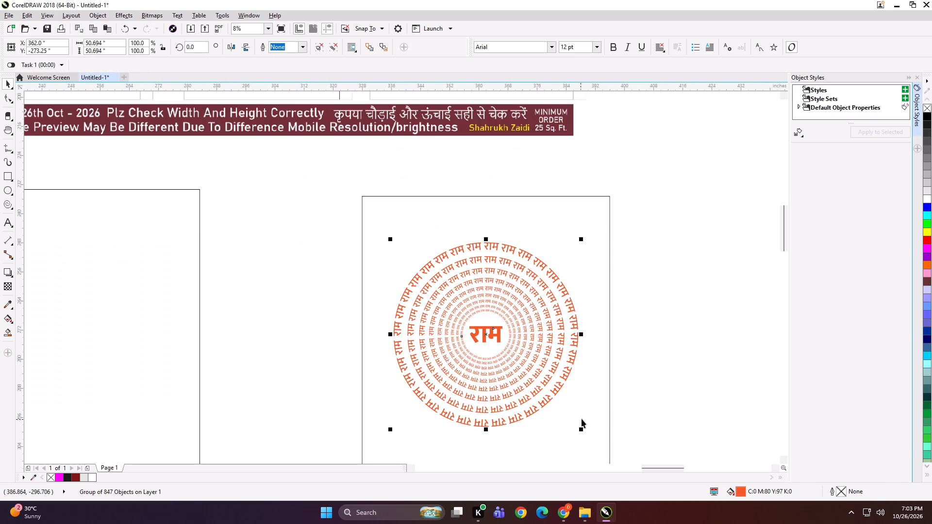
left_click(581, 430, "shift")
left_click_drag(581, 430, 590, 437, "shift")
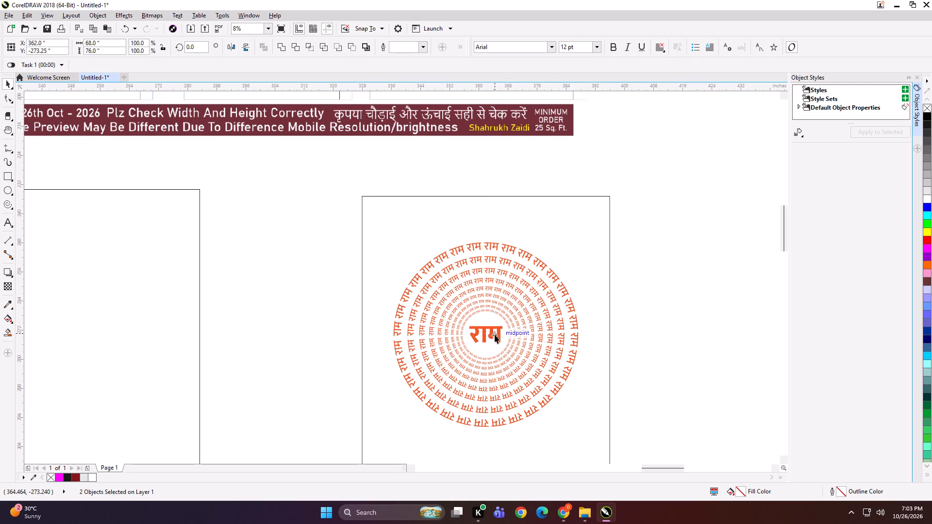
left_click(495, 334, "alt")
left_click_drag(696, 230, 355, 438)
scroll(413, 343, "down", 1)
scroll(490, 387, "up", 1)
left_click_drag(506, 387, 509, 390, "shift")
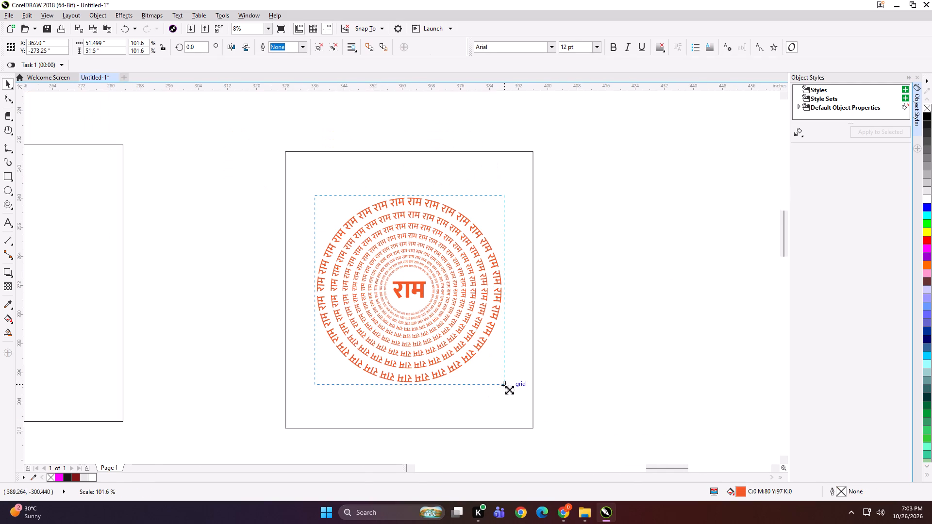
left_click_drag(509, 390, 513, 393, "shift")
scroll(570, 391, "down", 1)
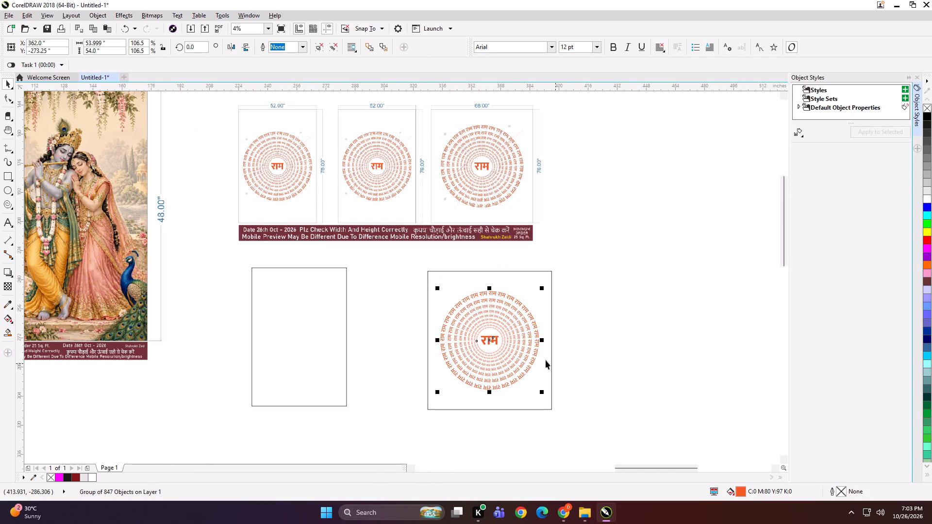
Copy the circular artwork into the 52 × 76 inch rectangle, shrink it to about 42.7 inches across, and centre it there.
left_click_drag(489, 343, 300, 340)
right_click(300, 340)
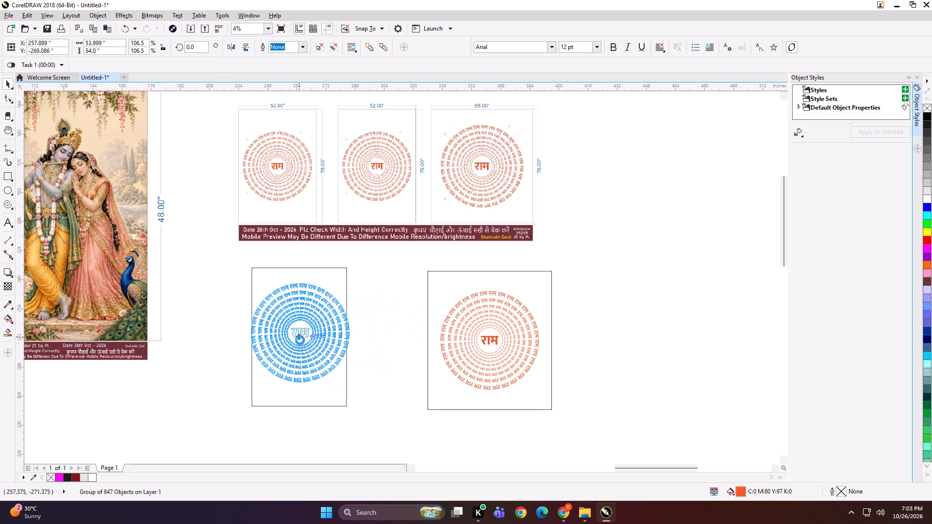
left_click_drag(352, 383, 342, 379, "shift")
left_click(319, 384, "shift")
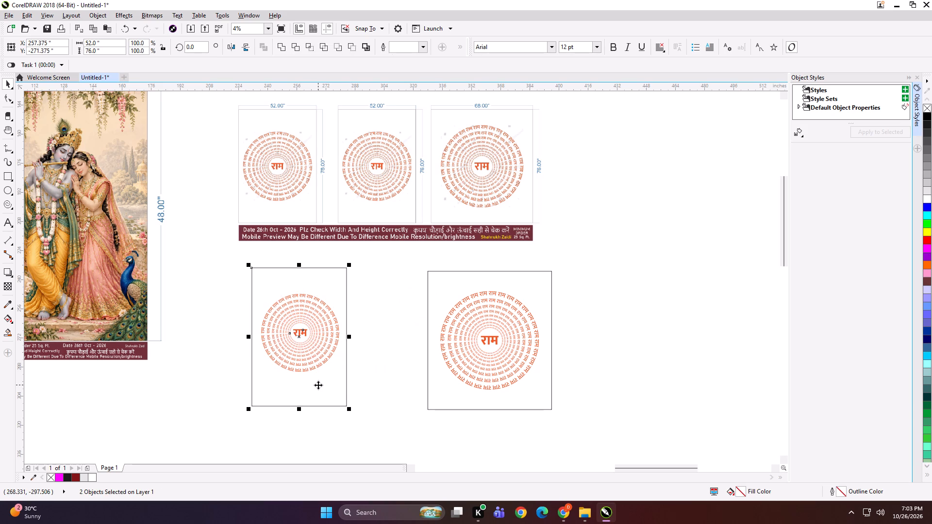
type("CW")
key("e")
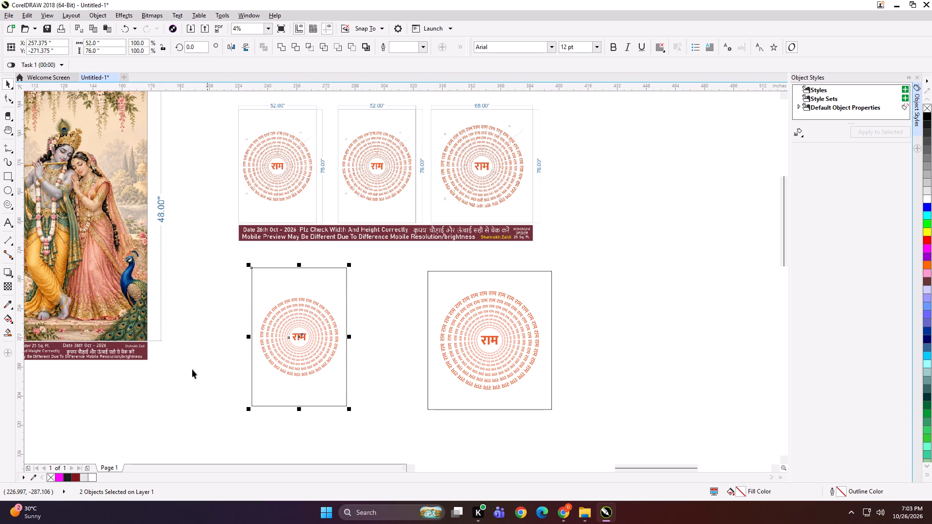
left_click(191, 369)
Align the larger circular artwork to the centre of its 68 × 76 inch rectangle again.
left_click(487, 341)
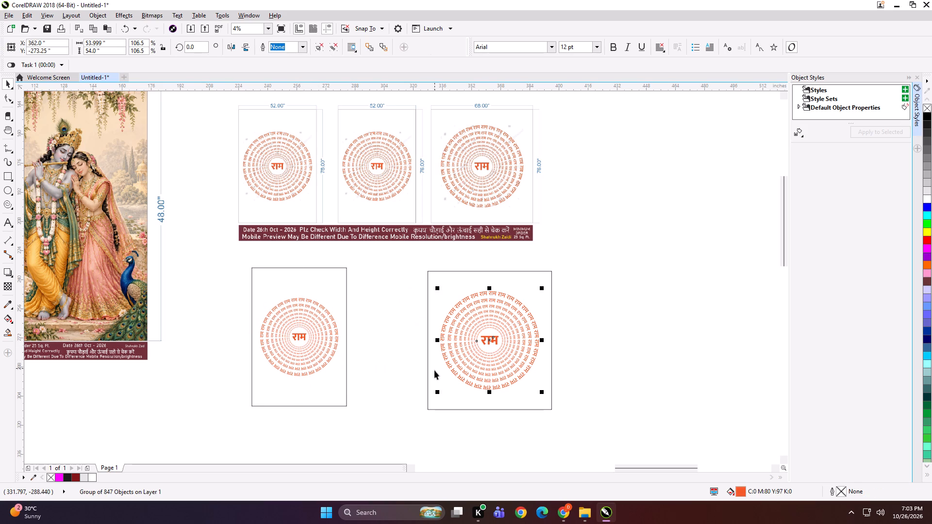
left_click(433, 371, "shift")
type("CE")
left_click(618, 336)
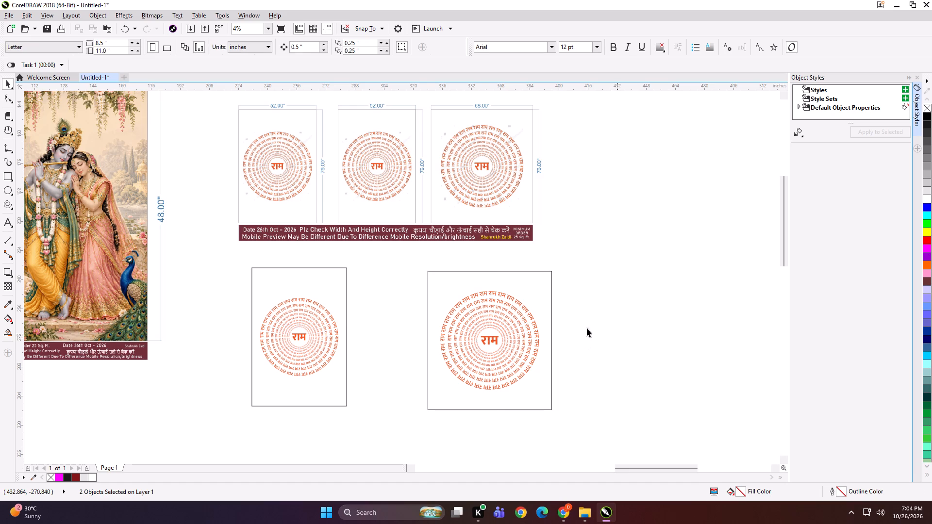
Enlarge the circular artwork in the 52 × 76 inch rectangle from its centre to about 46.25 inches across.
scroll(290, 339, "up", 1)
left_click(298, 334)
scroll(362, 344, "down", 1)
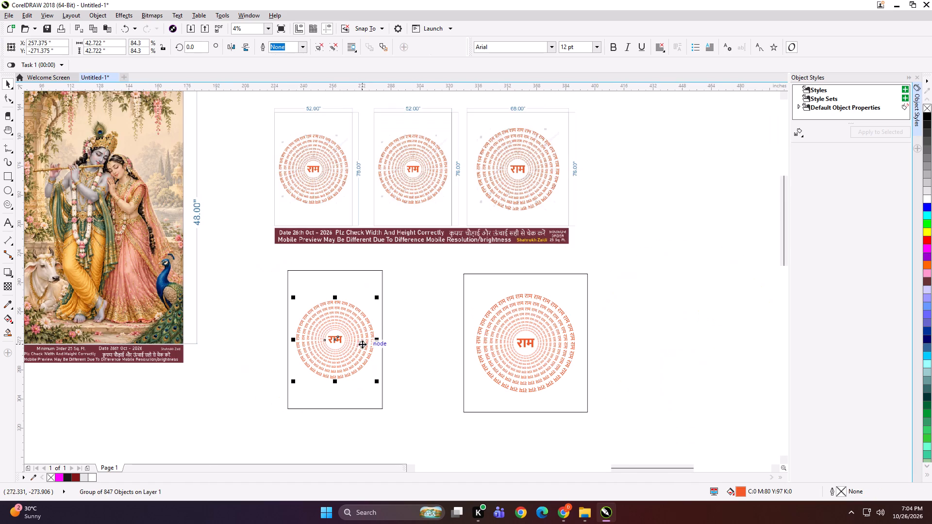
scroll(332, 355, "up", 2)
left_click_drag(502, 451, 507, 456, "shift")
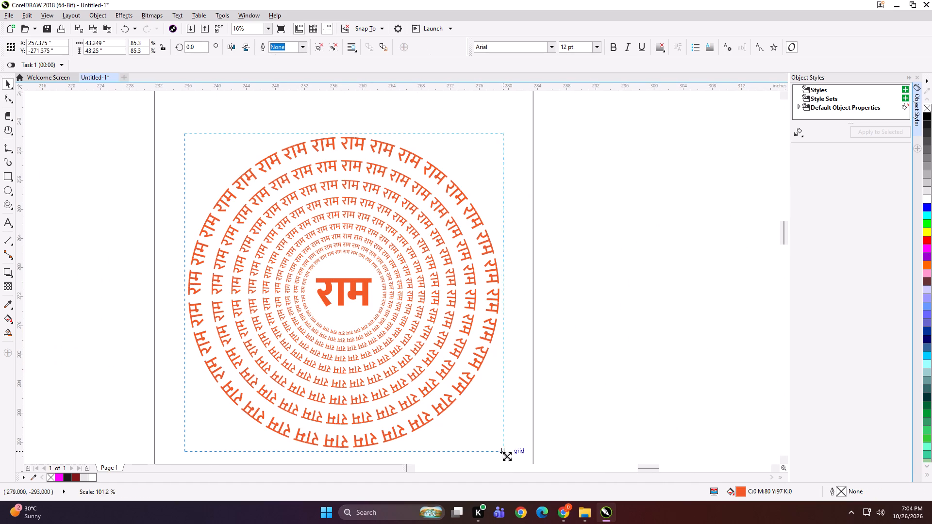
left_click_drag(507, 456, 513, 452, "shift")
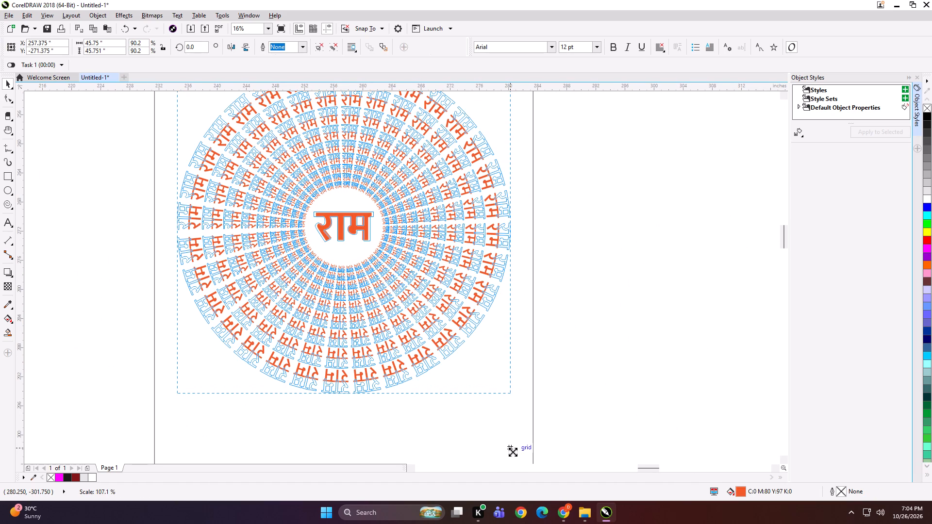
left_click_drag(513, 452, 515, 458, "shift")
scroll(441, 406, "down", 1)
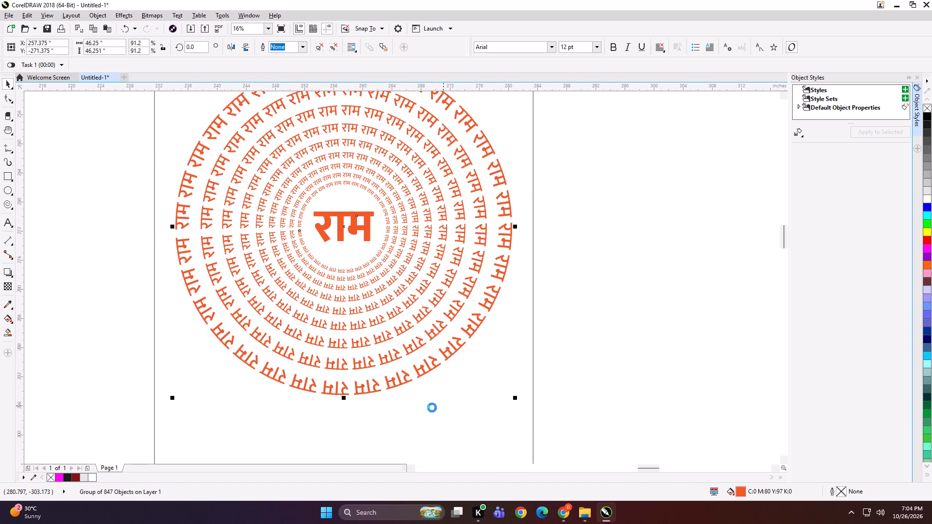
scroll(376, 350, "down", 2)
left_click(386, 410)
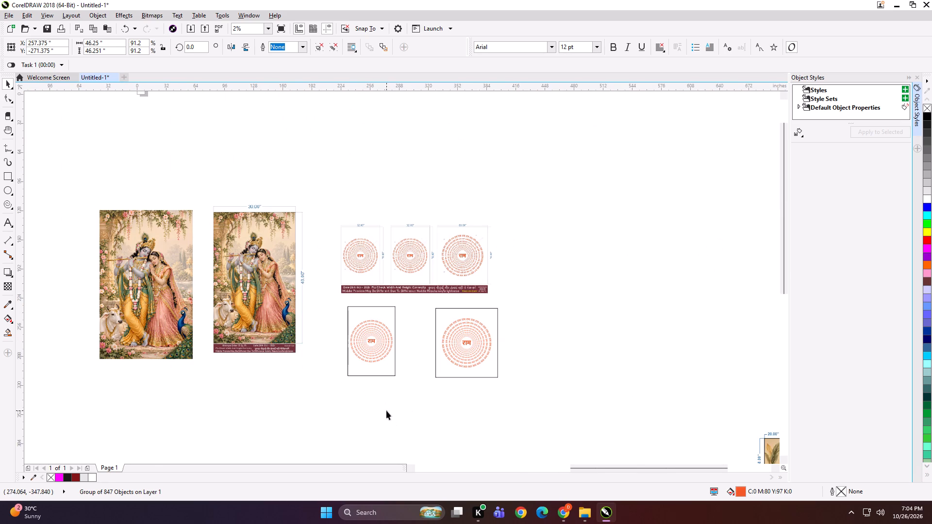
Move the three-panel राम order layout upward, farther from the two prepared panels.
left_click(378, 369)
left_click(385, 402)
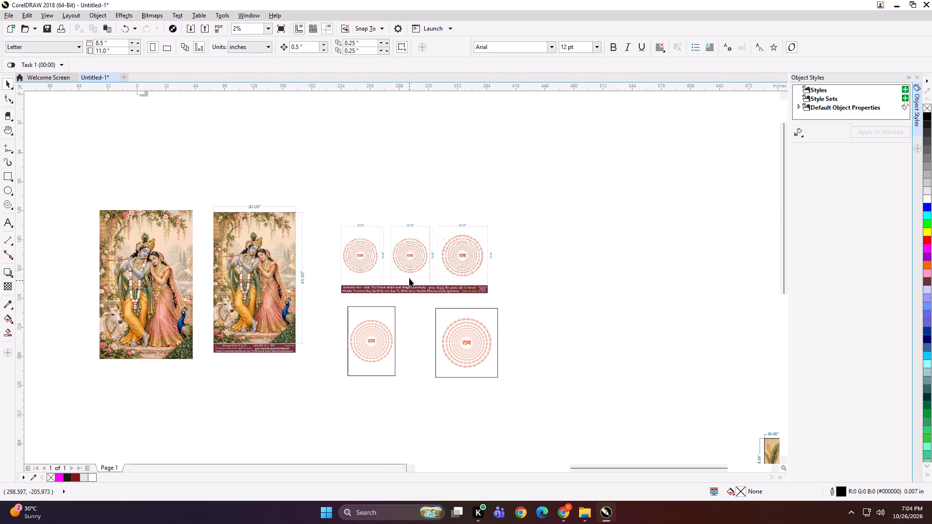
left_click_drag(409, 276, 413, 236)
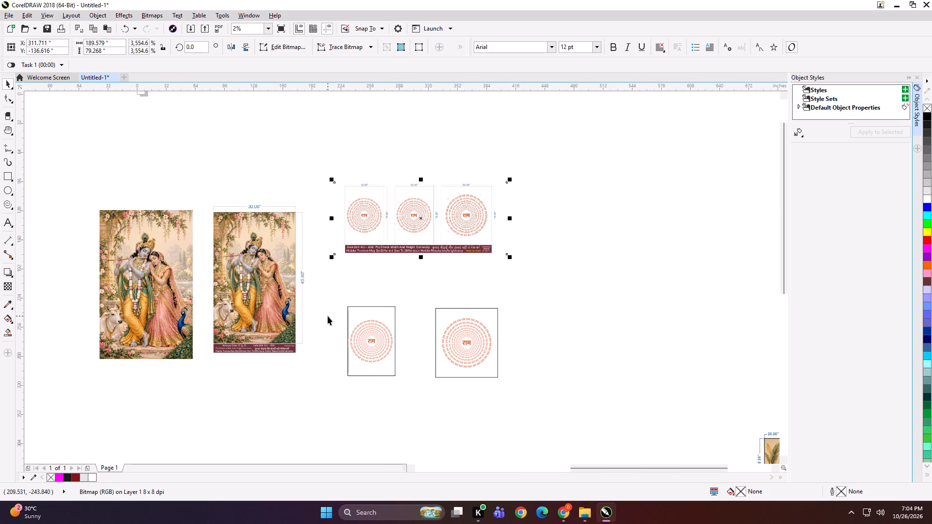
Fill the 52 × 76 inch rectangle white and PowerClip its circular राम artwork inside it.
left_click_drag(328, 315, 417, 363)
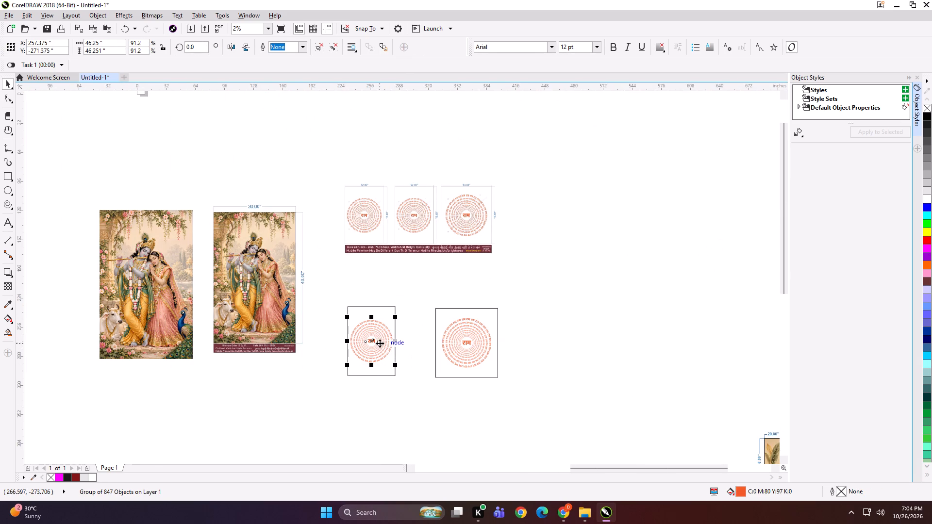
left_click(383, 310)
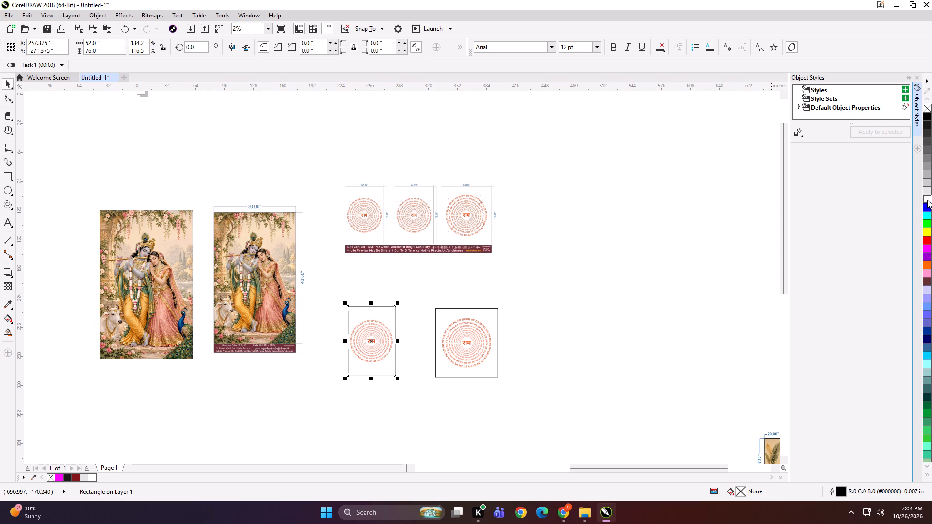
left_click(927, 200)
left_click(381, 354)
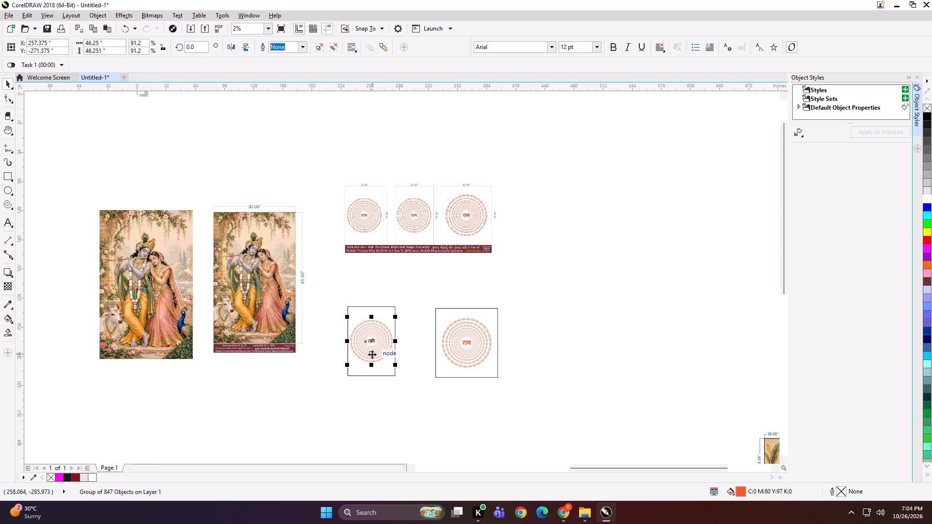
key("shift+Page_Down")
key("shift+Return")
left_click(372, 354)
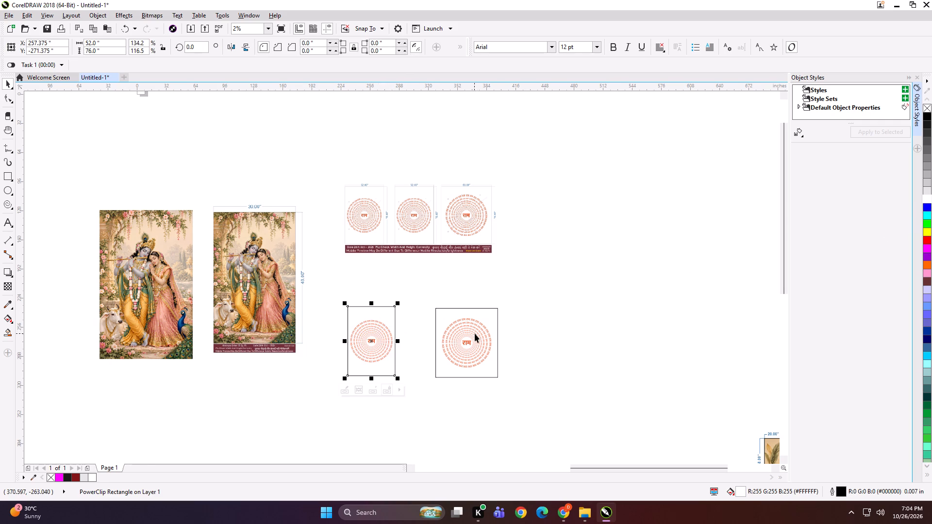
PowerClip the larger circular राम artwork inside the 68 × 76 inch rectangle.
left_click(492, 309)
scroll(463, 218, "up", 1)
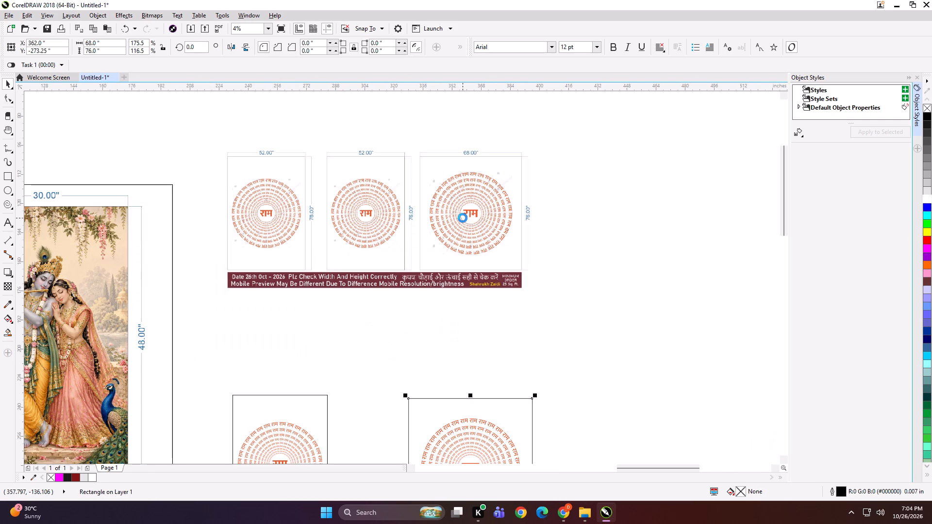
scroll(446, 215, "down", 1)
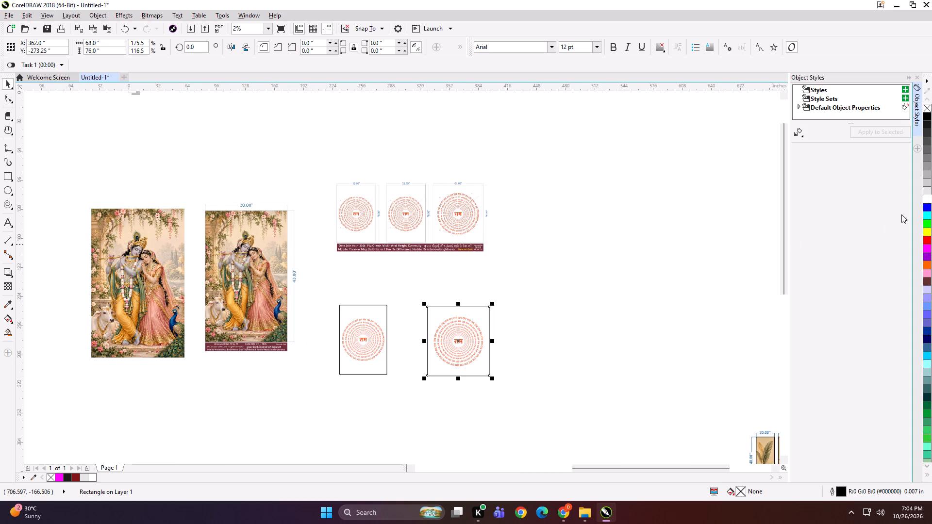
left_click(533, 308)
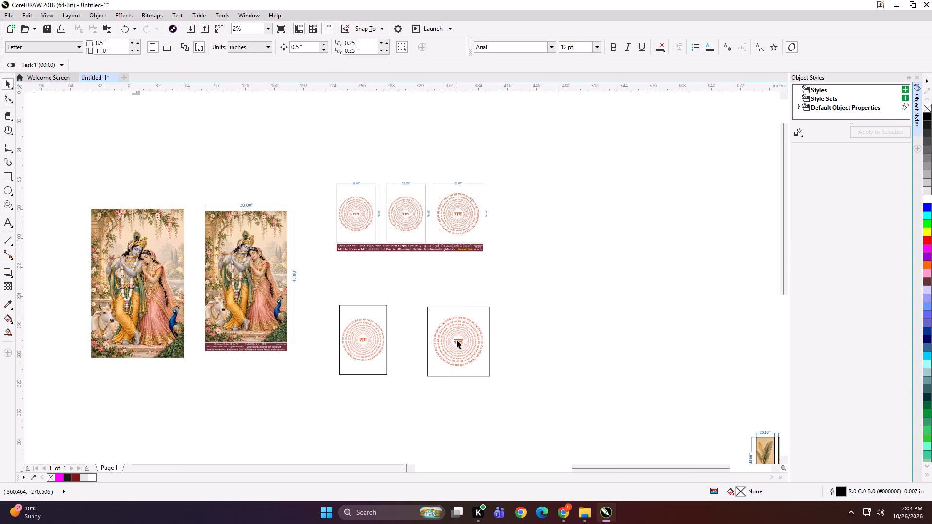
left_click(457, 340)
key("shift+Page_Down")
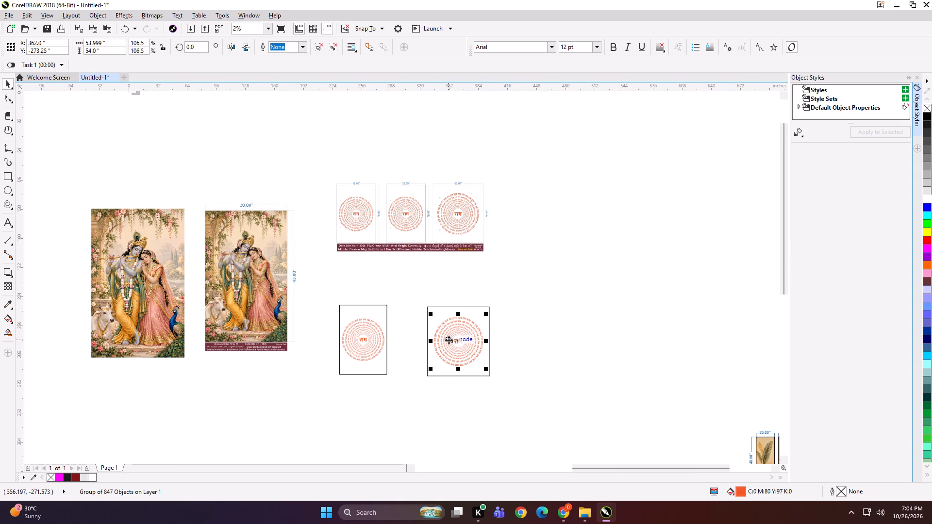
key("shift+Return")
left_click(437, 318)
left_click(555, 336)
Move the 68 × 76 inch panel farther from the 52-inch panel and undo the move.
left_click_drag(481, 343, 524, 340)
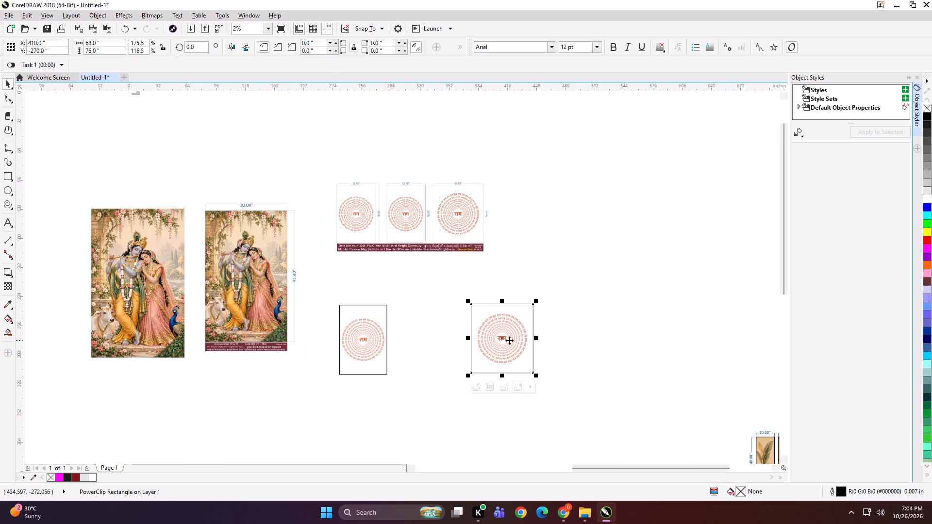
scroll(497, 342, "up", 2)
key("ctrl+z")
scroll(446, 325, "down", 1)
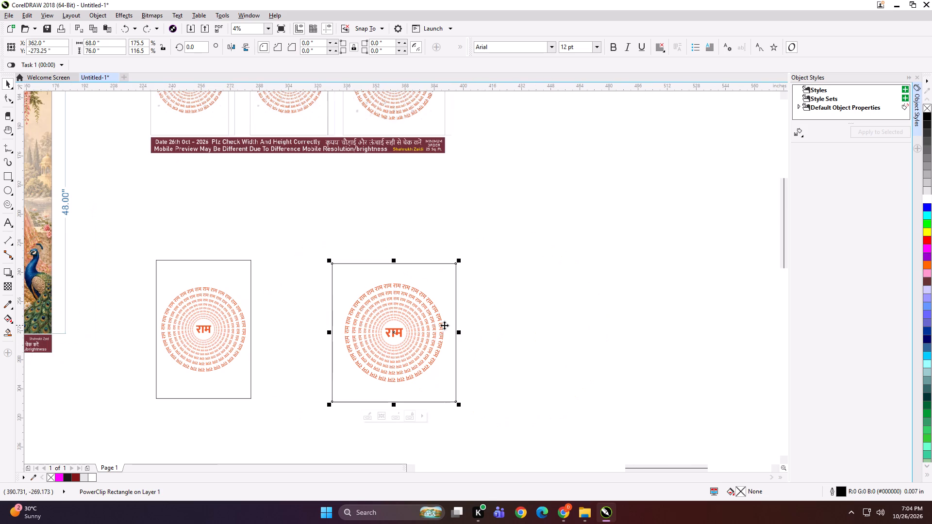
Fill the 68 × 76 inch राम panel with white.
left_click(451, 288)
left_click(928, 200)
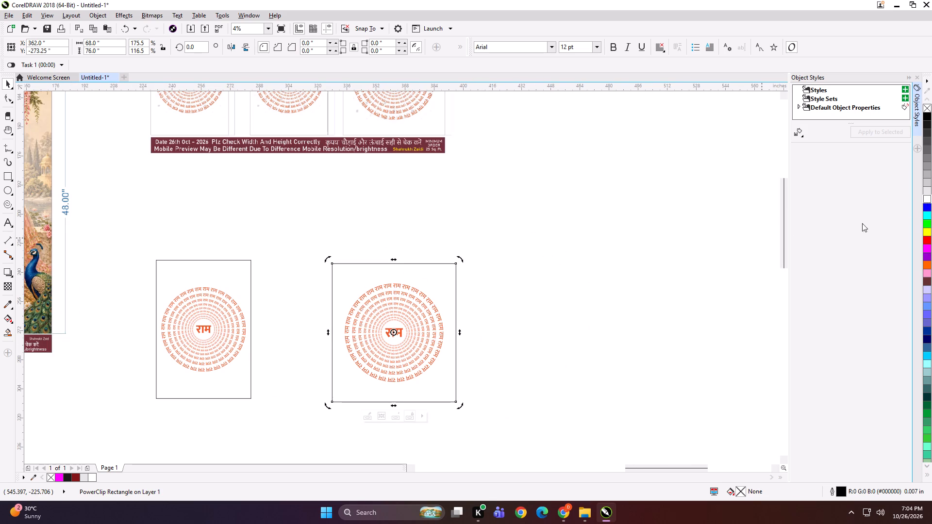
left_click(634, 278)
Move the three-panel राम order layout down beside the 68 × 76 inch panel.
scroll(602, 295, "down", 1)
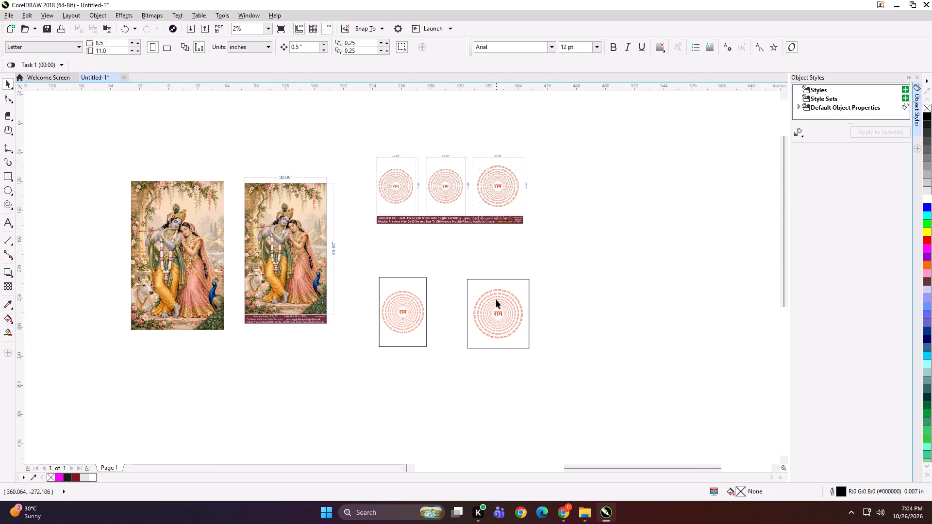
left_click_drag(484, 197, 666, 312)
Move the 68 × 76 inch panel about 10 inches toward the order layout and about 7 inches up.
scroll(691, 348, "up", 1)
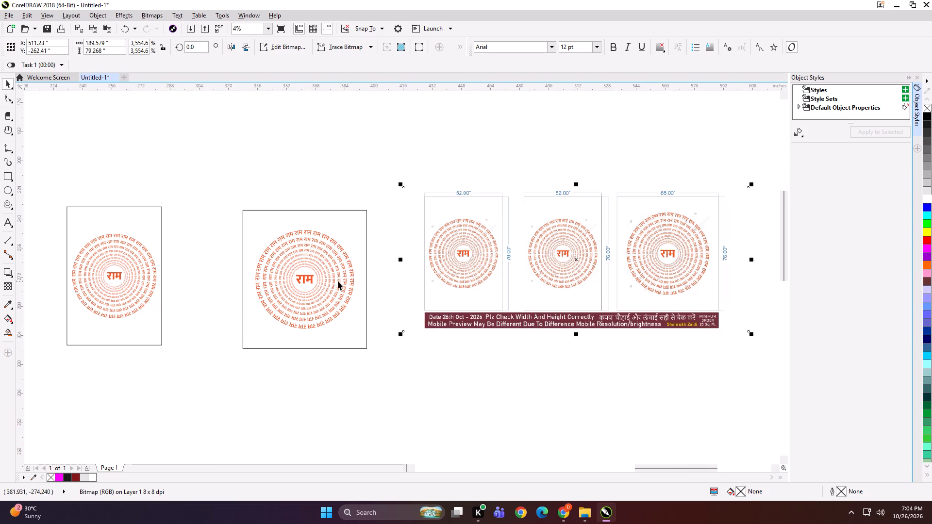
left_click_drag(318, 278, 336, 264)
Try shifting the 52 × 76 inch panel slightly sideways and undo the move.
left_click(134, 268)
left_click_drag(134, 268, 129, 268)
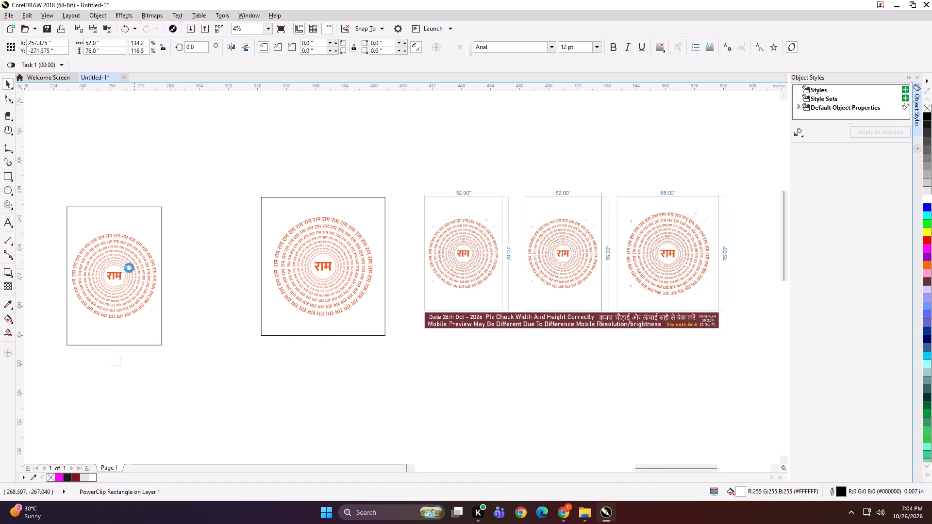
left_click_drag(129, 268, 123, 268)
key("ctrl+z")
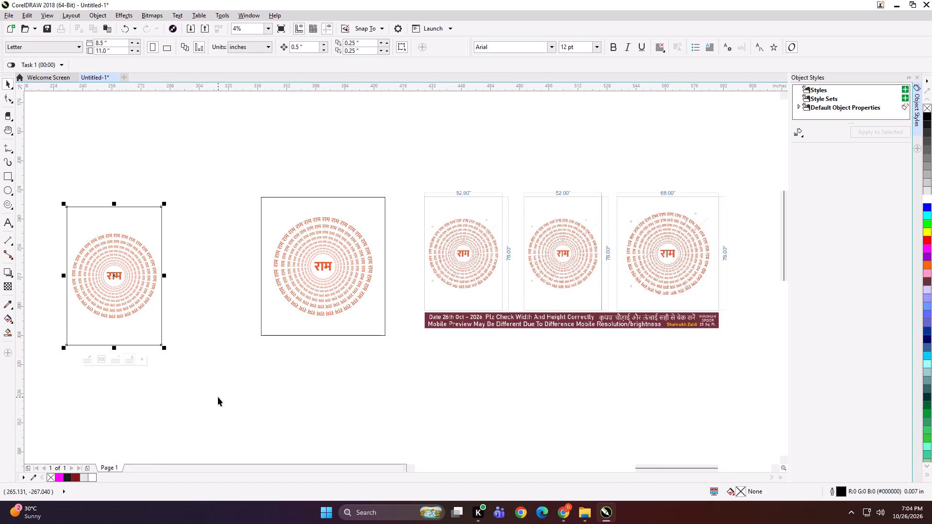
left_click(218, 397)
Compare the order layout's panel sizes and artwork with the two prepared राम panels.
scroll(628, 246, "up", 1)
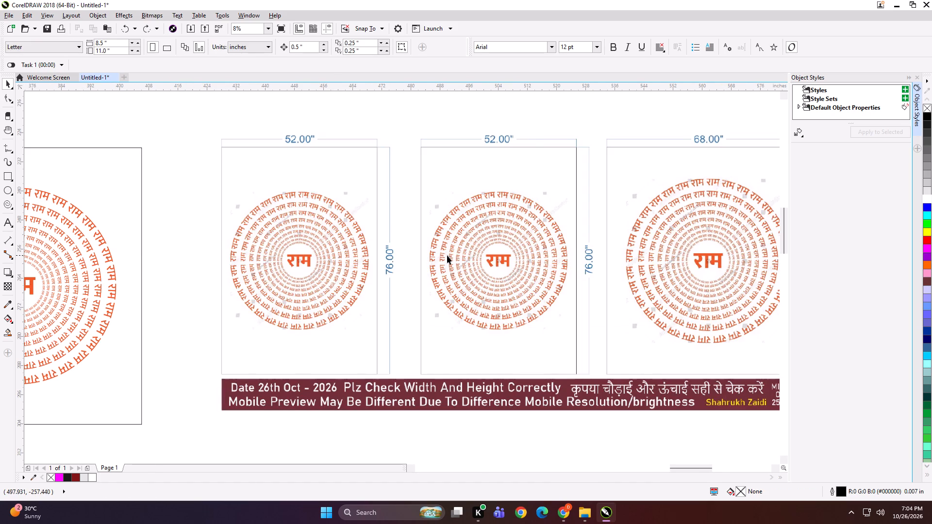
scroll(445, 255, "up", 1)
scroll(441, 278, "down", 1)
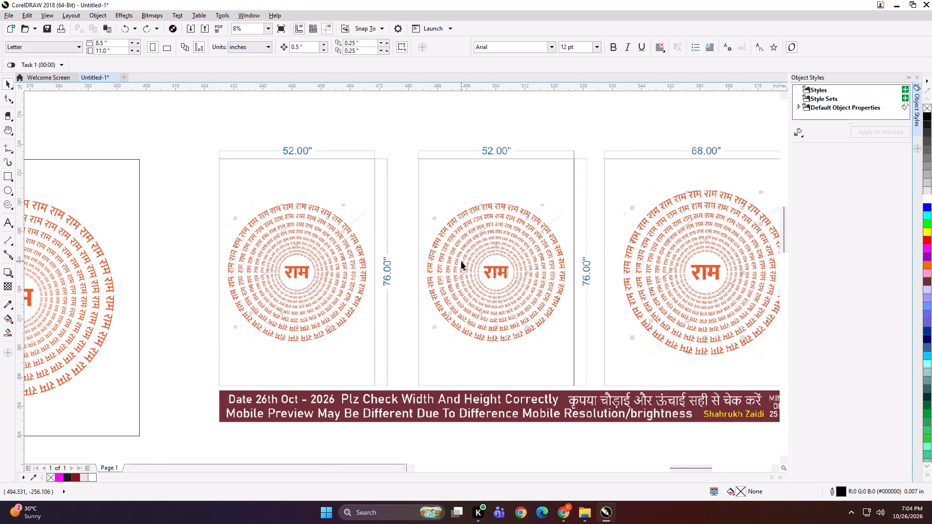
scroll(506, 212, "down", 1)
scroll(360, 227, "down", 1)
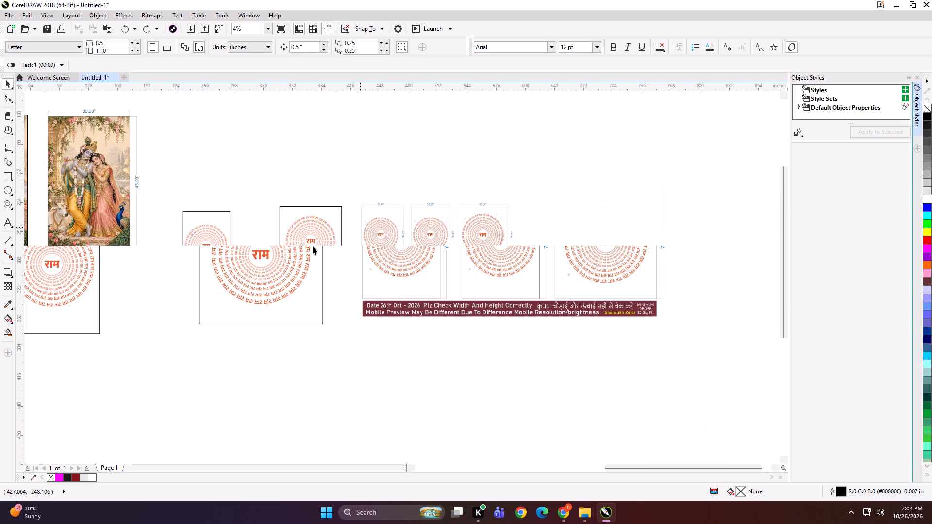
scroll(229, 249, "up", 1)
left_click(208, 241)
left_click(354, 210)
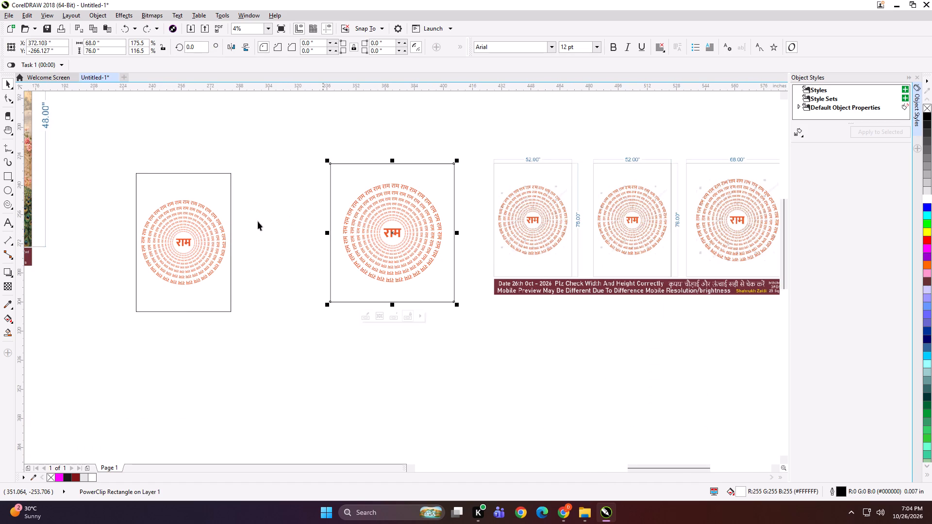
left_click(189, 197)
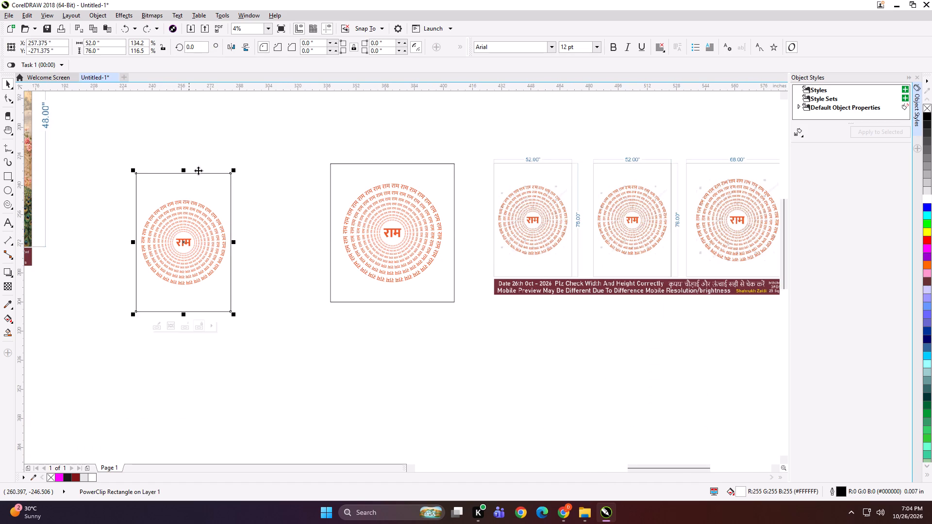
left_click(208, 141)
Set the nudge distance to 4 inches, convert the 52 × 76 inch panel to curves and raise its top edge by one nudge.
left_click_drag(307, 49, 254, 49)
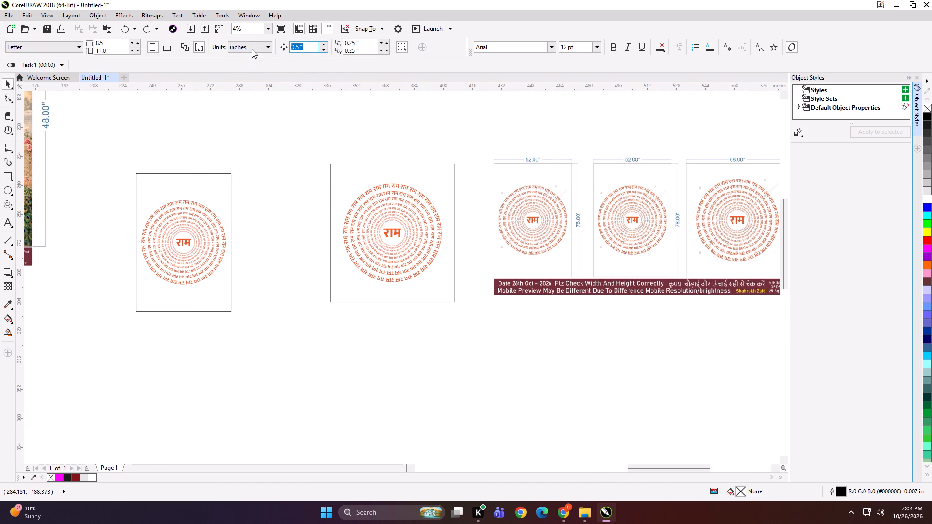
key("4")
key("Return")
left_click(208, 178)
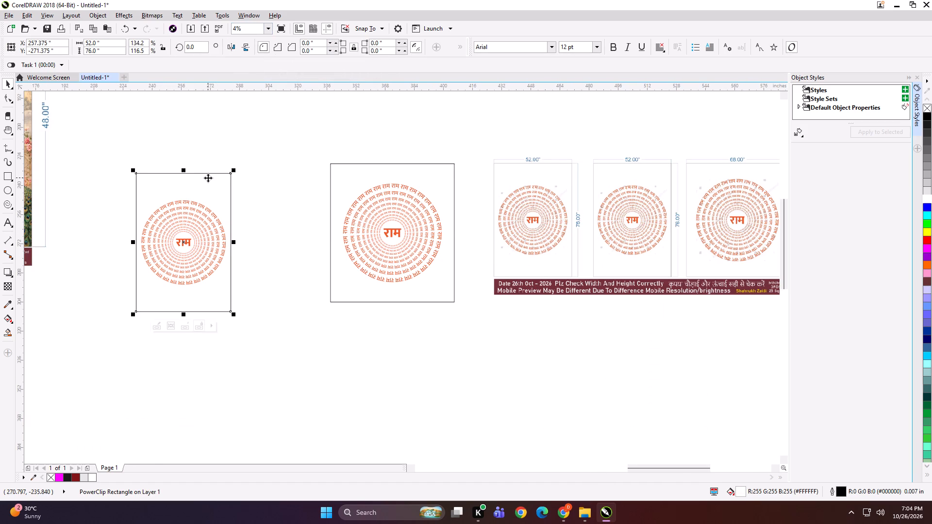
key("F10")
key("ctrl+q")
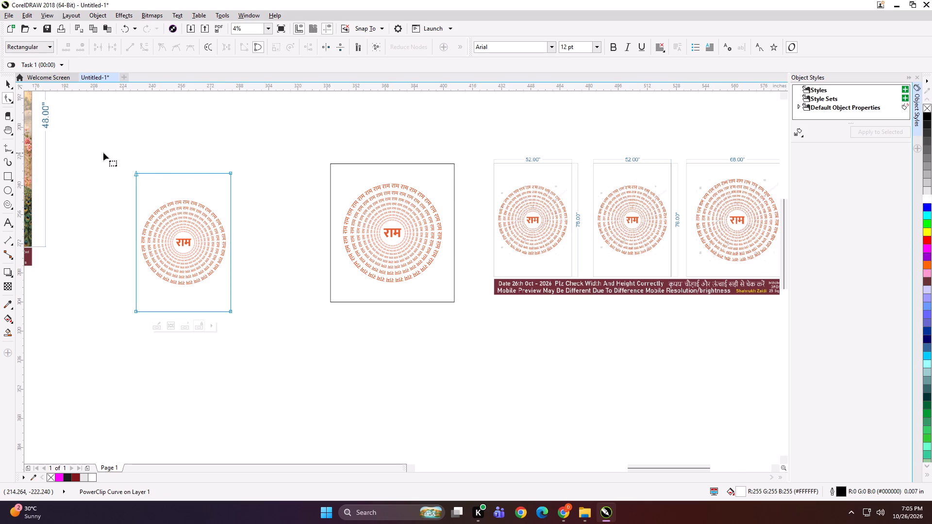
left_click_drag(103, 153, 259, 189)
key("Up")
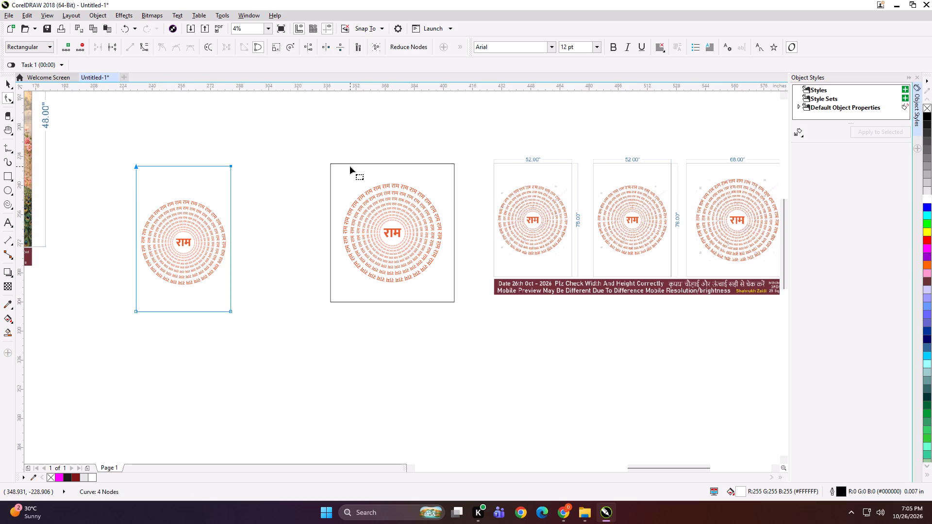
Convert the 68 × 76 inch panel to curves and raise its top edge by 4 inches.
left_click(350, 166)
key("ctrl+q")
left_click_drag(307, 154, 484, 182)
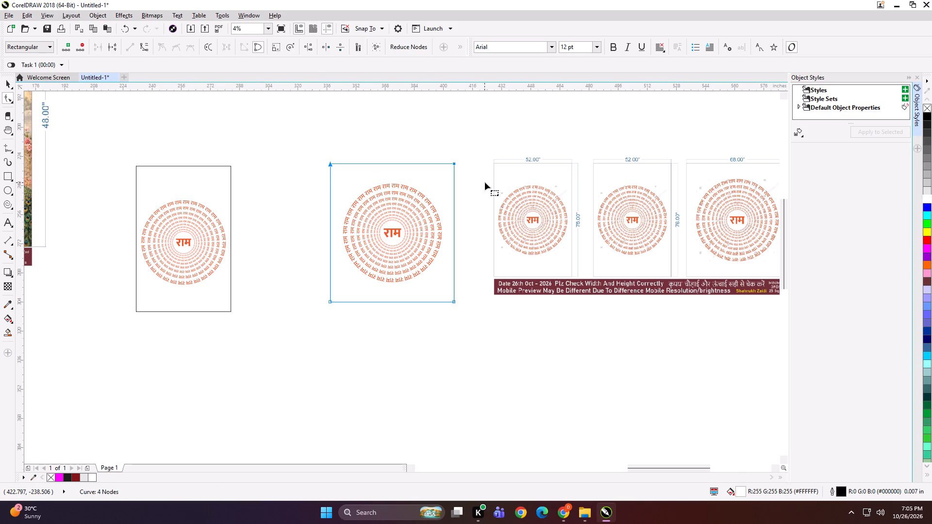
key("Up")
key("space")
Start a TIFF export of only the 52 × 80 inch panel and go to the 26 folder in PRINT FILE.
left_click(187, 191)
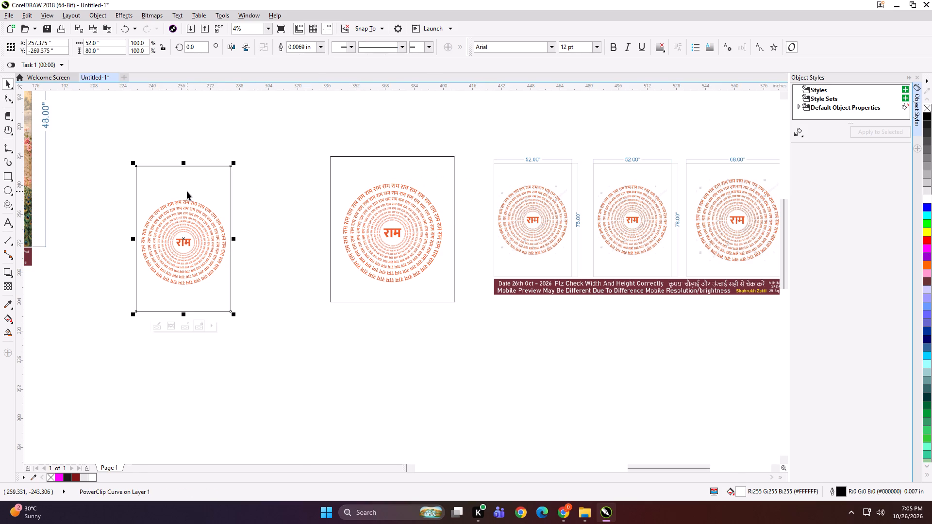
key("ctrl+e")
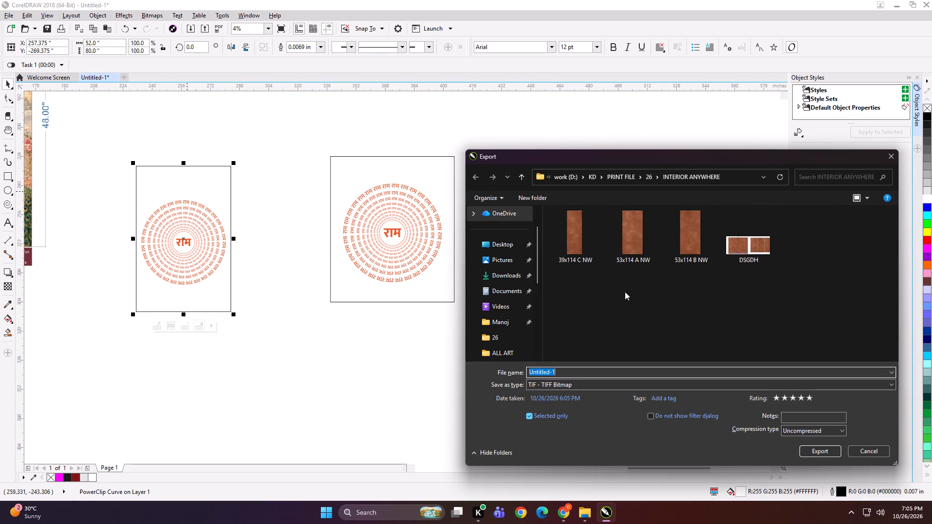
left_click(523, 180)
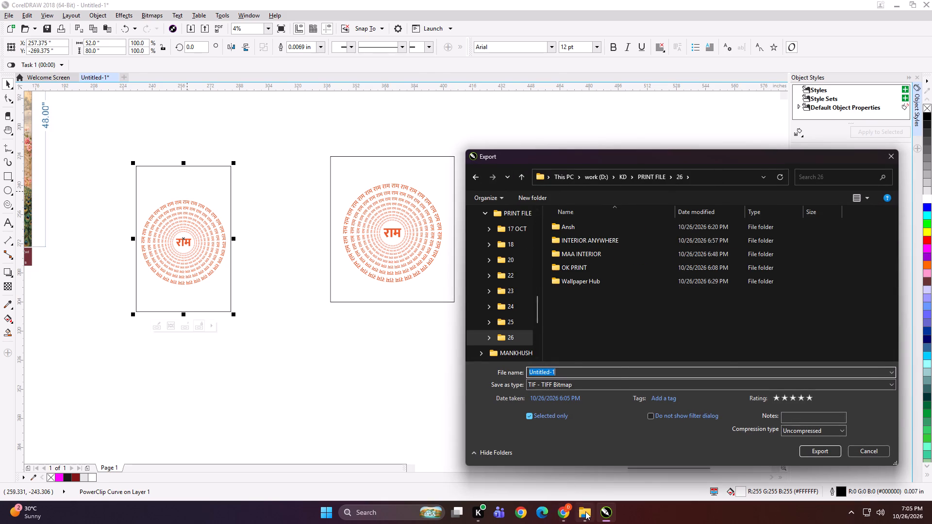
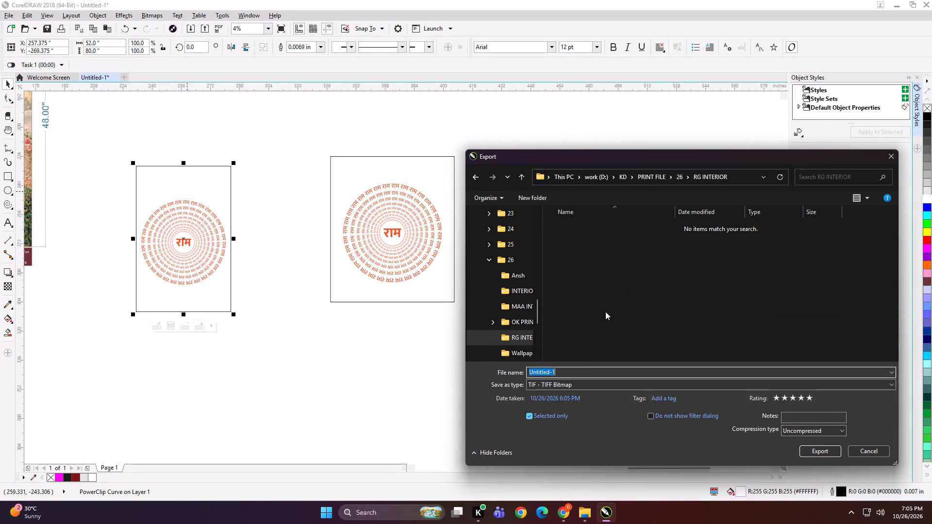
Name the TIFF file 52x80 BLIND FEBRIC and export it to the RG INTERIOR folder.
type("52x")
type("80")
key("space")
type("BLIND")
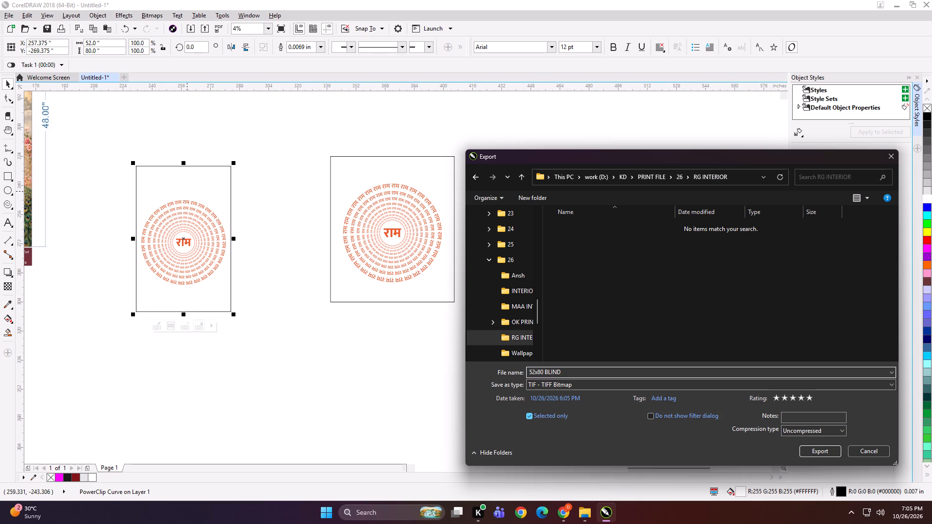
key("space")
type("FEBRIC")
key("Return")
key("Return")
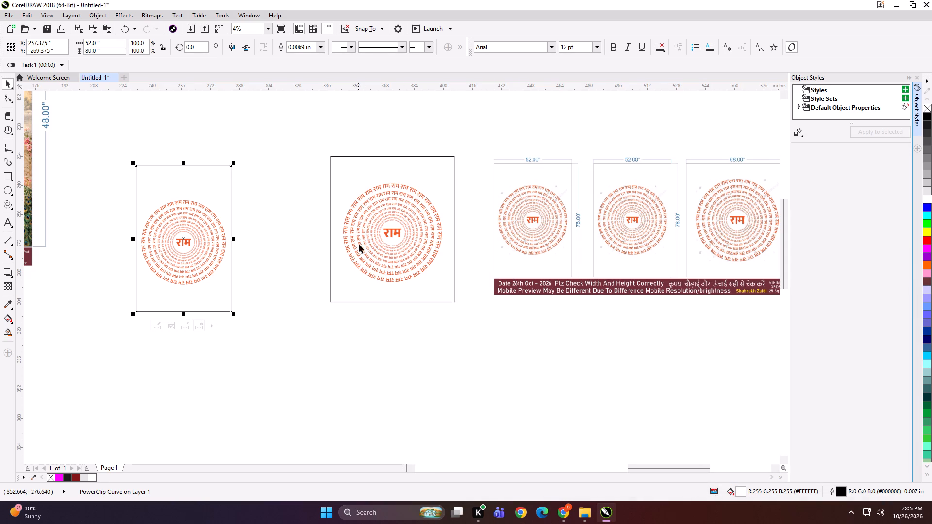
Export only the 68 × 80 inch राम panel as a TIFF named 68x80 BLIND FEBRIC in the RG INTERIOR folder.
left_click(362, 237)
key("ctrl+e")
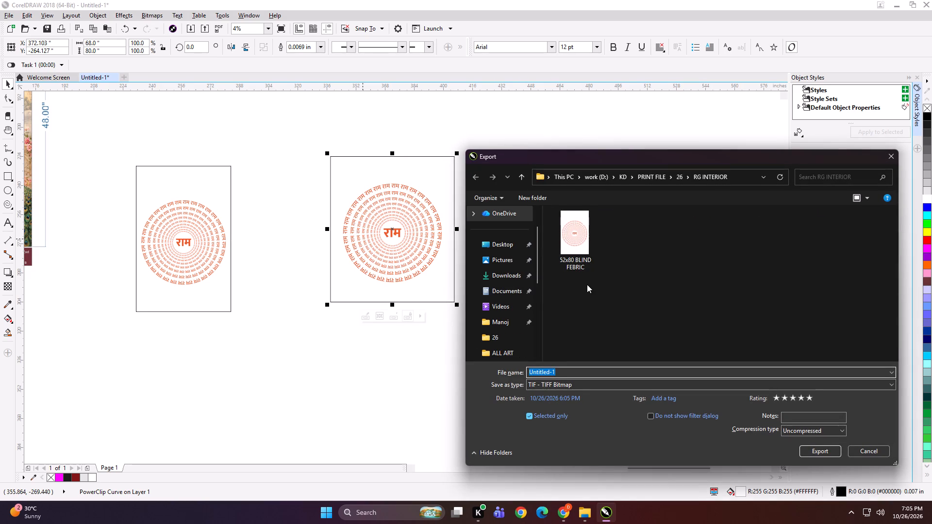
type("68x")
type("80")
key("space")
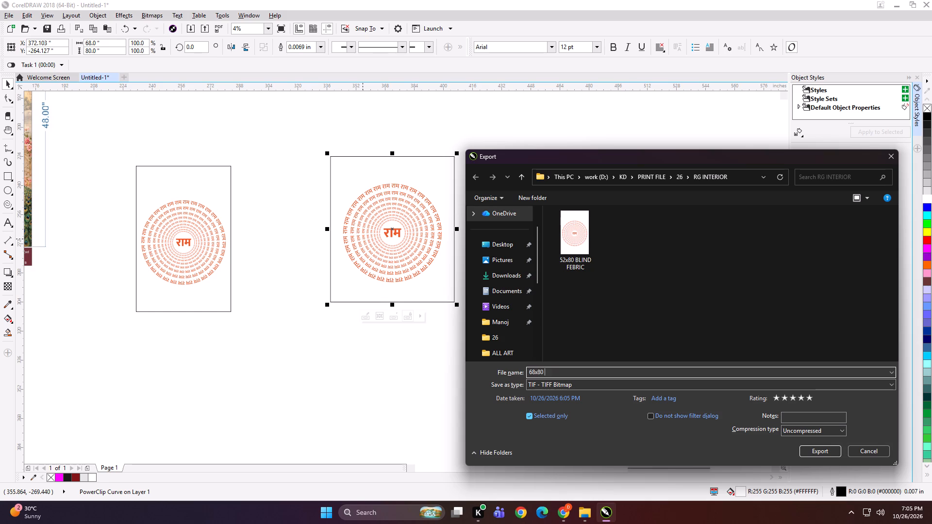
type("BLIND FEBRIC")
key("Return")
key("Return")
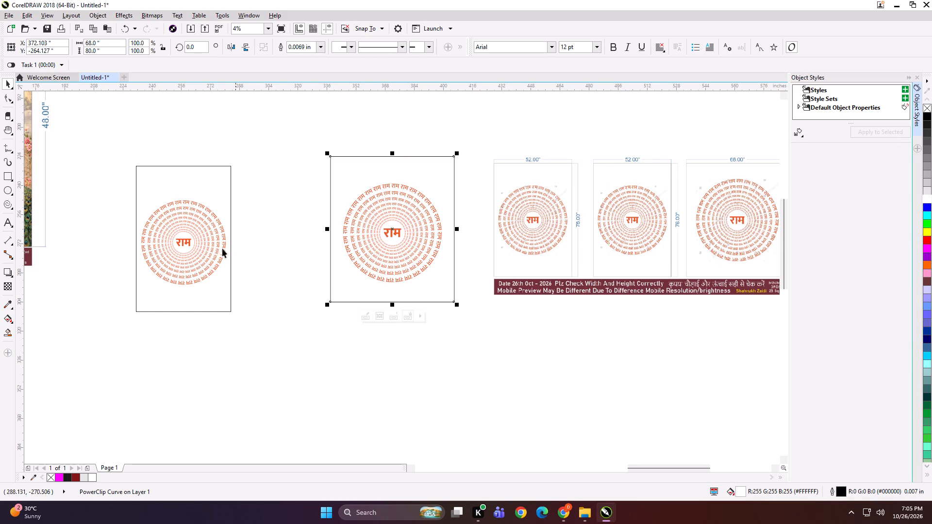
Duplicate the 52 × 80 inch राम panel beside the original and align all three panels along their bottom edges.
left_click_drag(189, 237, 179, 237)
left_click_drag(173, 237, 268, 232)
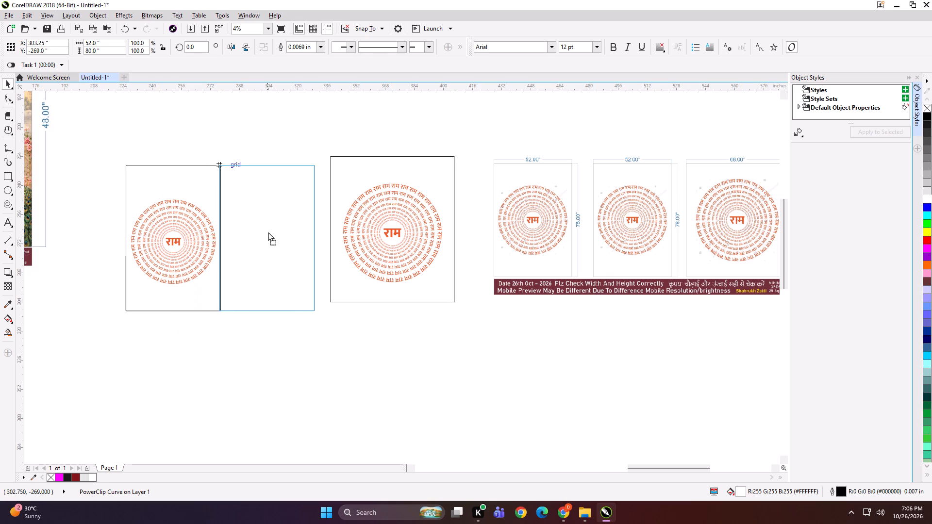
left_click_drag(268, 232, 273, 231)
right_click(273, 231, "shift")
left_click(350, 217)
left_click(265, 216, "shift")
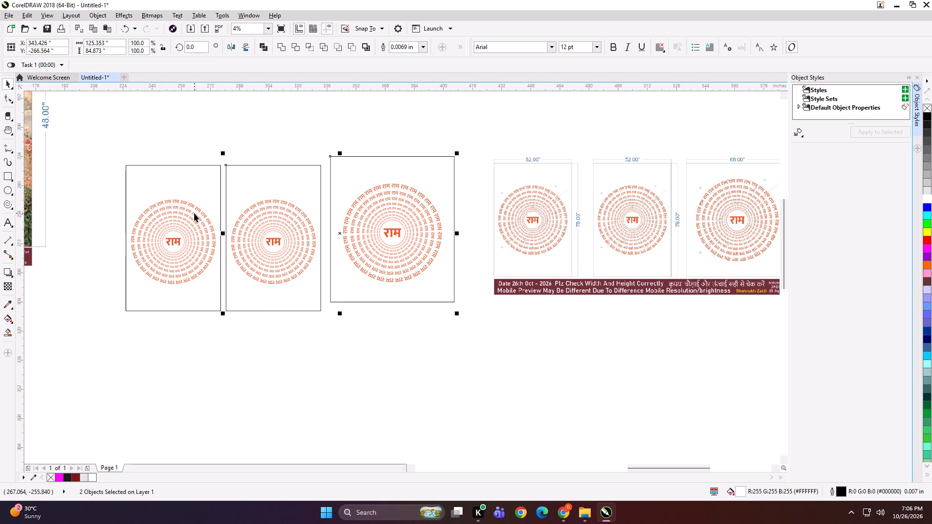
left_click(194, 213, "shift")
key("c")
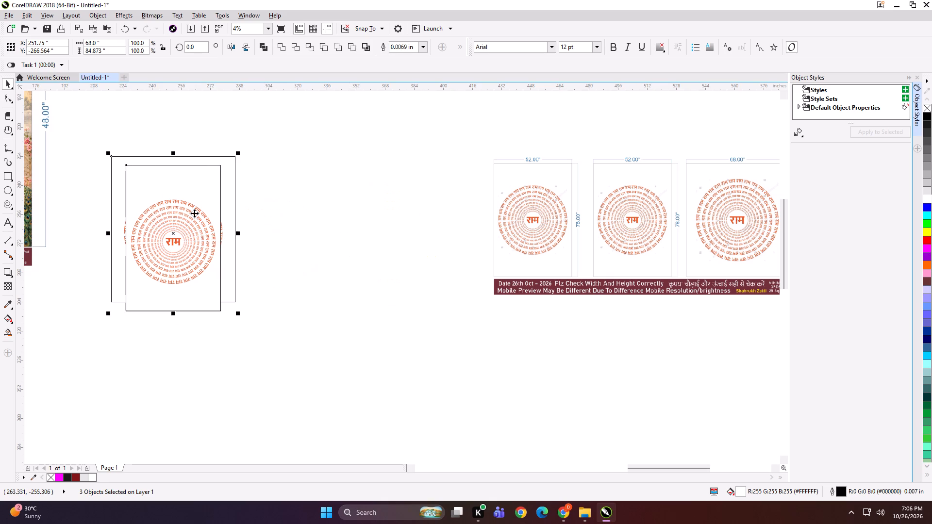
key("ctrl+z")
key("b")
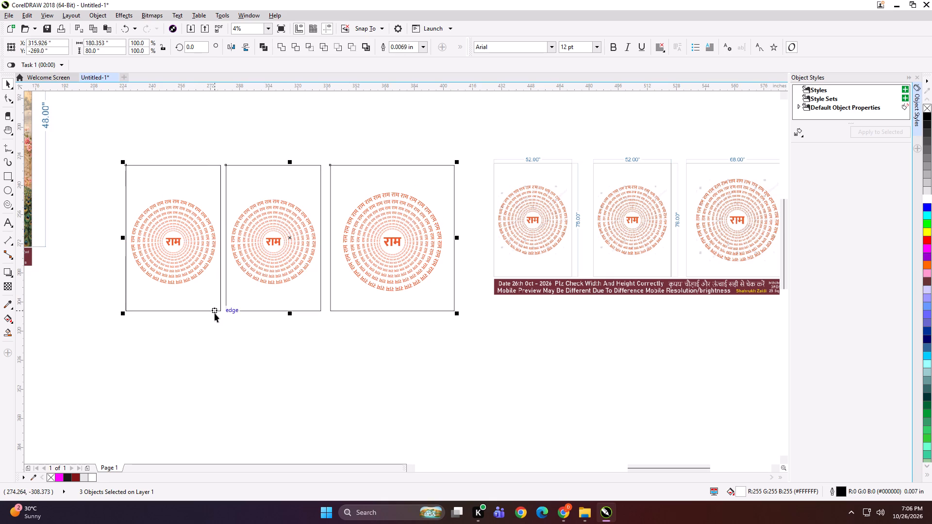
key("r")
key("ctrl+z")
left_click(248, 369)
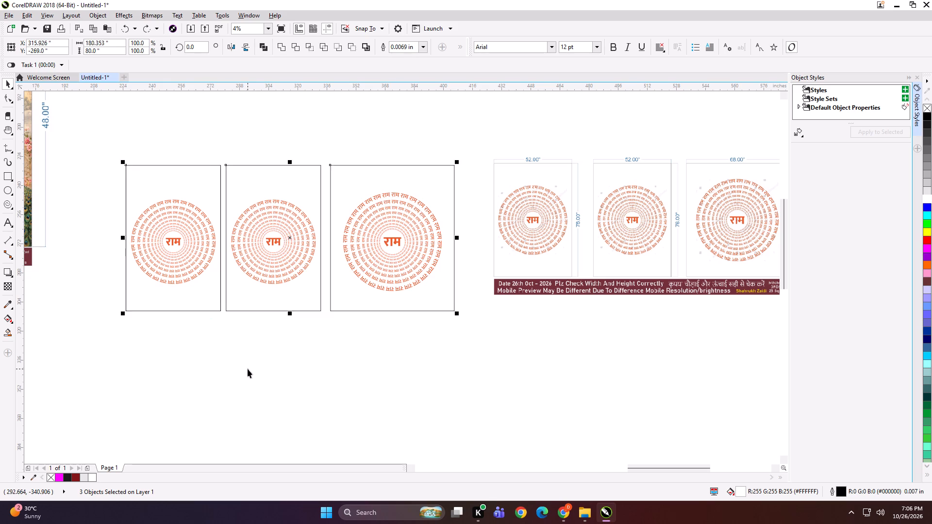
Even out the gaps between the three panels, move them closer to the order layout and group them with it.
left_click_drag(200, 246, 191, 246)
left_click(244, 237, "shift")
left_click(357, 237, "shift")
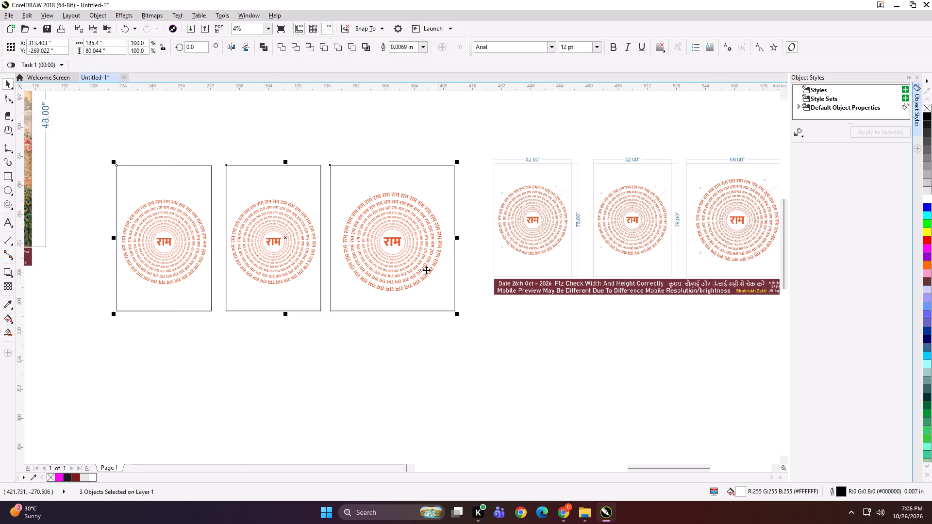
left_click_drag(413, 266, 426, 254)
left_click(530, 258, "shift")
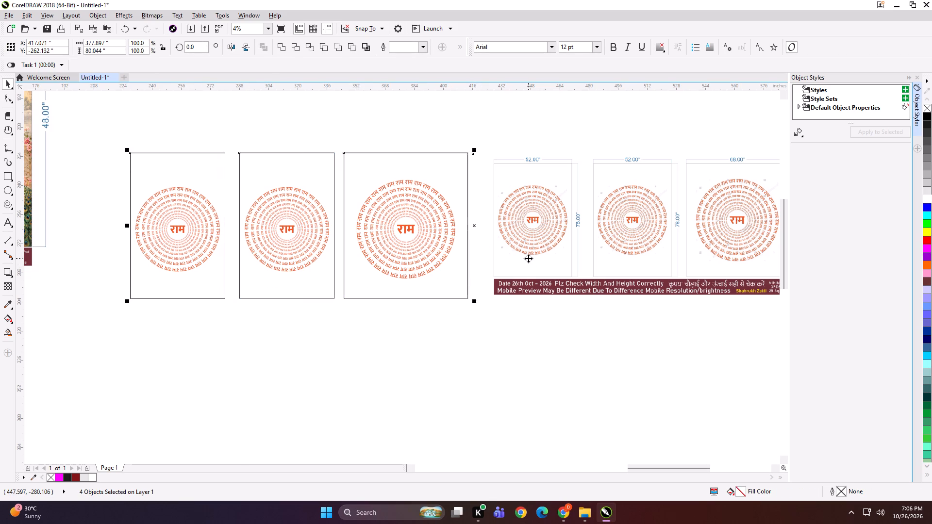
key("ctrl+g")
Scale the group of panels and order layout down to about 10.9 × 2.3 inches.
left_click_drag(548, 250, 476, 274)
left_click_drag(749, 325, 422, 267, "shift")
scroll(403, 258, "up", 2)
scroll(430, 217, "up", 1)
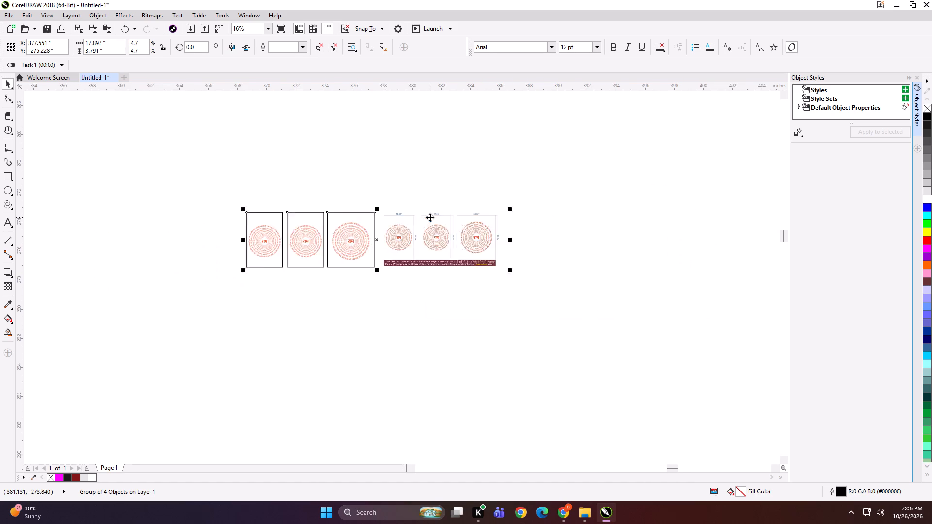
scroll(430, 217, "up", 1)
left_click_drag(588, 321, 488, 308, "shift")
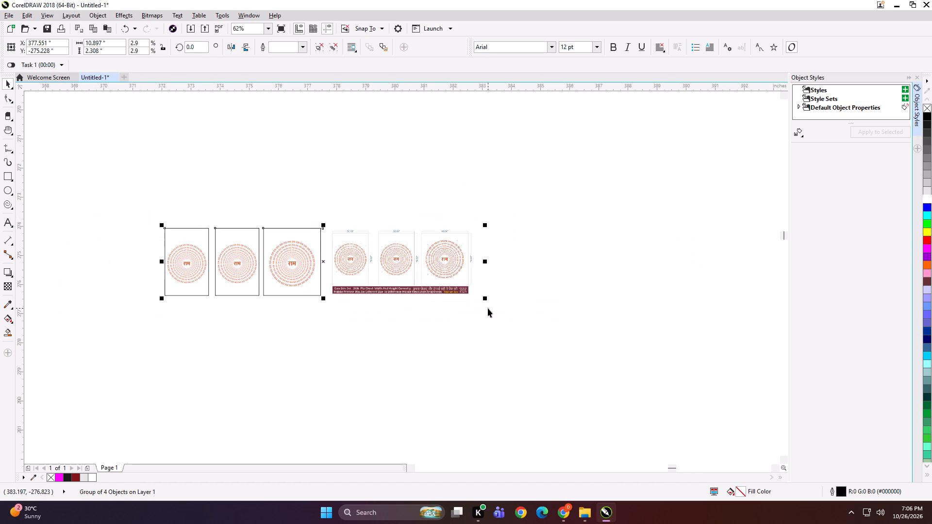
Export the small preview group as a TIFF named SFDF, then delete the group from the drawing.
key("ctrl+e")
type("SFDF")
key("Return")
key("Return")
key("Return")
key("Return")
key("Delete")
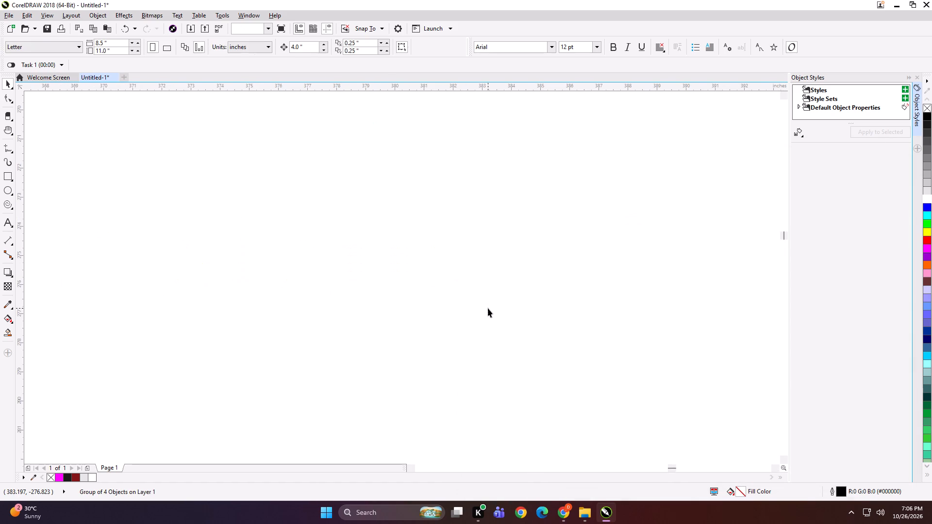
Rename the exported 52x80 BLIND FEBRIC file as 52x80 BLIND FEBRIC 2PC from the export window, without exporting anything else.
key("F4")
key("ctrl+e")
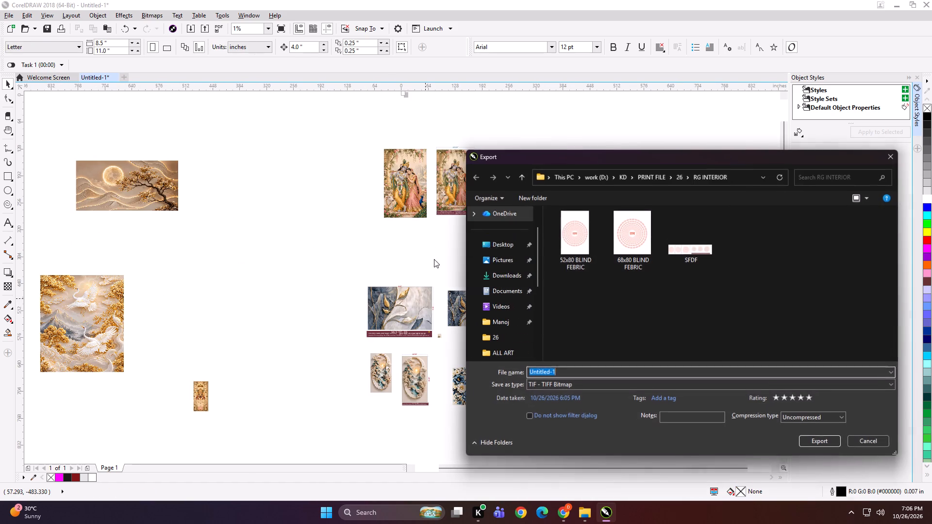
left_click(580, 233)
right_click(580, 233)
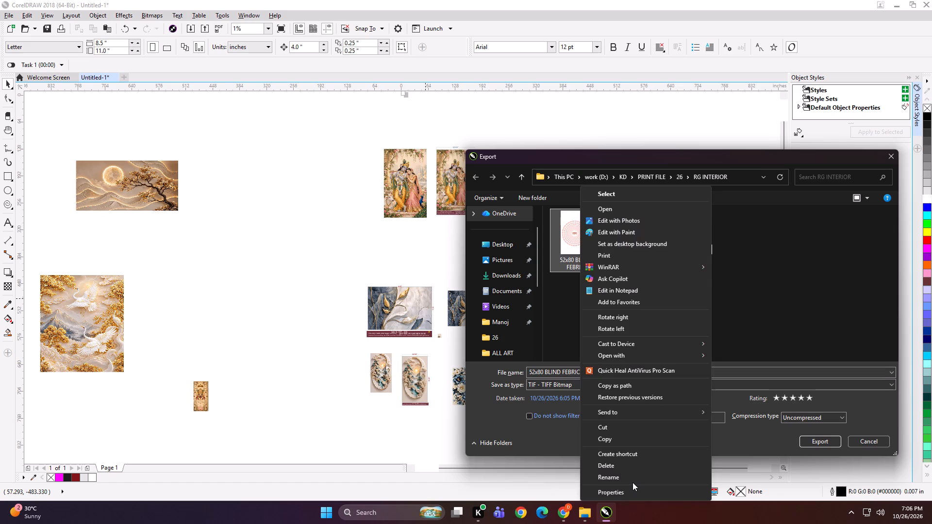
left_click(632, 481)
key("Right")
key("space")
type("2PC")
left_click(599, 318)
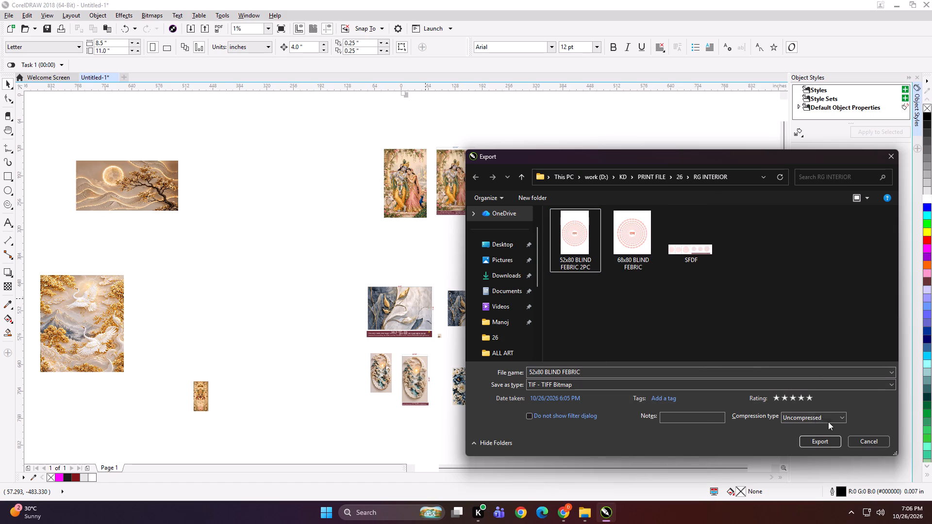
left_click(861, 437)
Examine the Radha Krishna artwork next to its 30 × 48 inch order layout.
left_click(537, 206)
scroll(434, 141, "up", 2)
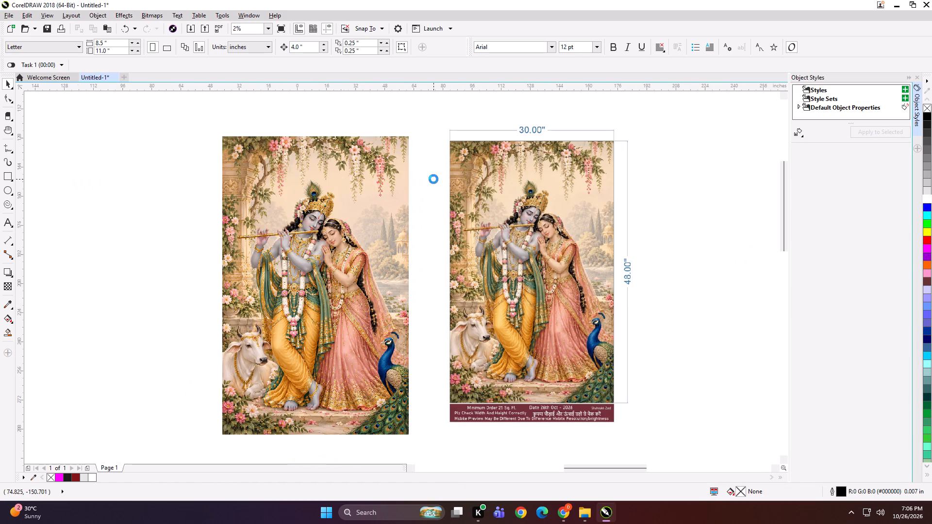
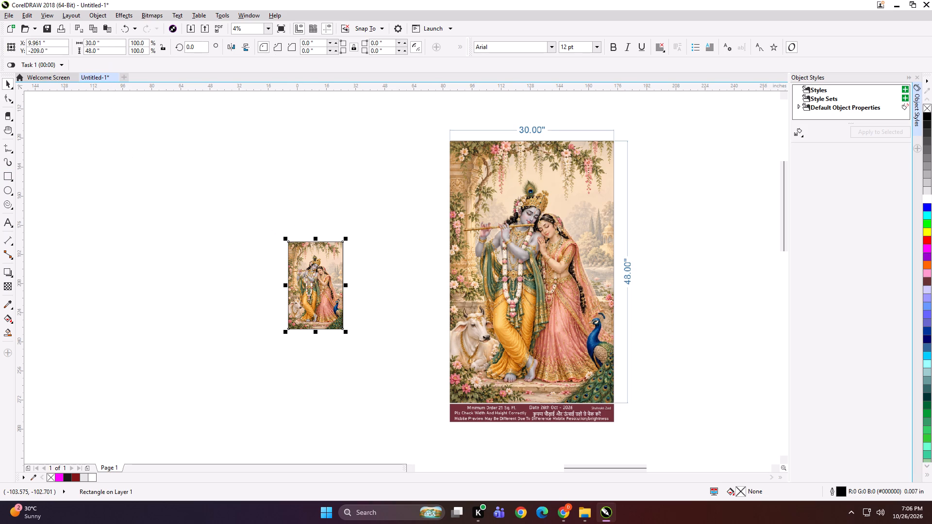
Set the height of the rectangle around the small Radha Krishna artwork to 52 inches.
left_click(107, 49)
key("4")
key("Return")
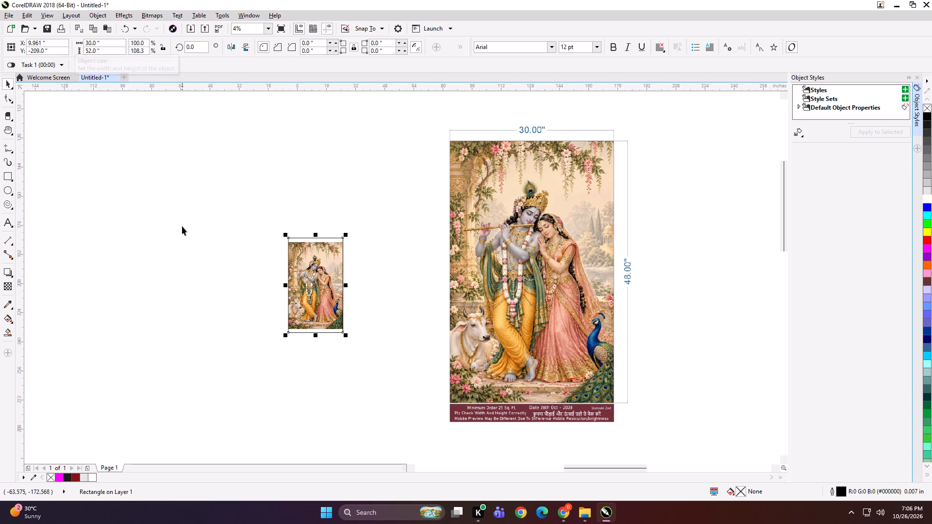
Align the small Radha Krishna artwork to the bottom edge of its 30 × 52 inch rectangle and group the two.
left_click(300, 258, "alt")
left_click(300, 258, "shift")
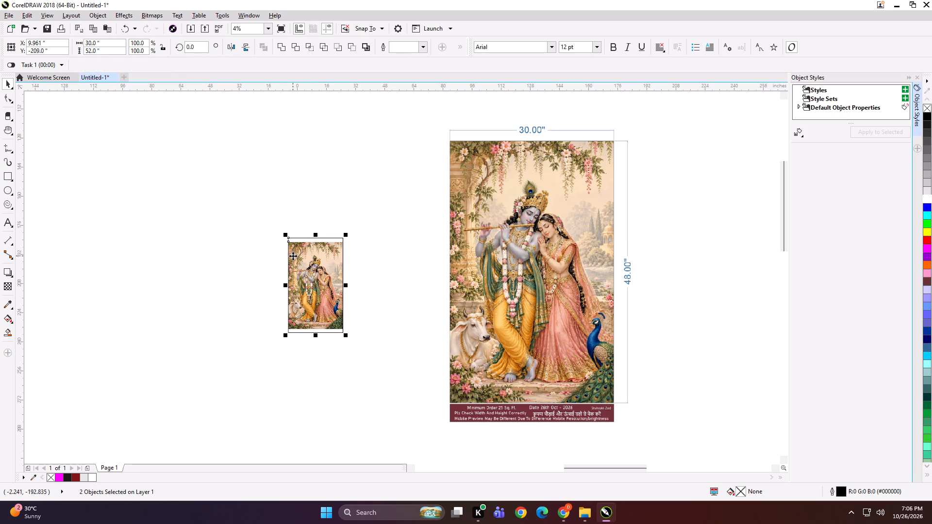
key("b")
left_click(225, 260)
left_click_drag(234, 224, 357, 368)
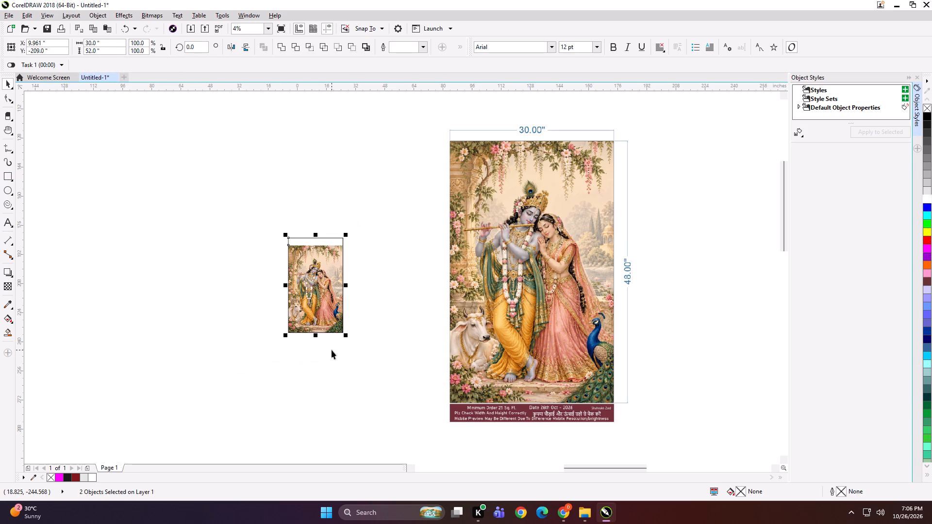
key("ctrl+g")
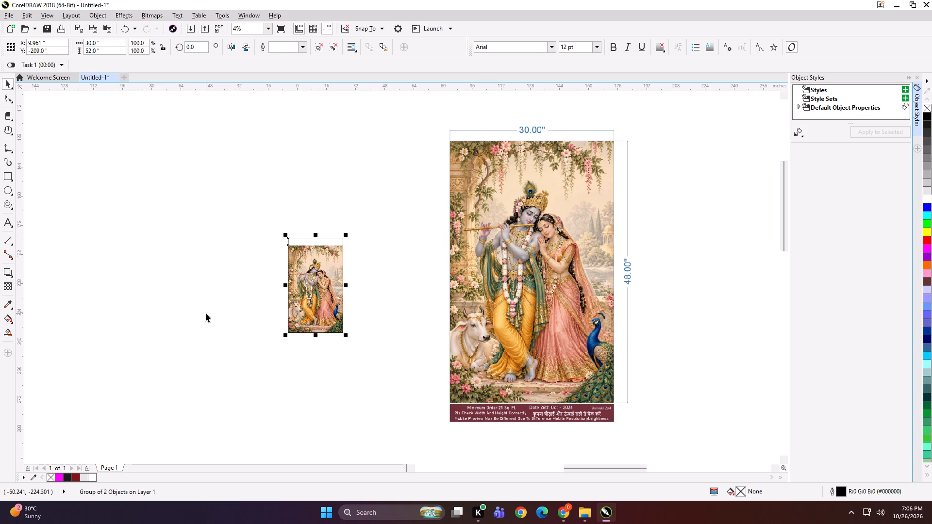
Export the grouped panel as a TIFF named 30x52 BLIND FEBRIC into the RG INTERIOR folder.
key("ctrl+e")
type("30x")
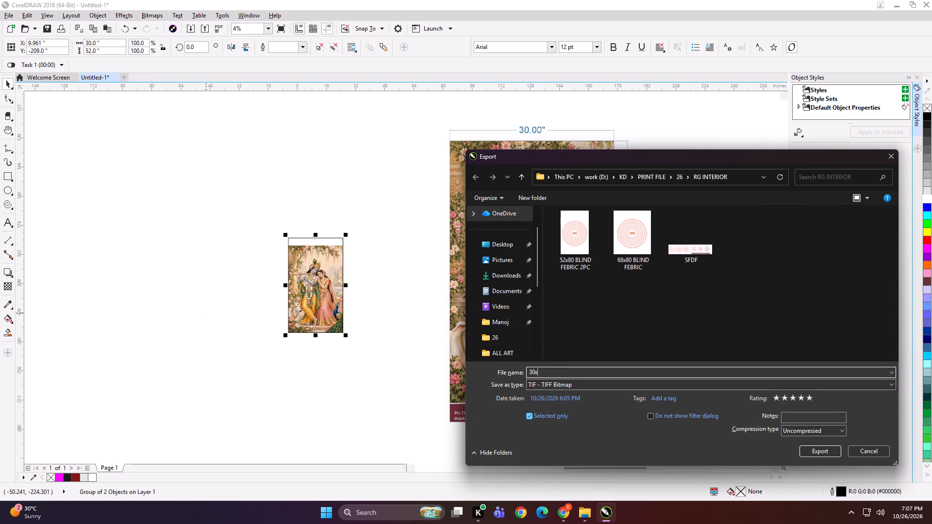
type("52")
key("space")
key("ctrl+v")
key("BackSpace")
key("BackSpace")
key("BackSpace")
key("BackSpace")
key("BackSpace")
key("BackSpace")
key("BackSpace")
key("BackSpace")
key("BackSpace")
key("BackSpace")
key("BackSpace")
type("BLIND FEBRIC")
key("Return")
key("Return")
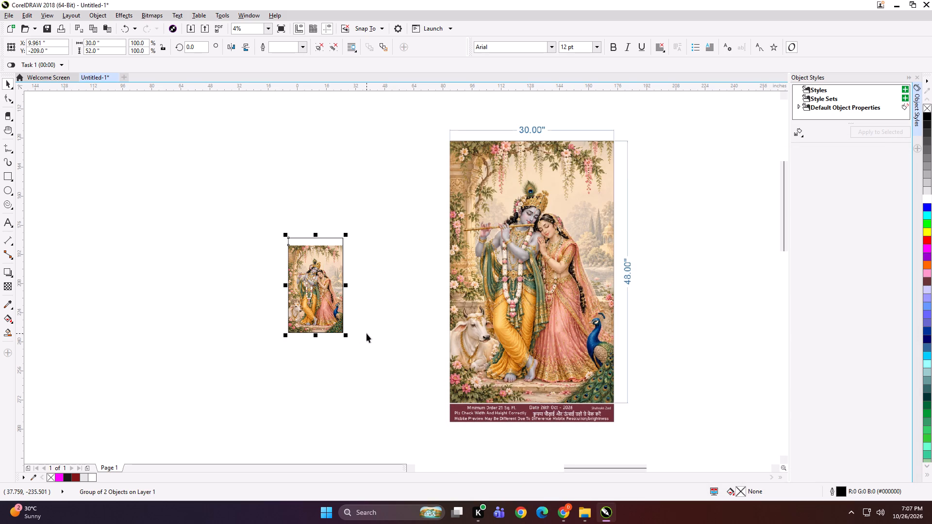
Enlarge the Radha Krishna panel proportionally to about 84 × 145.5 inches beside its order layout.
left_click(347, 337, "shift")
left_click_drag(347, 337, 396, 396, "shift")
left_click_drag(348, 337, 399, 422, "shift")
left_click_drag(371, 349, 393, 339)
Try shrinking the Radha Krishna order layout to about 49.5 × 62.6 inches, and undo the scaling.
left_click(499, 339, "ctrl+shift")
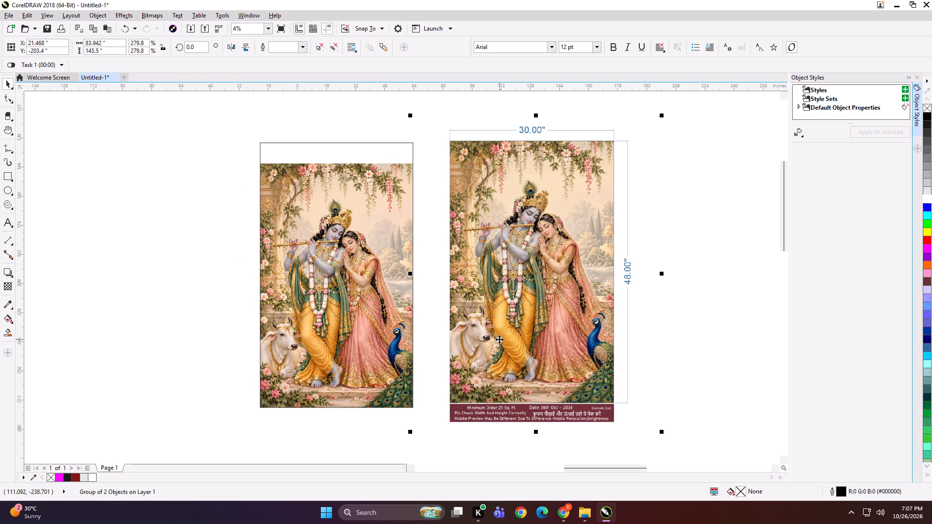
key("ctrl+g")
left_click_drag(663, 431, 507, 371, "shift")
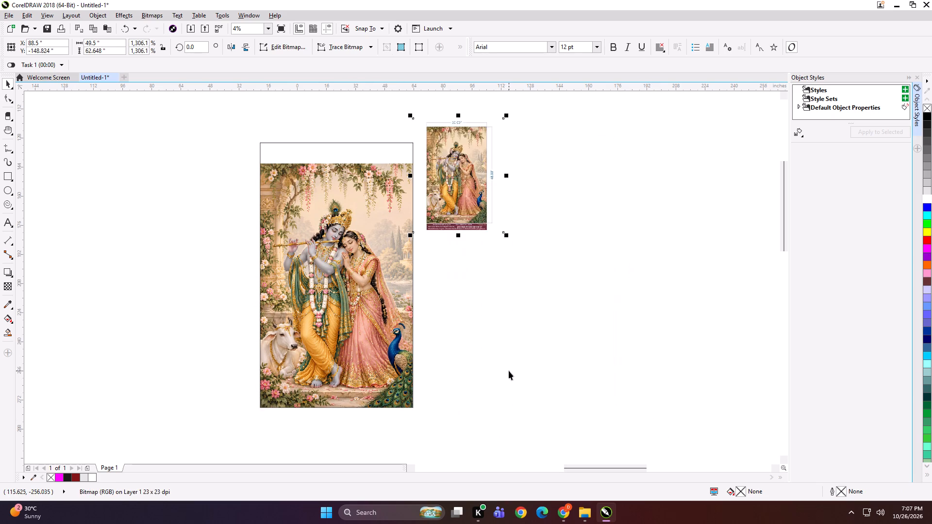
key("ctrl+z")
Group the enlarged panel with its order layout and scale the group down to a preview smaller than about 3 × 2.4 inches.
left_click(383, 309, "shift")
key("ctrl+g")
left_click_drag(664, 430, 491, 334, "shift")
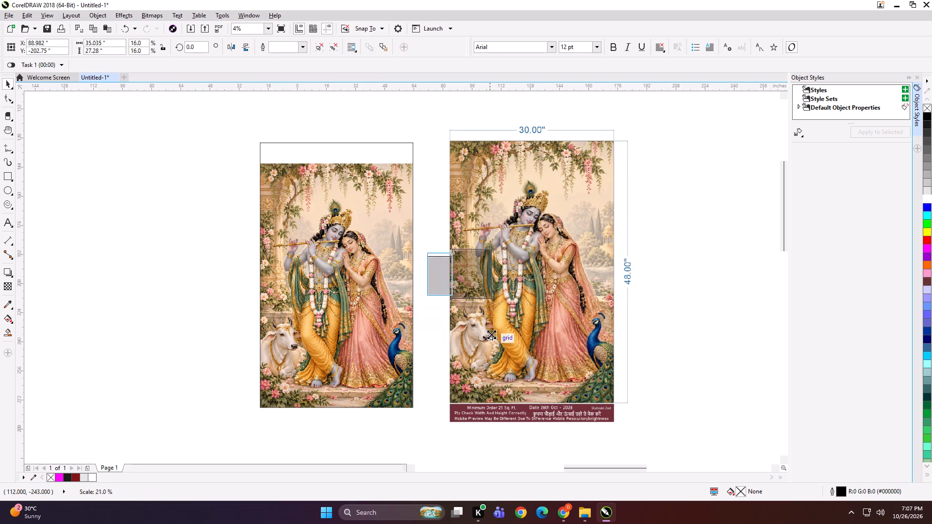
left_click_drag(491, 334, 467, 296, "shift")
scroll(461, 270, "up", 2)
scroll(449, 309, "up", 2)
scroll(480, 199, "up", 1)
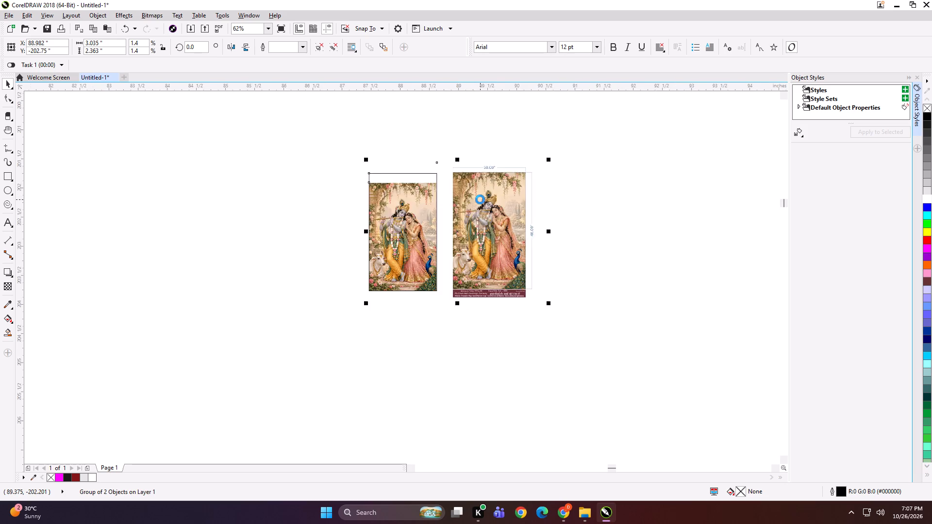
scroll(480, 199, "up", 1)
left_click_drag(615, 404, 567, 372, "shift")
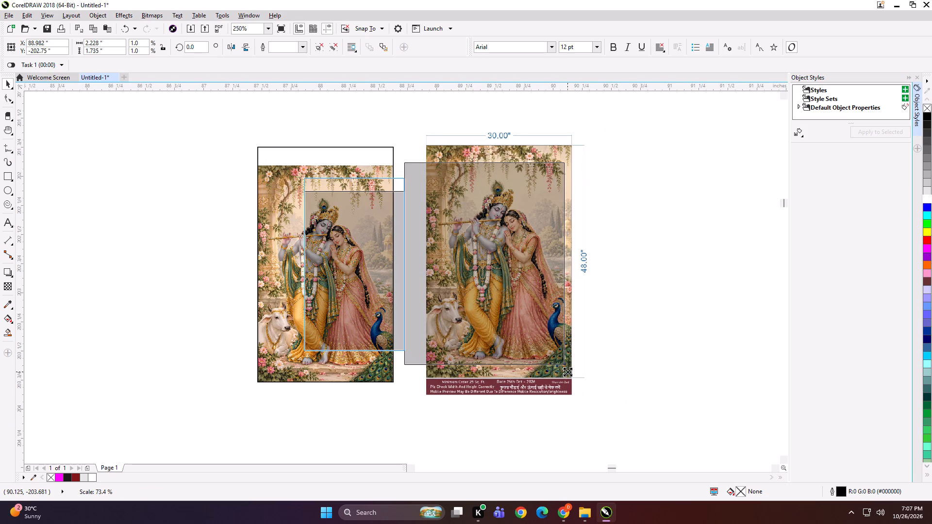
left_click_drag(567, 372, 585, 378, "shift")
Export the small Radha Krishna preview group as a TIFF named DGT, then delete the group from the drawing.
key("ctrl+e")
type("DGT")
key("Return")
key("Return")
key("Return")
key("Delete")
Locate and select the 60 × 96 inch order layout with the blue and white flowers.
key("F4")
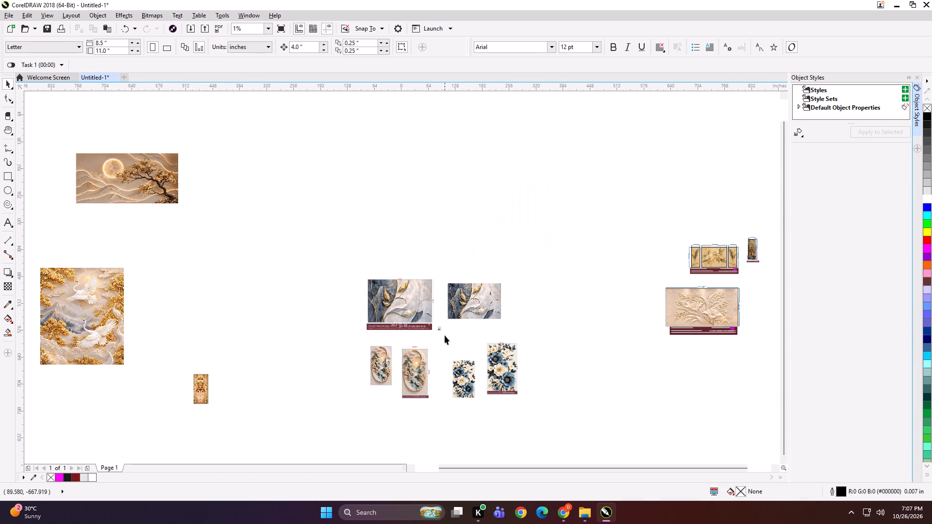
left_click(453, 246)
scroll(444, 338, "up", 1)
scroll(437, 269, "up", 1)
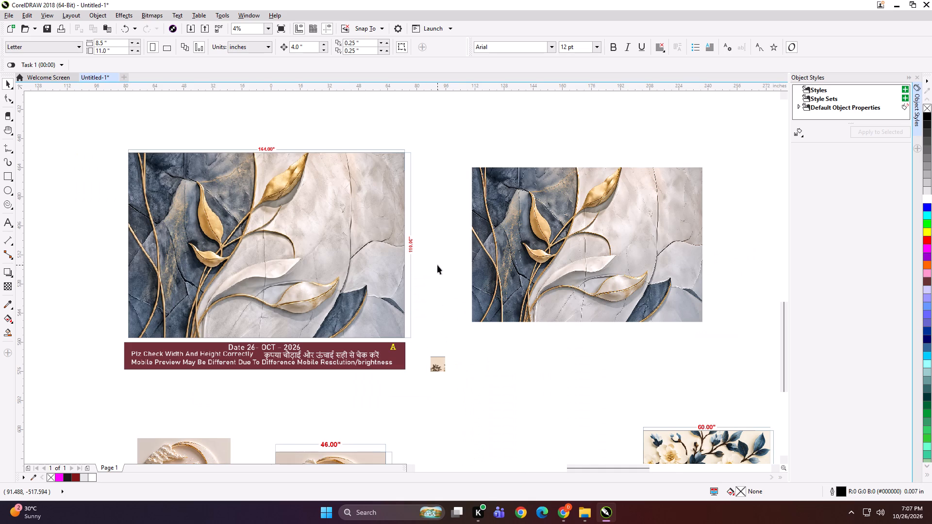
scroll(431, 202, "down", 1)
scroll(545, 419, "up", 1)
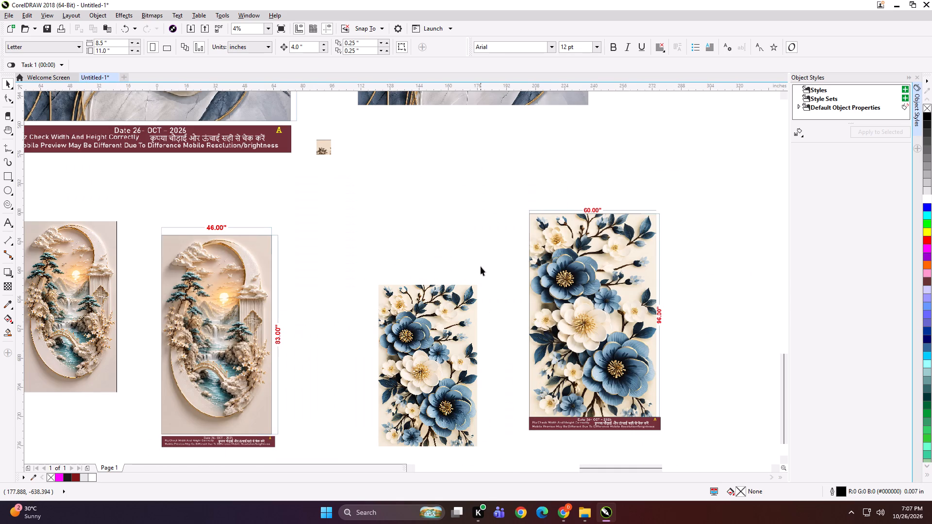
left_click(597, 299)
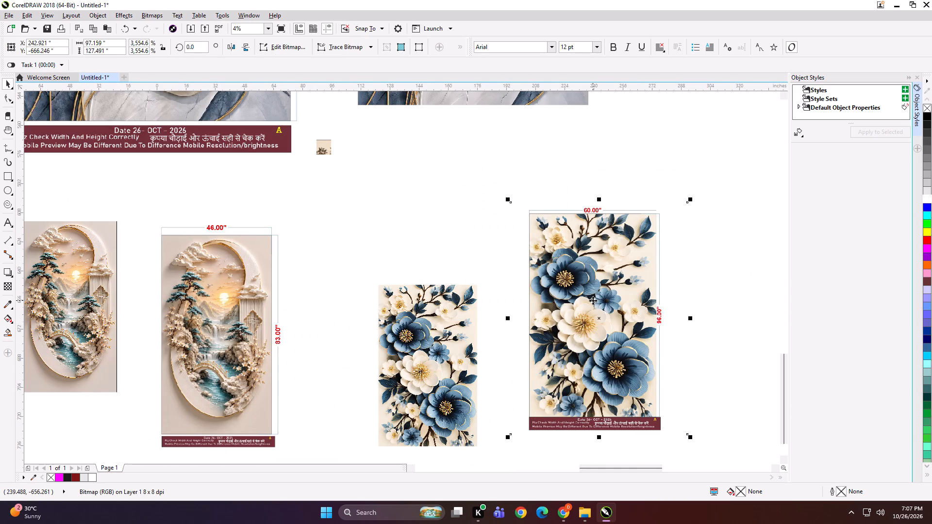
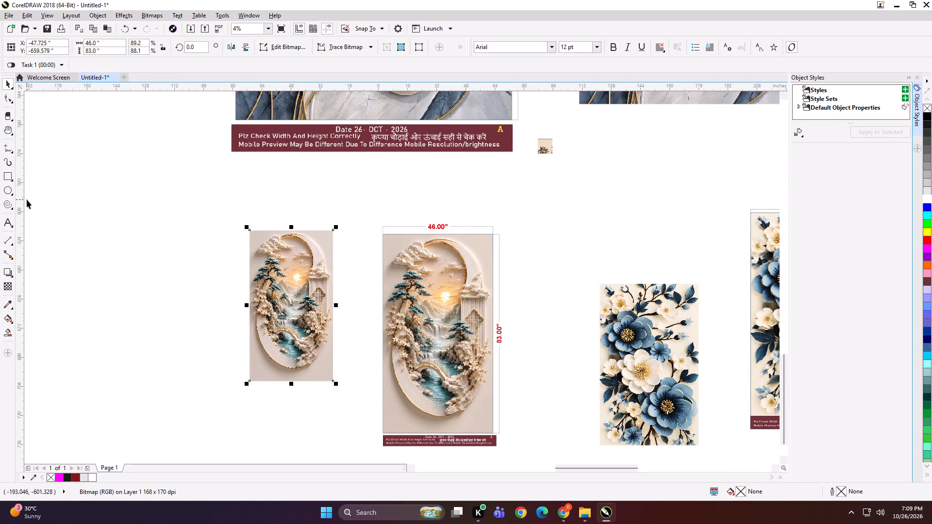
Add a matching rectangular outline around the 46 × 83 inch landscape panel and group the two.
double_click(8, 174, "shift")
key("shift+space")
left_click_drag(166, 215, 341, 423)
key("ctrl+g")
Export the grouped landscape panel as an uncompressed TIFF named 46x83 NW in the RG INTERIOR folder.
key("ctrl+e")
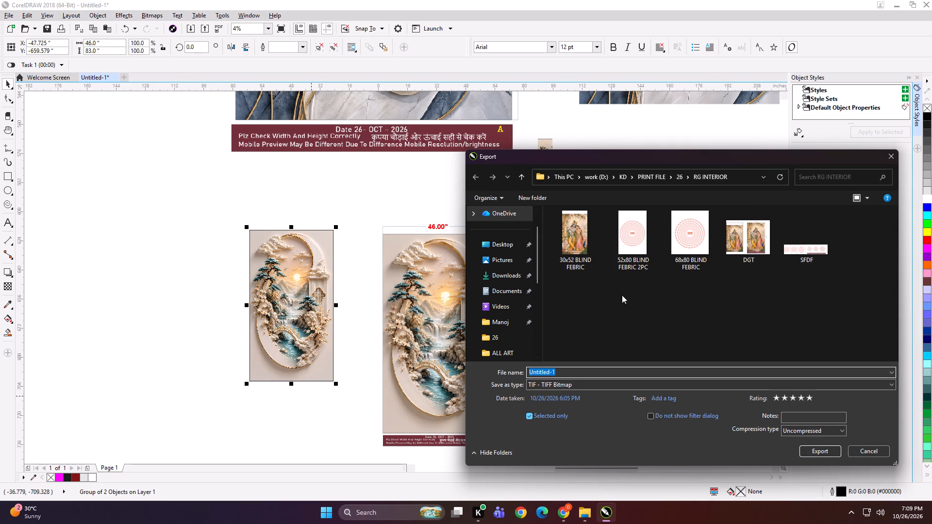
type("46x83 NW")
key("Return")
key("Return")
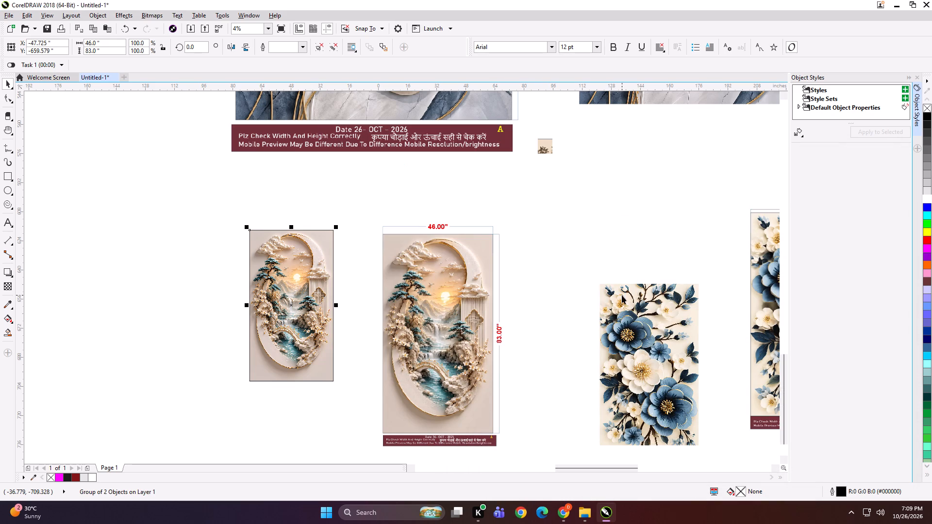
Enlarge the landscape panel to roughly match its order layout, group the two and move the group slightly aside.
left_click_drag(338, 387, 386, 442)
left_click(442, 379, "shift")
key("ctrl+g")
scroll(419, 347, "down", 1)
left_click_drag(425, 342, 405, 353)
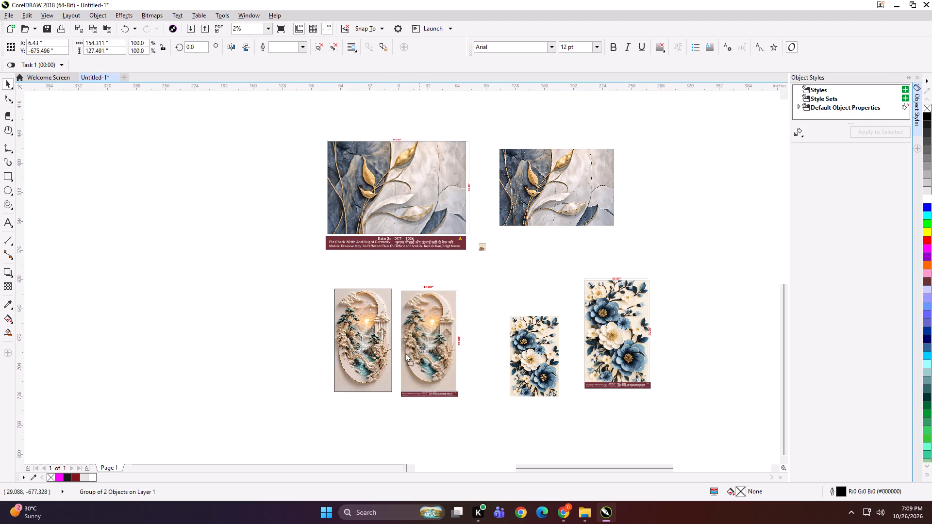
left_click_drag(405, 353, 390, 357)
Reposition the golden-leaf order layout and its separate image, and resize the image to 164 × 110 inches.
scroll(512, 134, "up", 1)
left_click_drag(388, 229, 359, 226)
left_click_drag(549, 222, 531, 214)
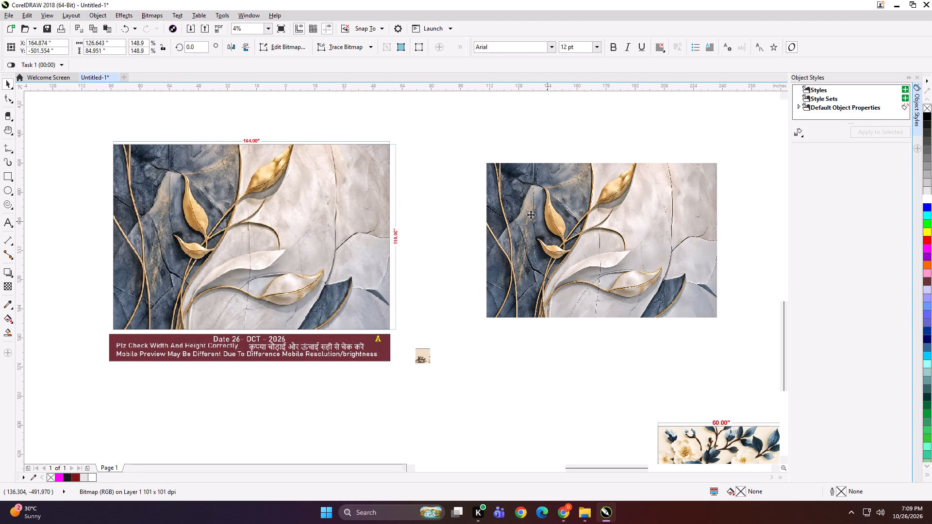
left_click_drag(531, 214, 533, 213)
left_click_drag(114, 46, 54, 46)
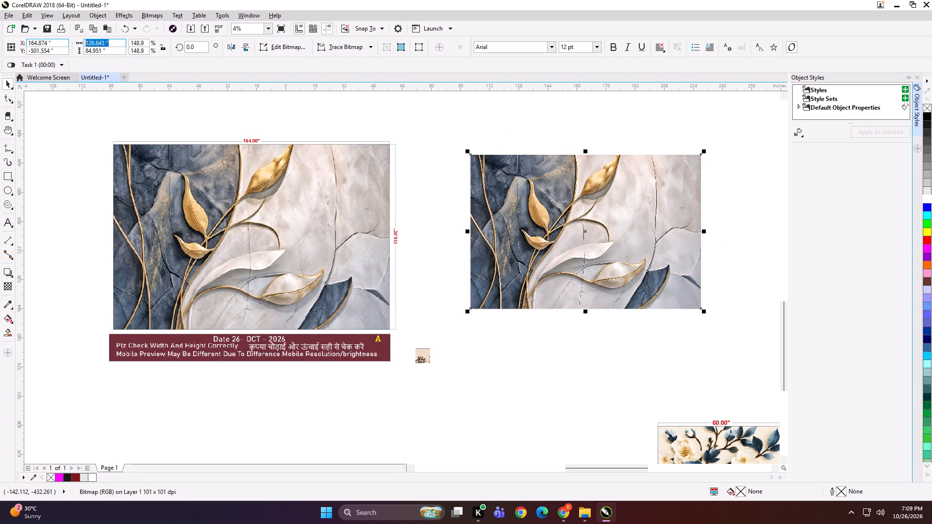
type("164")
key("Tab")
type("110")
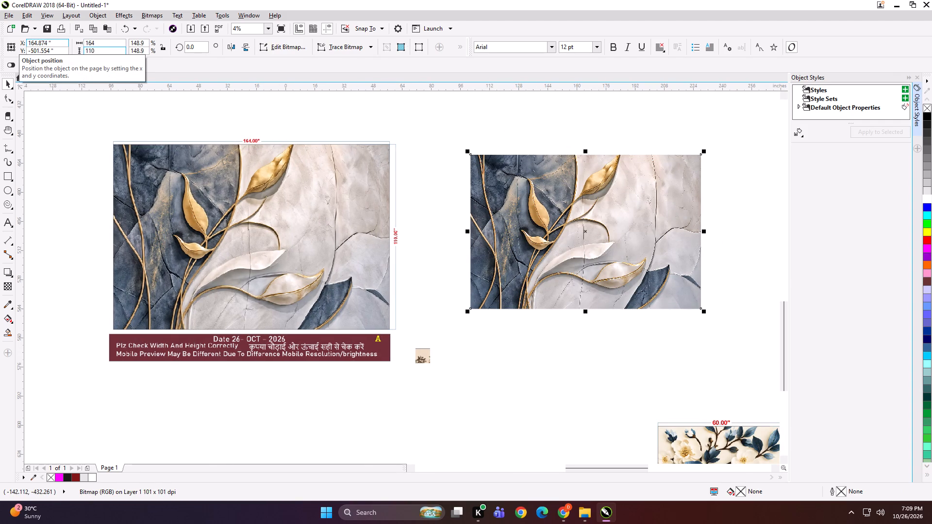
key("Return")
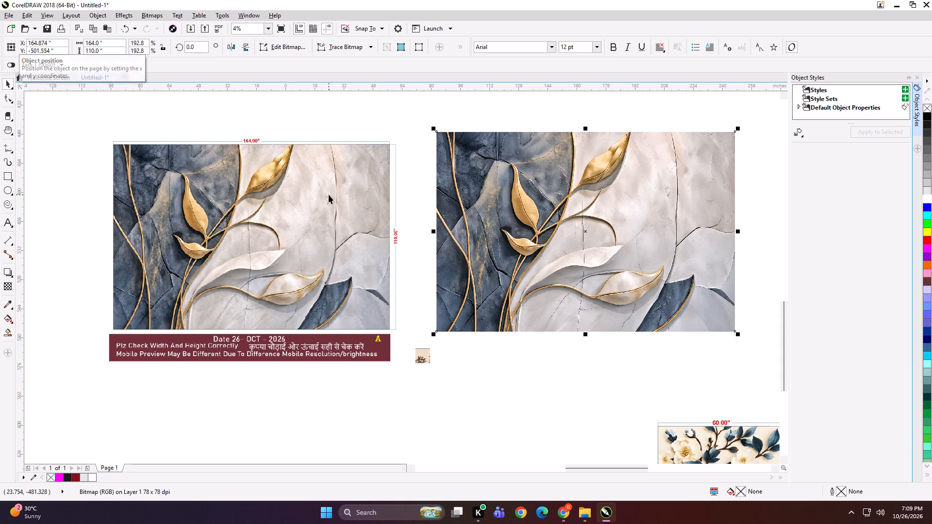
Align the top of the resized golden-leaf image with its order layout.
left_click(329, 195, "shift")
key("t")
key("ctrl+e")
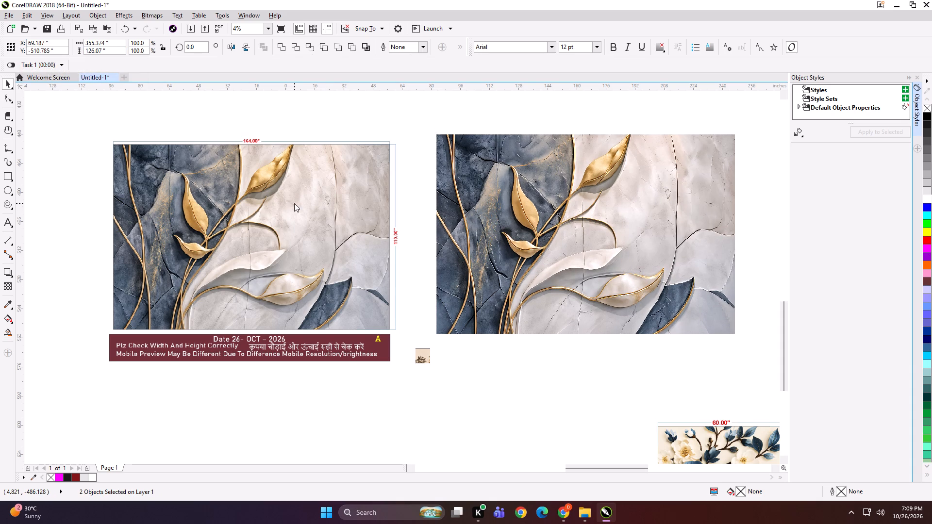
left_click(863, 448)
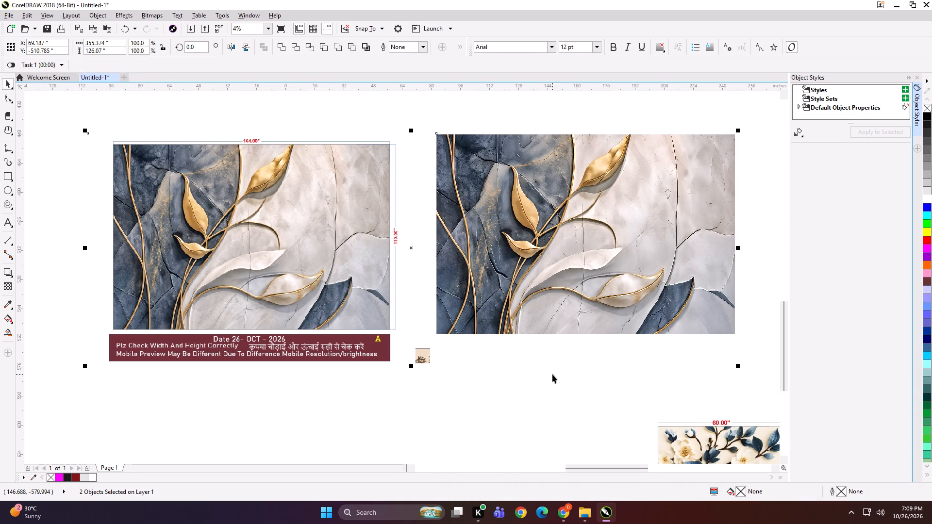
Create a rectangle frame matching the 164 × 110 inch golden-leaf image.
key("F2")
left_click(449, 132)
left_click(449, 118)
scroll(444, 131, "down", 1)
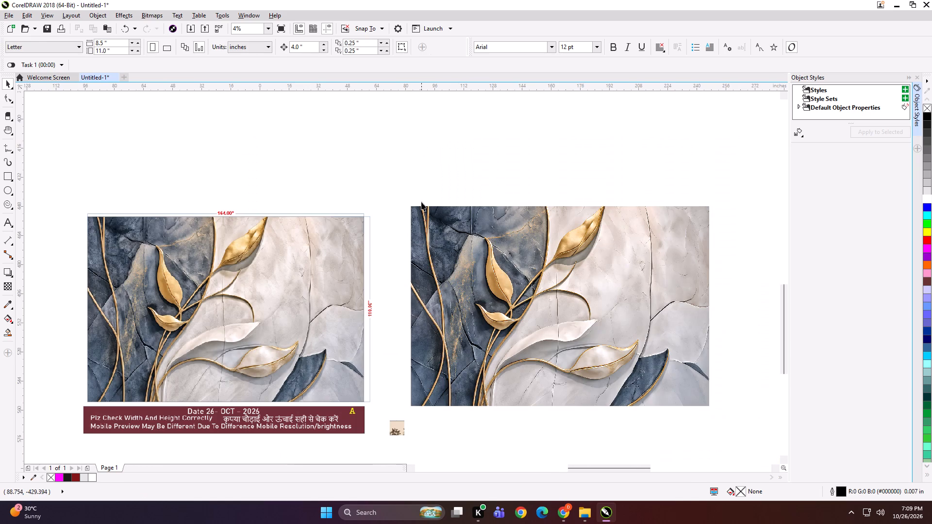
left_click(434, 267)
double_click(6, 177, "shift")
key("shift+space")
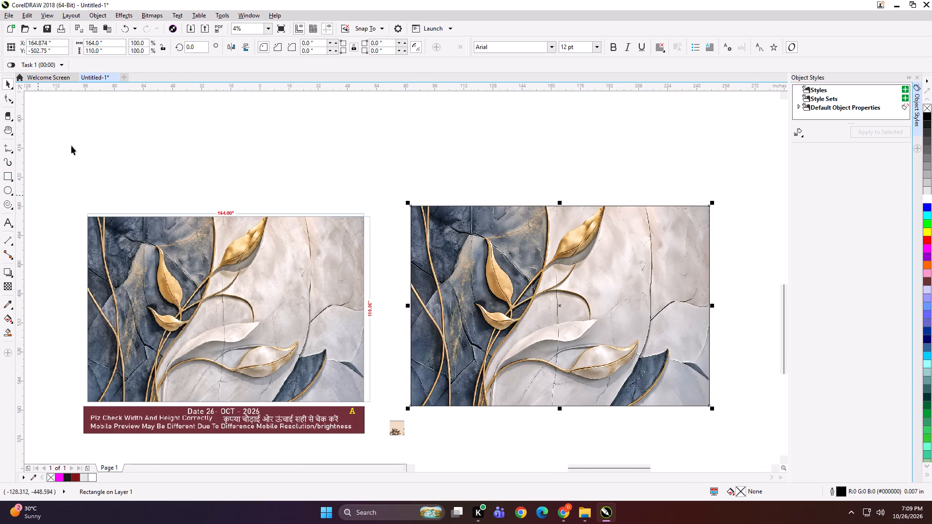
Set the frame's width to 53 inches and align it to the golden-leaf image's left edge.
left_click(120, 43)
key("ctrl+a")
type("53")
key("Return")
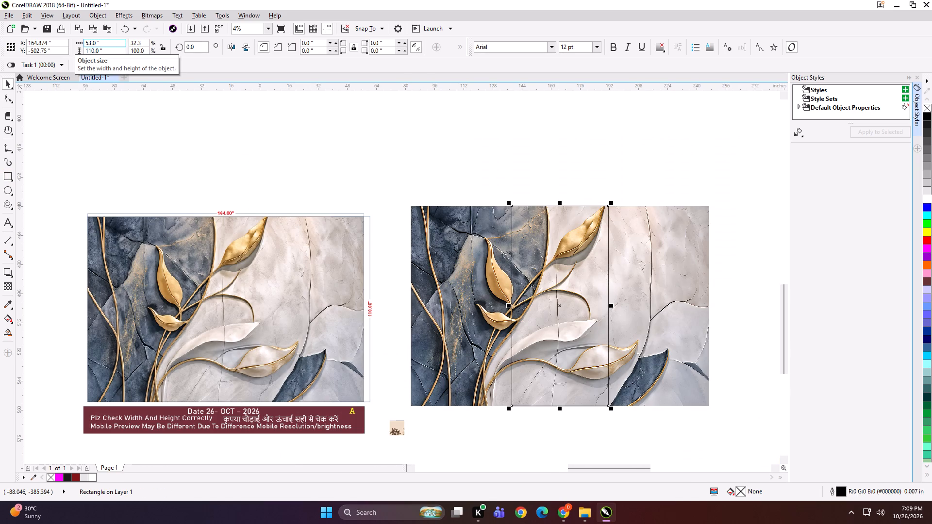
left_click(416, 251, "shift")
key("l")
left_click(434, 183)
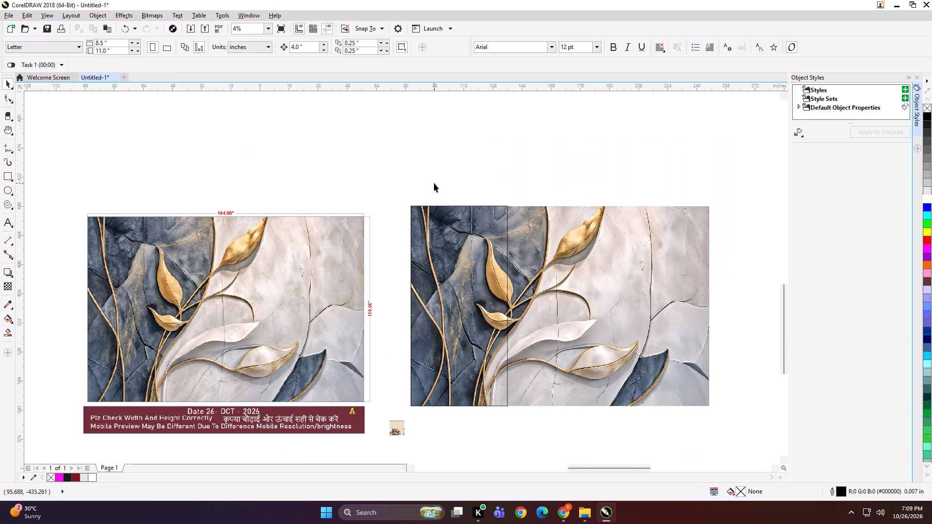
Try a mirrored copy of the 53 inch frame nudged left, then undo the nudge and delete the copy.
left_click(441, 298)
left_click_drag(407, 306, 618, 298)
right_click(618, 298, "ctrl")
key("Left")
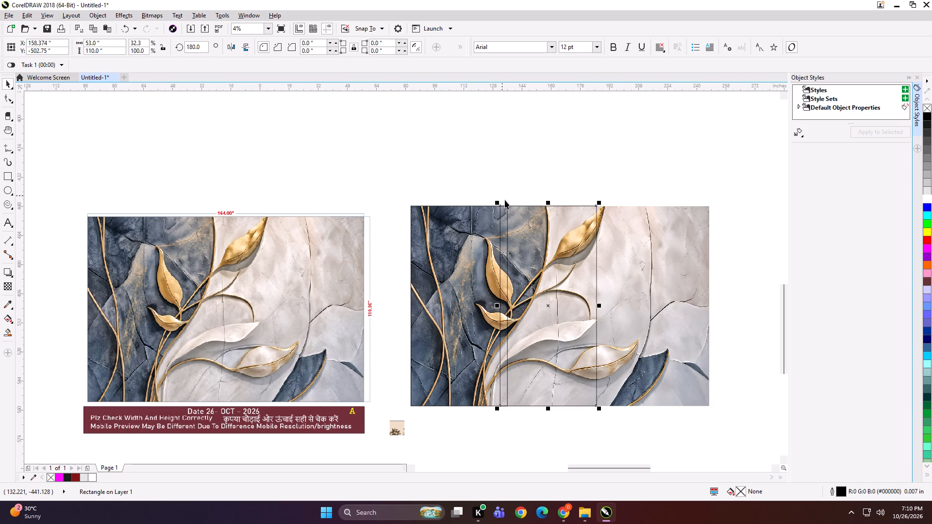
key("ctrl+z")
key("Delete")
Set the panel frame's width to 59 inches and align it to the golden-leaf image's left edge.
left_click(471, 256)
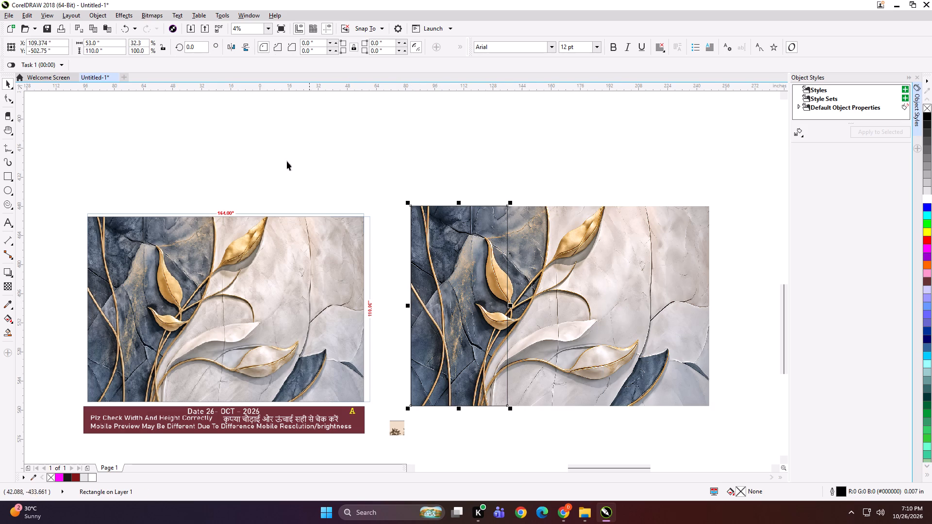
left_click_drag(112, 46, 70, 46)
type("59")
key("Return")
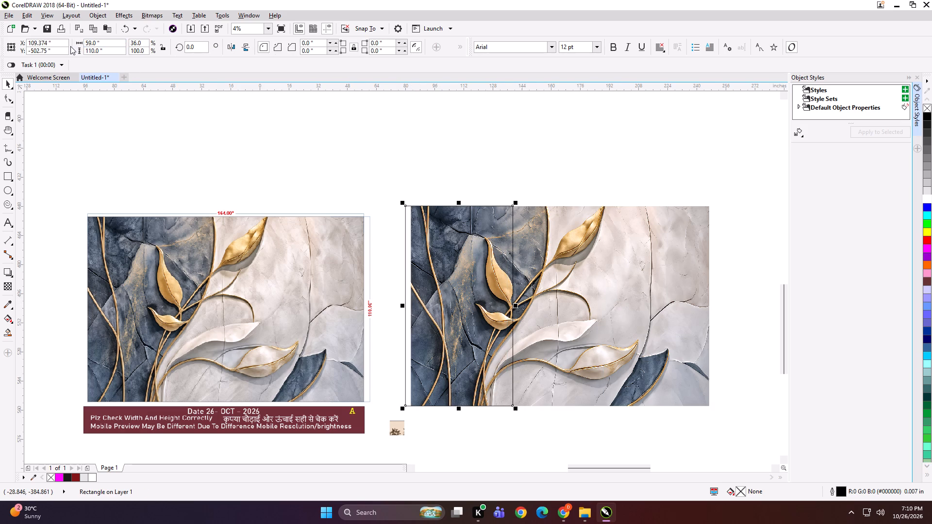
left_click(518, 278, "shift")
key("l")
left_click(479, 161)
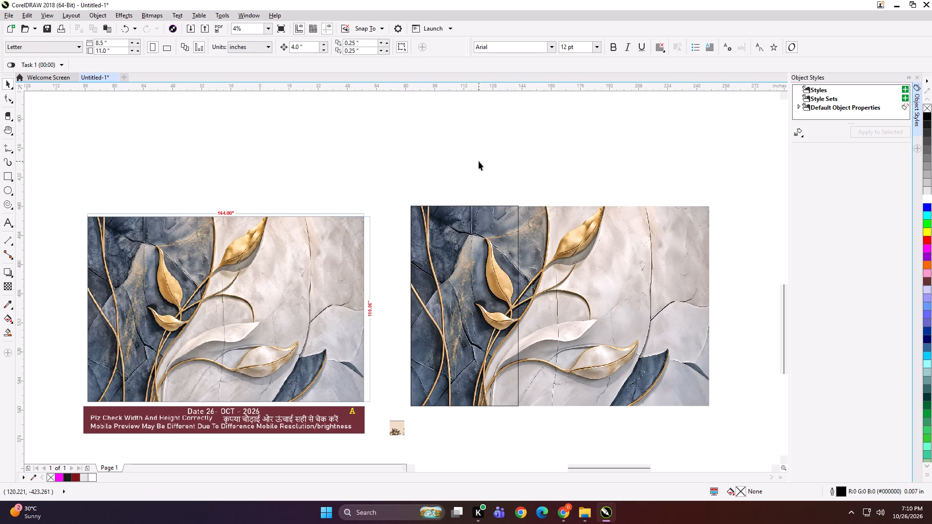
Make a mirrored copy of the 59 inch frame directly beside it as the second panel frame.
left_click(476, 275)
left_click_drag(407, 307, 585, 308)
right_click(584, 310, "ctrl")
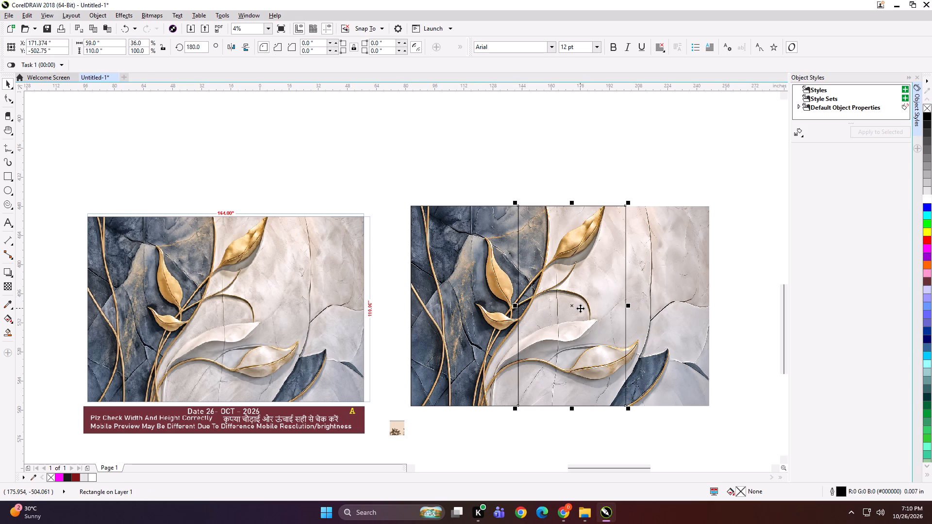
key("Left")
key("Right")
left_click(538, 168)
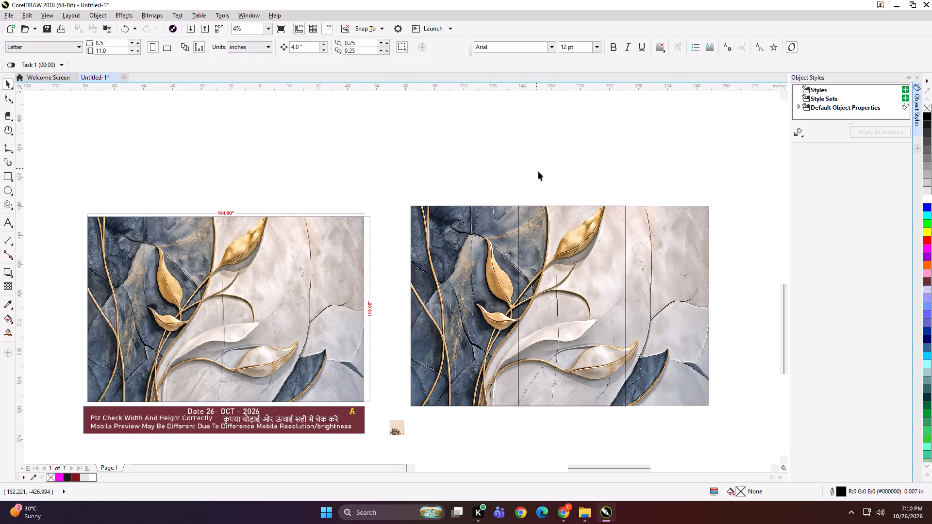
Set the nudge distance to 0.5 inch and shift the second panel frame left once to overlap the first.
left_click_drag(312, 48, 264, 48)
type(".5")
key("Return")
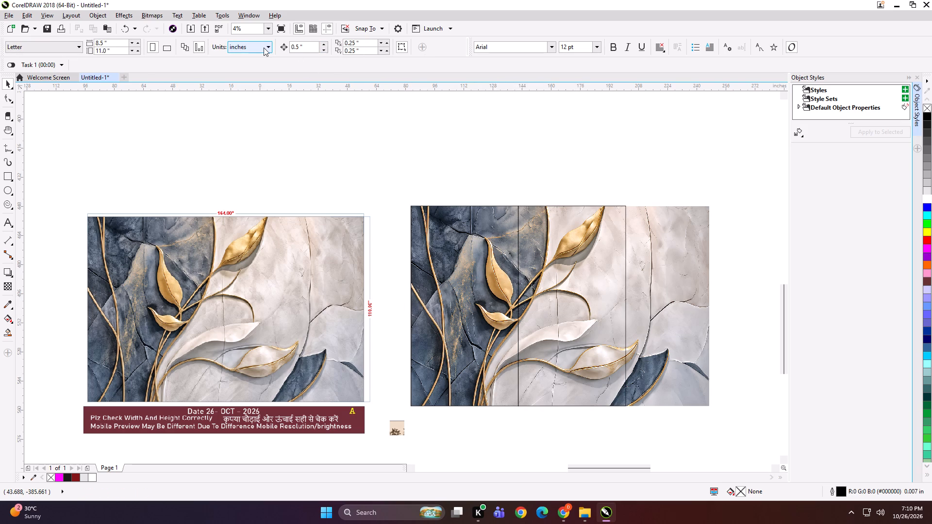
left_click(556, 263)
key("Left")
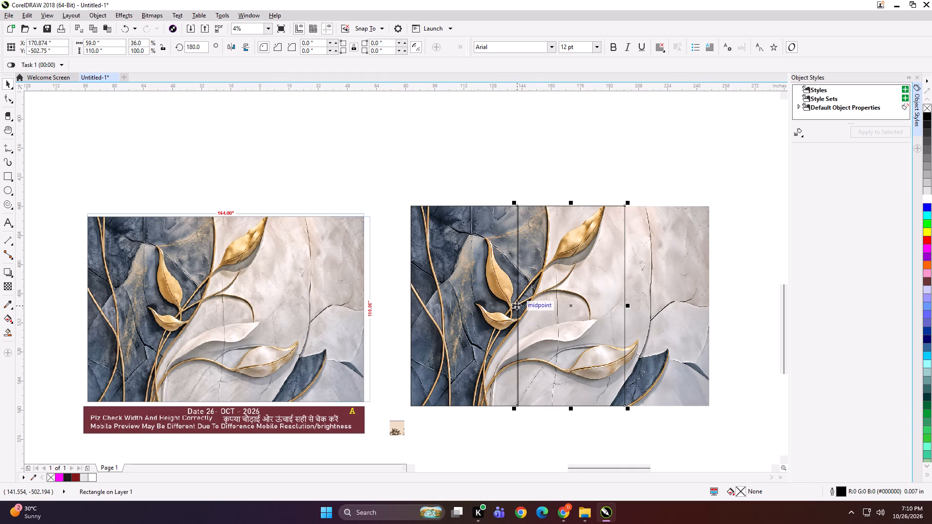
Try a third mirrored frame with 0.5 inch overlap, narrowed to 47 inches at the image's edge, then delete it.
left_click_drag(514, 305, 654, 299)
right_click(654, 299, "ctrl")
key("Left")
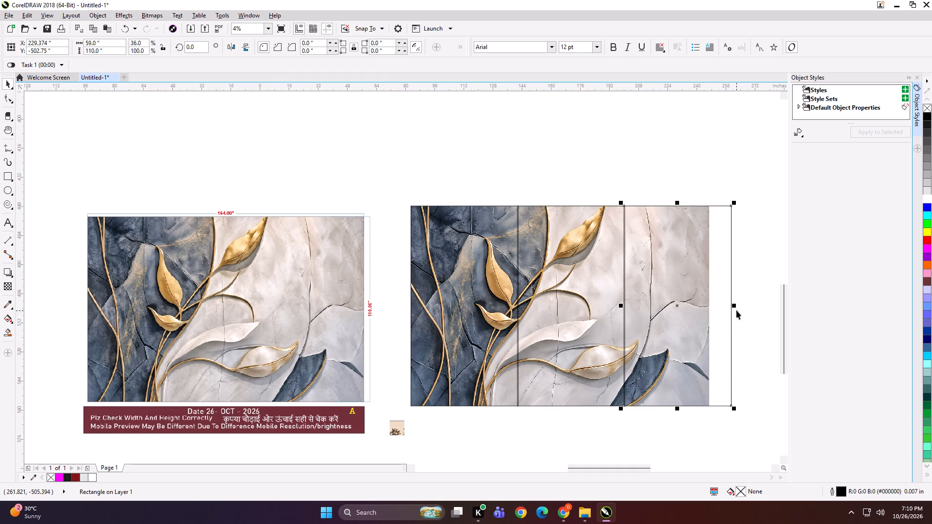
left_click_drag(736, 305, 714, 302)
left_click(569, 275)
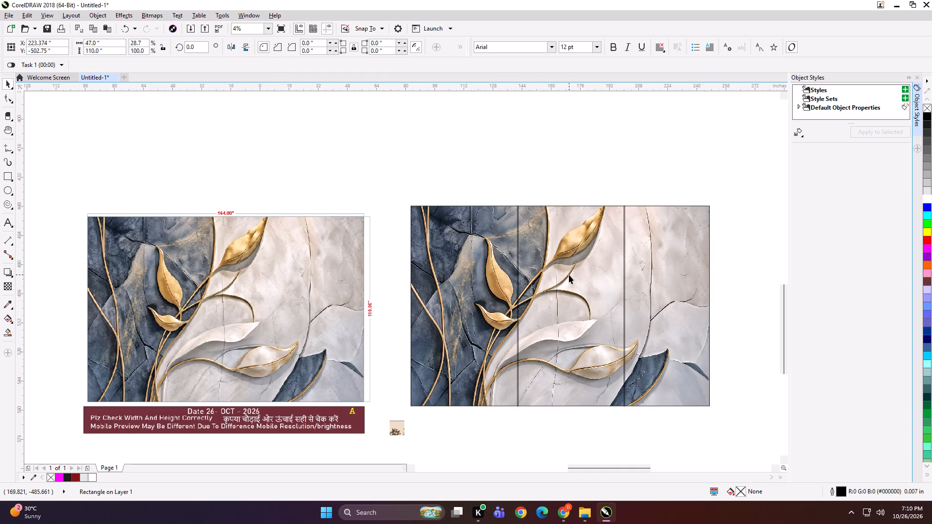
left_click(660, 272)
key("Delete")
Set the second frame's width to 53 inches and place it beside the first frame with a 0.5 inch overlap.
left_click(599, 276)
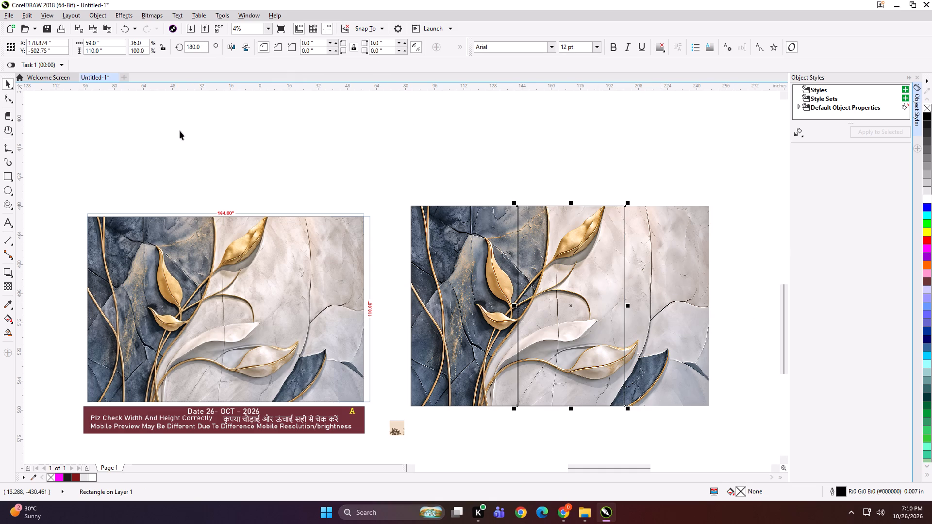
left_click_drag(103, 43, 50, 45)
type("53")
key("Return")
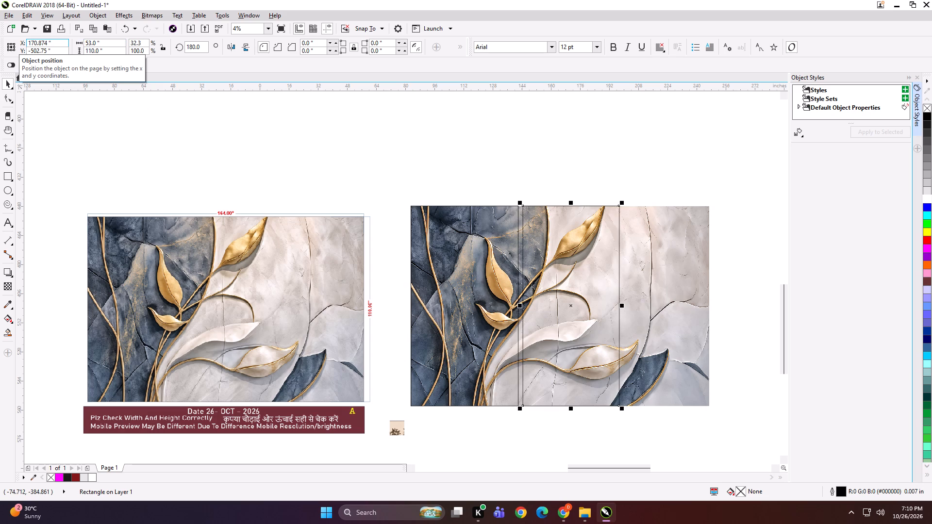
left_click(449, 268, "shift")
key("t")
key("r")
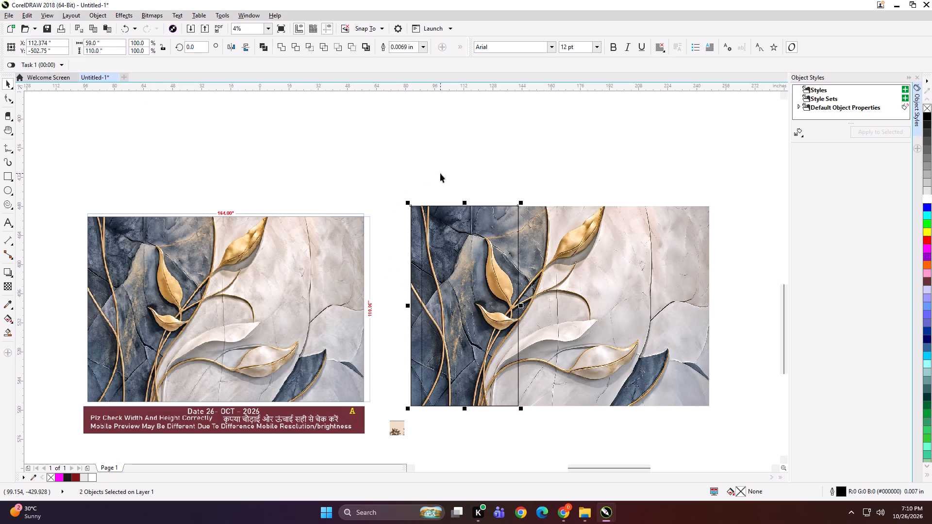
left_click(440, 173)
left_click(458, 285)
left_click_drag(419, 306, 536, 302)
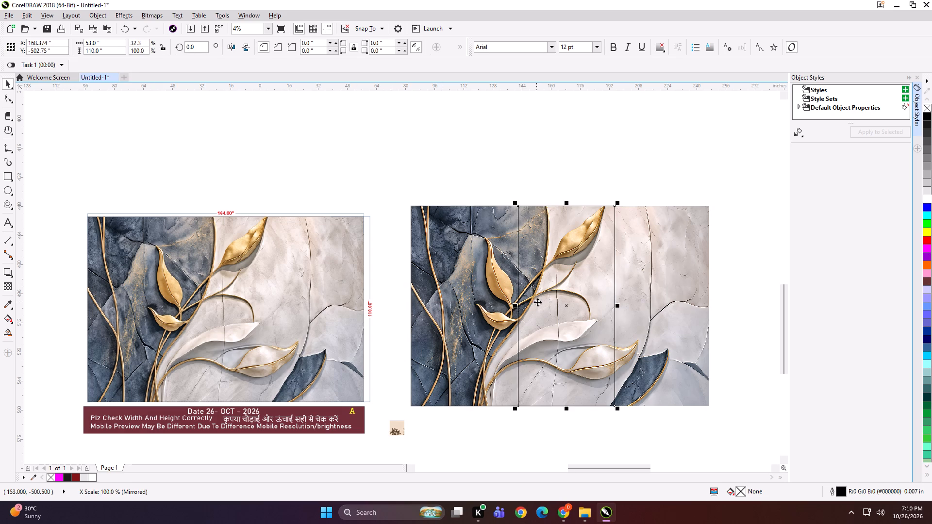
key("Left")
Make a mirrored copy of the 53 inch frame as the third panel, overlapping the second by 0.5 inch.
left_click_drag(512, 309, 678, 305)
right_click(678, 305, "ctrl")
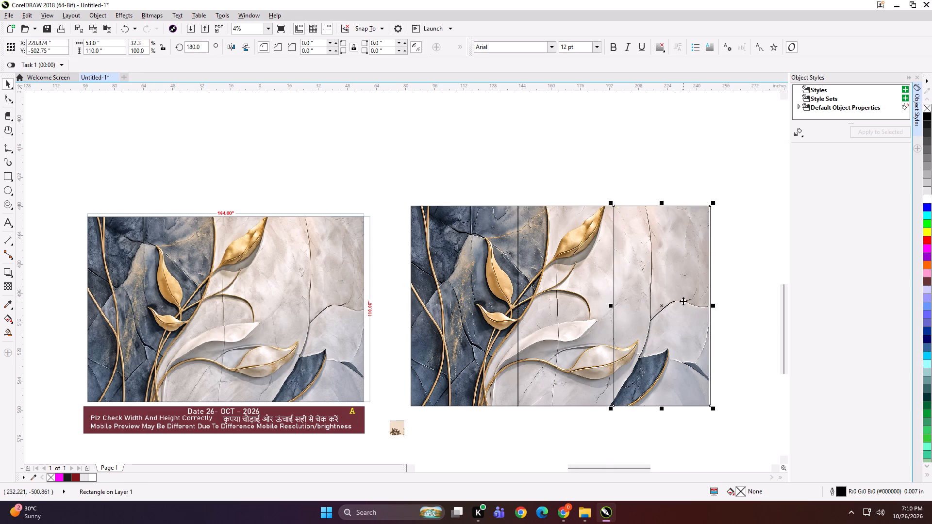
scroll(729, 306, "up", 1)
key("Left")
scroll(583, 238, "down", 1)
Group the three panel frames, place the golden-leaf image inside them as a PowerClip, and ungroup the panels.
left_click(488, 225, "shift")
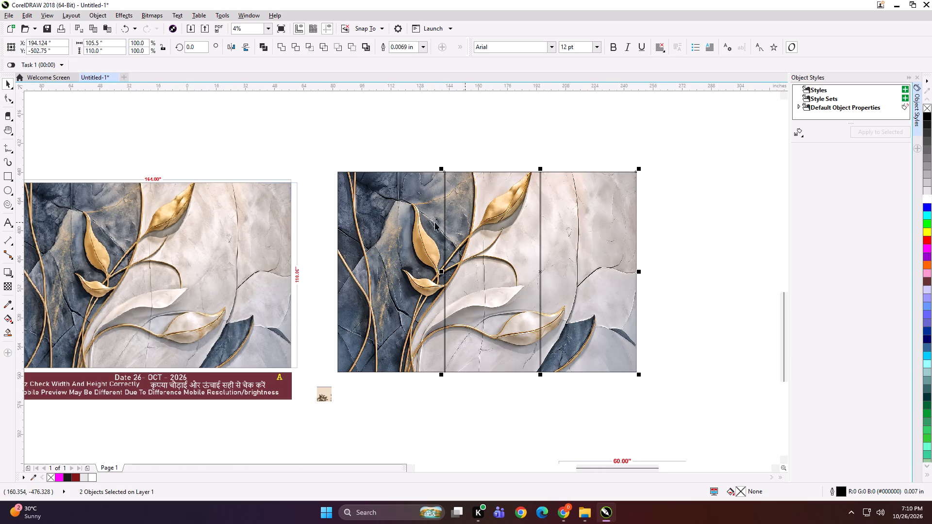
left_click(394, 225, "shift")
key("ctrl+g")
left_click(457, 131)
left_click(491, 236, "alt")
key("shift+Return")
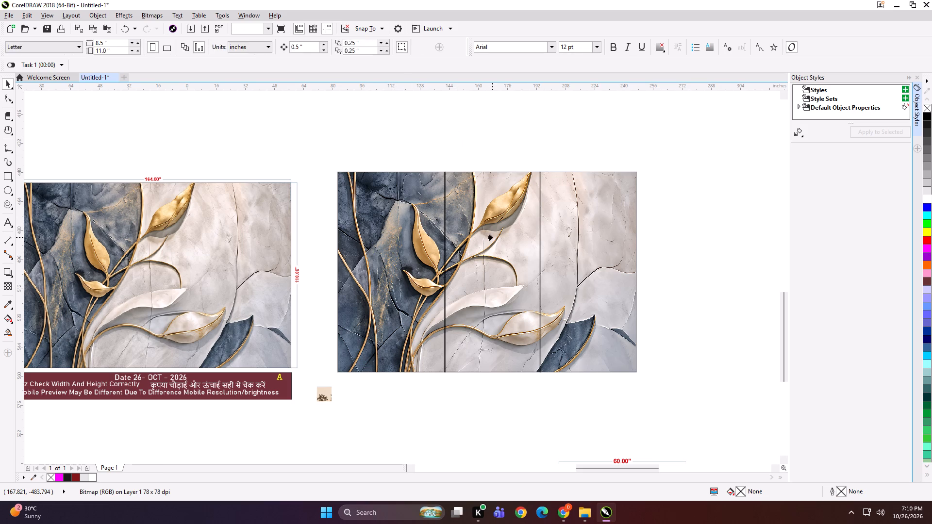
left_click(492, 237)
key("ctrl+u")
left_click(478, 158)
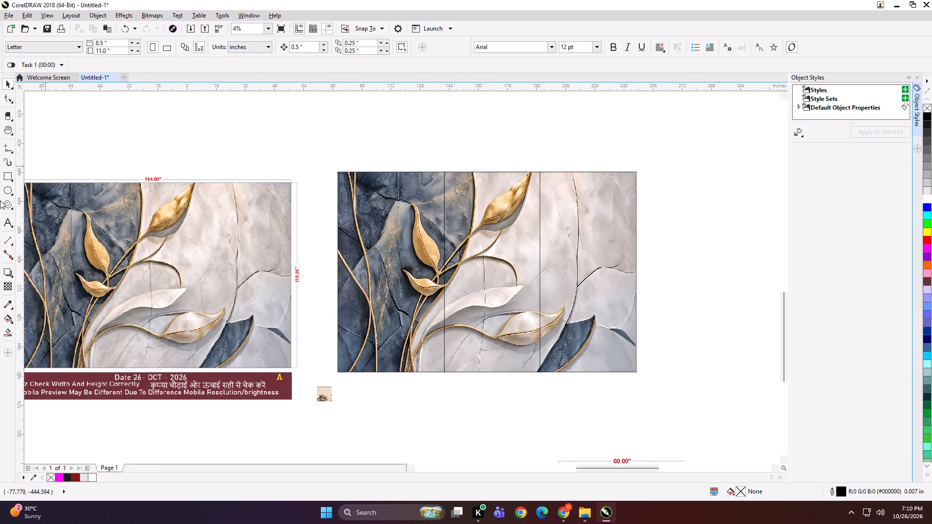
Add the label "164*110 PANEL 1" at the top edge of the first panel and copy its text.
left_click(7, 224)
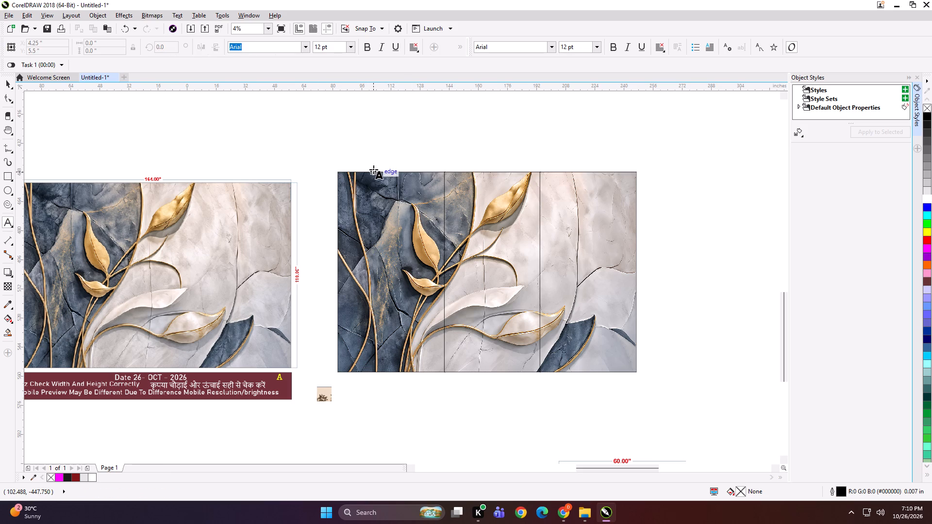
left_click(373, 170)
type("164*110")
key("space")
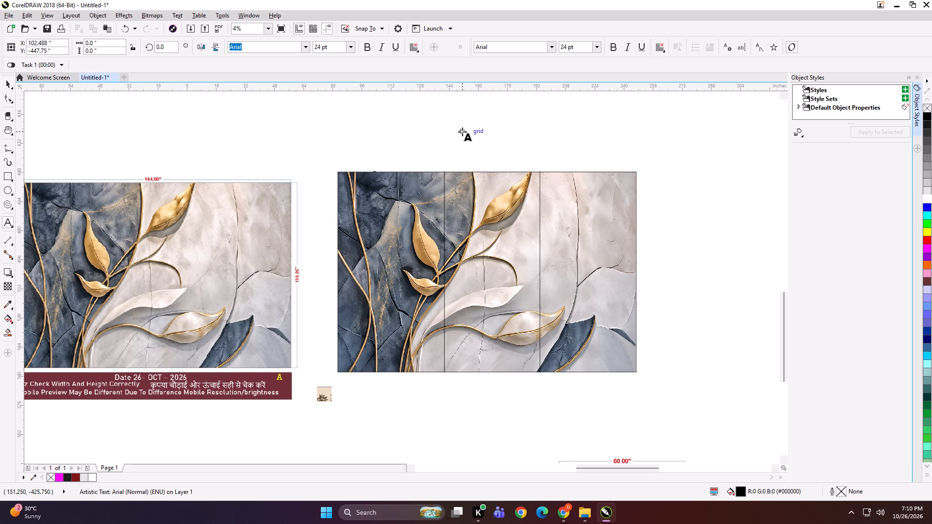
type("PANEL 1")
key("ctrl+a")
key("ctrl+c")
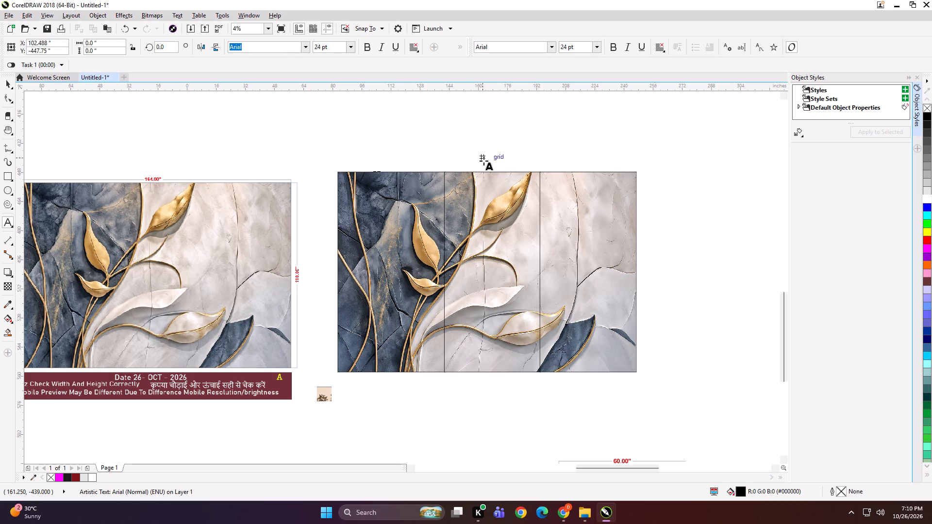
Paste the label at the second panel's top edge and change its panel number to 2.
left_click(486, 171)
key("ctrl+v")
key("BackSpace")
key("2")
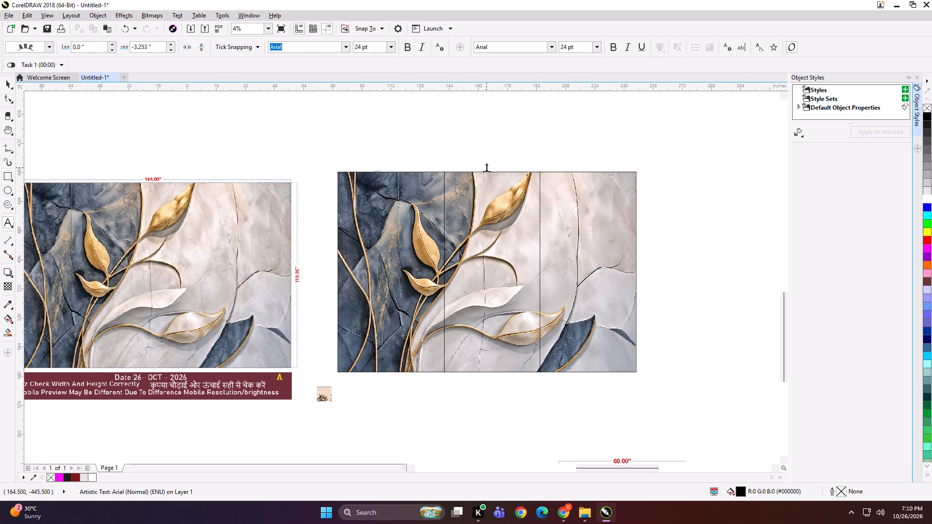
Paste the panel label at the third panel's top edge and change its panel number to 3.
left_click(561, 170)
key("ctrl+v")
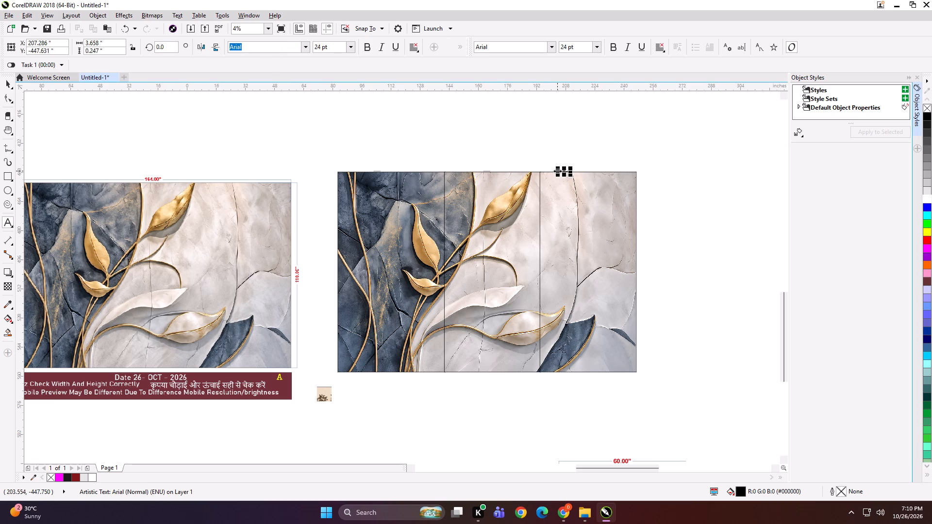
key("BackSpace")
key("3")
Group each of the three panels with its own label, working from the third panel to the first.
left_click(7, 82)
left_click(568, 218, "shift")
key("ctrl+g")
left_click_drag(559, 151, 419, 225)
double_click(482, 208, "shift")
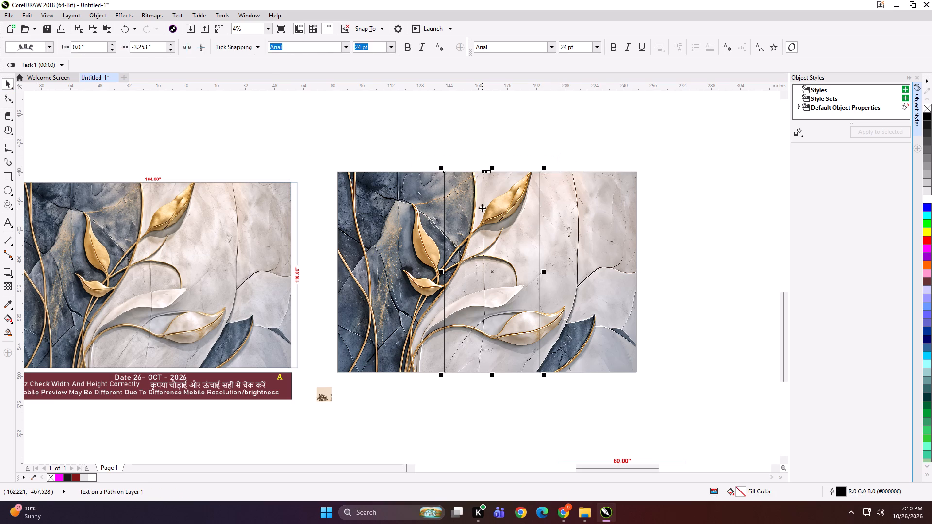
key("ctrl+g")
left_click_drag(464, 140, 348, 222)
left_click(410, 208, "shift")
key("ctrl+g")
Export the first panel group as a TIFF named 59x110 A NW into the RG INTERIOR folder.
key("ctrl+e")
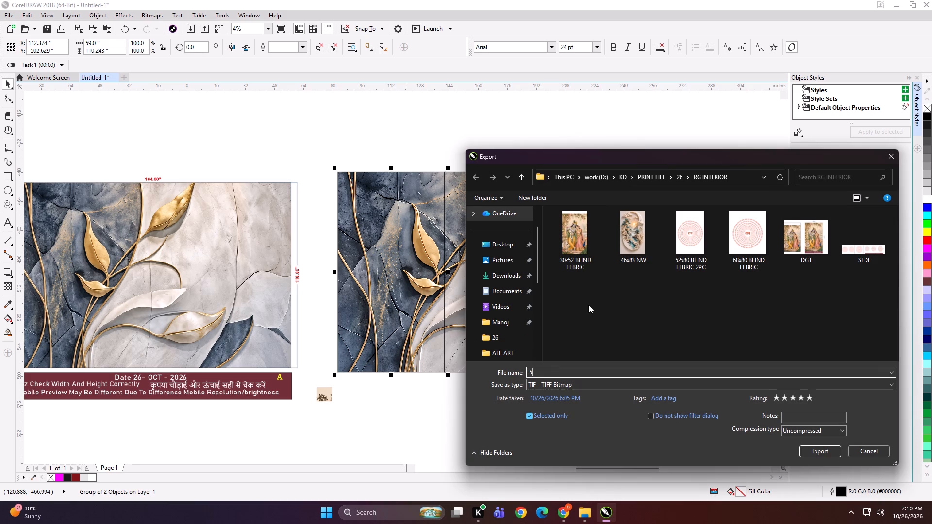
type("110 A NW")
key("Return")
key("Return")
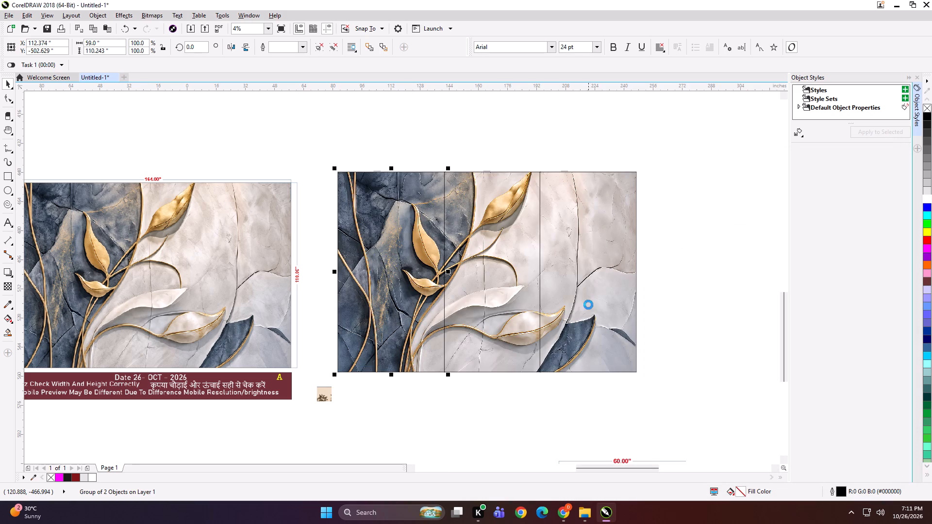
Export the second panel group as a TIFF named 53x110 B NW into the RG INTERIOR folder.
left_click(465, 244)
key("ctrl+e")
key("ctrl+e")
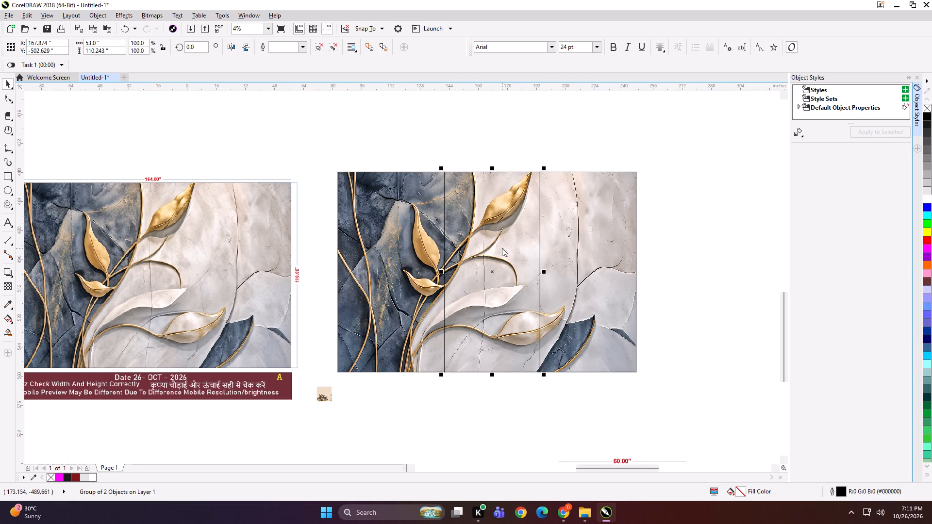
type("53x110 B NW")
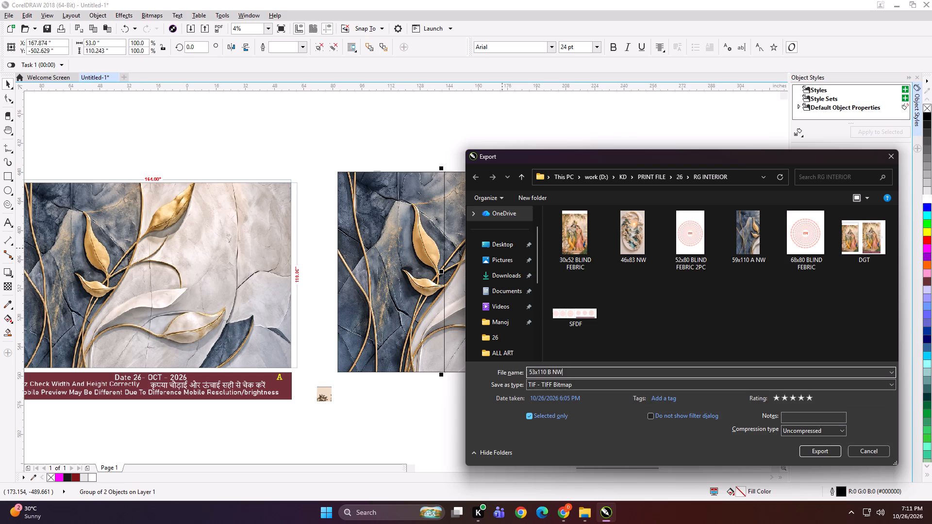
key("Return")
key("Return")
Export the third panel group as a TIFF named 53x110 C NW into the RG INTERIOR folder.
left_click(600, 248)
key("ctrl+e")
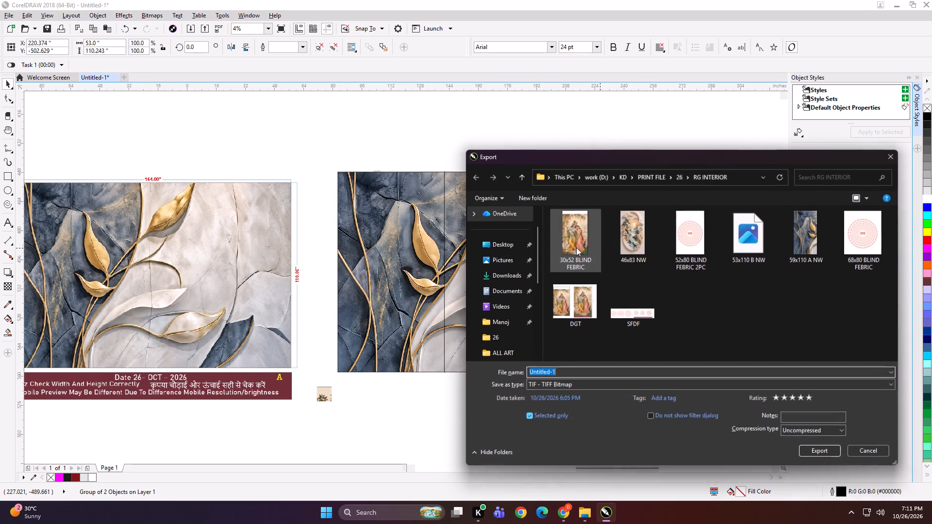
type("53x110 C NW")
key("Return")
key("Return")
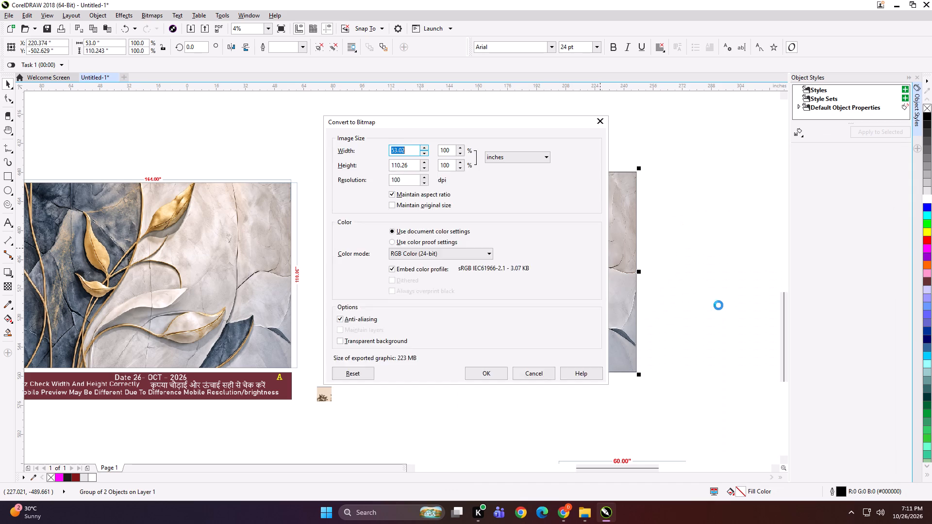
Move the third panel horizontally about 7 inches away from the second panel.
key("Right")
key("Right")
key("Right")
key("Right")
key("Right")
key("Right")
key("Right")
key("Right")
key("Right")
key("Right")
key("Right")
key("Right")
key("Right")
key("Right")
Move the second and third panels together about 6 inches away from the first panel.
left_click_drag(418, 144, 701, 372)
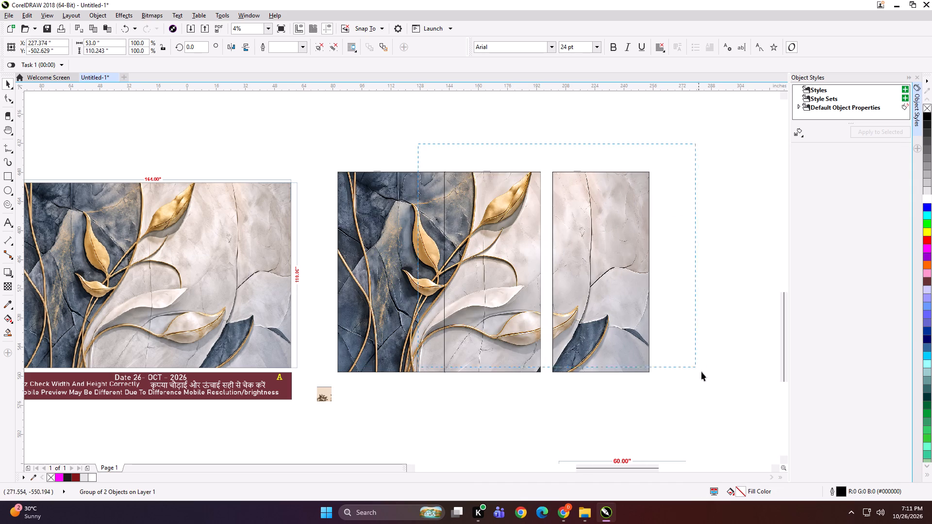
left_click_drag(701, 372, 710, 380)
key("Right")
key("Right")
key("Right")
key("Right")
key("Right")
key("Right")
key("Right")
key("Right")
key("Right")
key("Right")
key("Right")
key("Right")
key("Right")
Shift the three panels closer to the dimensioned golden-leaf preview and group them with it.
left_click_drag(685, 151, 316, 390)
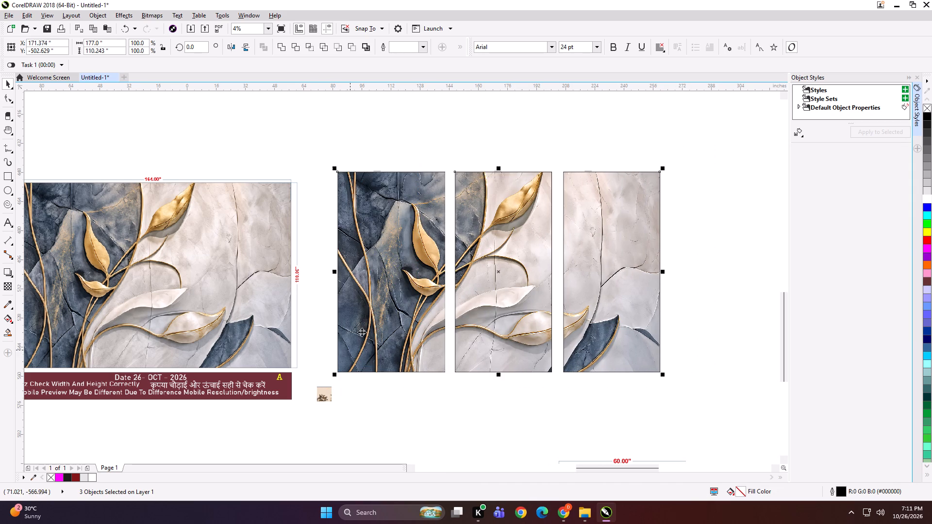
left_click_drag(374, 299, 366, 299)
left_click_drag(366, 300, 361, 302)
left_click(288, 304, "shift")
key("ctrl+g")
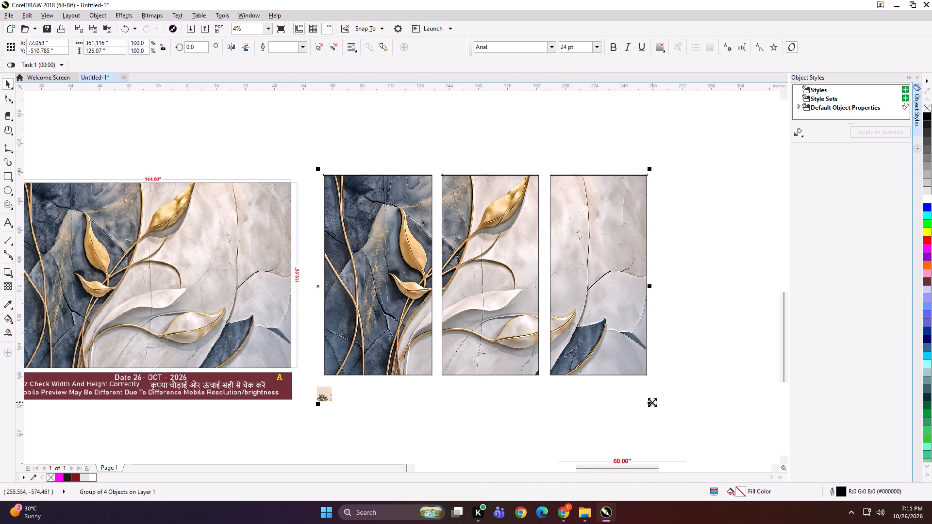
Scale the combined golden-leaf preview and panels group down to about 6.96 by 2.43 inches.
left_click_drag(652, 402, 334, 295, "shift")
scroll(309, 286, "up", 2)
scroll(361, 284, "up", 2)
left_click_drag(522, 379, 466, 360, "shift")
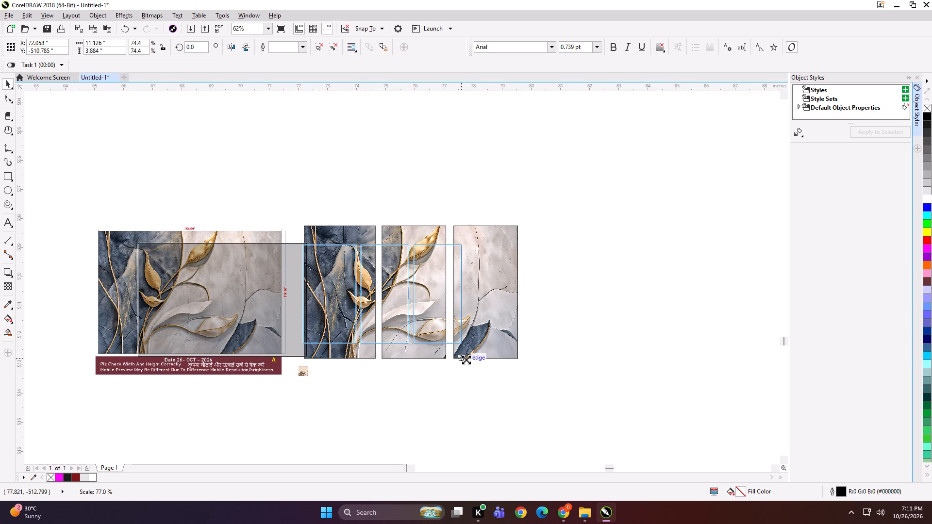
left_click_drag(466, 360, 422, 338, "shift")
Export the reduced golden-leaf group as SDGFHJ and delete the group from the drawing.
key("ctrl+e")
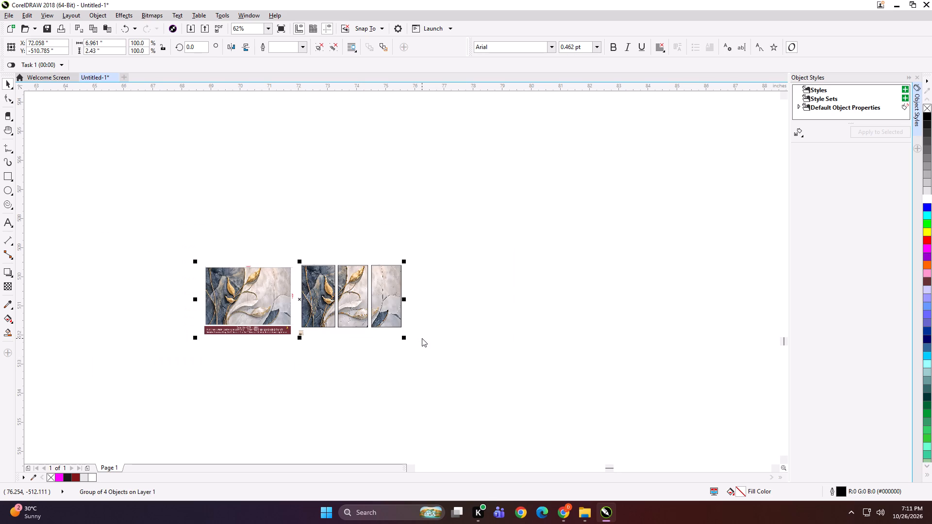
type("SDGFHJ")
key("Return")
key("Return")
key("Return")
key("Return")
key("Delete")
Scale the grouped 46 x 83 inch waterfall landscape artwork and its preview down to about 3.0 by 2.48 inches.
key("F4")
left_click(518, 251)
scroll(467, 409, "up", 1)
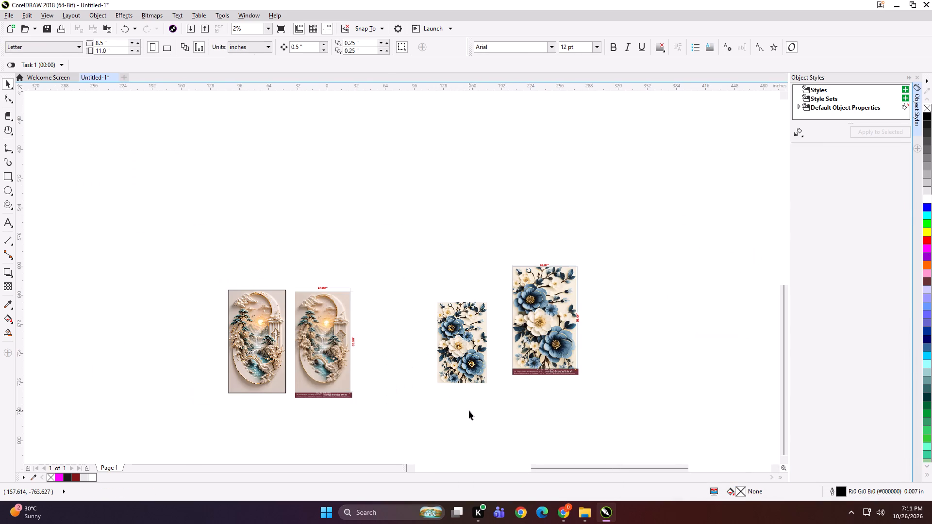
scroll(258, 348, "up", 1)
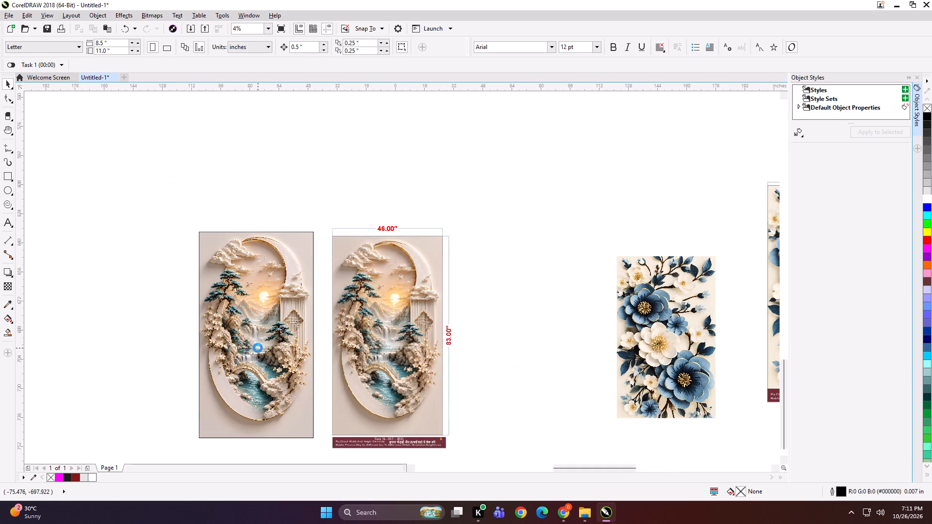
left_click(258, 348)
left_click_drag(484, 458, 369, 370, "shift")
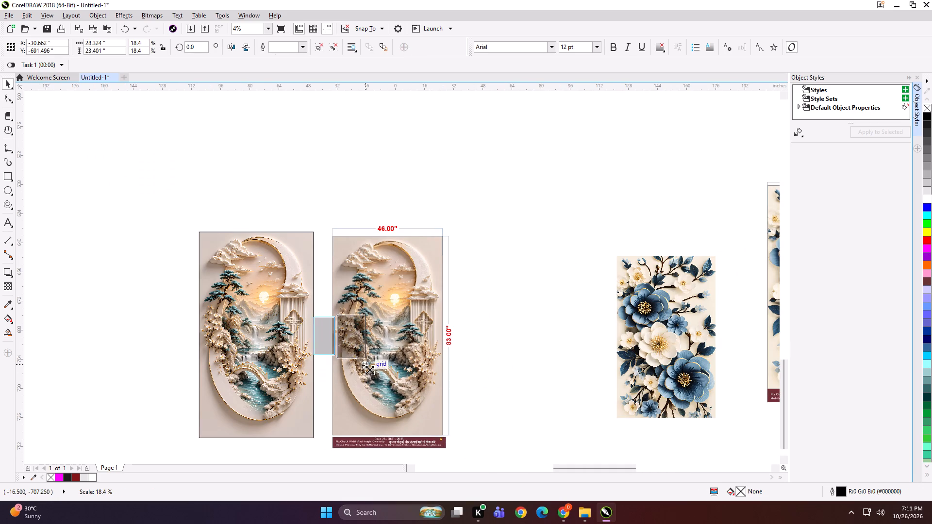
left_click_drag(369, 370, 356, 354, "shift")
left_click(356, 354, "shift")
scroll(336, 334, "up", 2)
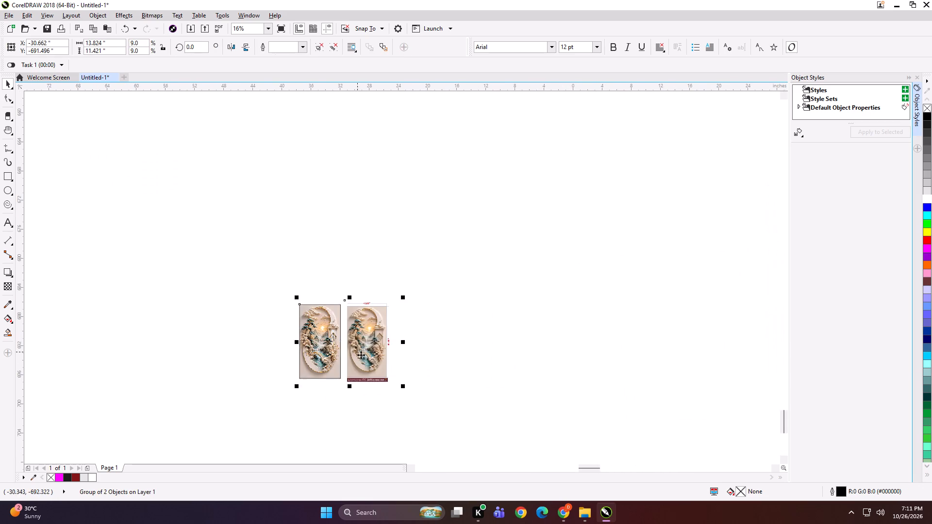
scroll(363, 357, "up", 1)
left_click_drag(441, 414, 372, 373, "shift")
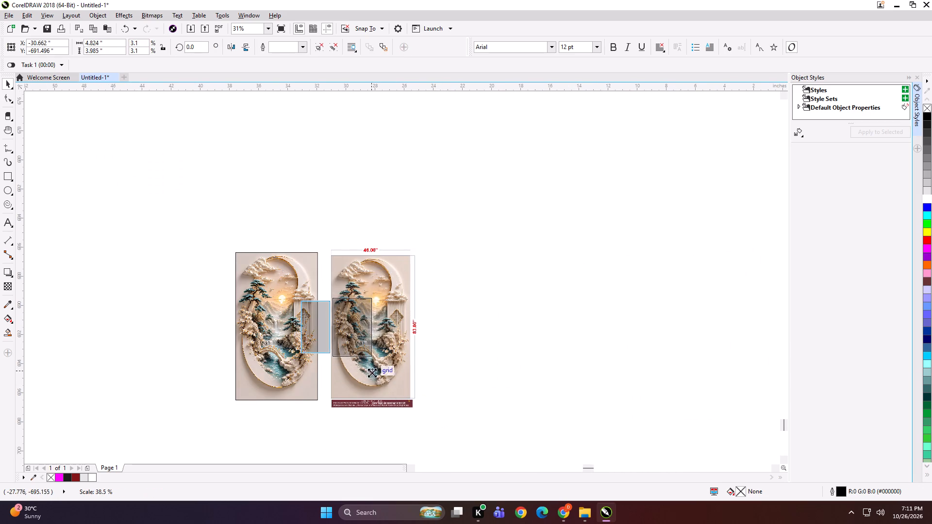
left_click_drag(372, 373, 371, 370, "shift")
double_click(371, 370, "shift")
scroll(336, 349, "up", 3)
left_click_drag(609, 394, 604, 394, "shift")
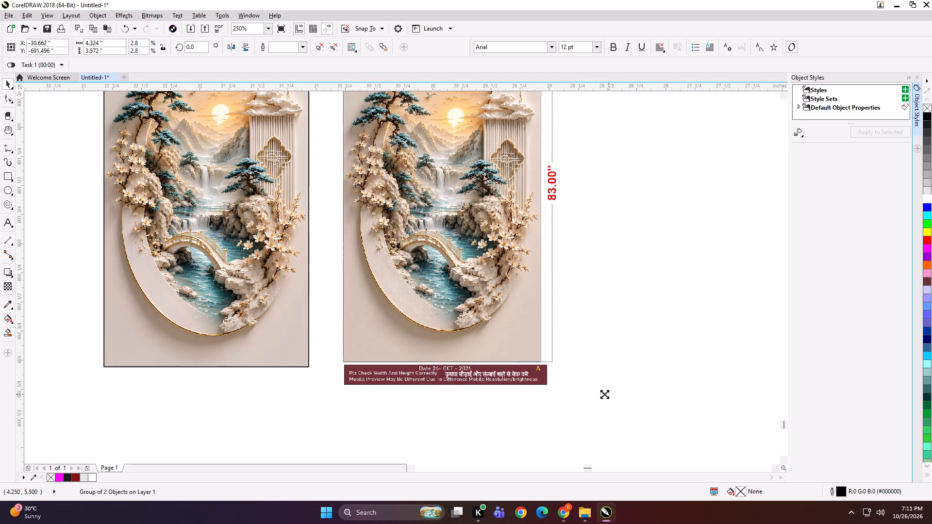
left_click_drag(604, 394, 533, 356, "shift")
Export the reduced waterfall landscape group as a TIFF named FDSG and delete the group from the drawing.
key("ctrl+e")
type("FDSG")
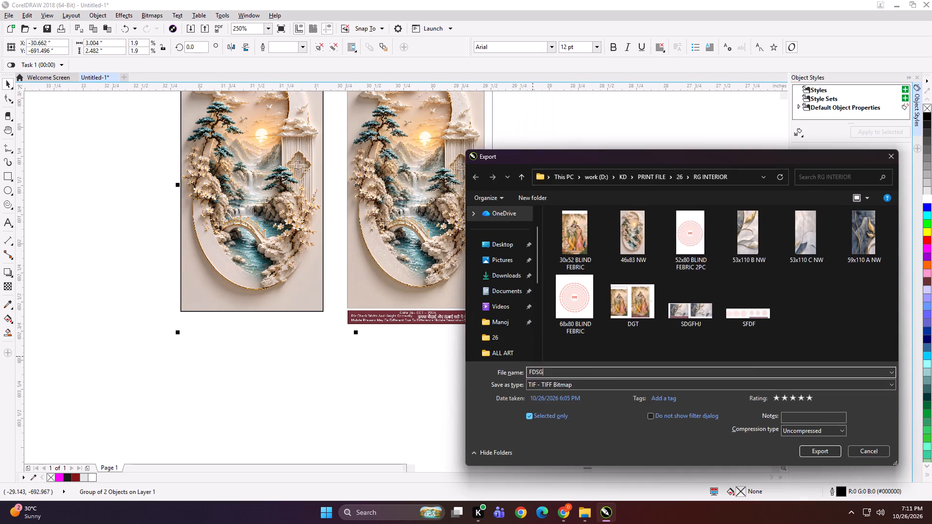
key("Return")
key("Return")
key("Return")
key("Delete")
key("F4")
left_click(453, 301)
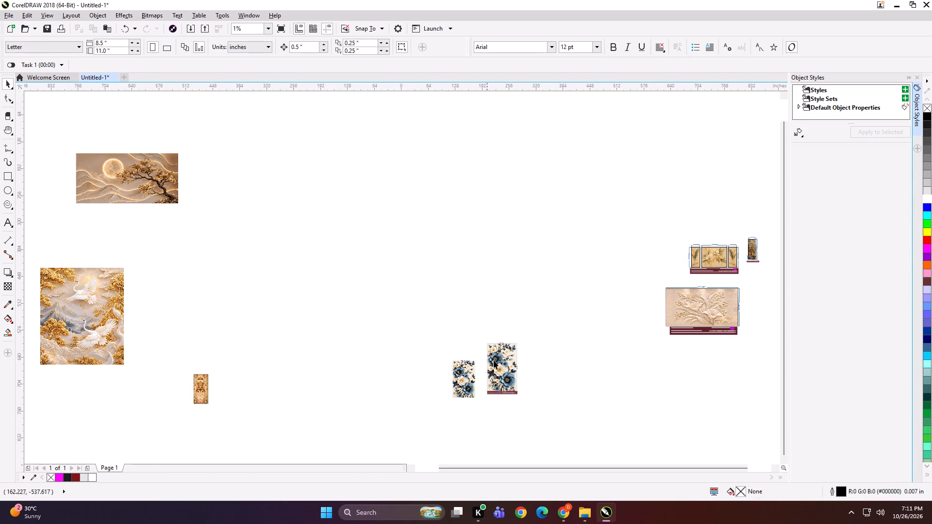
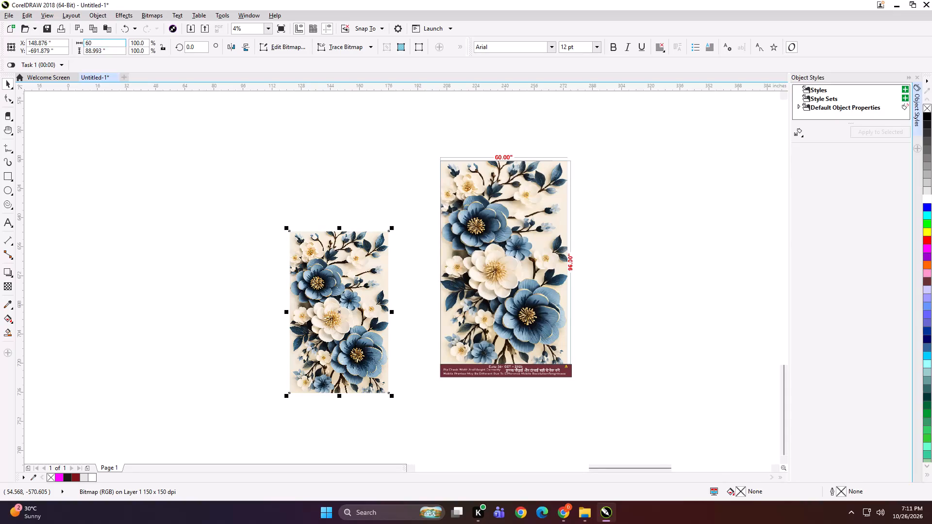
Set the blue floral artwork's size to 60 by 96 inches.
key("Tab")
key("6")
key("Return")
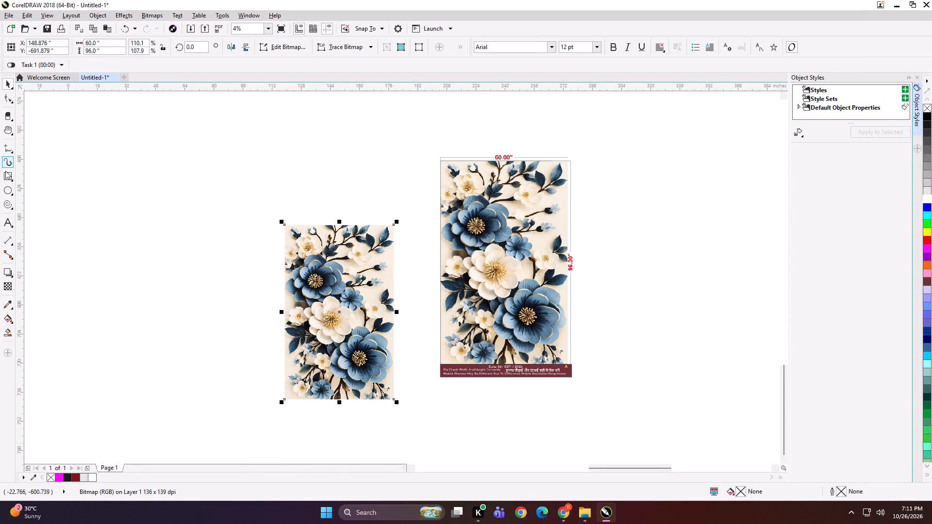
Add a thin black rectangular frame fitted to the edges of the resized blue floral artwork.
double_click(6, 173, "shift")
key("shift+space")
left_click(233, 194)
left_click_drag(233, 193, 410, 425)
left_click_drag(214, 298, 218, 299)
Add the text label 60*96 along the top edge of the framed floral artwork.
left_click(4, 225)
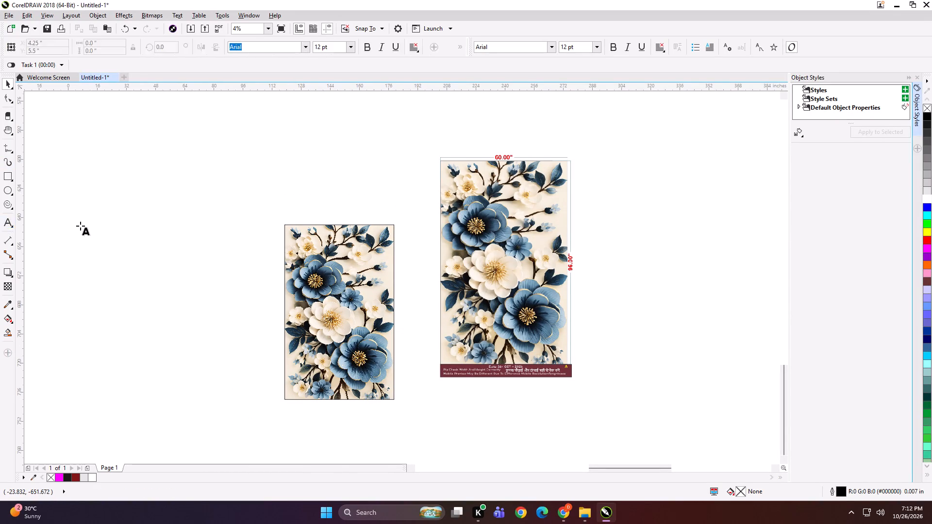
left_click(305, 223)
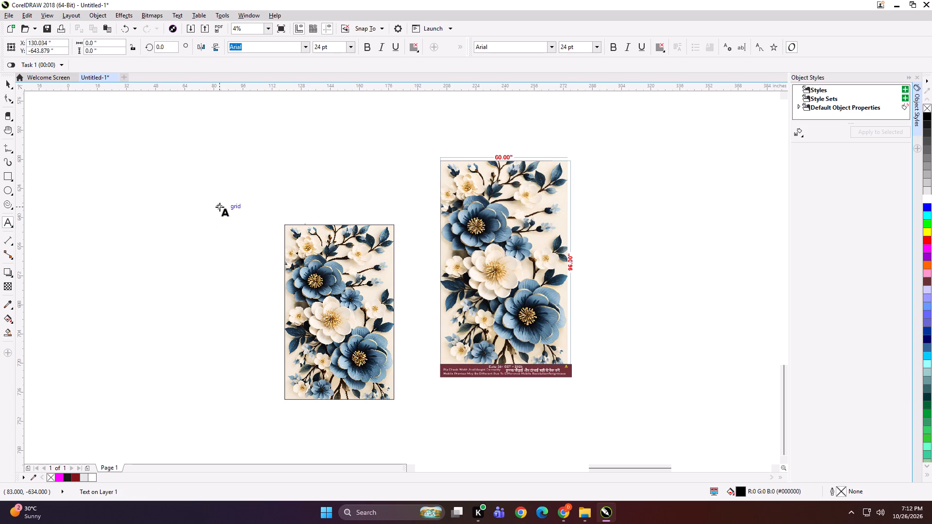
type("60*96")
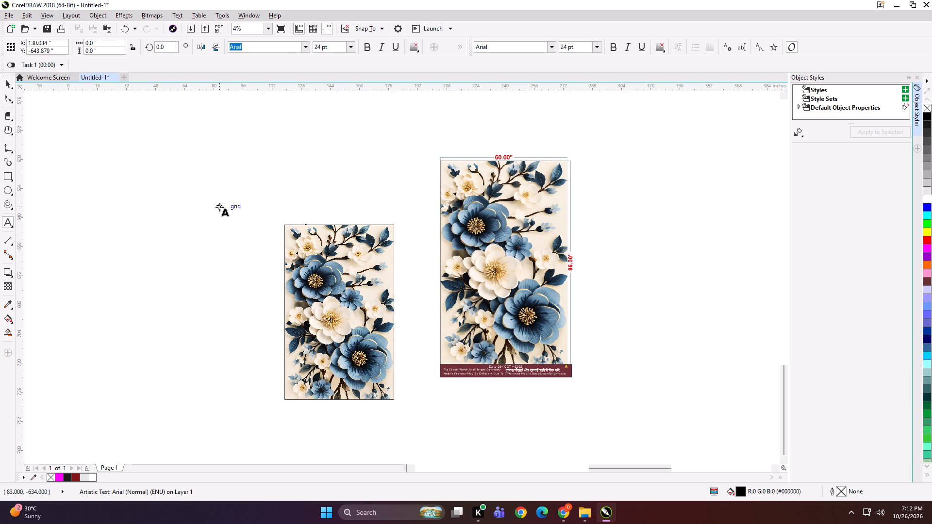
double_click(7, 91)
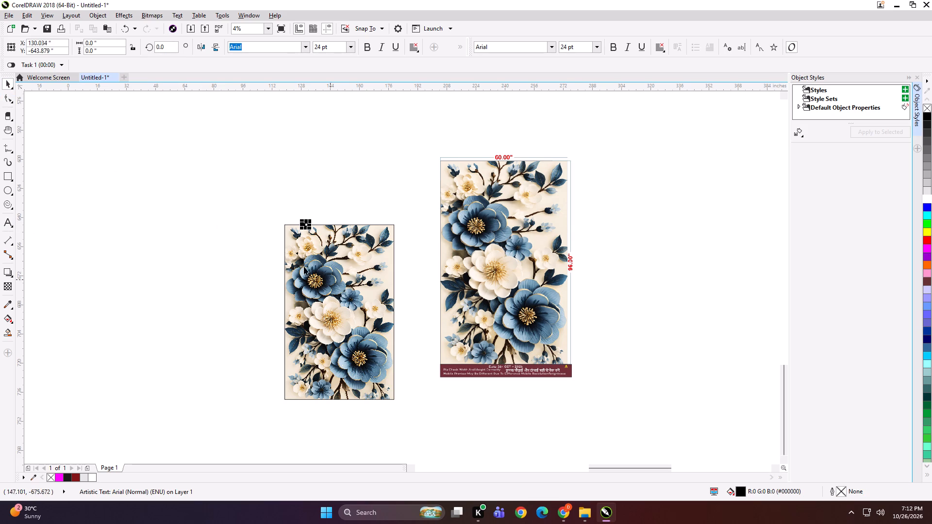
Group the floral artwork with its frame and label and export the group as a TIFF named 60x96 NW.
left_click_drag(247, 201, 419, 425)
key("ctrl+g")
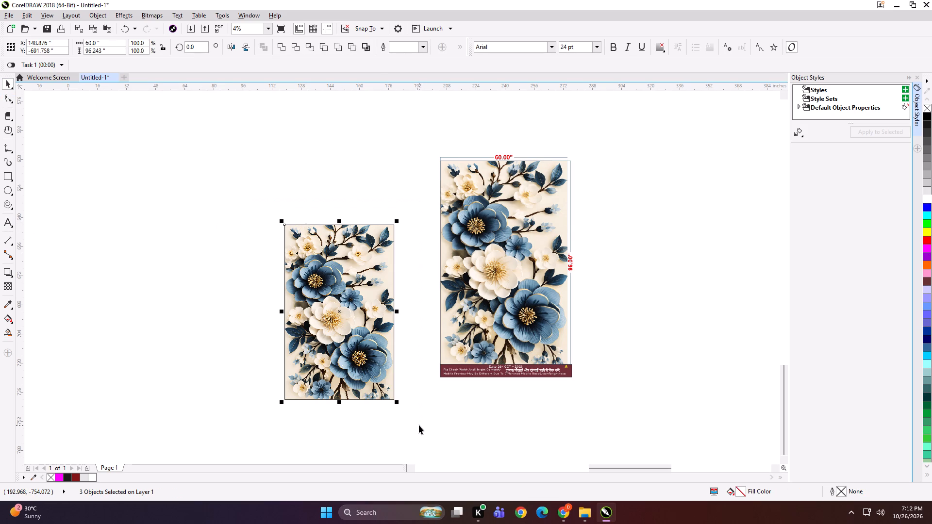
key("ctrl+e")
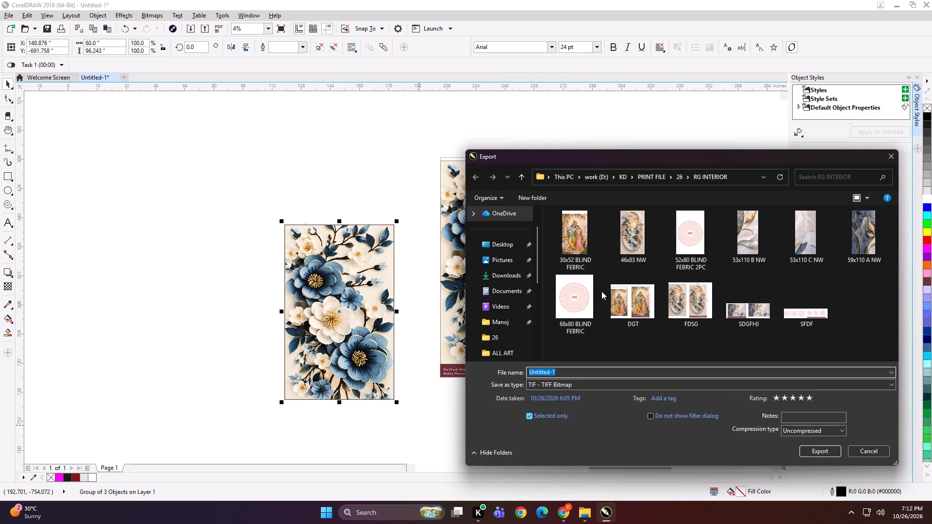
key("Return")
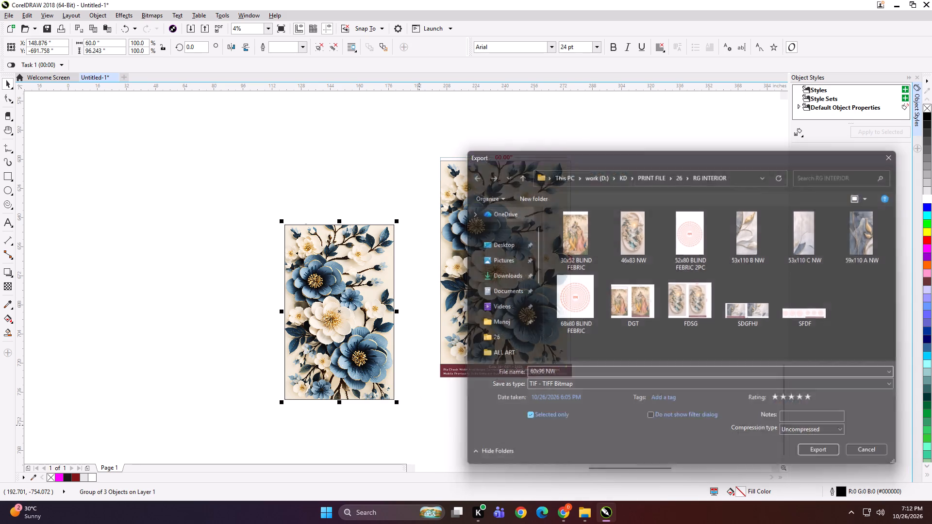
key("Return")
Move the floral print group beside its preview, enlarge it to roughly match the preview's height, and group both together.
left_click_drag(356, 304, 385, 242)
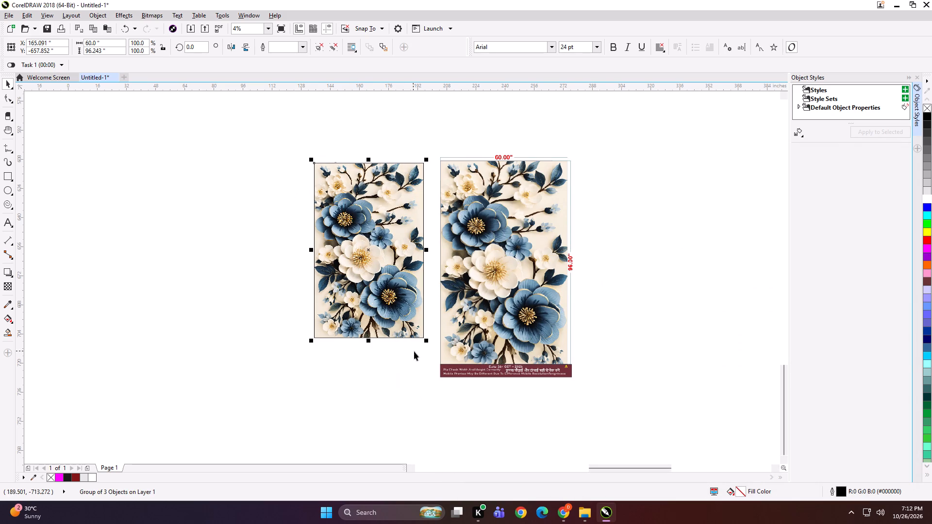
left_click_drag(310, 340, 276, 367)
left_click(483, 335, "shift")
key("ctrl+g")
Scale the combined floral artwork and preview group down to about 3.28 by 2.52 inches.
left_click_drag(602, 385, 449, 280, "shift")
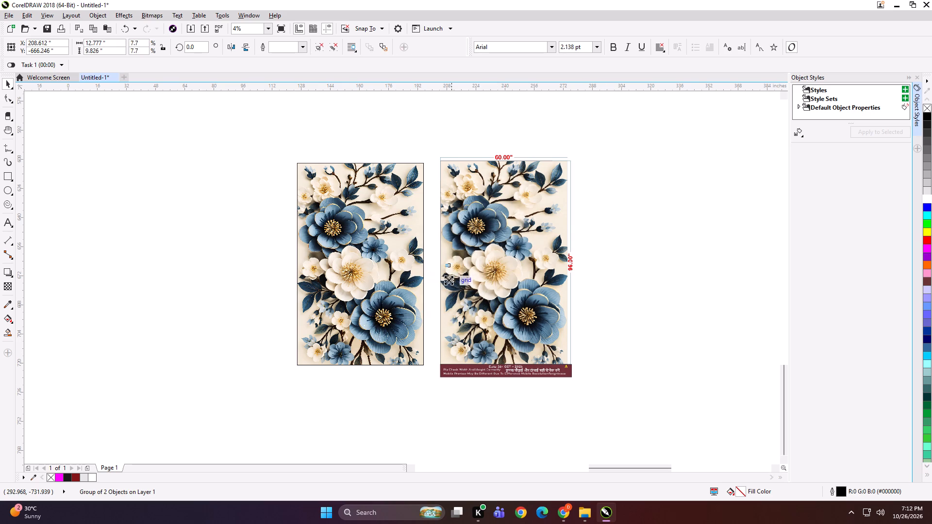
left_click_drag(449, 280, 454, 280, "shift")
Export the reduced floral group as a TIFF named SDGDH and delete the group from the drawing.
scroll(456, 273, "up", 6)
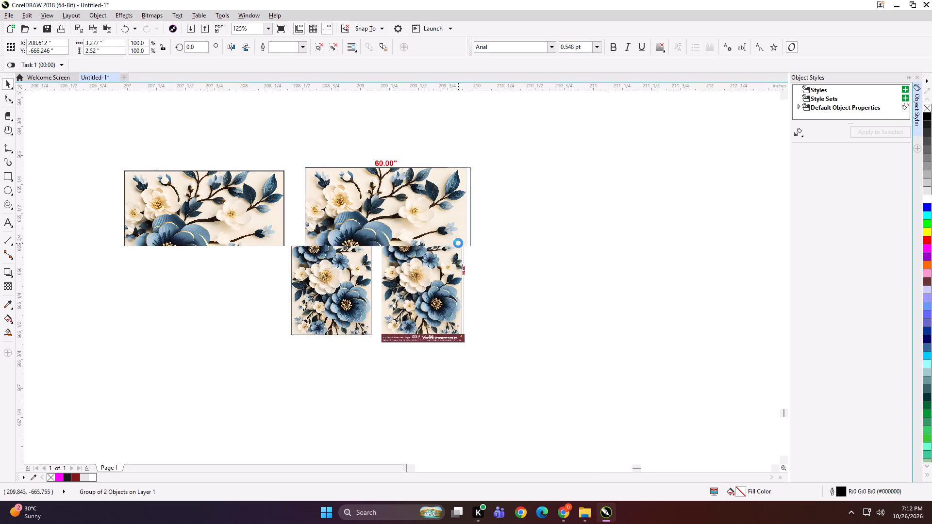
key("ctrl+e")
type("SDGDH")
key("Return")
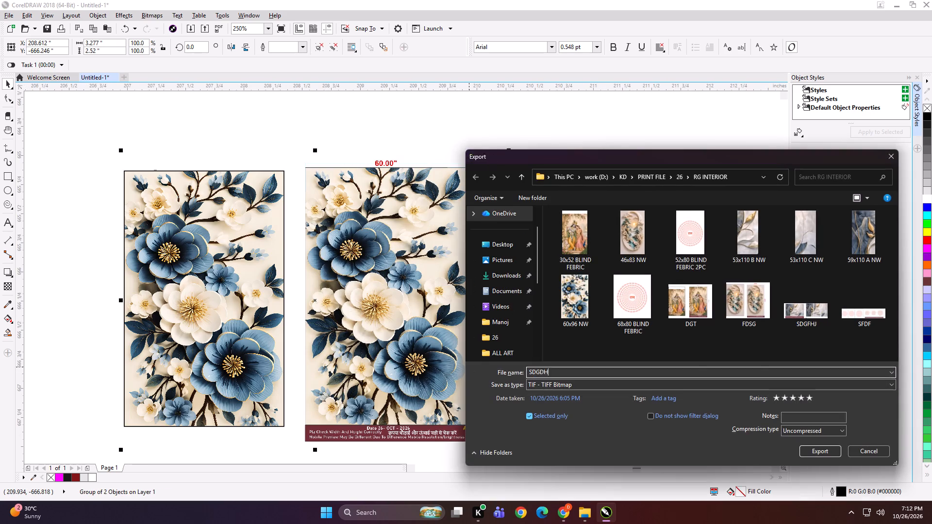
key("Return")
key("Return")
key("Delete")
key("F4")
left_click(458, 272)
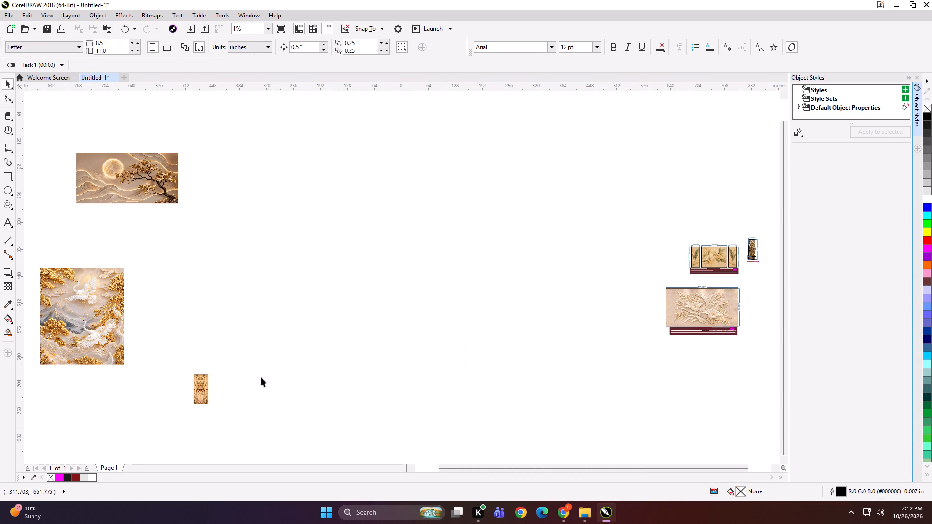
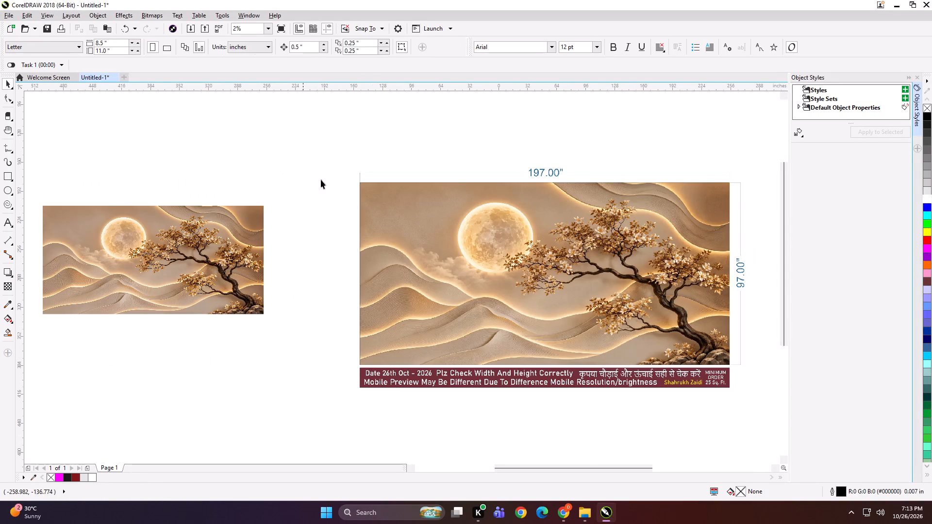
Move the golden moon-and-tree artwork closer to its preview and set its size to 197 by 97 inches.
left_click_drag(469, 247, 479, 214)
left_click_drag(209, 245, 285, 241)
left_click_drag(117, 39, 59, 44)
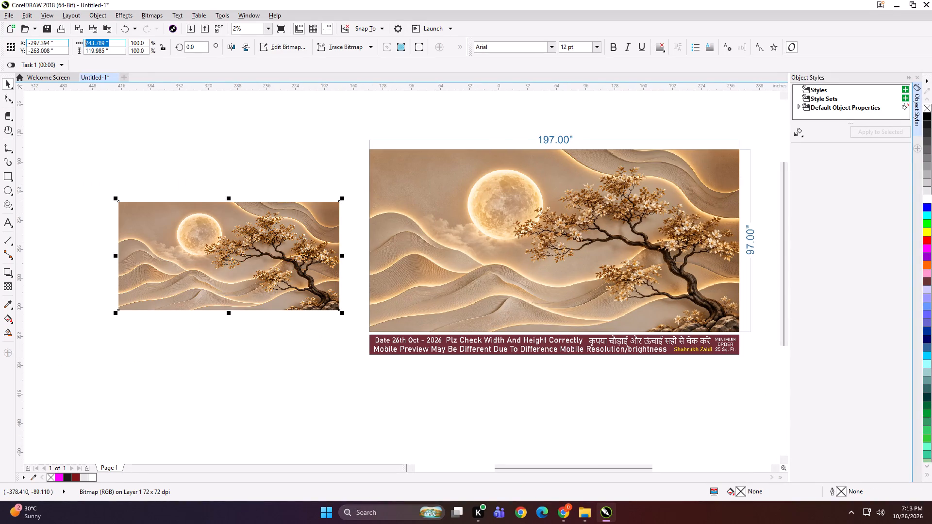
key("ctrl+a")
type("197")
key("Tab")
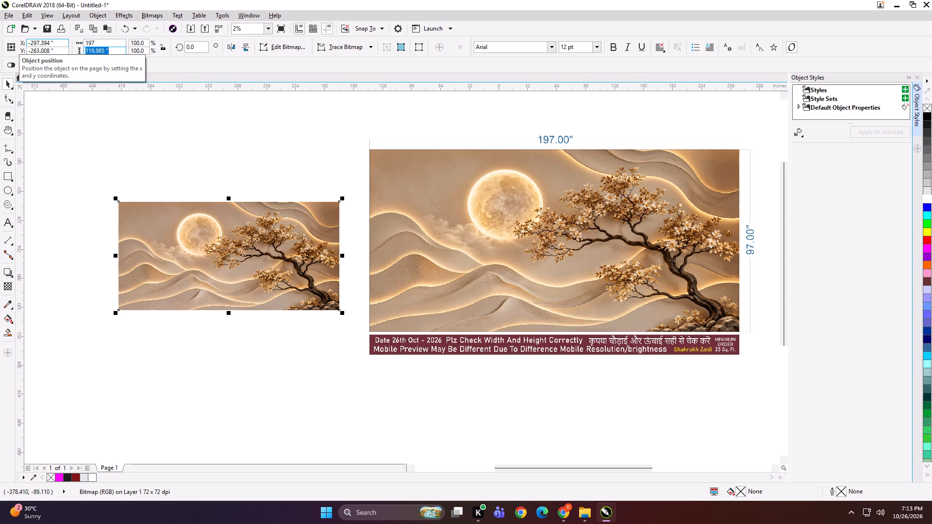
type("97")
key("Return")
Scale the moon-and-tree preview down to about 251.5 by 136.6 inches and place it close beside the artwork.
left_click(368, 173)
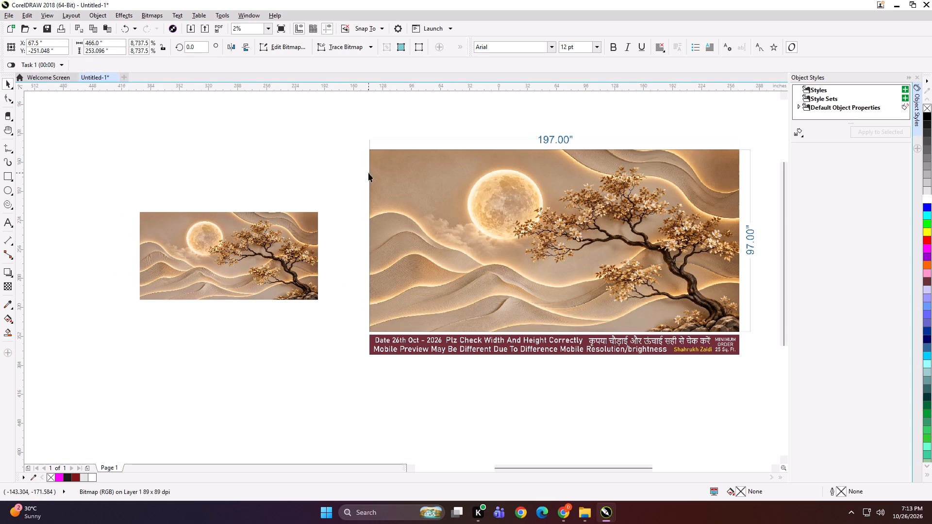
left_click_drag(345, 126, 394, 179, "shift")
left_click_drag(496, 220, 396, 224)
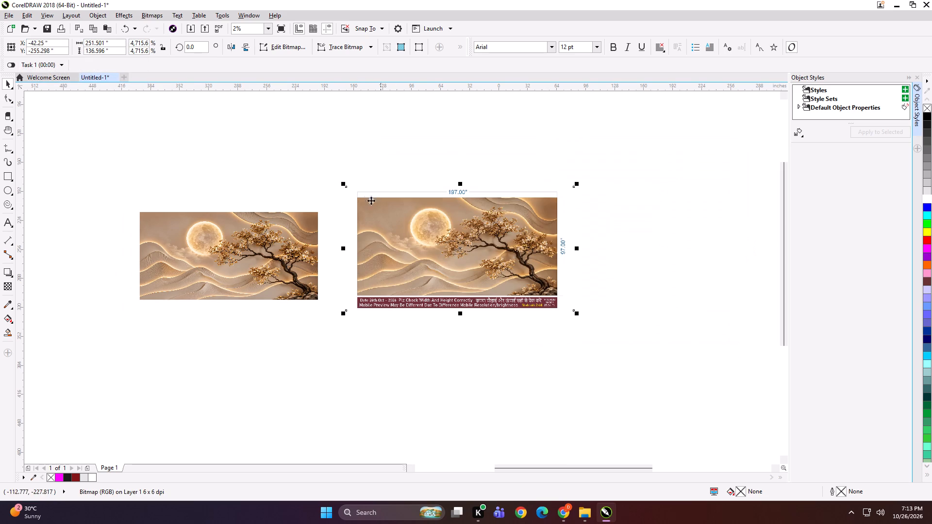
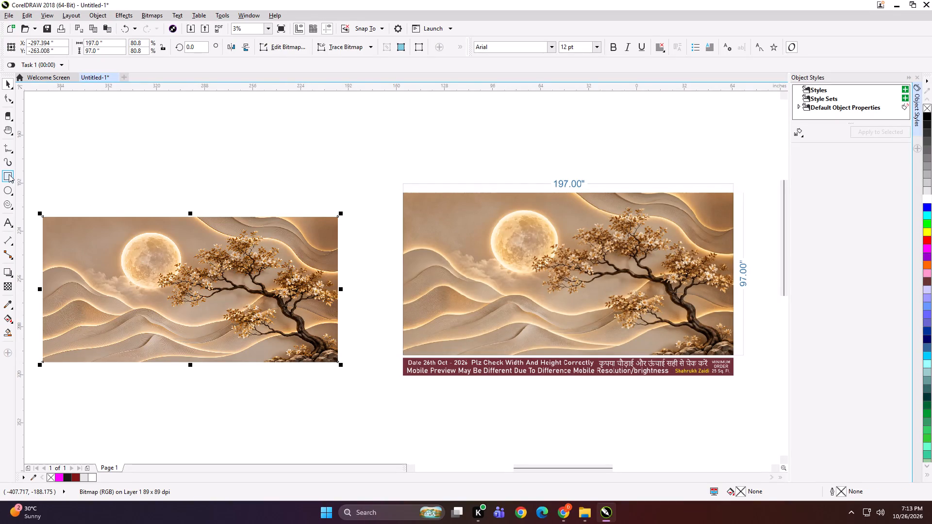
Set the new rectangle's width to 53 inches and align it flush with the left edge of the moon-and-tree artwork.
key("shift+space")
left_click(114, 43)
key("ctrl+a")
type("53")
key("Return")
left_click(116, 262, "shift")
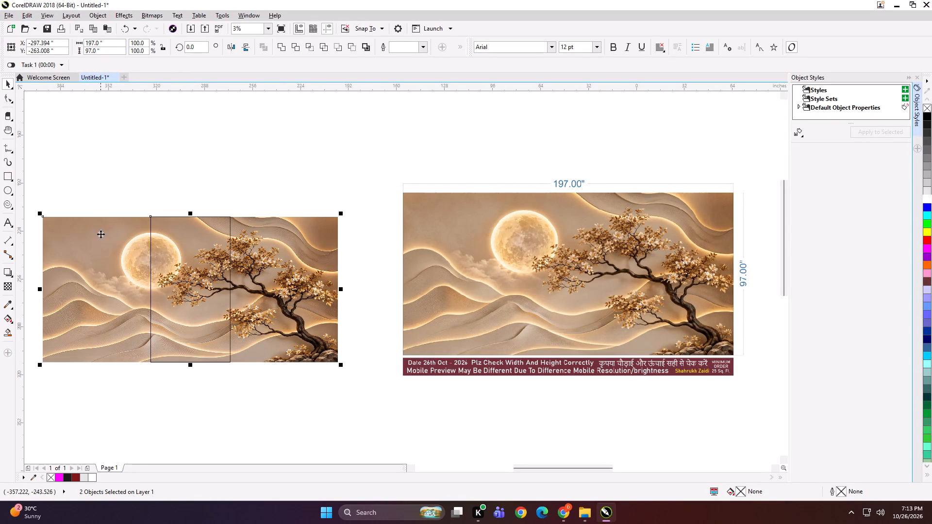
key("l")
left_click(106, 172)
Duplicate the 53 by 97 inch rectangle into a row of four across the artwork, overlapping neighbouring panels by 0.5 inch.
left_click(83, 254)
left_click_drag(38, 288, 165, 303)
right_click(165, 303, "ctrl")
key("Left")
left_click(109, 178)
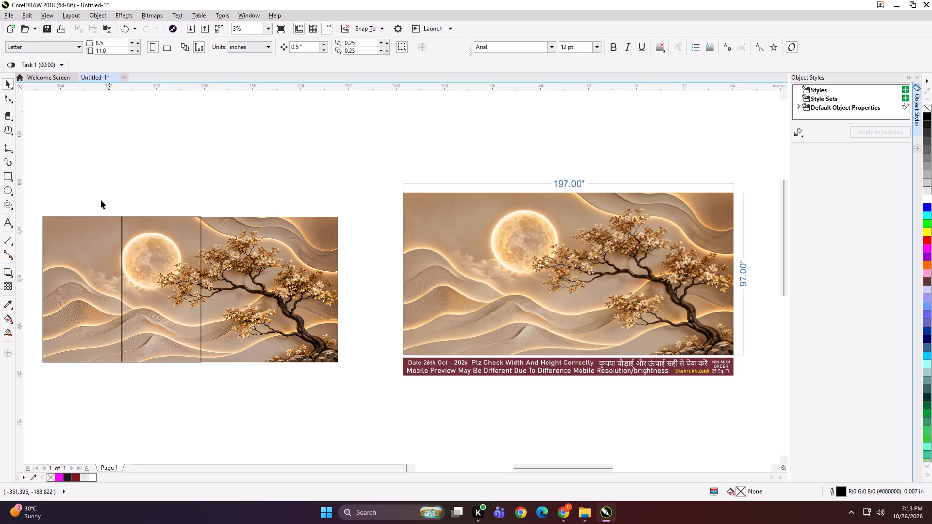
scroll(85, 289, "up", 1)
scroll(197, 229, "down", 1)
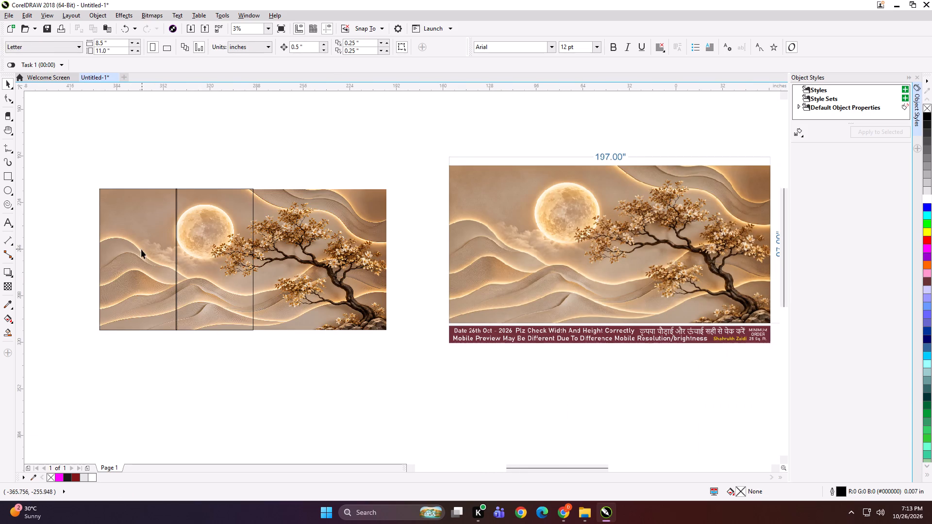
left_click(138, 249)
left_click(203, 247, "shift")
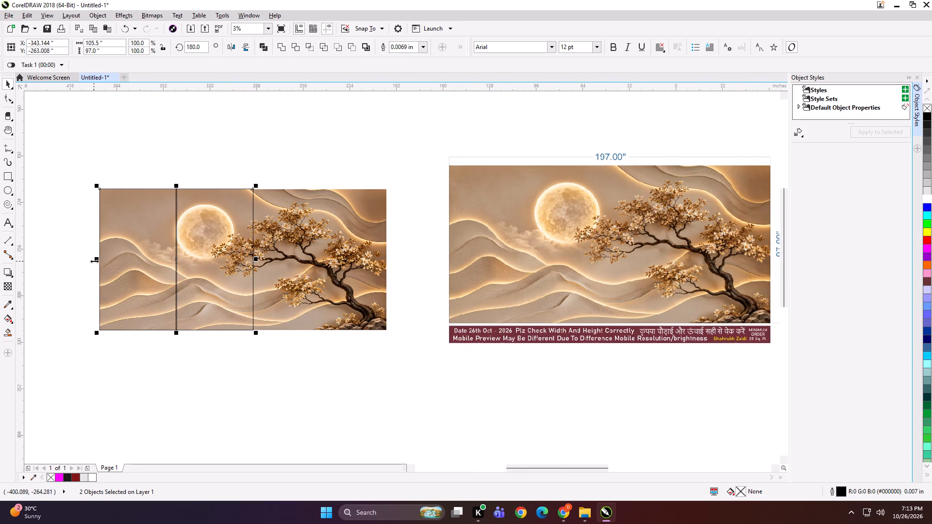
left_click_drag(96, 261, 278, 267)
right_click(278, 267, "ctrl")
key("Left")
left_click(255, 167)
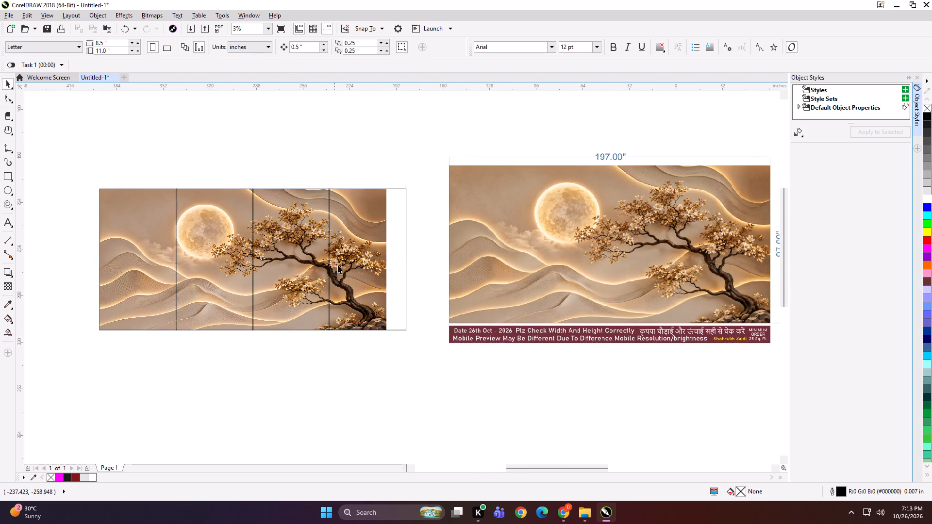
Narrow the fourth panel rectangle to 39.5 inches so it ends at the artwork's right edge.
left_click(343, 270)
left_click(414, 261)
left_click(399, 260)
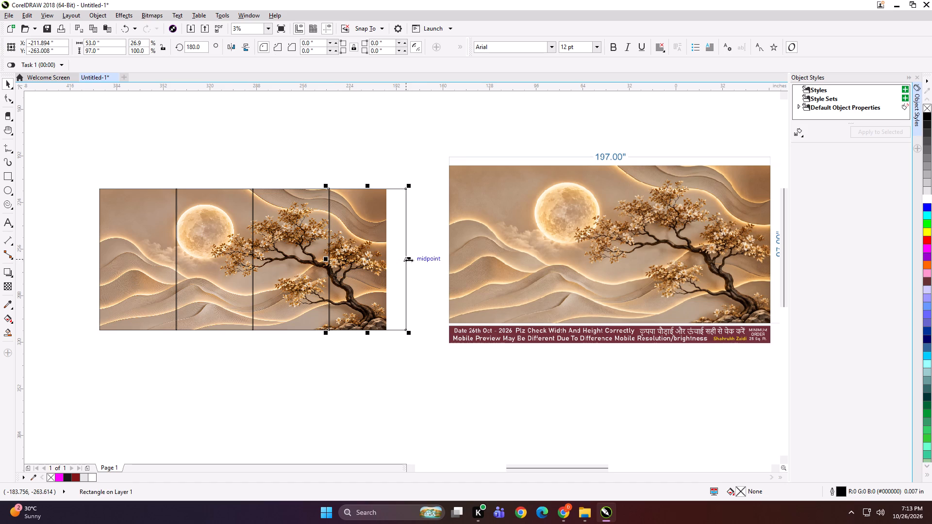
left_click_drag(409, 260, 390, 261)
scroll(378, 246, "up", 1)
scroll(374, 242, "down", 1)
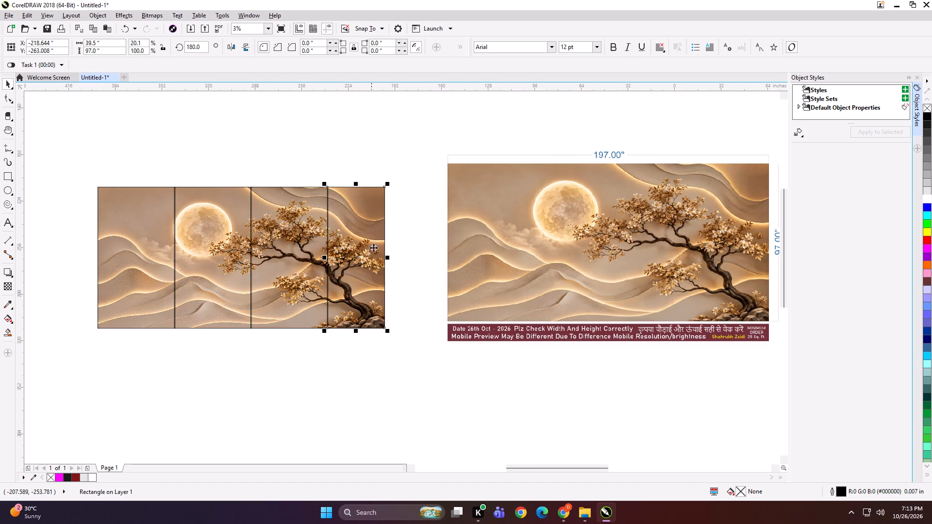
Group the four panel rectangles, PowerClip the moon-and-tree artwork into the group, and ungroup it into separate panels.
left_click(288, 229, "shift")
left_click(222, 228, "shift")
left_click(153, 224, "shift")
key("ctrl+g")
left_click(165, 157)
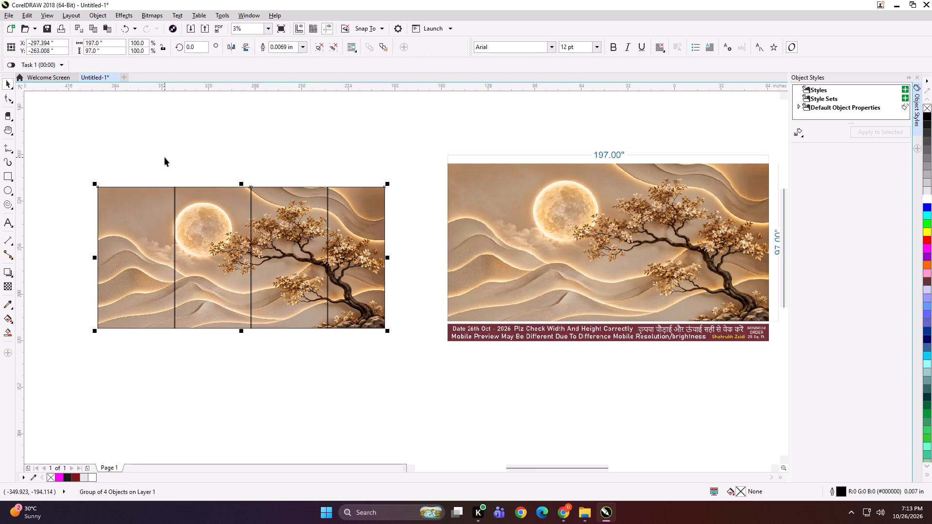
left_click(197, 226, "alt")
key("shift+Return")
left_click(263, 222)
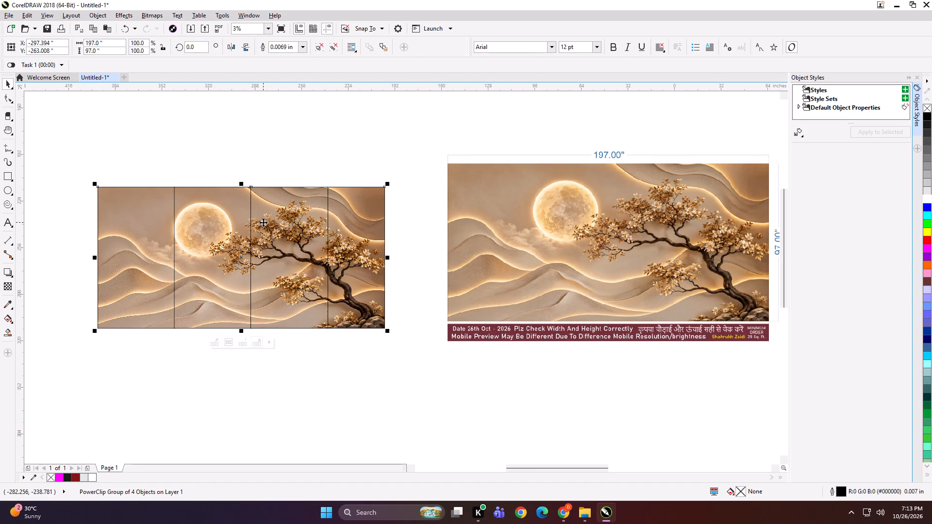
key("ctrl+u")
left_click(231, 162)
Add the text label "1977*97 PANEL 1" at the first panel's top edge and copy its text.
scroll(229, 168, "down", 1)
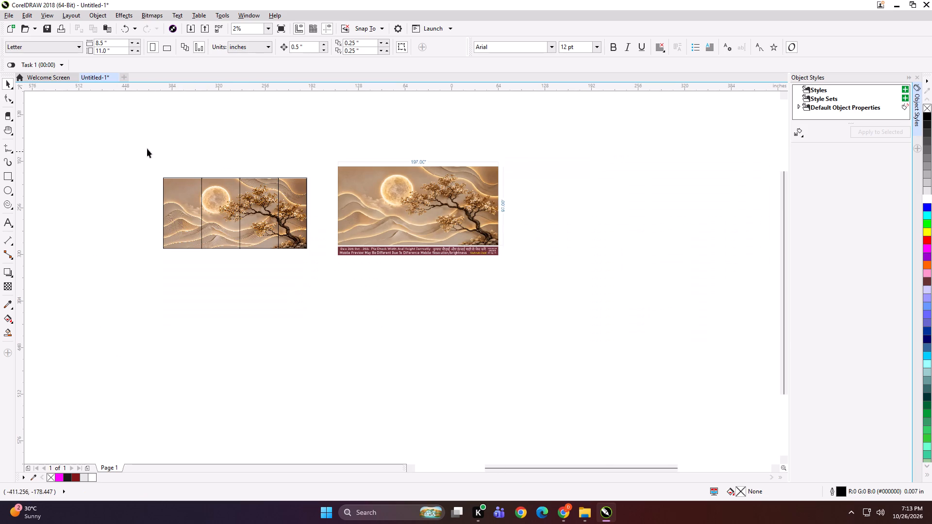
left_click_drag(135, 155, 555, 292)
key("shift+F2")
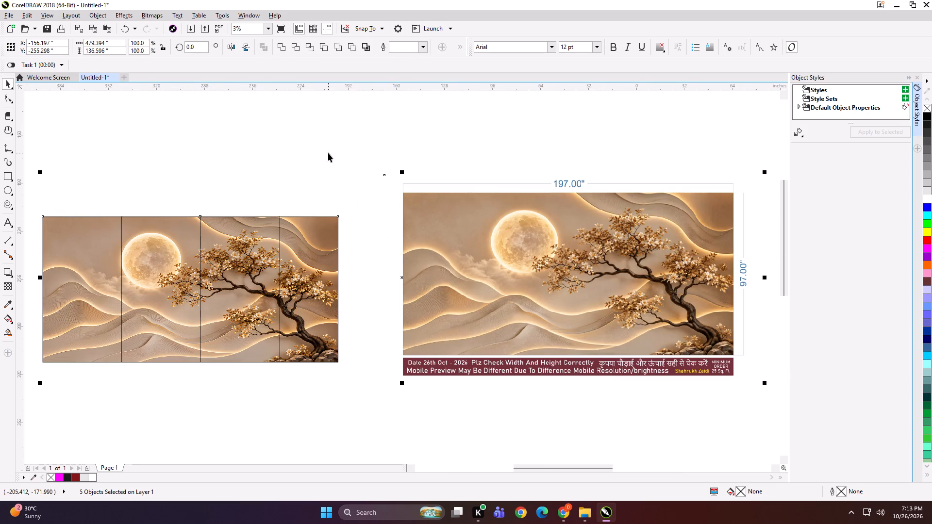
left_click(328, 153)
left_click(8, 219)
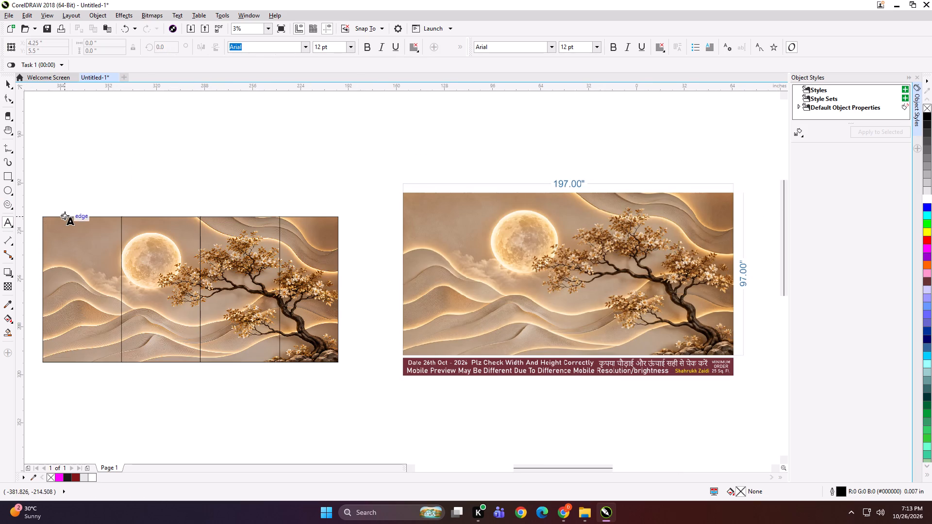
left_click(65, 215)
type("1977*97 PANEL 1")
key("ctrl+a")
key("ctrl+c")
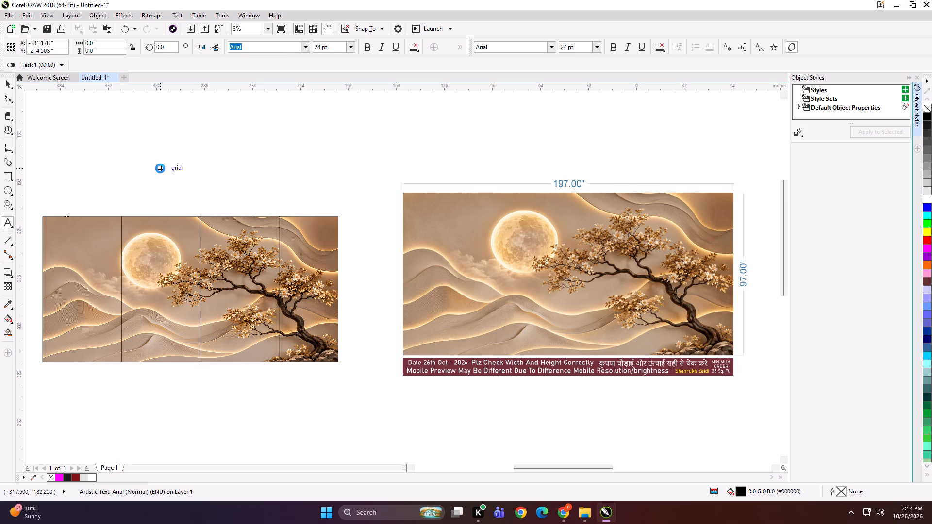
Paste the label at the top edges of the remaining three panels, numbering them PANEL 2, PANEL 3 and PANEL 4.
left_click(133, 215)
key("ctrl+v")
key("BackSpace")
key("2")
left_click(225, 215)
key("ctrl+v")
key("BackSpace")
key("3")
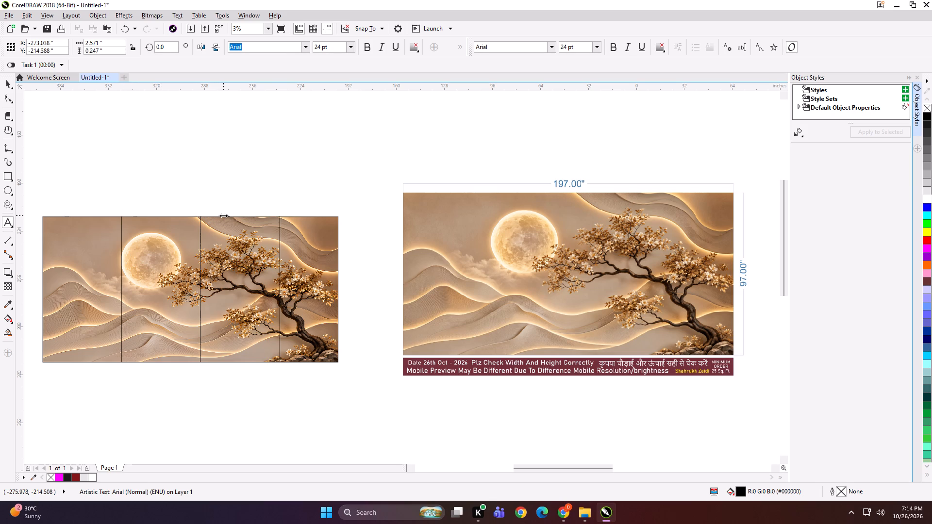
left_click(294, 214)
key("ctrl+v")
key("BackSpace")
key("4")
Group each of the four artwork panels with its own label.
left_click(8, 81)
left_click(286, 248, "shift")
key("ctrl+g")
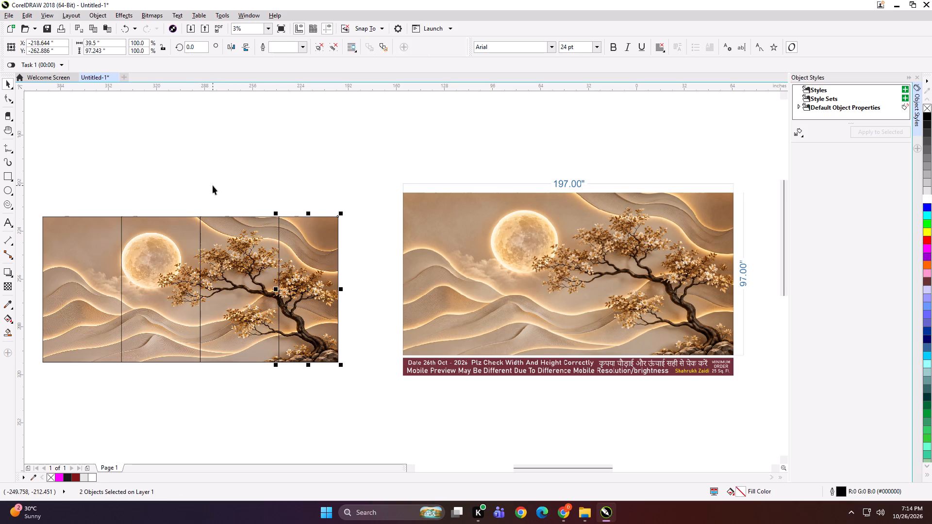
left_click_drag(215, 189, 254, 278)
left_click(249, 277, "shift")
key("ctrl+g")
left_click_drag(178, 177, 127, 290)
left_click(148, 289, "shift")
key("ctrl+g")
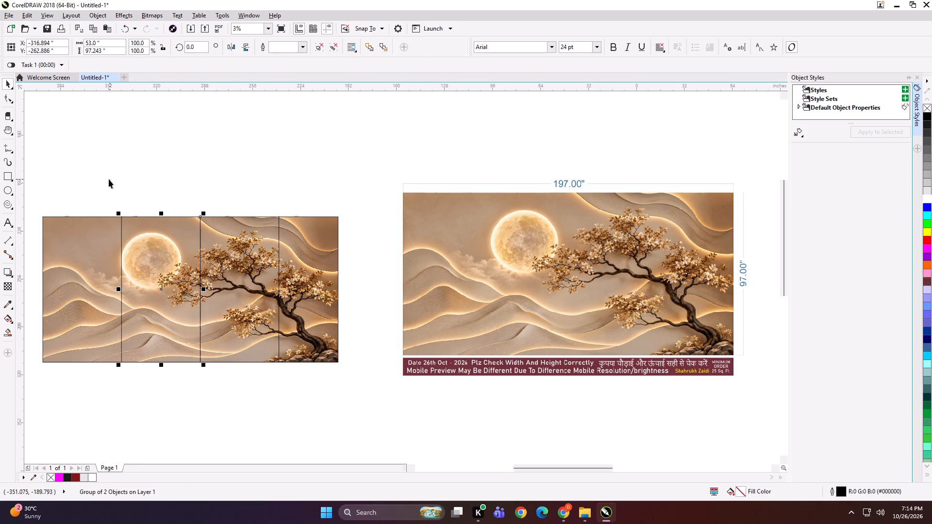
left_click_drag(98, 185, 57, 270)
left_click(60, 270, "shift")
key("ctrl+g")
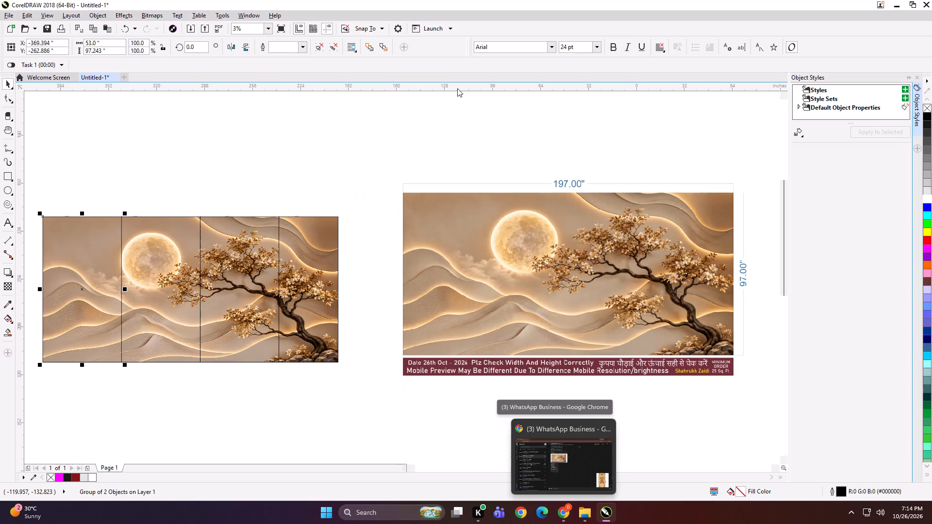
Start exporting the first panel and create a folder named WALL PARADISE inside the 26 print folder.
key("ctrl+e")
left_click(520, 176)
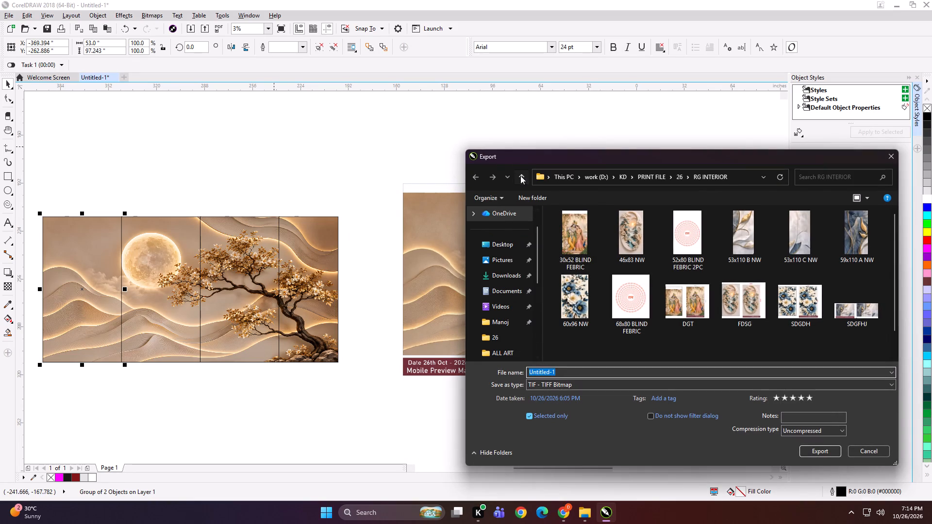
left_click(530, 193)
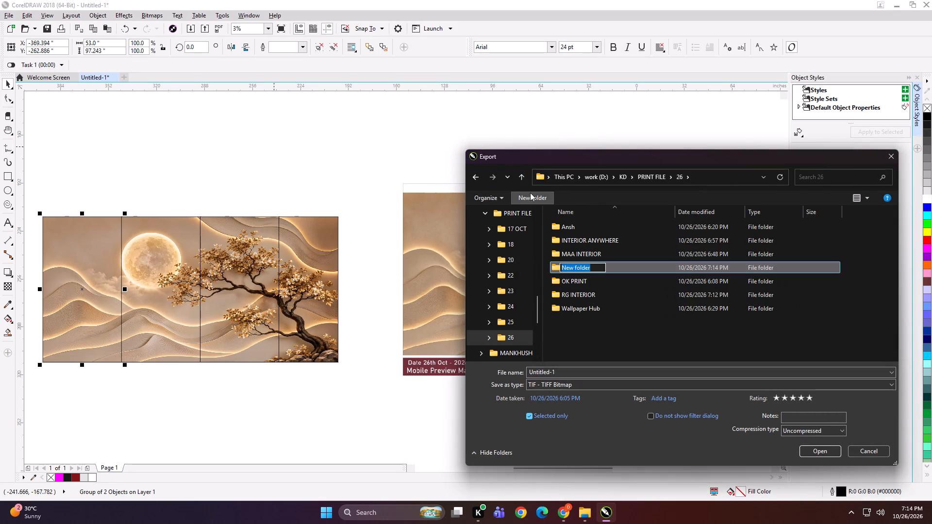
type("WALL PARADISE")
key("Return")
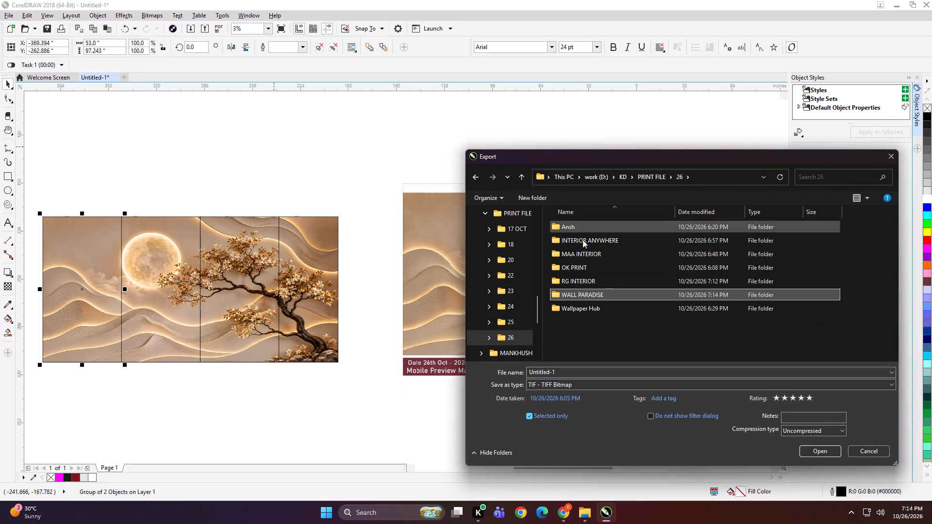
Export the first panel into WALL PARADISE as a TIFF named "53x97 A NW".
double_click(620, 295)
left_click(601, 371)
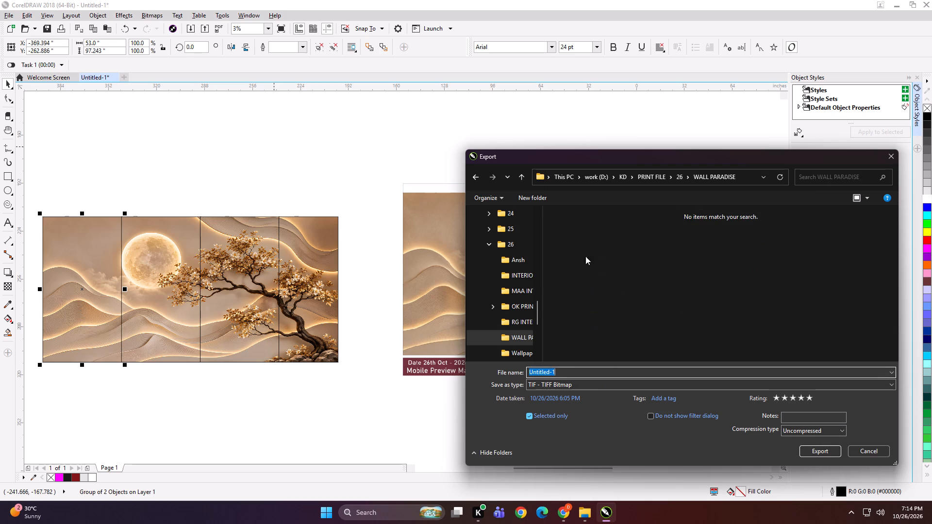
type("53x97 A NW")
key("Return")
key("Return")
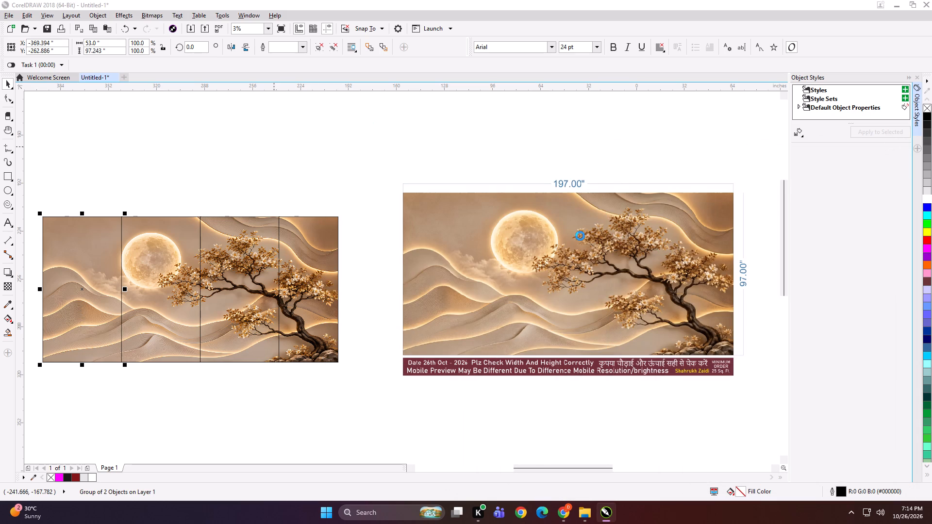
Export the second panel into WALL PARADISE as a TIFF named "53x97 B NW".
left_click(160, 242)
key("ctrl+e")
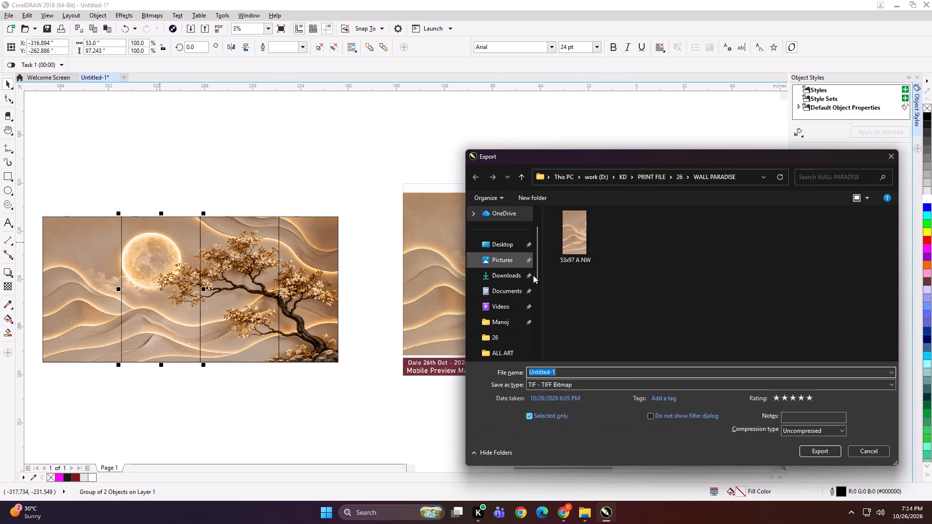
left_click(577, 243)
double_click(548, 374)
type("B")
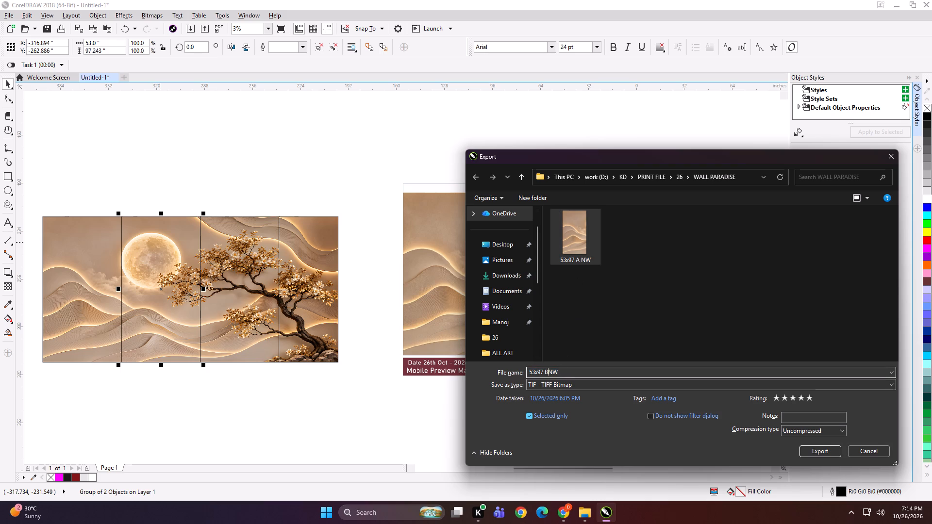
key("space")
key("Return")
key("Return")
Export the third panel into WALL PARADISE as a TIFF named "53x97 C NW".
left_click(254, 268)
key("ctrl+e")
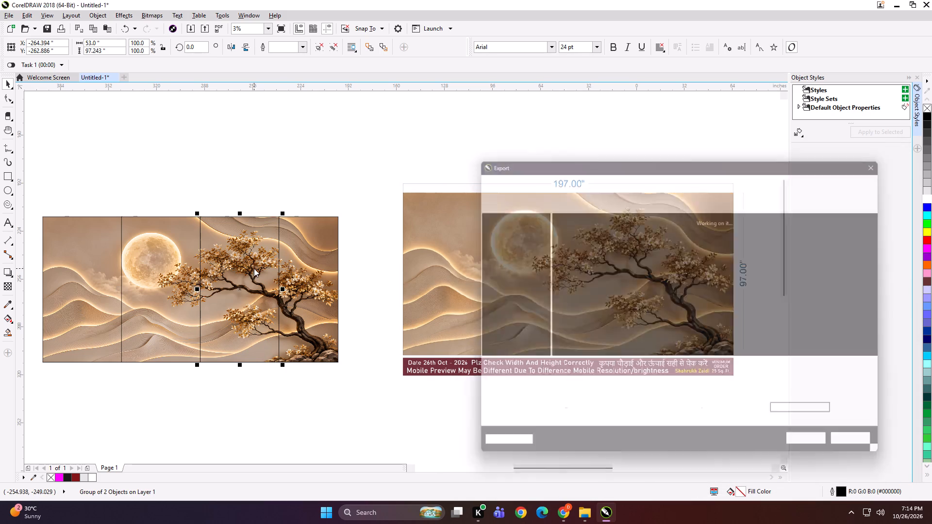
left_click(636, 245)
double_click(547, 373)
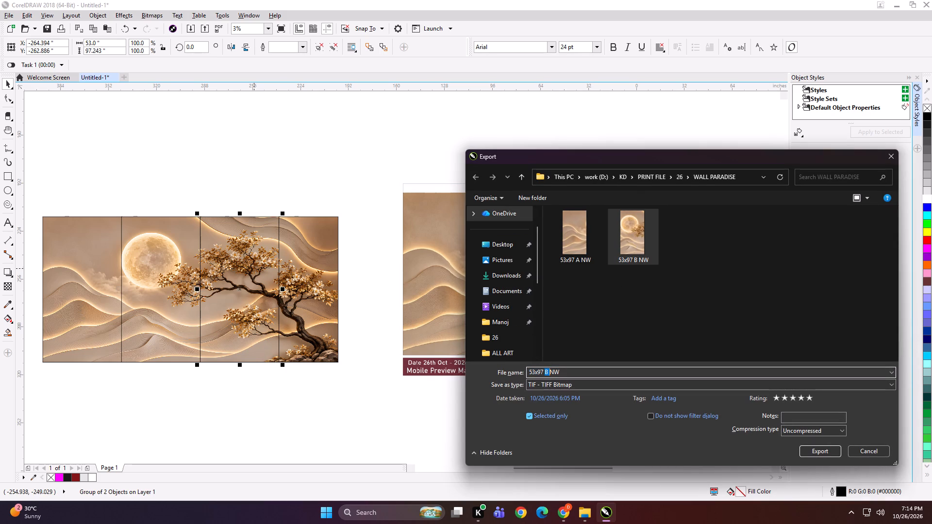
type("C")
key("space")
key("Return")
key("Return")
Export the narrow fourth panel into WALL PARADISE as a TIFF named "39.5x97 D NW".
left_click(323, 236)
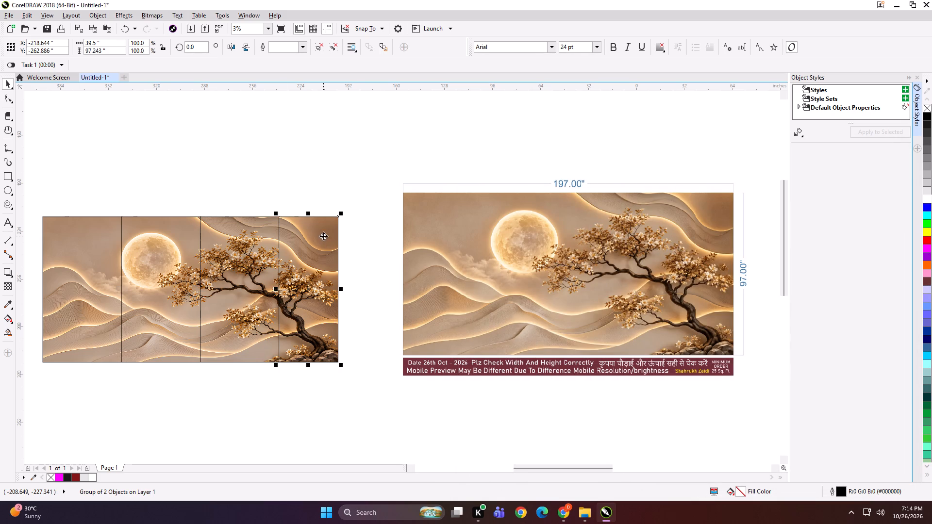
key("ctrl+e")
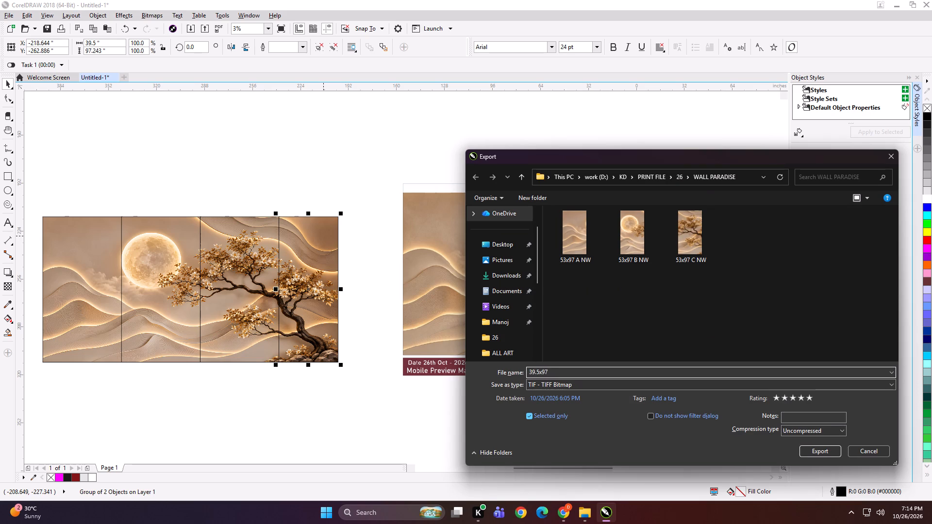
type("D NW")
key("Return")
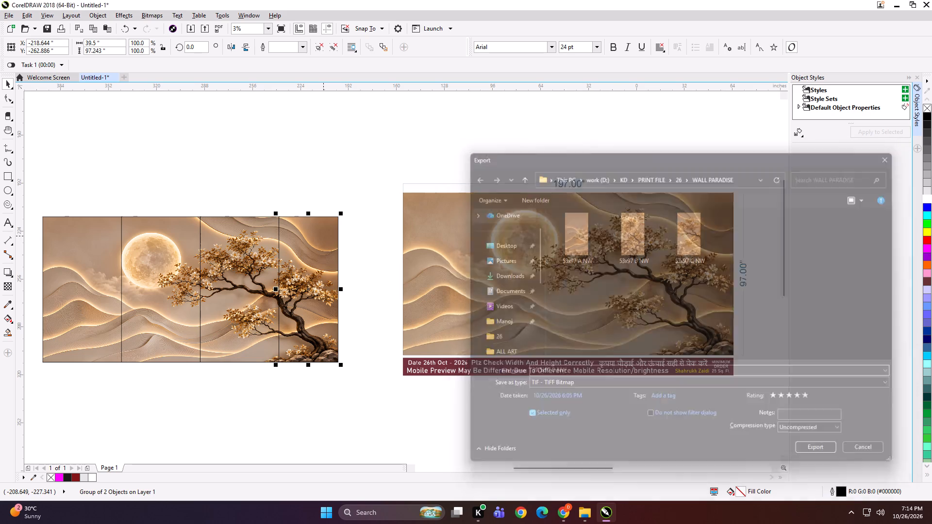
key("Return")
Spread the four panels apart horizontally, leaving a gap of about 5 inches between neighbouring panels.
left_click_drag(92, 185, 391, 400)
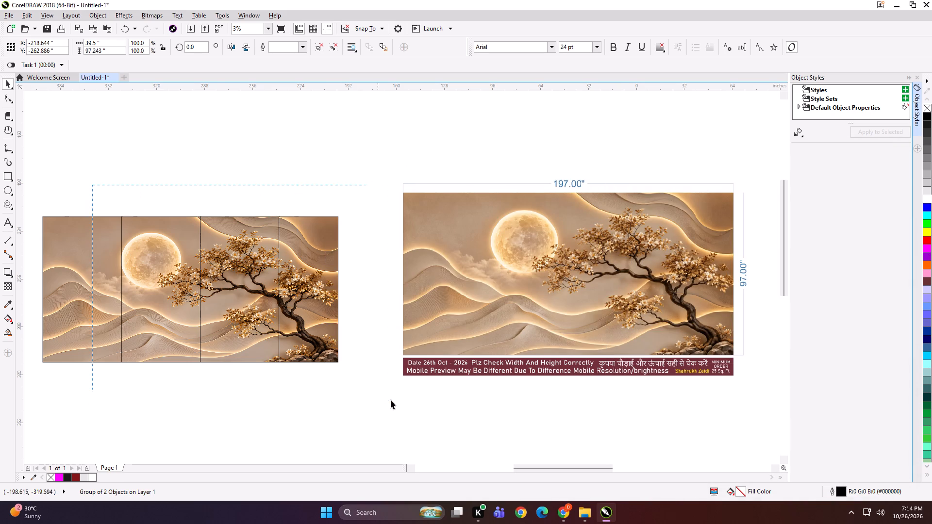
left_click_drag(391, 400, 395, 402)
key("Right")
key("Right")
key("Right")
key("Right")
key("Right")
key("Right")
key("Right")
key("Right")
key("Right")
key("Right")
key("Right")
key("Right")
key("Right")
key("Right")
key("Right")
key("Right")
key("Right")
key("Right")
key("Right")
key("Right")
left_click_drag(173, 190, 376, 405)
left_click_drag(281, 205, 405, 407)
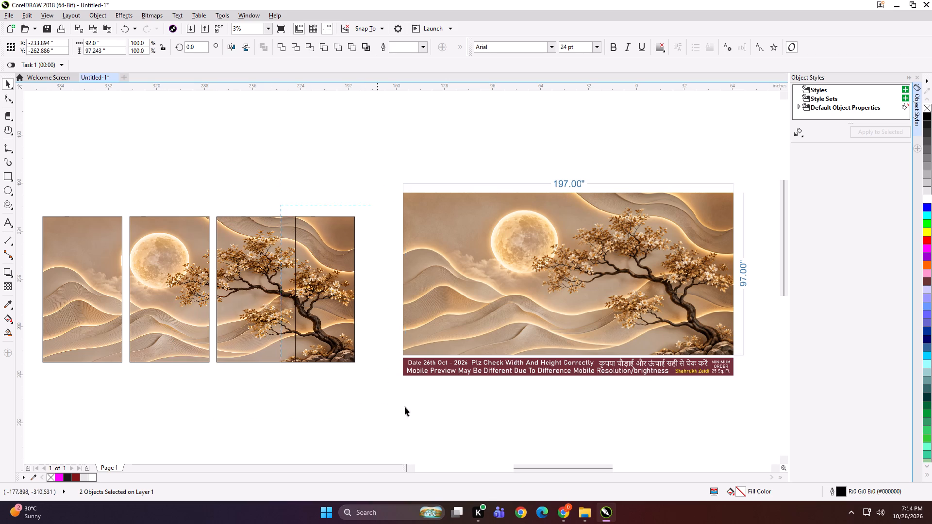
left_click_drag(405, 407, 416, 421)
key("Right")
key("Right")
key("Right")
key("Right")
key("Right")
key("Right")
key("Right")
key("Right")
key("Right")
key("Right")
key("Right")
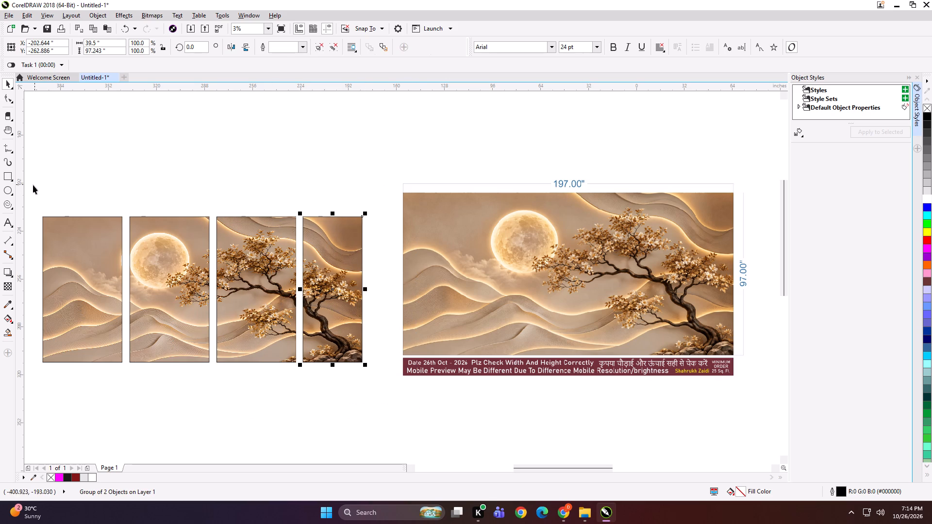
Enlarge the four separated panels together to about 109.2% and move them up level with the preview.
left_click_drag(32, 187, 400, 389)
left_click_drag(365, 366, 384, 373, "shift")
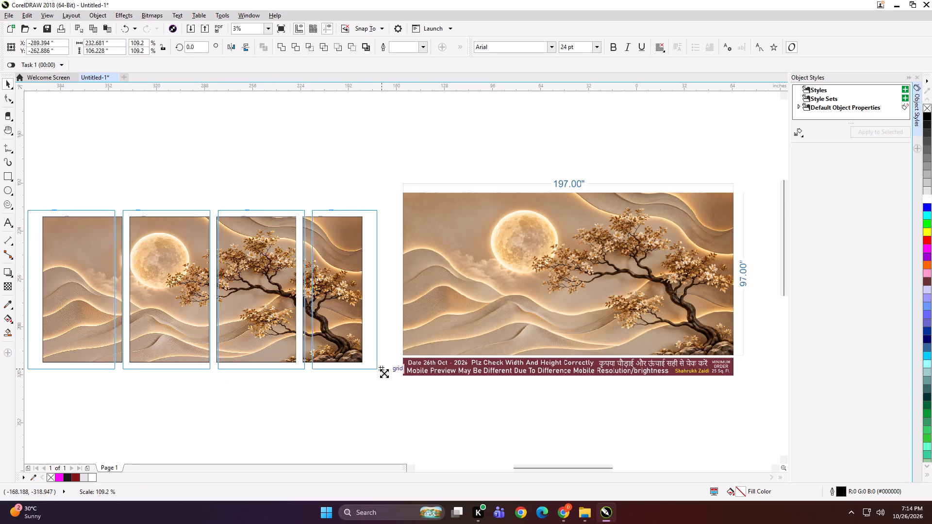
left_click_drag(384, 373, 383, 373, "shift")
left_click_drag(360, 308, 362, 284)
Group the panels with the 197 by 97 inch preview and scale the group down to about 6.25 by 1.75 inches.
left_click(461, 300, "shift")
key("ctrl+g")
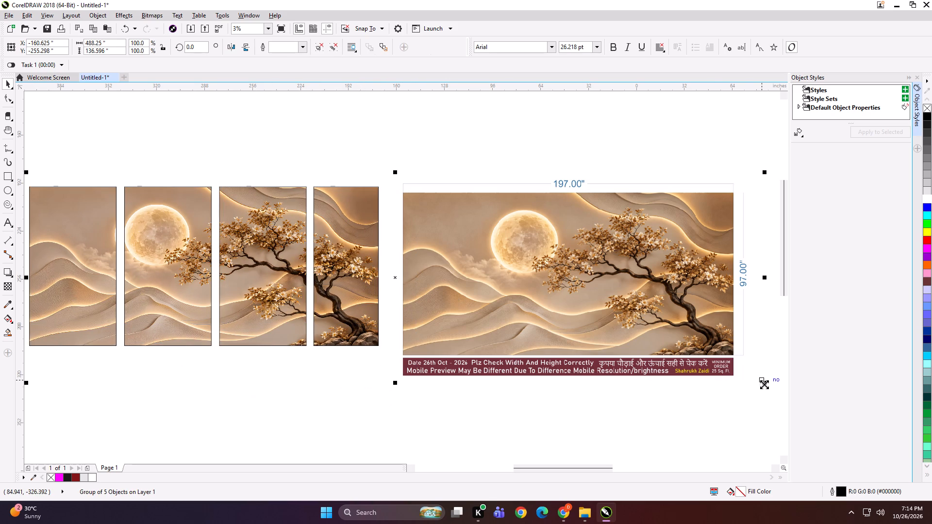
left_click_drag(764, 384, 412, 290, "shift")
scroll(392, 281, "up", 3)
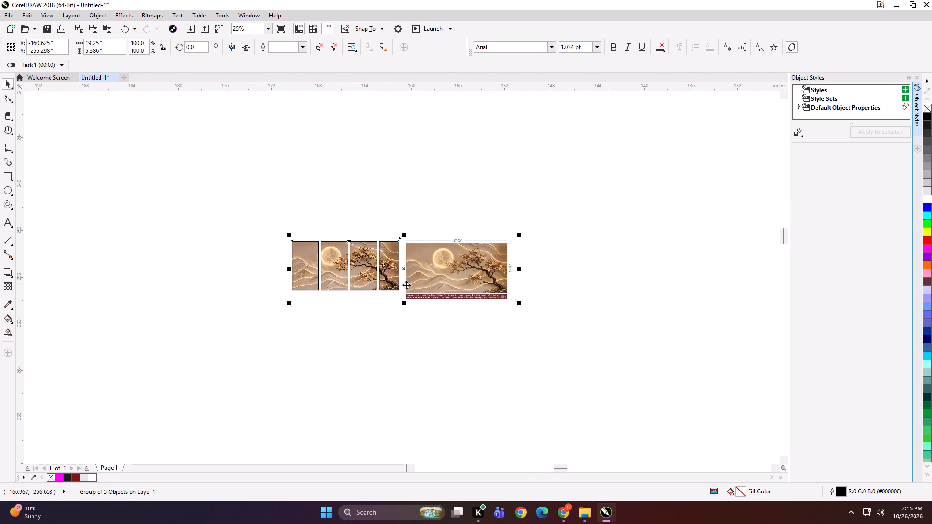
scroll(409, 285, "up", 1)
left_click_drag(625, 321, 522, 308, "shift")
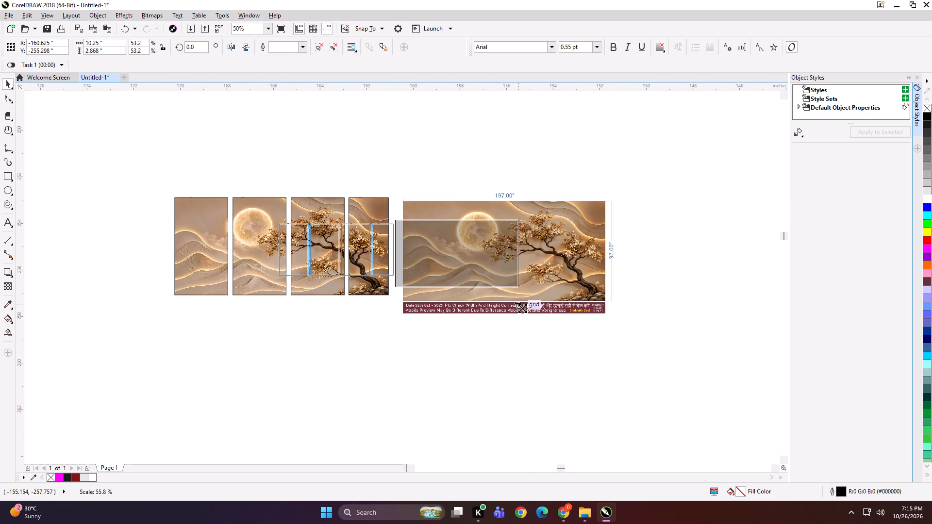
left_click_drag(522, 308, 471, 291, "shift")
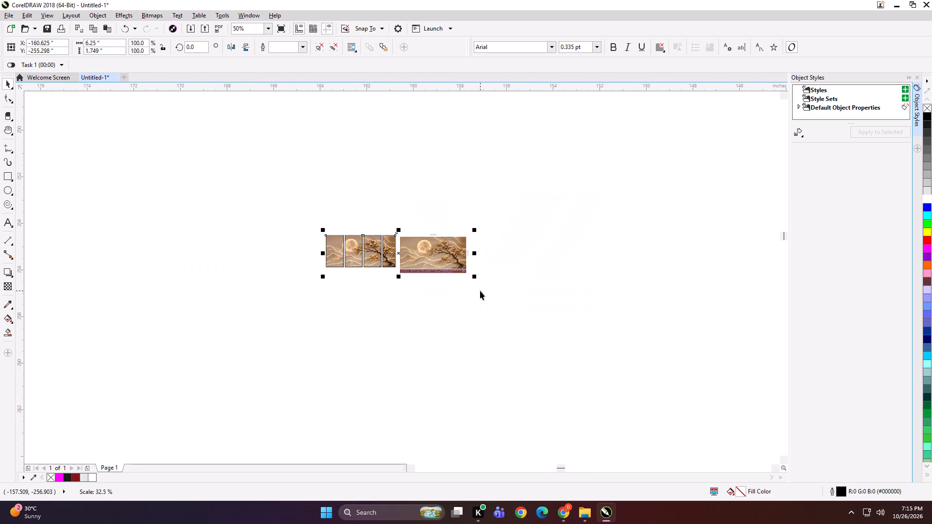
Export the scaled-down panel and preview group under the name SDGDFH.
key("ctrl+e")
type("SDGDFH")
key("Return")
key("Return")
key("Return")
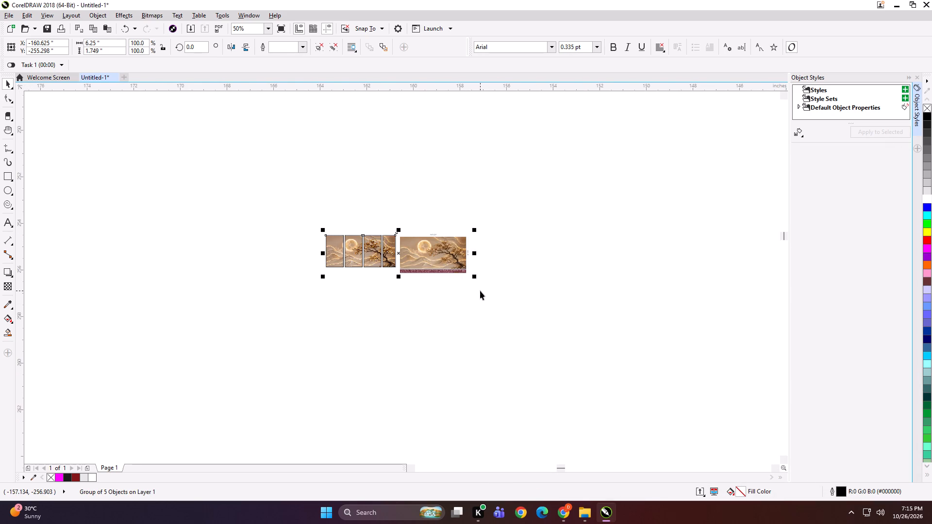
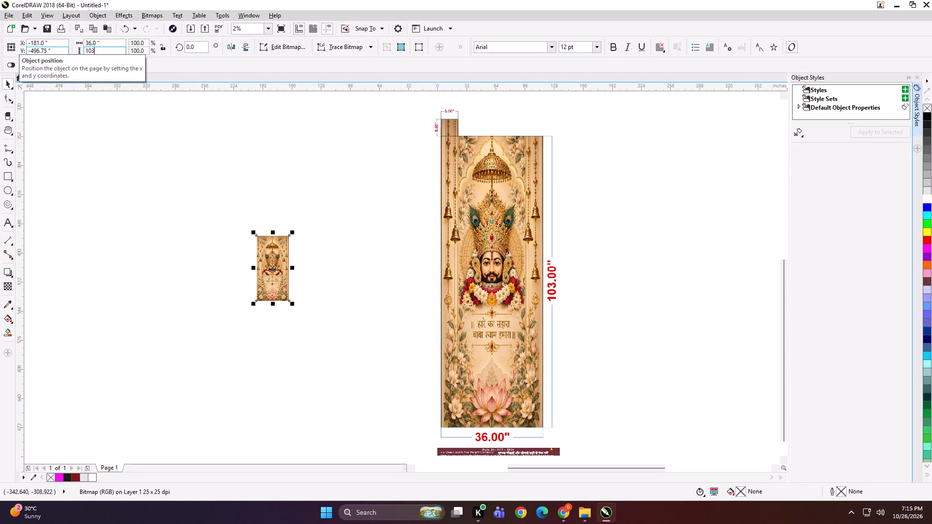
Resize the copied deity artwork to 36 by 103 inches.
key("Return")
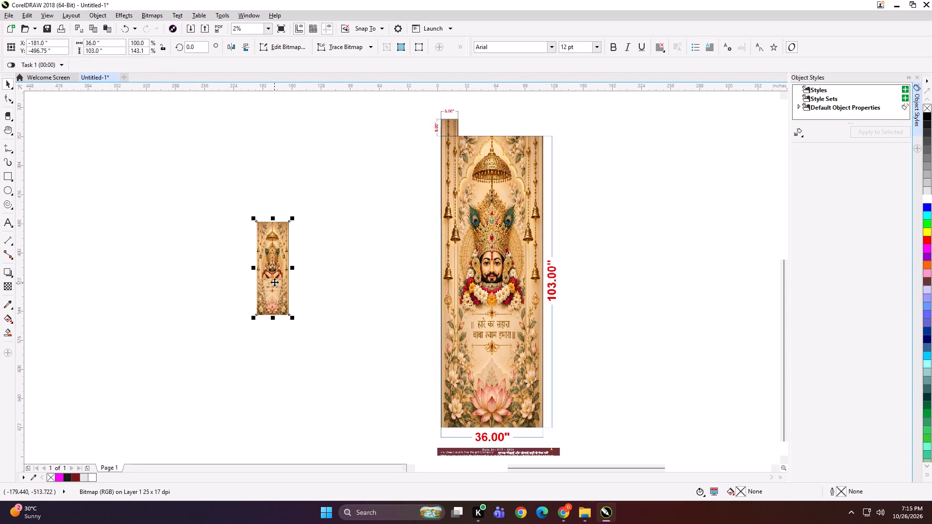
Place a vertically mirrored copy of the 36 by 103 inch artwork directly above it and close the seam between the two.
left_click_drag(274, 283, 273, 306)
left_click_drag(272, 340, 269, 226)
right_click(269, 226, "ctrl")
scroll(266, 246, "up", 4)
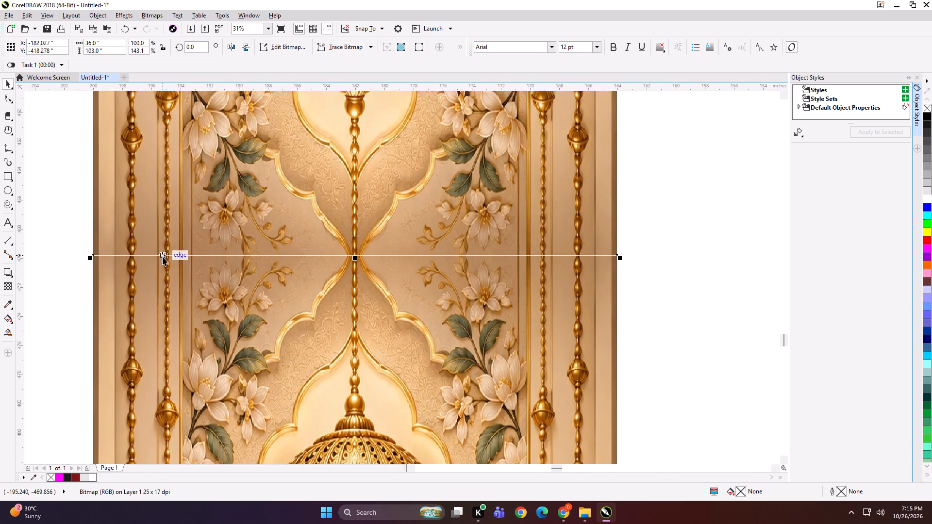
scroll(168, 257, "up", 6)
left_click_drag(190, 209, 187, 263)
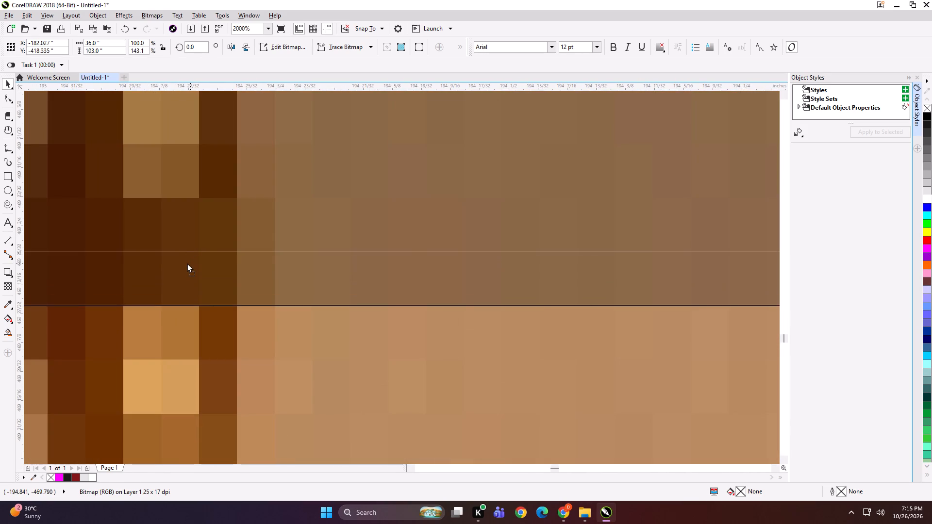
left_click_drag(187, 263, 187, 263)
scroll(239, 238, "down", 9)
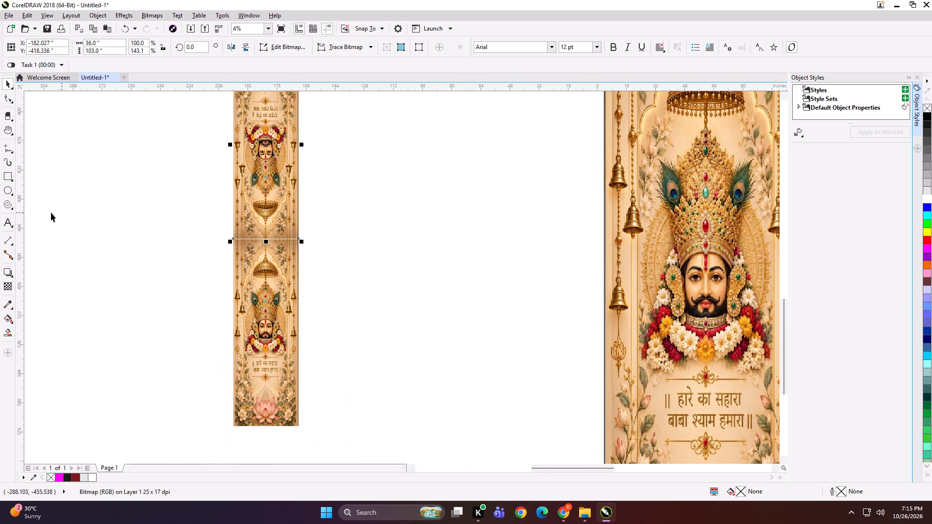
Create a rectangle from the mirrored copy's outline and resize it to 7 by 7 inches.
double_click(10, 180, "shift")
key("shift+space")
scroll(129, 221, "down", 1)
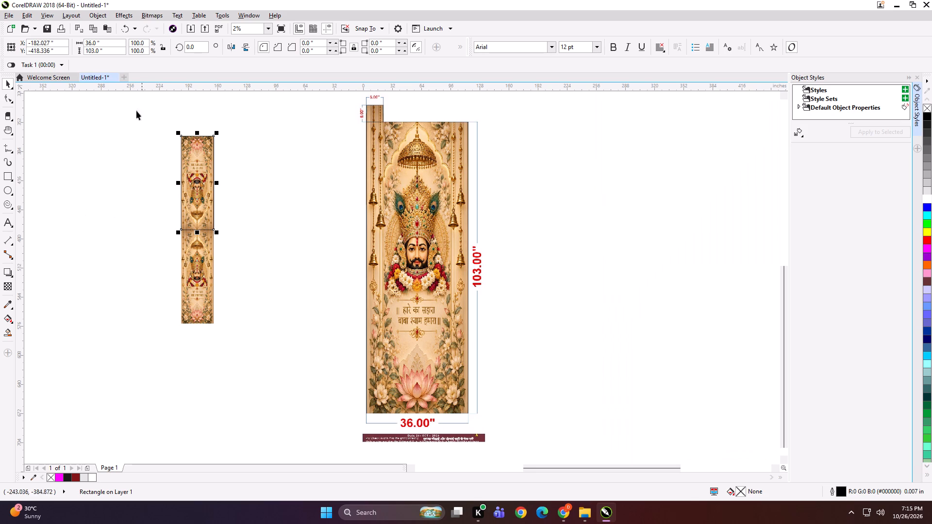
left_click_drag(107, 46, 47, 46)
scroll(363, 107, "up", 1)
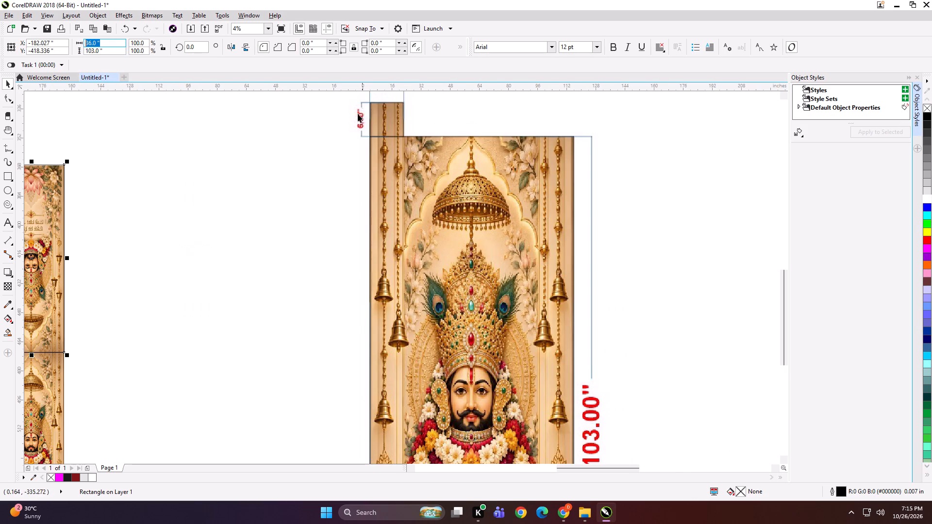
scroll(362, 169, "down", 1)
scroll(359, 113, "up", 1)
scroll(390, 119, "down", 1)
key("7")
key("Tab")
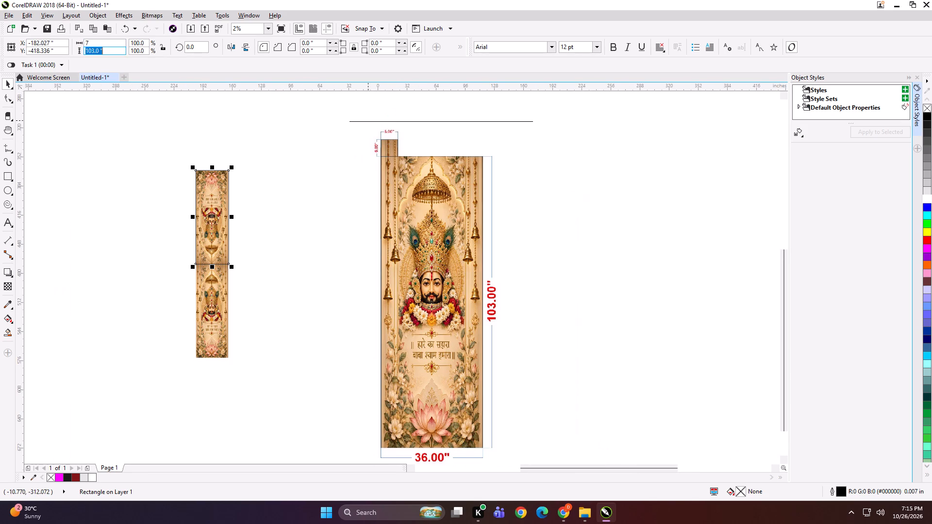
key("7")
key("Return")
Align the 7-inch square to the mirrored copy's bottom left corner and nudge it down 0.5 inch across the seam.
scroll(203, 241, "up", 1)
left_click(204, 242, "shift")
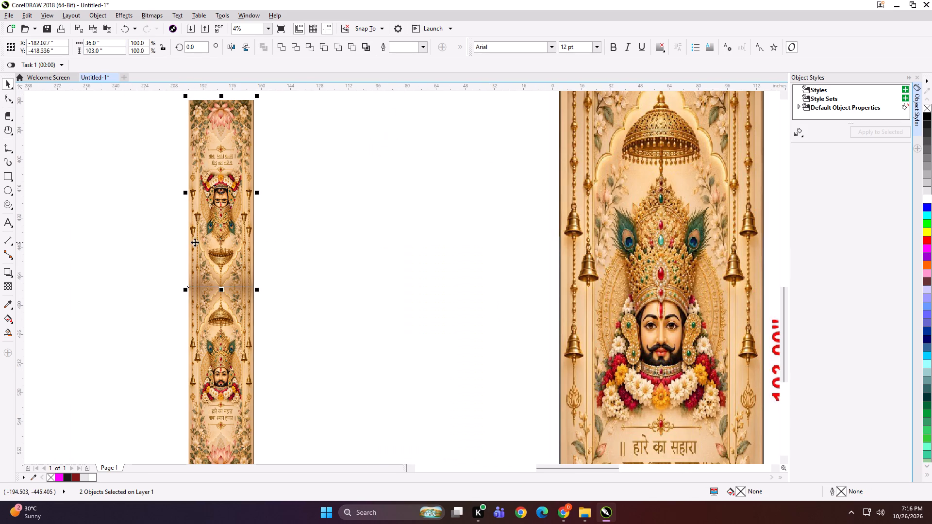
key("b")
key("l")
left_click(134, 256)
scroll(198, 292, "up", 2)
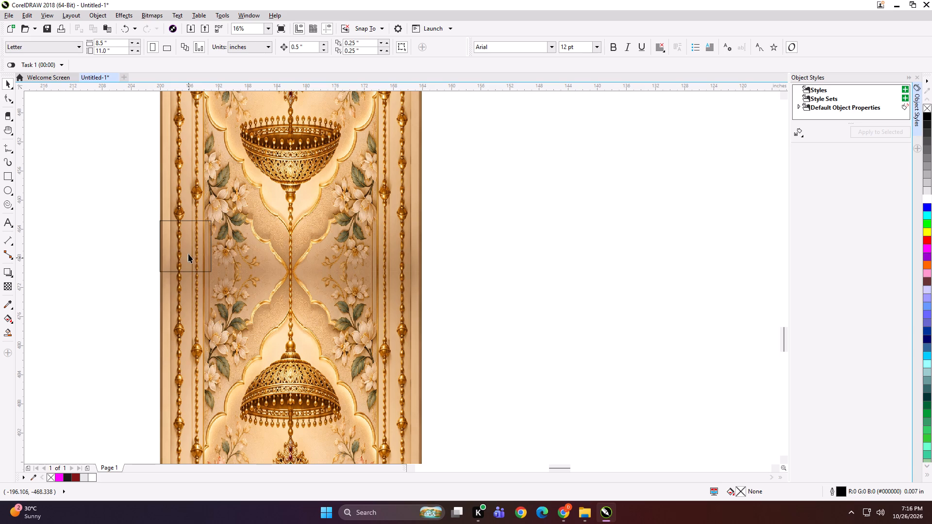
left_click(188, 253)
key("Down")
Duplicate the lower artwork and PowerClip the duplicate together with the mirrored copy inside the 7-inch square.
left_click(259, 191)
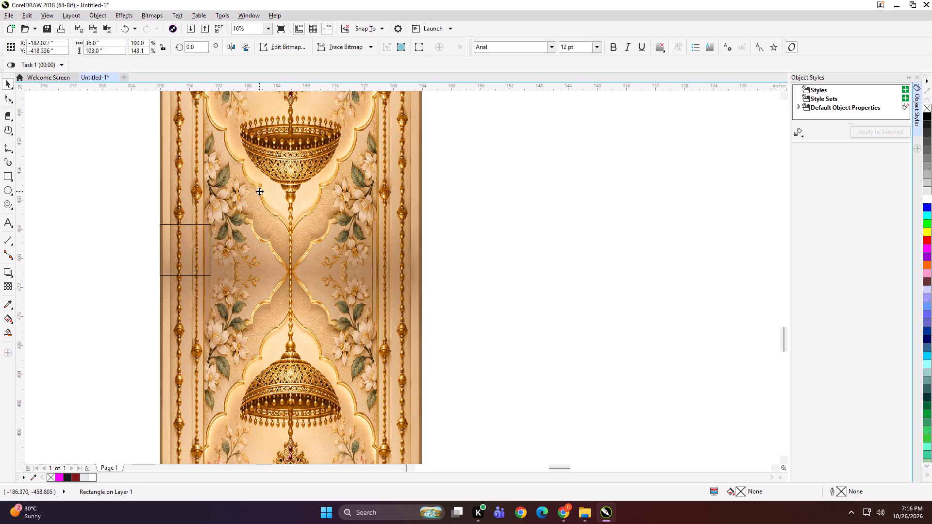
left_click(243, 311)
key("plus")
left_click(255, 211, "shift")
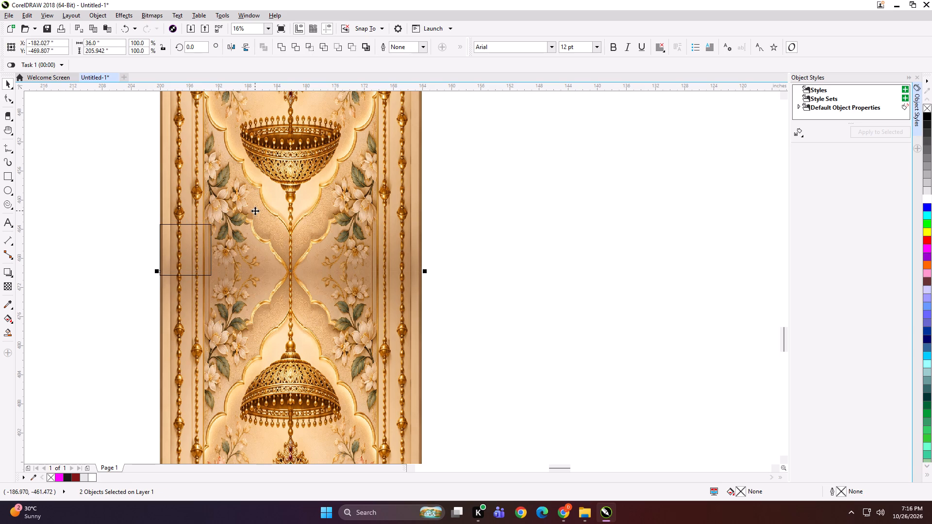
key("shift+Return")
left_click(188, 239)
Create a 36 by 103 inch frame around the main artwork and PowerClip the artwork inside it.
scroll(227, 174, "down", 1)
left_click(249, 257)
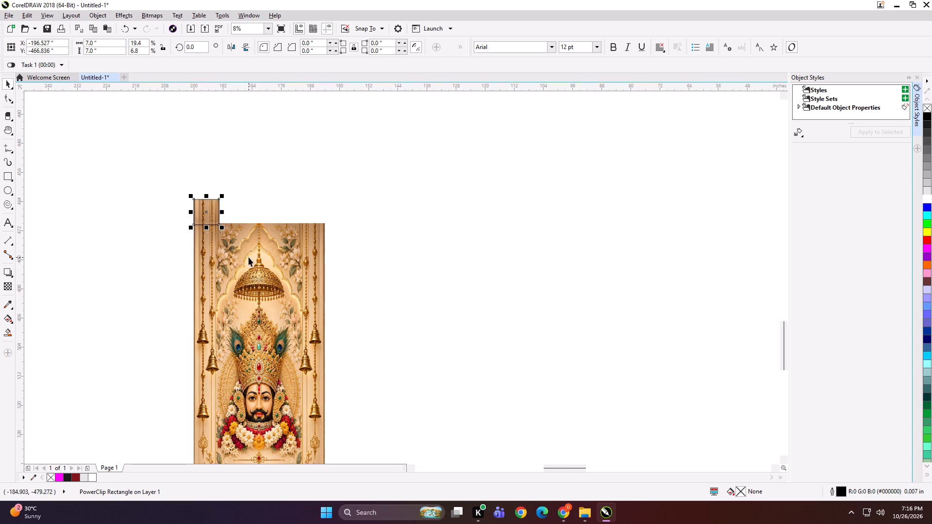
double_click(3, 175, "shift")
key("space")
scroll(157, 186, "down", 1)
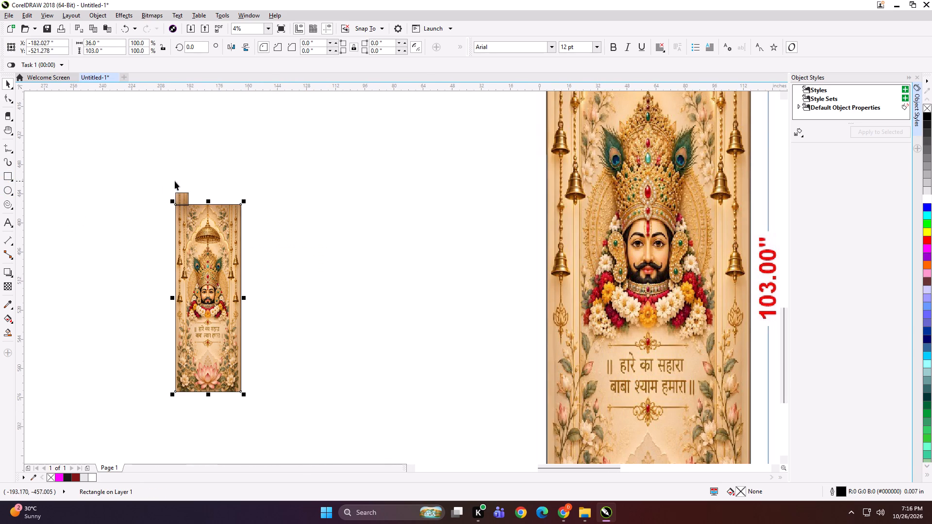
left_click(106, 202)
left_click(201, 271, "alt")
key("shift+Return")
left_click(200, 269)
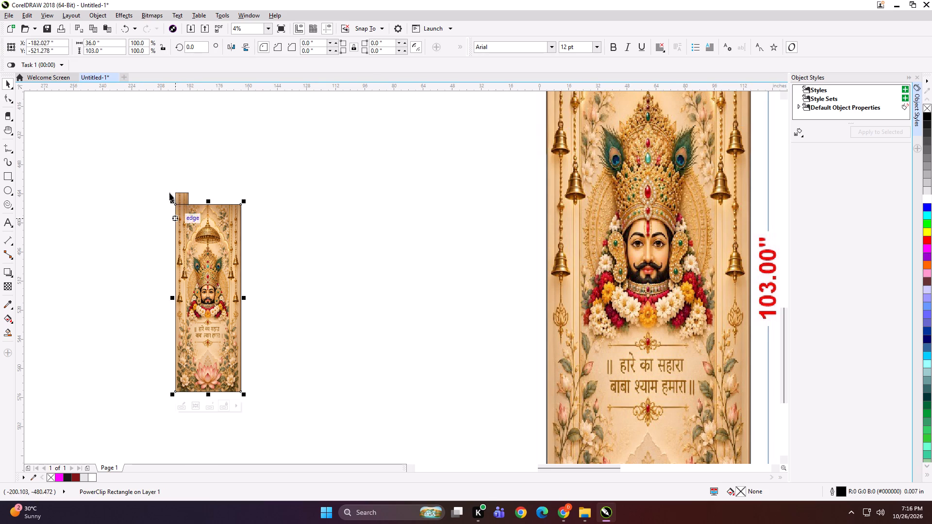
Add the small text label "36*103 TOP" along the upper edge of the 7-inch square piece.
left_click_drag(158, 168, 212, 249)
scroll(247, 211, "down", 1)
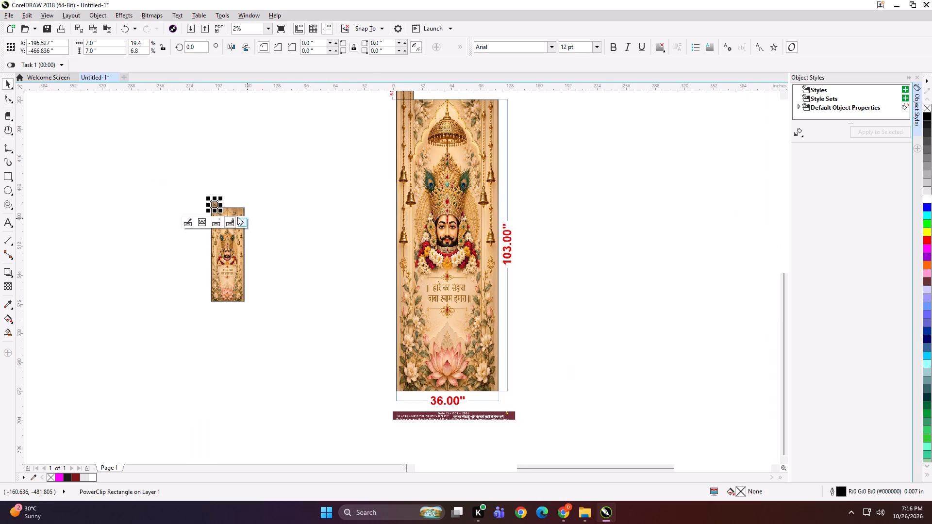
left_click(9, 220)
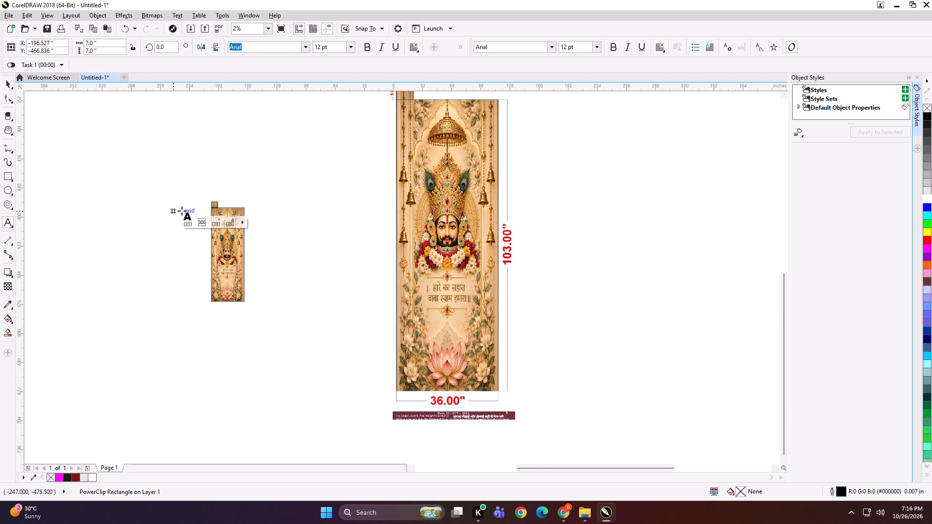
scroll(194, 208, "up", 3)
scroll(164, 222, "down", 3)
scroll(281, 249, "down", 1)
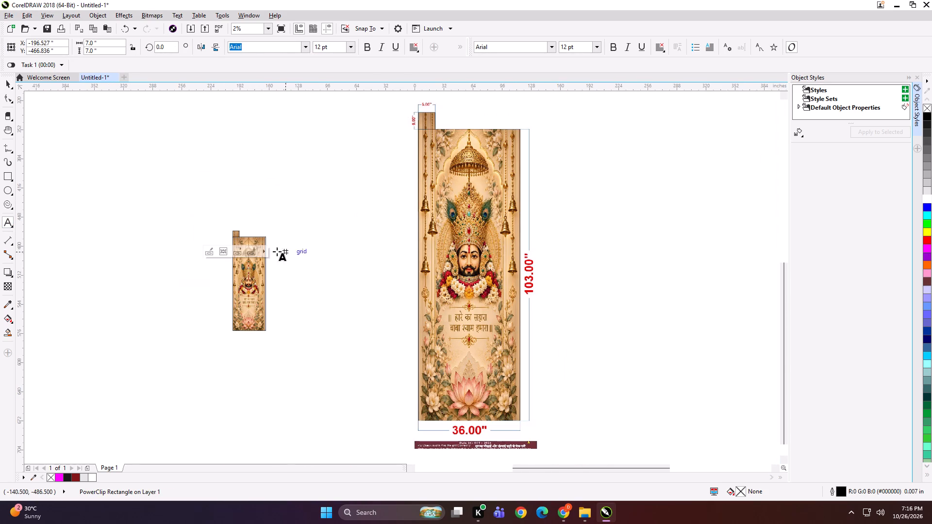
scroll(235, 248, "up", 2)
scroll(236, 204, "up", 4)
scroll(154, 341, "up", 1)
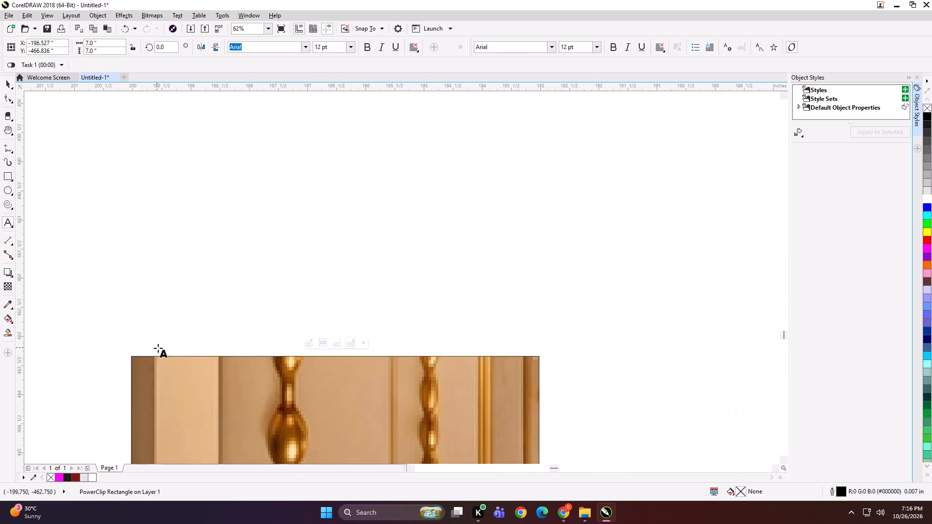
scroll(158, 348, "up", 1)
left_click(196, 362)
type("36*103")
scroll(232, 264, "down", 2)
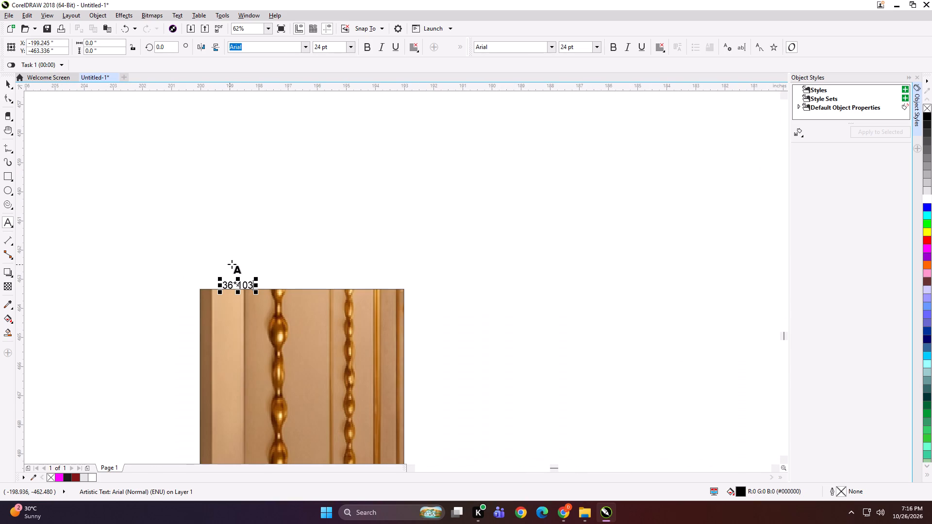
key("space")
type("TOP")
scroll(257, 254, "down", 1)
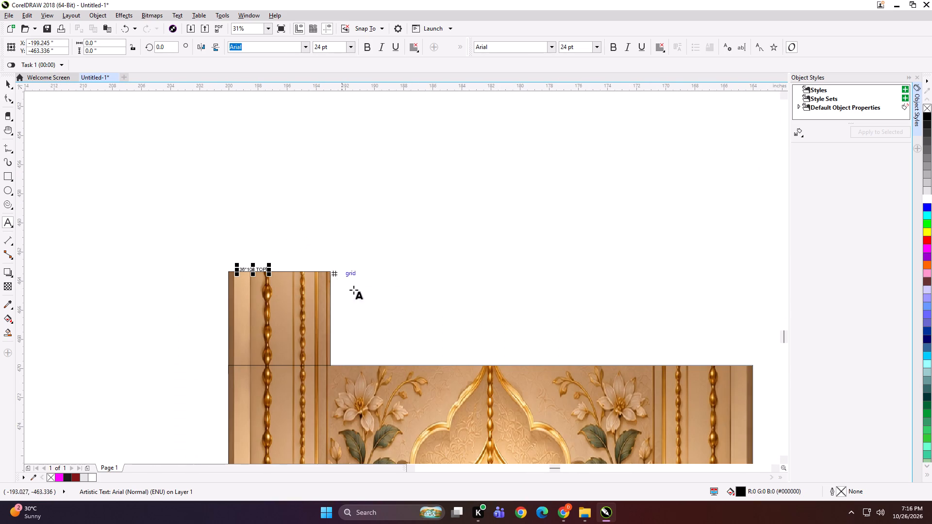
Add the text label "36*103" along the upper edge of the main artwork panel.
left_click(436, 363)
type("36*103")
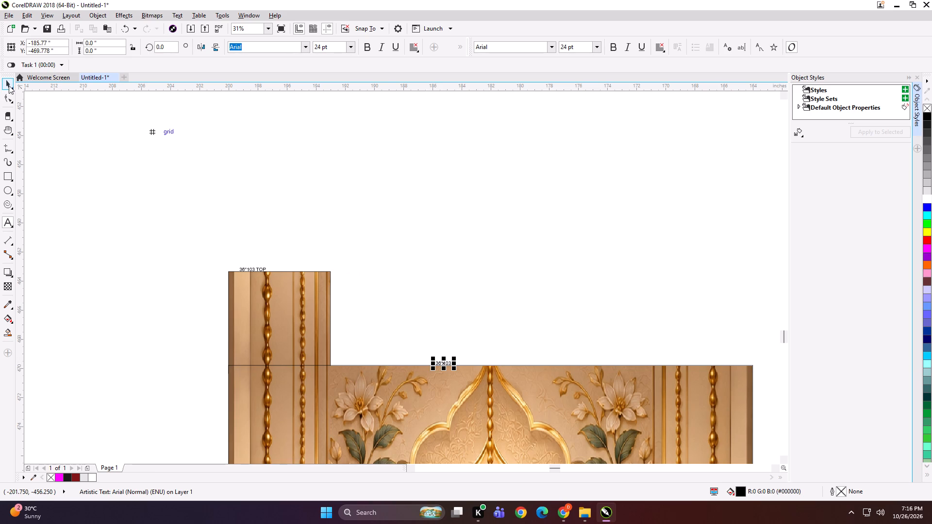
Group the main panel with its label, and group the 7-inch piece with its own label.
left_click(9, 85)
left_click(502, 403, "shift")
key("ctrl+g")
left_click_drag(378, 222, 151, 426)
key("ctrl+g")
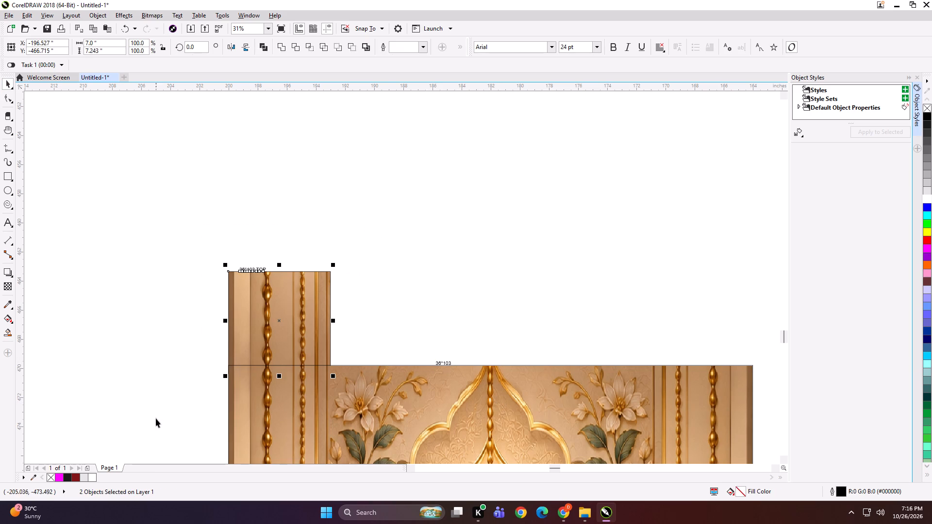
Start a TIFF export of the 7-inch piece, and create and open a HAYAT INTERIOR folder inside folder 26.
scroll(208, 251, "down", 2)
key("ctrl+e")
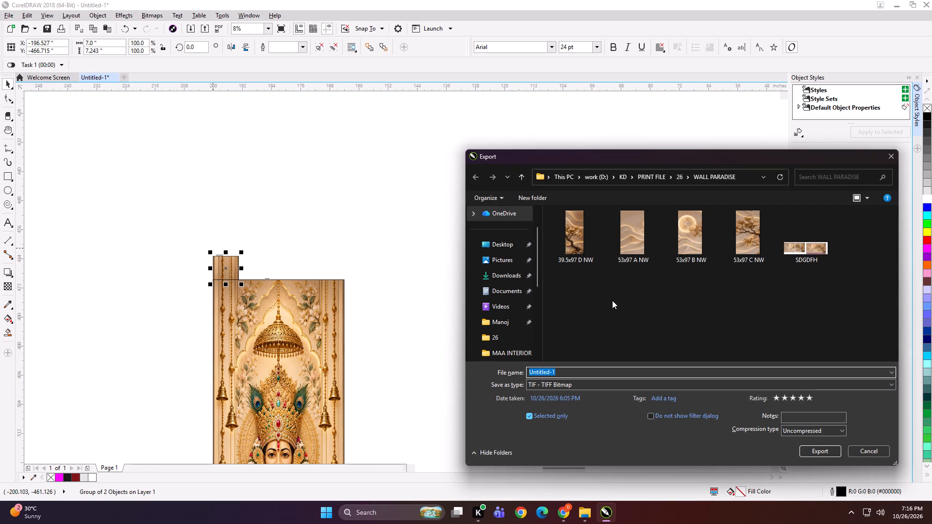
type("7x7")
key("space")
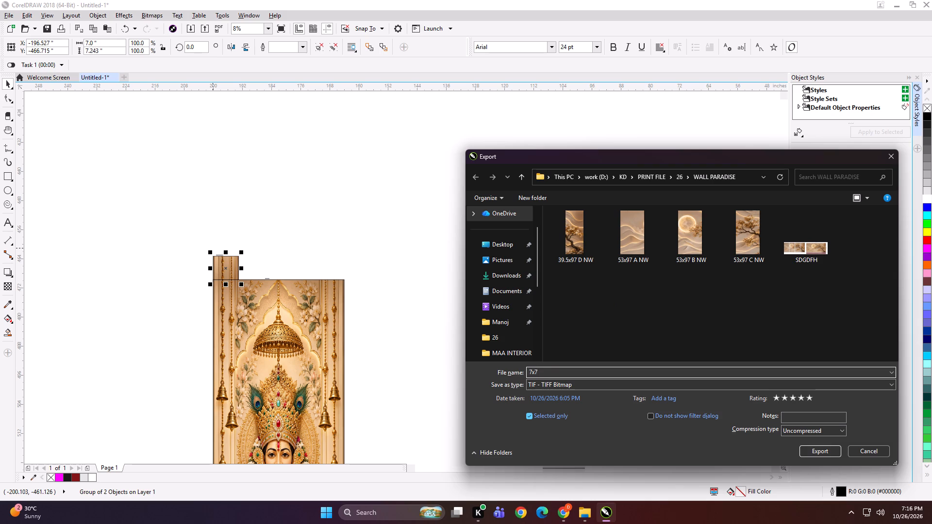
left_click(523, 177)
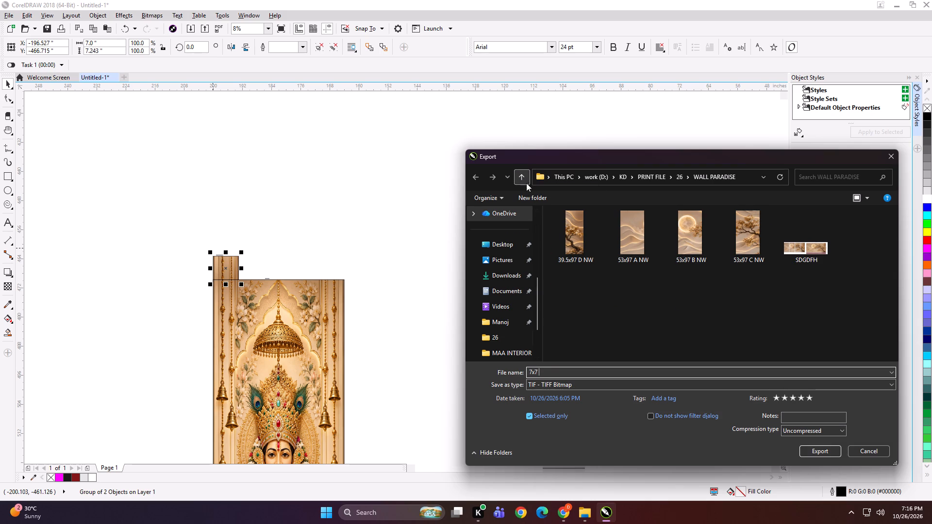
left_click(531, 192)
type("HAYAT")
key("space")
type("INTERIOR")
key("Return")
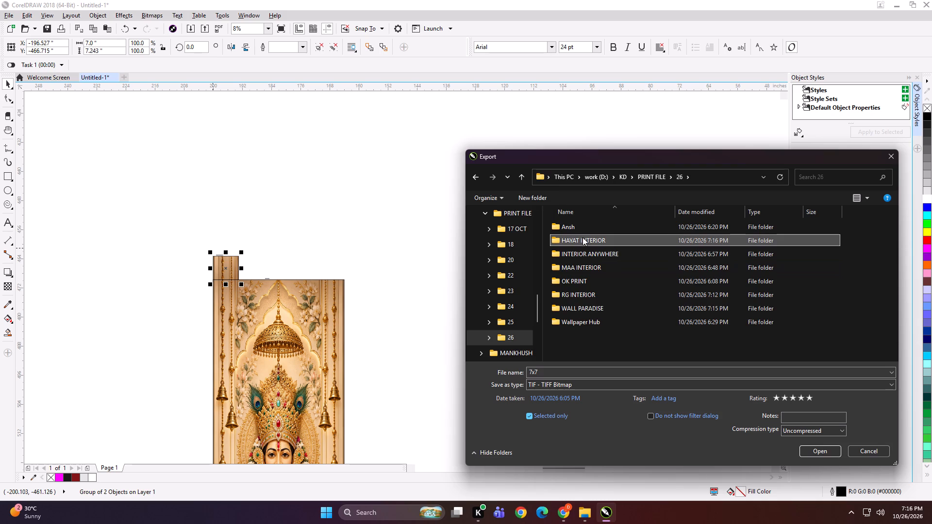
double_click(585, 238)
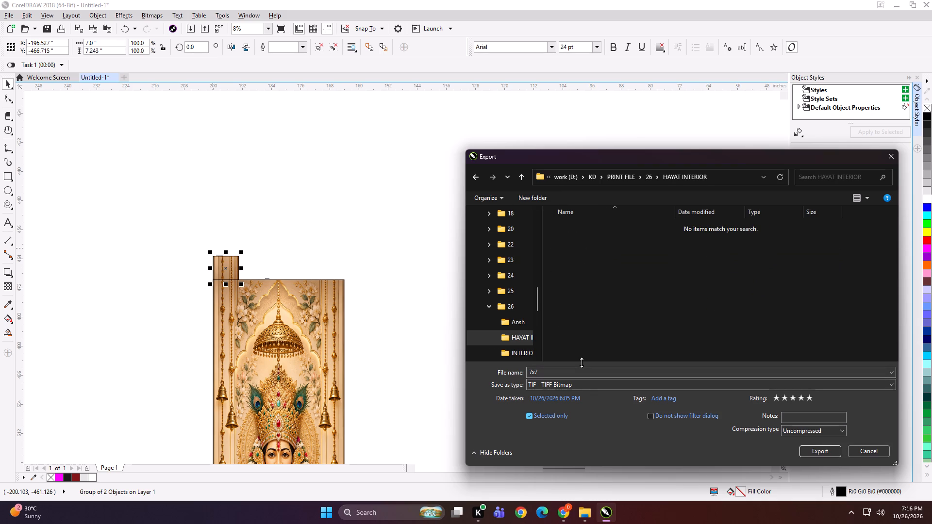
Name the file "7x7 A NW" and export the 7-inch piece as a TIFF.
left_click(584, 370)
key("Right")
key("space")
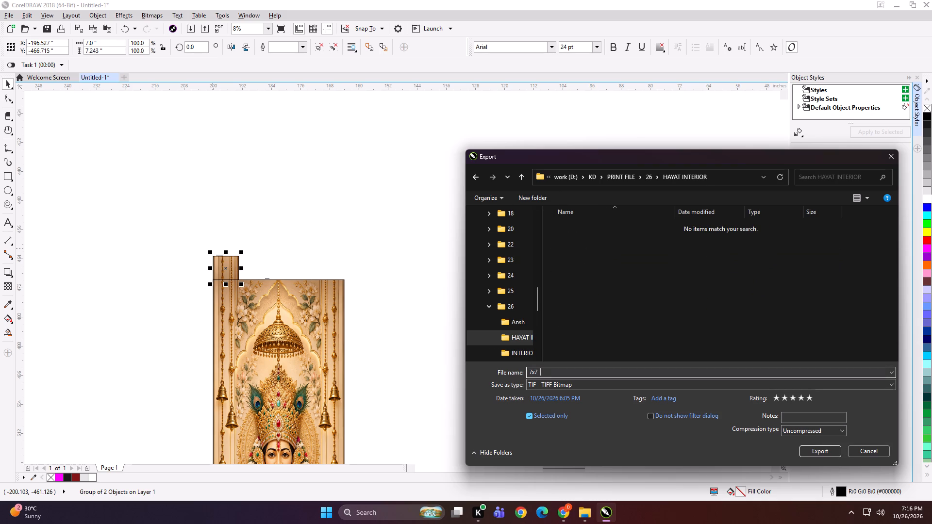
type("A")
key("BackSpace")
key("BackSpace")
type("A NW")
key("Return")
key("Return")
key("Return")
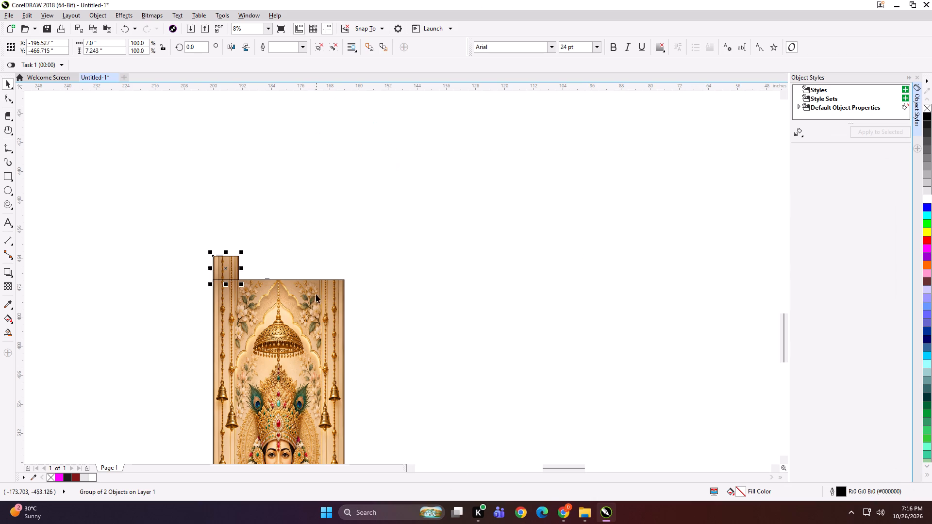
Export the grouped 36 by 103 inch main panel as a 100 dpi TIFF into the HAYAT INTERIOR folder.
left_click(316, 312)
key("ctrl+e")
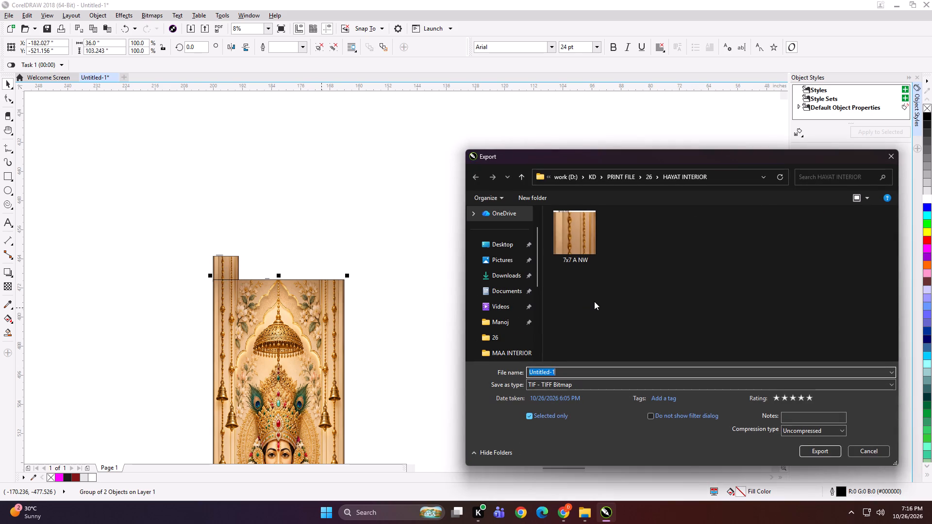
key("Return")
key("Return")
key("Return")
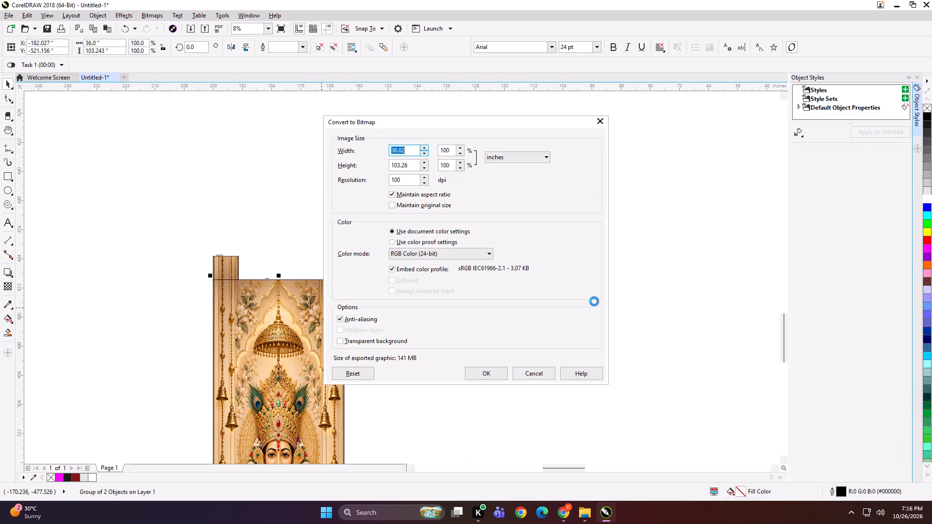
Move the 7-inch piece up 3.5 inches to separate it from the main panel.
scroll(333, 215, "down", 1)
left_click_drag(318, 213, 141, 314)
key("Up")
key("Up")
key("Up")
key("Up")
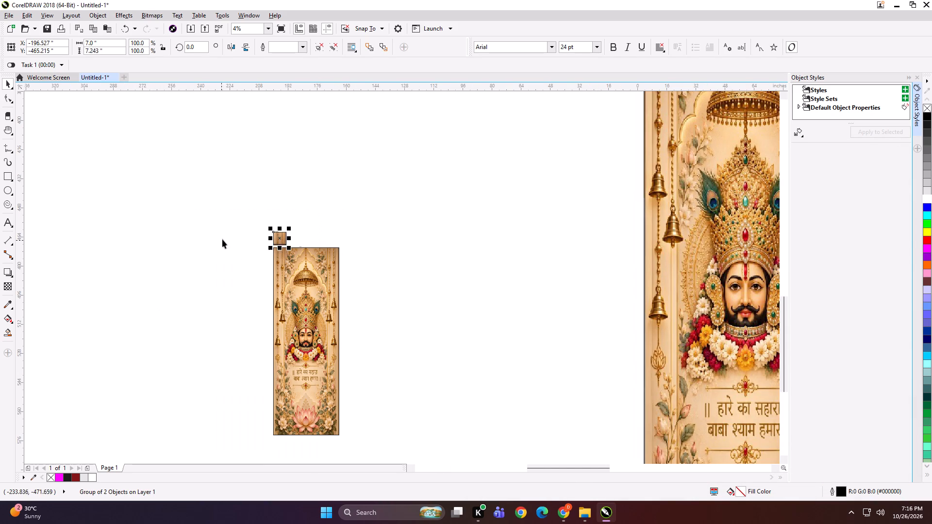
key("Up")
key("Up")
key("Up")
Enlarge the two separated pieces together to roughly the dimensioned preview's size and place them just beside its left edge.
left_click_drag(227, 195, 379, 452)
scroll(272, 214, "down", 1)
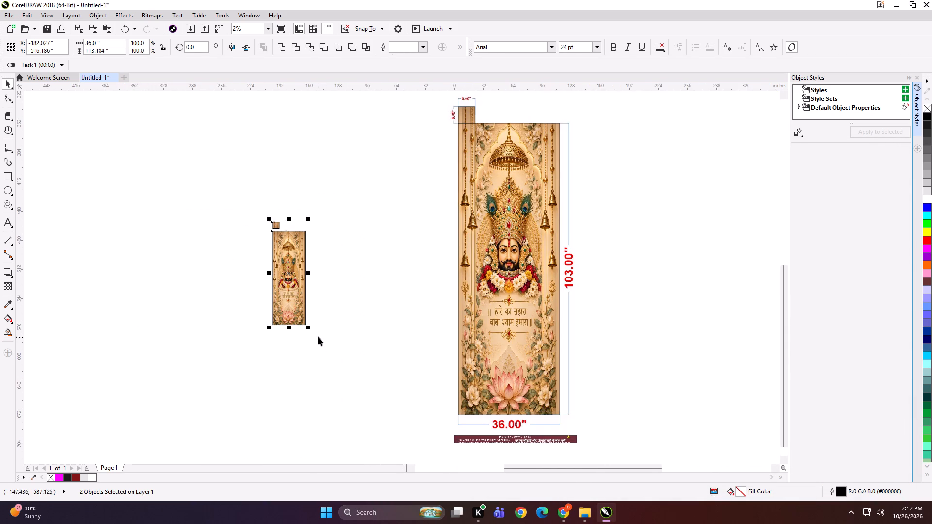
left_click_drag(310, 330, 369, 427, "shift")
left_click_drag(313, 314, 322, 313)
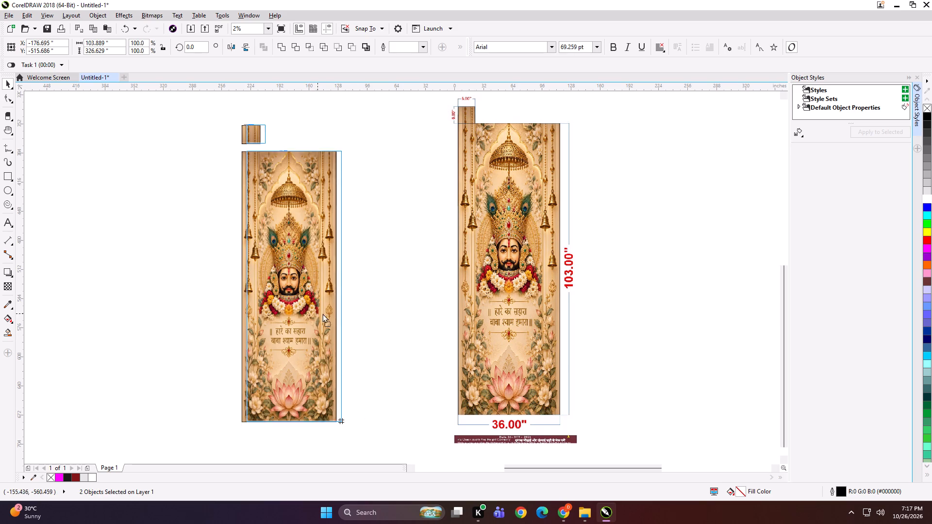
left_click_drag(322, 313, 374, 312)
scroll(328, 259, "down", 1)
left_click_drag(404, 368, 409, 373, "shift")
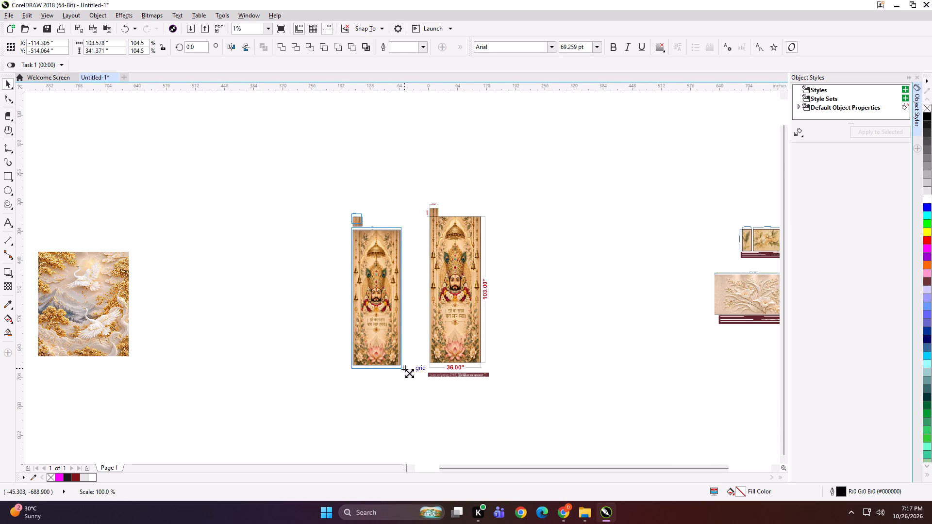
left_click_drag(409, 373, 411, 375, "shift")
Group the two pieces with the dimensioned preview and scale the group down to about 3.5 by 4 inches.
left_click(456, 312, "shift")
key("ctrl+g")
left_click_drag(513, 381, 463, 334, "shift")
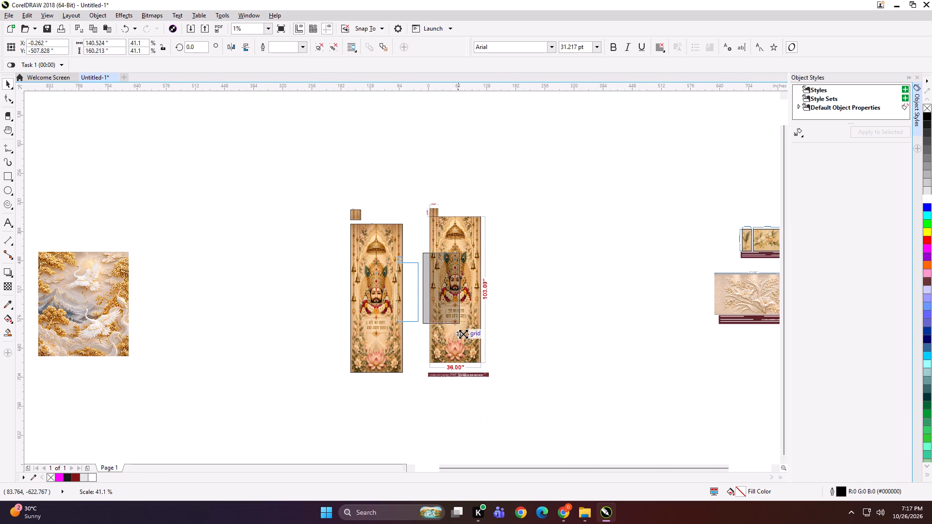
left_click_drag(463, 334, 440, 300, "shift")
scroll(433, 284, "up", 4)
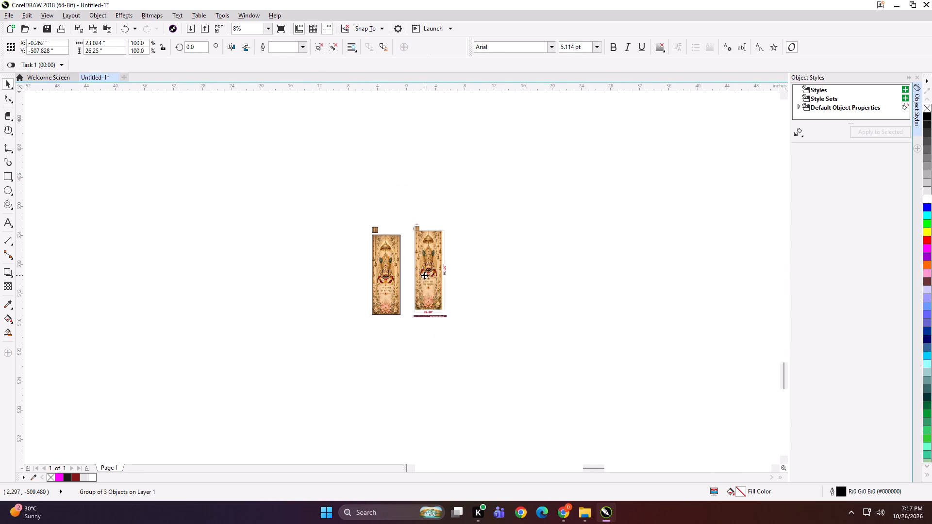
left_click_drag(491, 363, 418, 293, "shift")
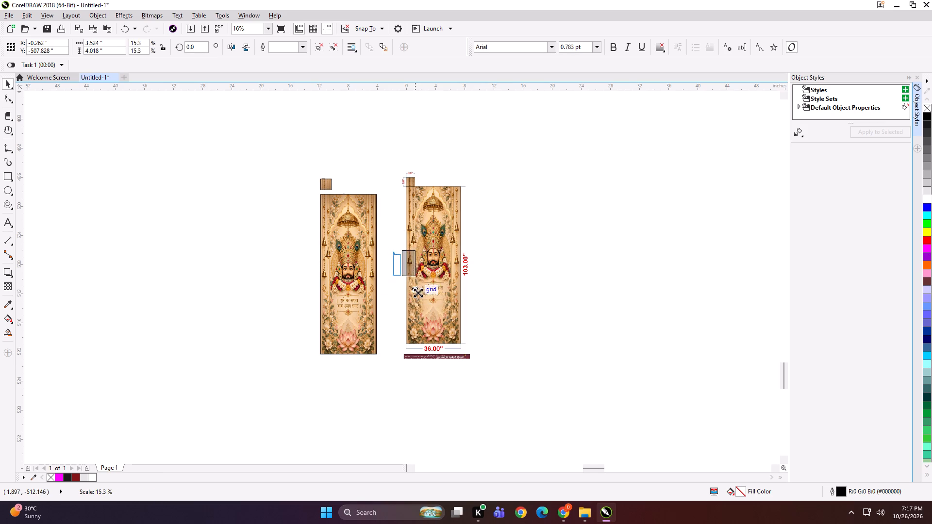
Export the scaled-down group of the two separated pieces and the dimensioned preview with the file name SFDG.
left_click_drag(418, 293, 417, 292, "shift")
scroll(400, 263, "up", 3)
key("ctrl+e")
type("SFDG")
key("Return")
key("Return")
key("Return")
Delete the exported Krishna-style panel group from the canvas and leave nothing selected.
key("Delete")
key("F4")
left_click(386, 273)
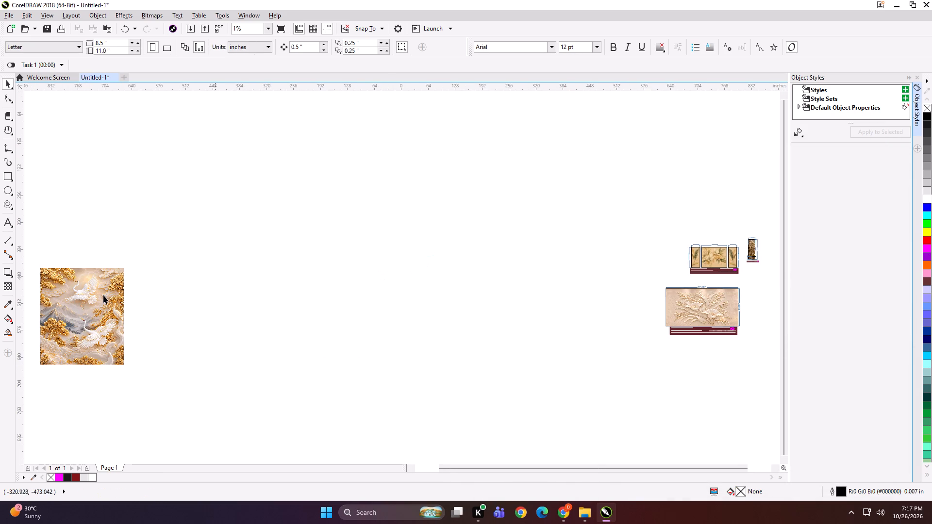
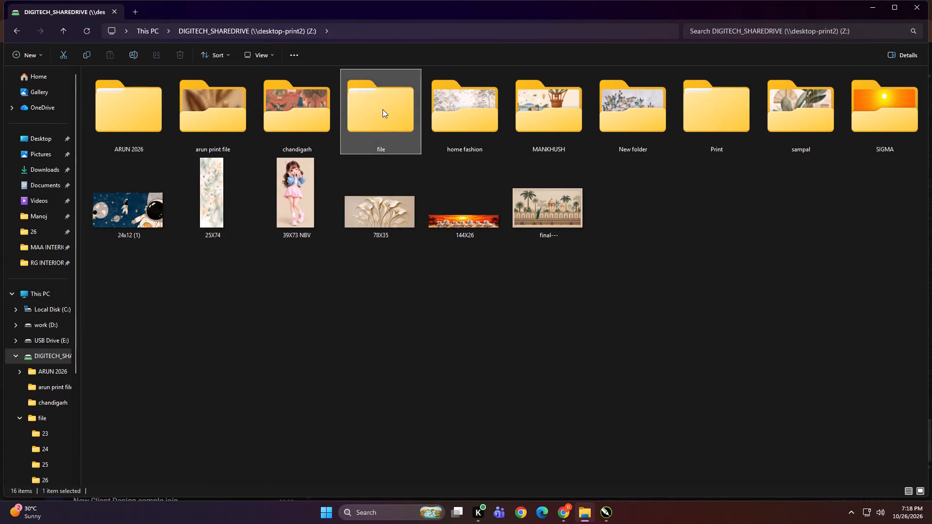
Import the Misty Sepia Pine Forest at Sunset-light-final artwork from the arun print file folder into CorelDRAW, placing it below the 74-inch-wide forest layout.
double_click(234, 117)
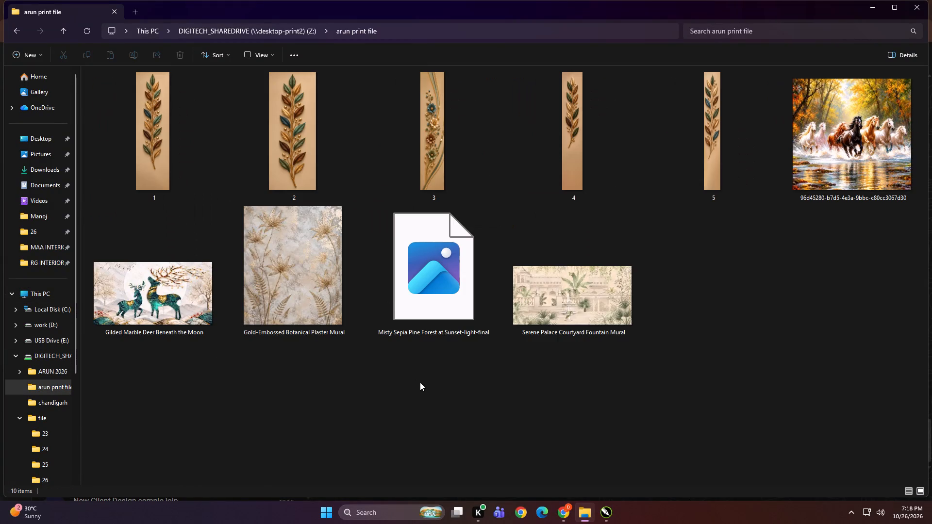
left_click(420, 382)
left_click(428, 285)
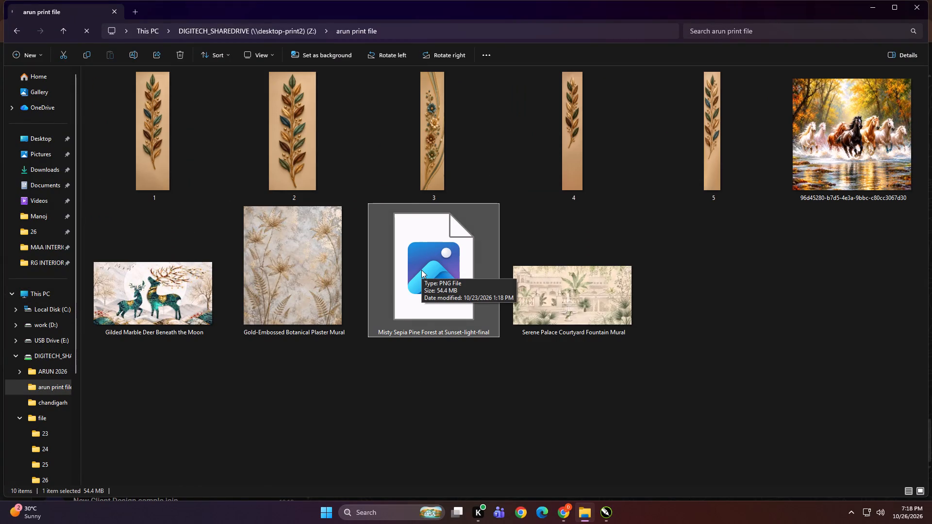
left_click_drag(407, 268, 607, 513)
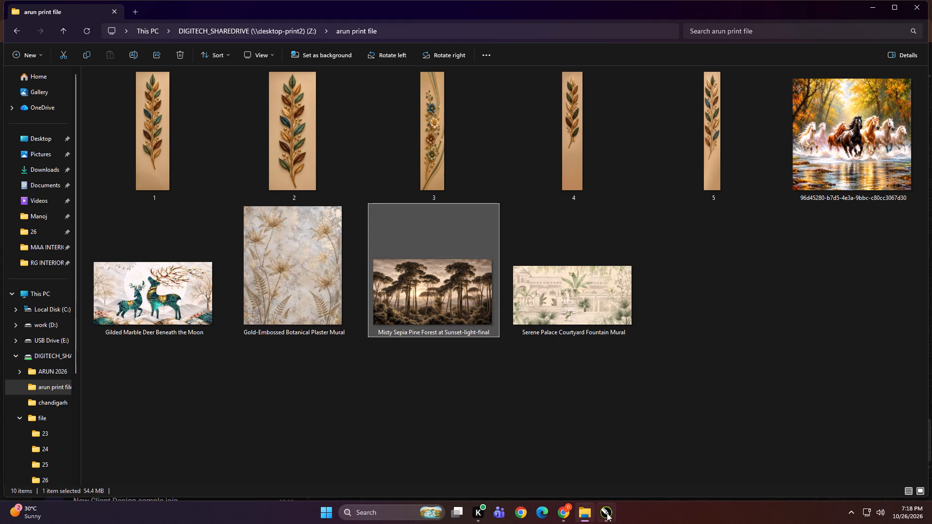
left_click_drag(607, 513, 411, 348)
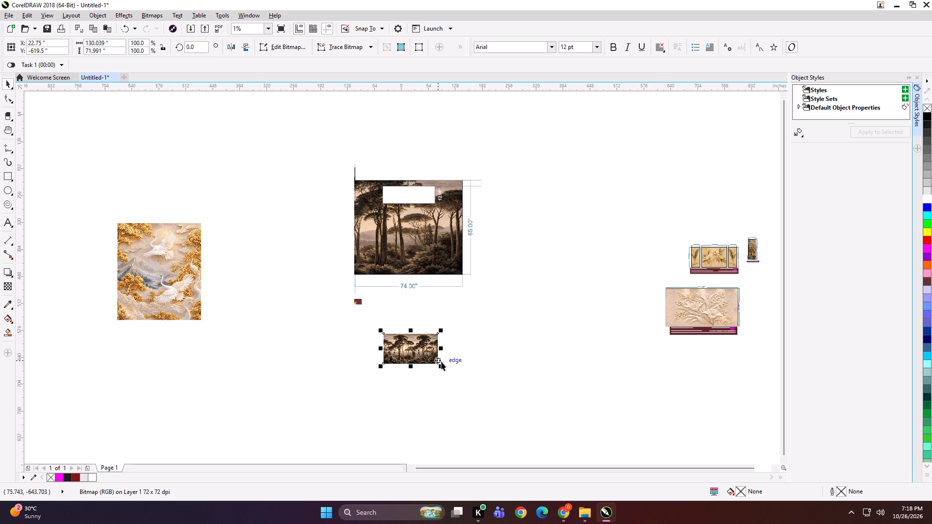
Enlarge the standalone forest image to nearly three times its size about its centre, and shift the dimensioned forest preview slightly up and right above it.
left_click_drag(442, 365, 526, 393, "shift")
left_click_drag(417, 248, 446, 243)
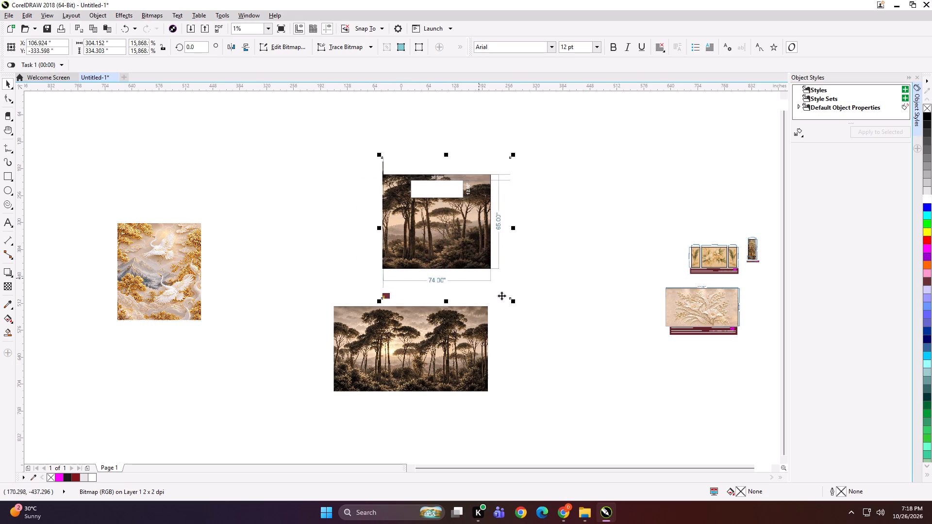
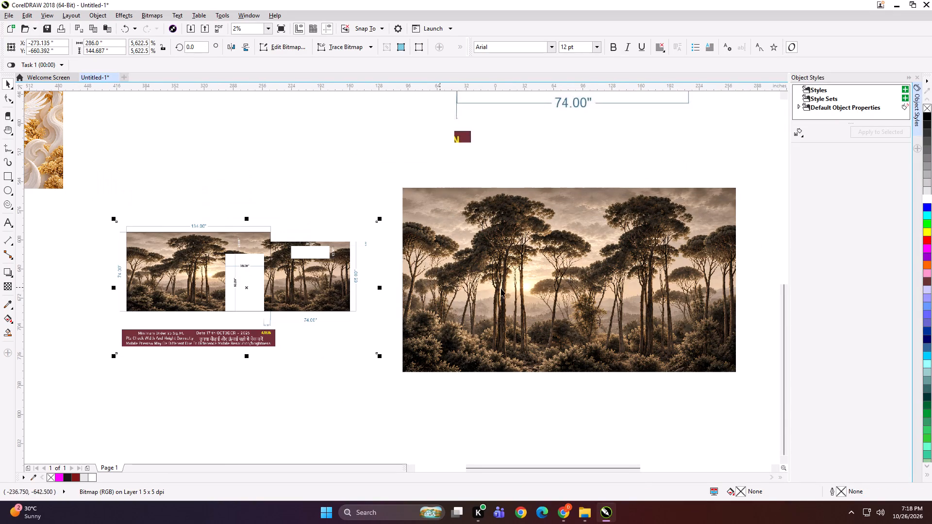
Resize the enlarged standalone forest image to 134 inches wide by 74 inches high.
left_click(452, 288, "shift")
key("shift+F2")
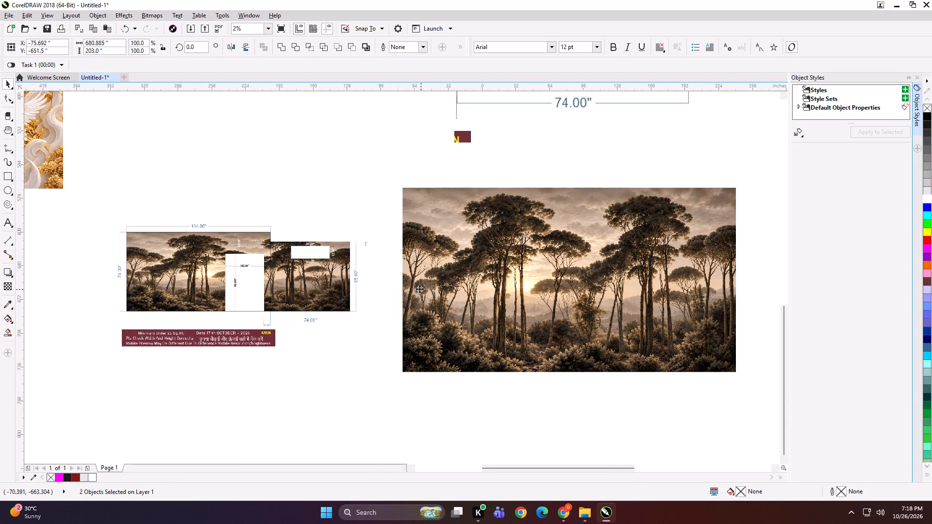
left_click(294, 121)
left_click(437, 215)
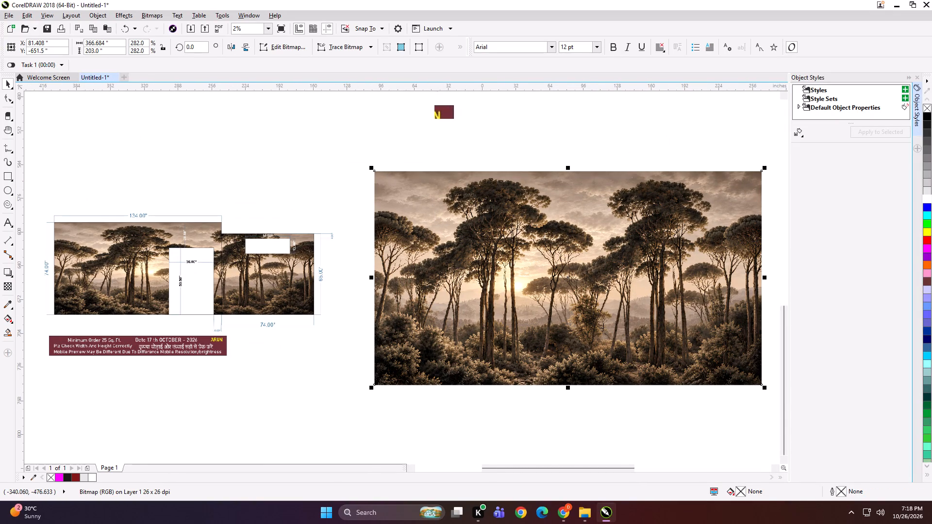
left_click_drag(116, 44, 69, 43)
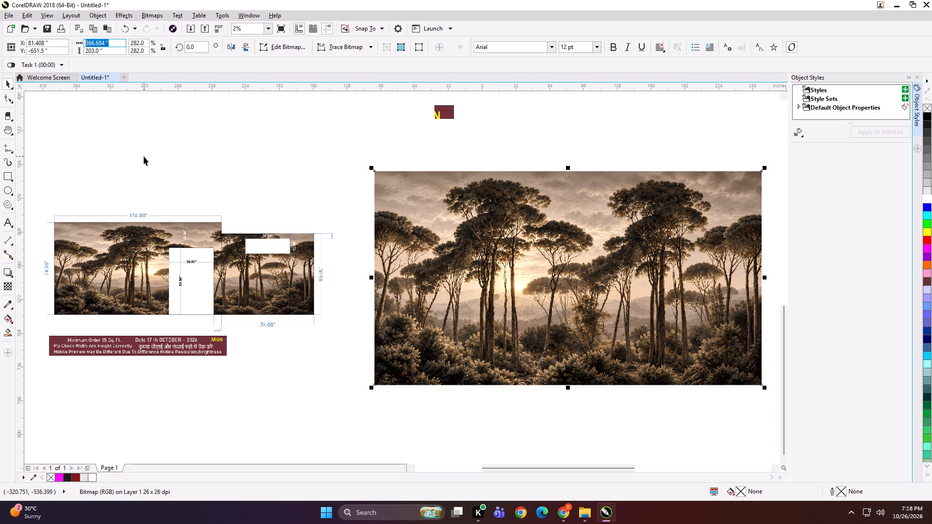
type("134")
key("Tab")
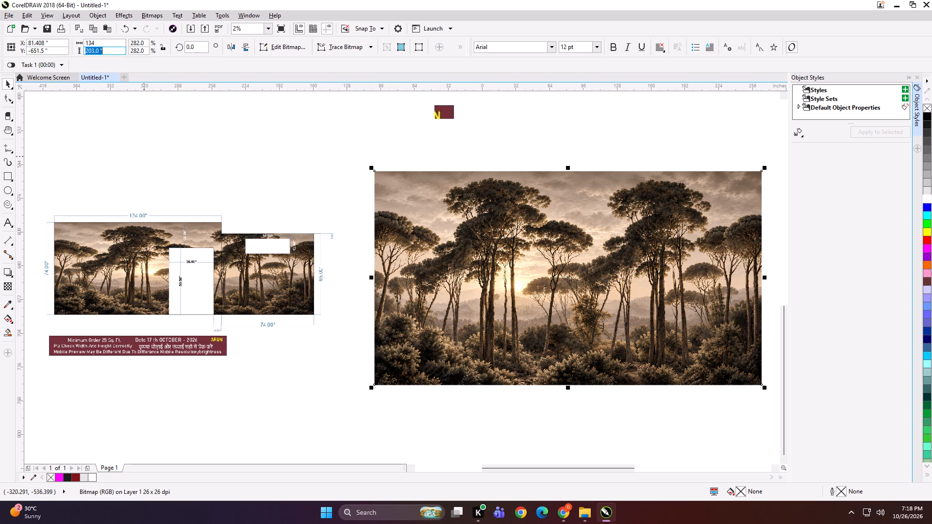
type("74")
key("Return")
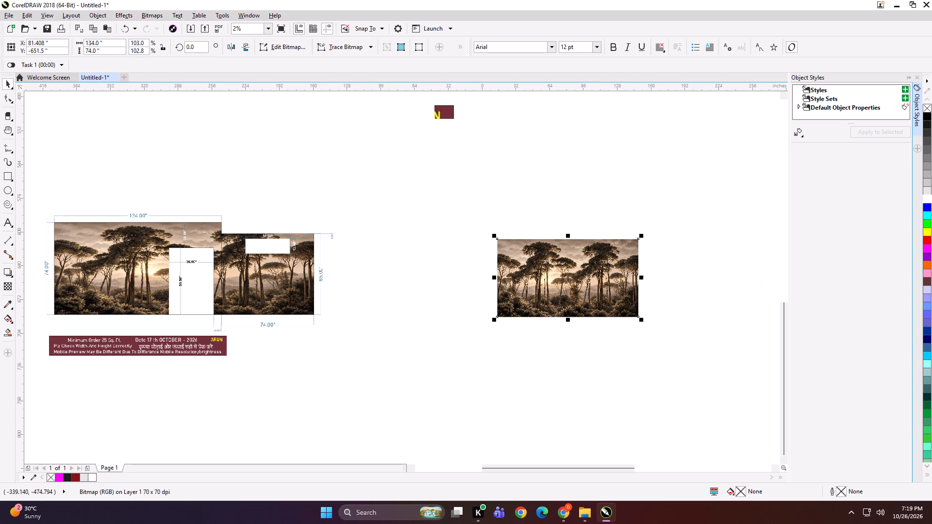
Widen the standalone forest image by 74 inches to 208 inches and move it closer to the dimensioned preview.
left_click(110, 42)
scroll(151, 208, "up", 1)
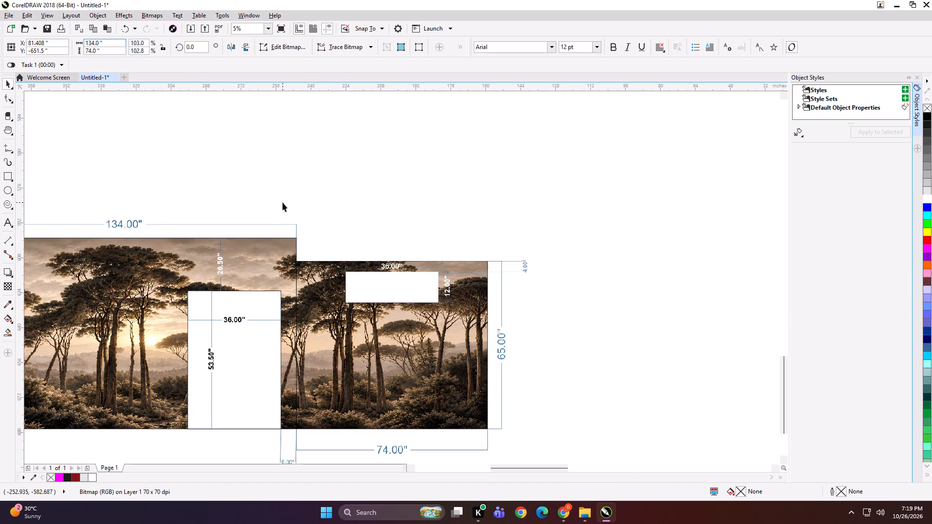
type("74")
key("Return")
scroll(301, 235, "down", 1)
left_click_drag(666, 306, 573, 300)
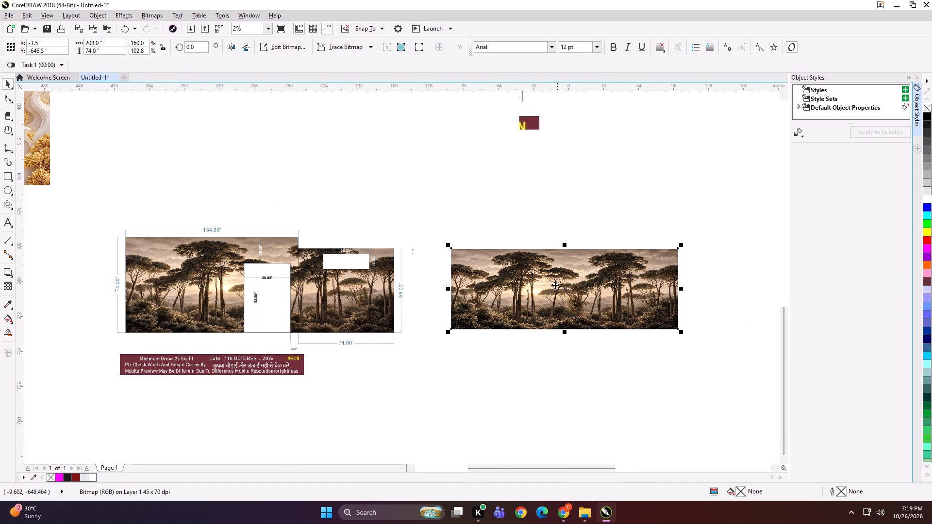
Add a rectangle over the 208-inch forest image and size it to the door opening, 36 by 53.5 inches.
double_click(8, 177, "shift")
key("shift+space")
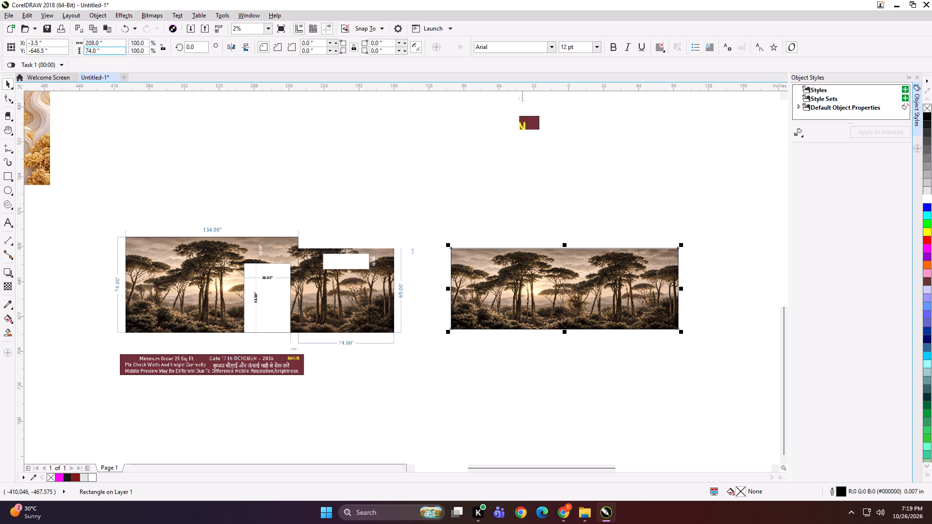
left_click_drag(112, 44, 58, 43)
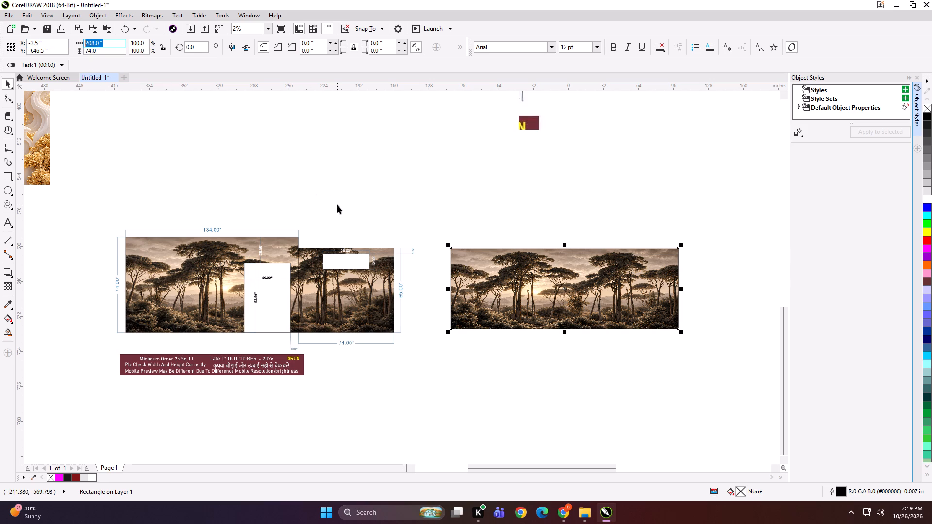
key("3")
key("Tab")
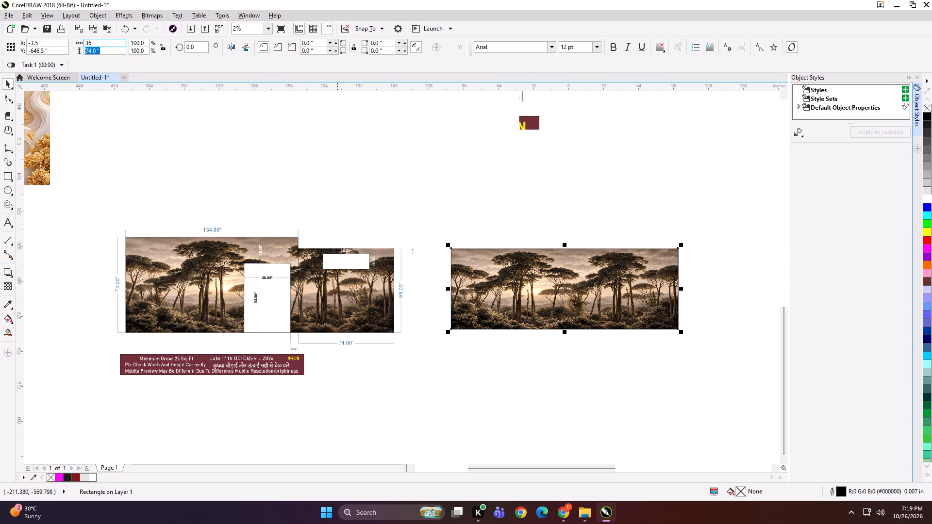
type("63.")
key("Return")
scroll(275, 267, "up", 1)
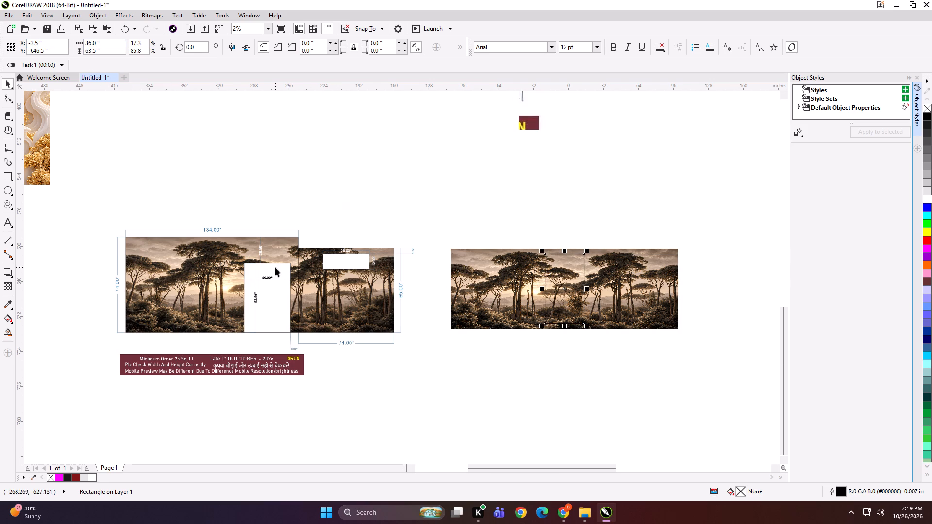
scroll(271, 302, "up", 1)
left_click_drag(120, 49, 81, 50)
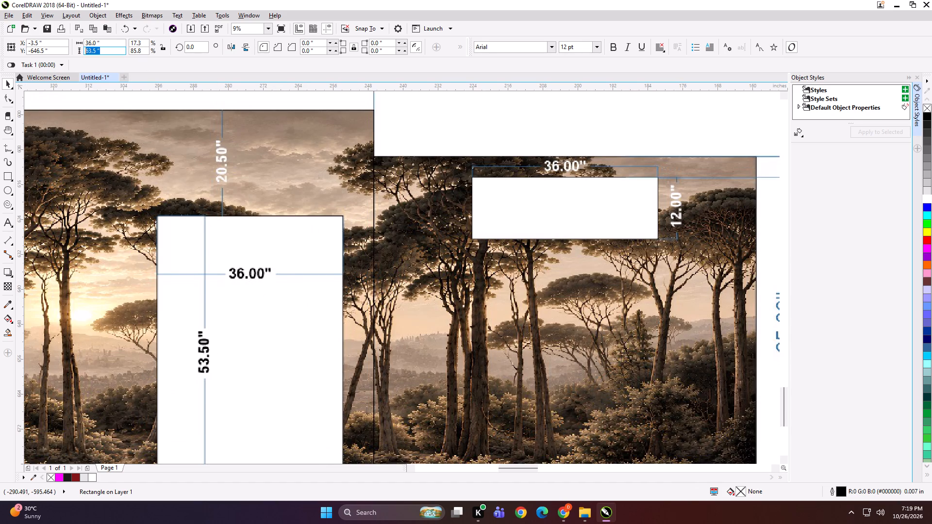
left_click_drag(81, 50, 70, 51)
type("53.5")
key("Return")
Fill the door rectangle with white and align it to the forest image's bottom and left edges.
scroll(72, 155, "down", 2)
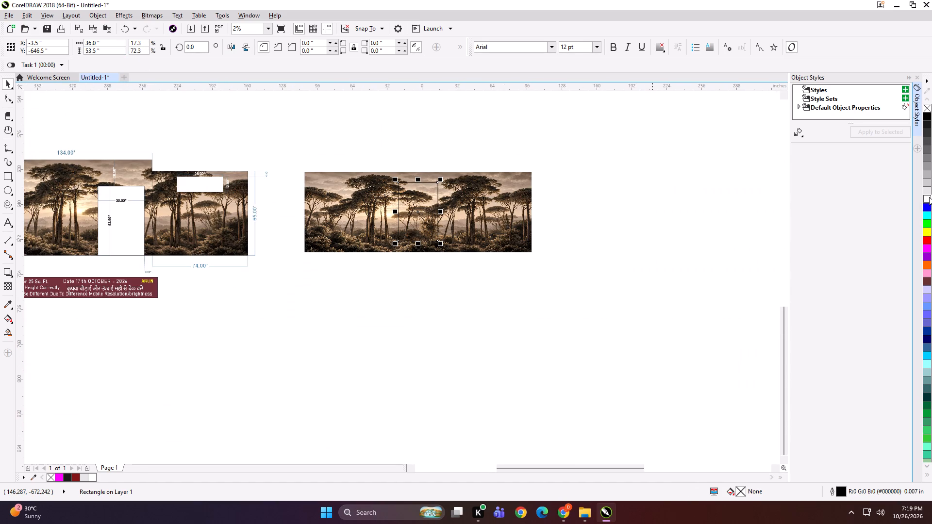
left_click(929, 197)
left_click(330, 227, "shift")
key("b")
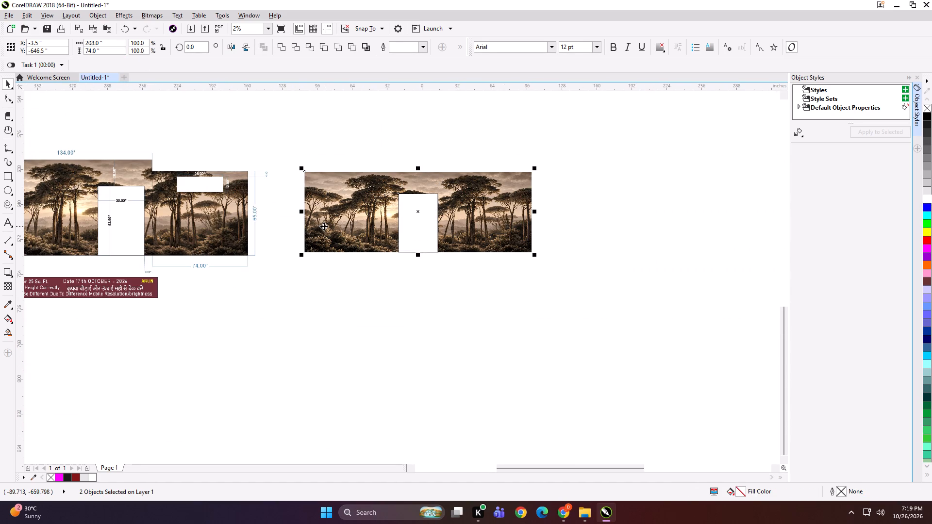
key("l")
left_click(417, 292)
Add a frame 134 inches wide and 74 inches high over the forest image, aligned to its left edge.
scroll(439, 262, "down", 1)
scroll(187, 335, "up", 1)
scroll(304, 239, "up", 1)
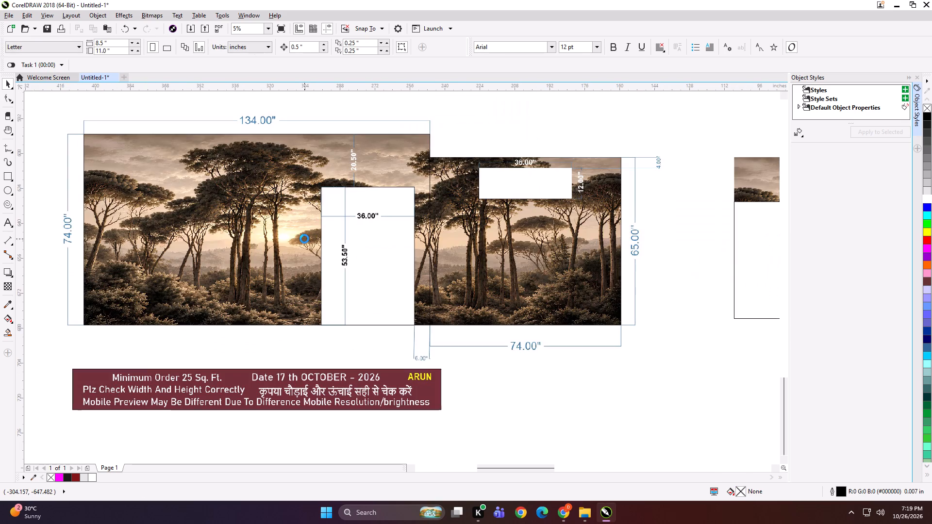
scroll(216, 236, "down", 1)
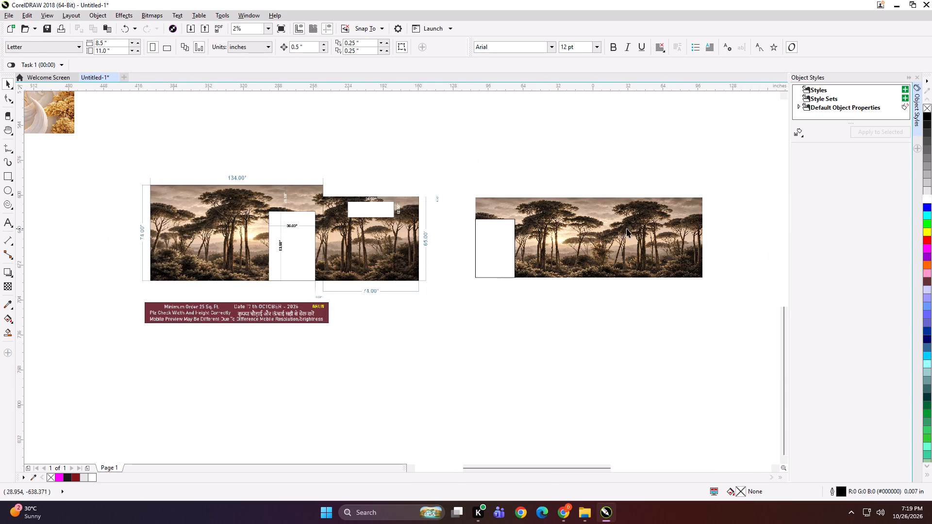
left_click(627, 229)
double_click(8, 174, "shift")
key("space")
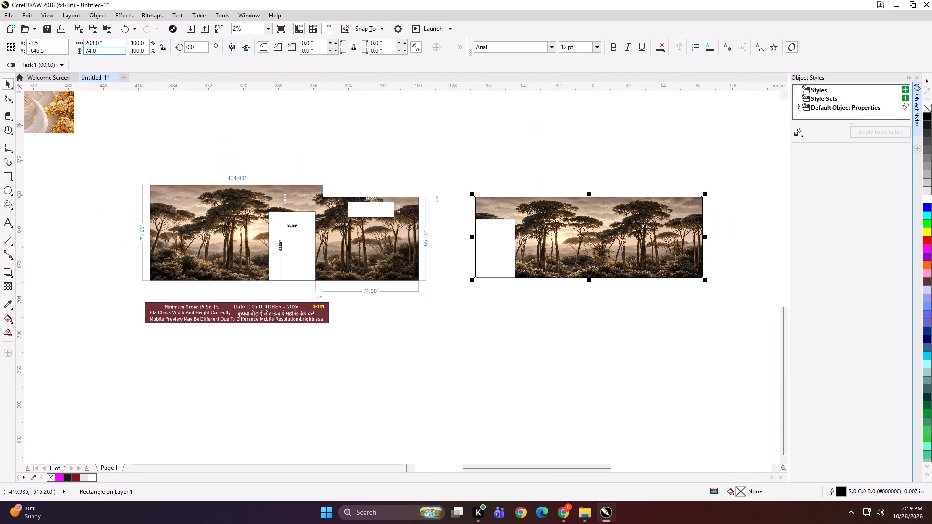
left_click_drag(114, 44, 80, 45)
type("134")
key("Return")
left_click(488, 208, "shift")
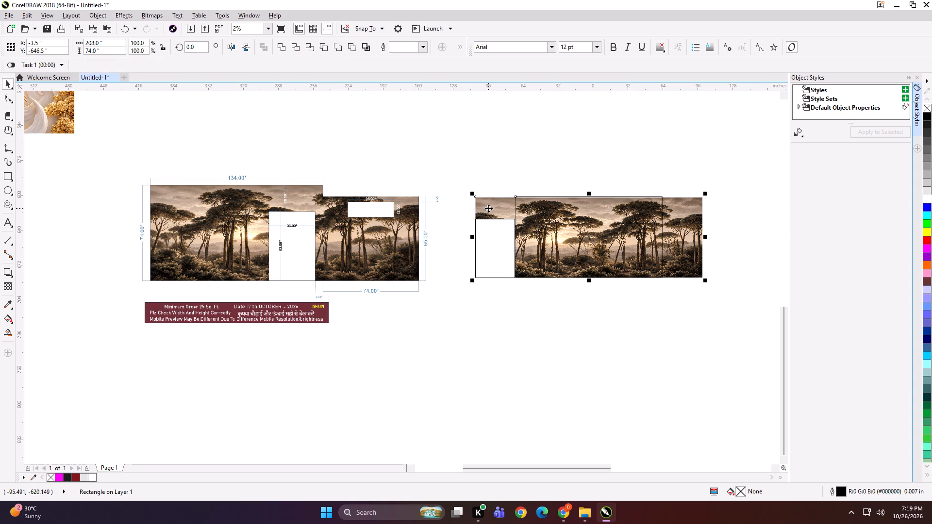
key("l")
left_click(469, 157)
Align the white door rectangle to the bottom and right edges of the 134-inch frame.
left_click(486, 243)
left_click(585, 245, "shift")
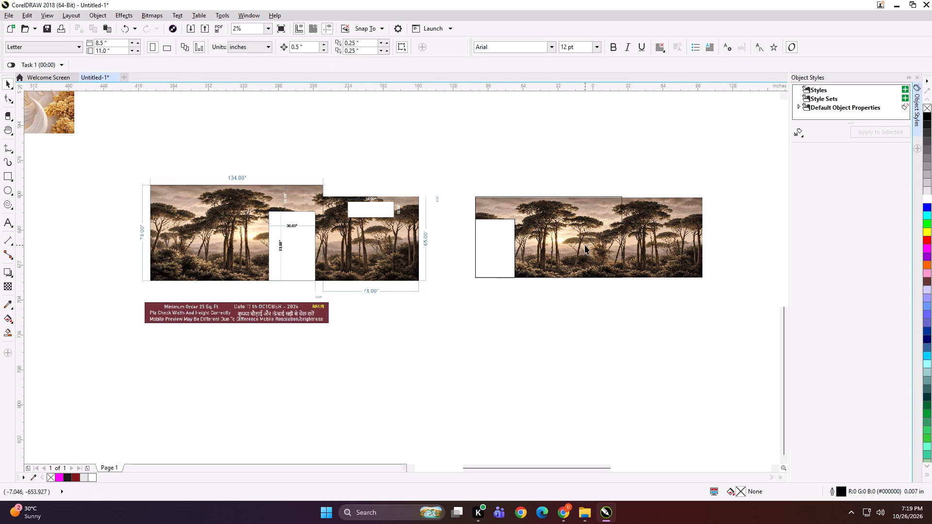
left_click_drag(545, 152, 434, 326)
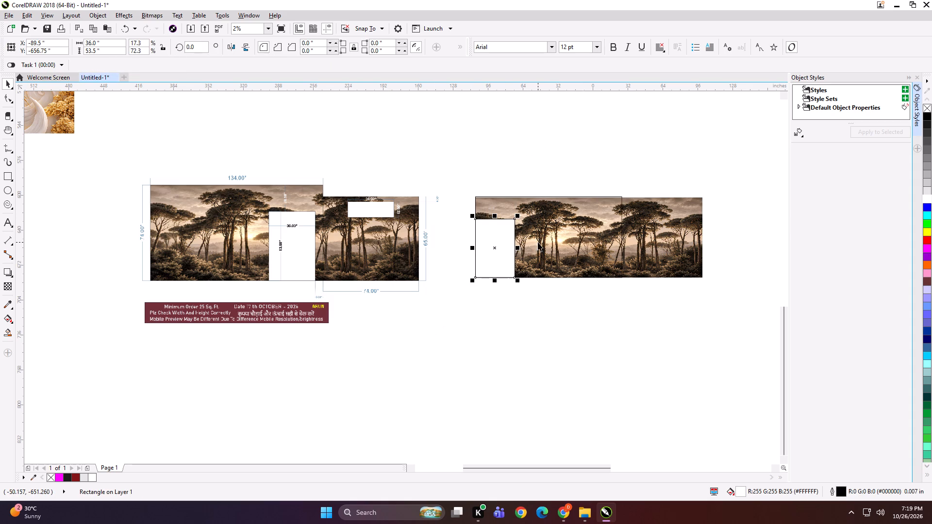
left_click(538, 242, "shift")
type("BR")
left_click(528, 146)
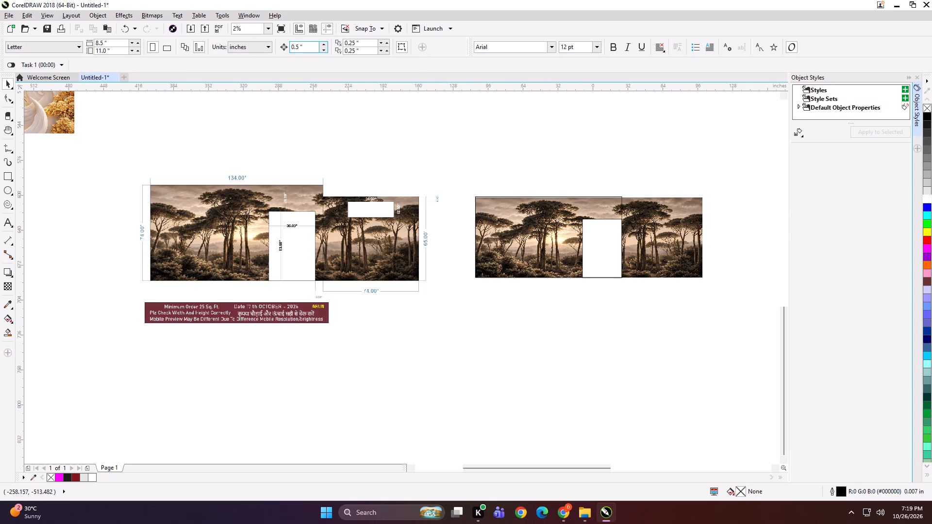
Set the nudge distance to 6 inches and shift the white door rectangle one nudge to the left.
left_click_drag(309, 42, 269, 45)
left_click_drag(306, 49, 250, 45)
key("6")
key("Return")
left_click_drag(543, 163, 650, 323)
key("Left")
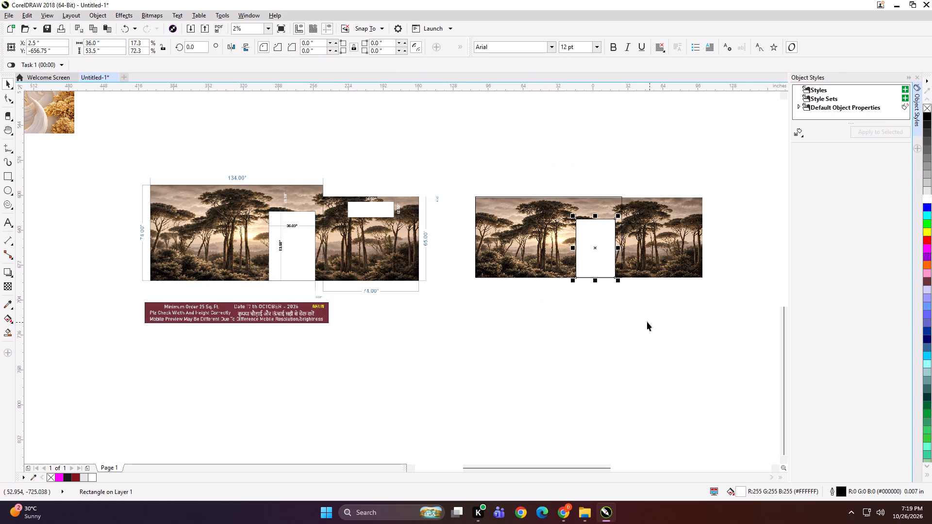
left_click(635, 323)
Duplicate the 134-inch frame as a mirrored copy adjoining its right edge.
left_click(532, 219)
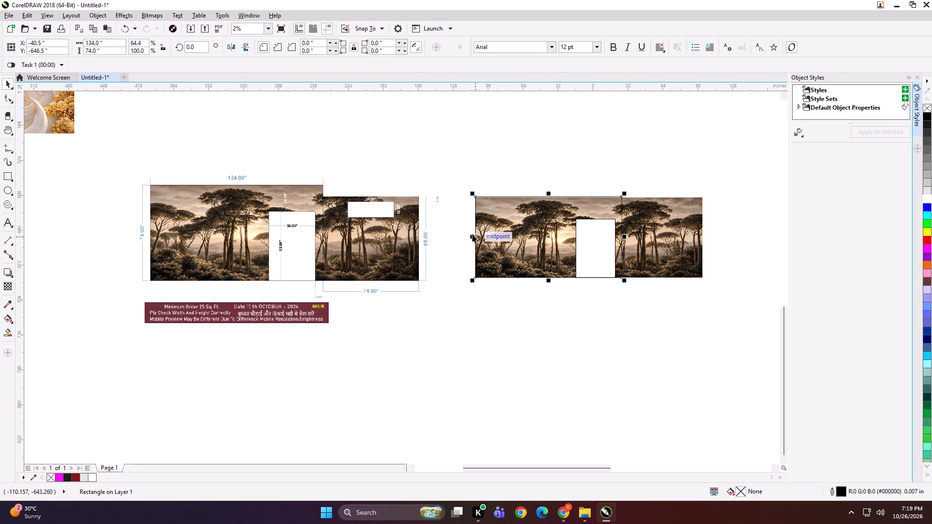
left_click_drag(472, 235, 649, 234)
right_click(647, 234, "ctrl")
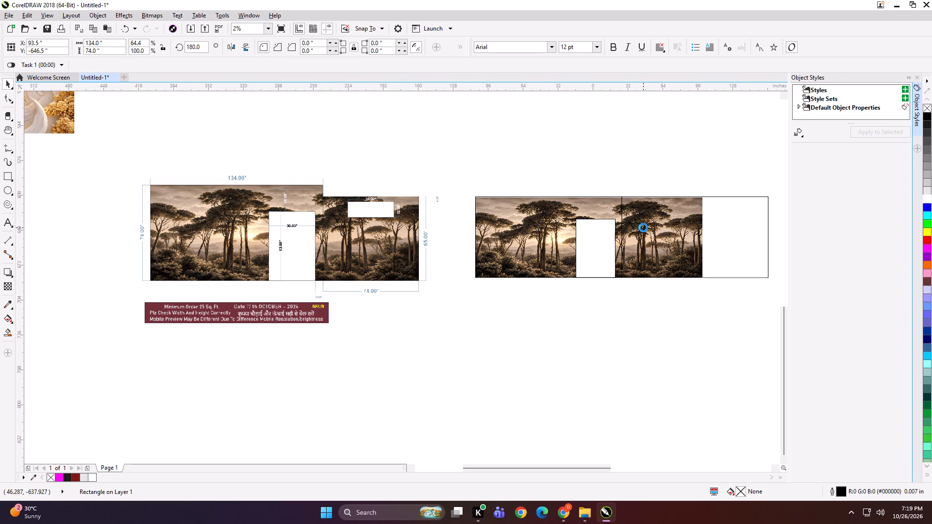
key("Left")
key("Right")
left_click(579, 135)
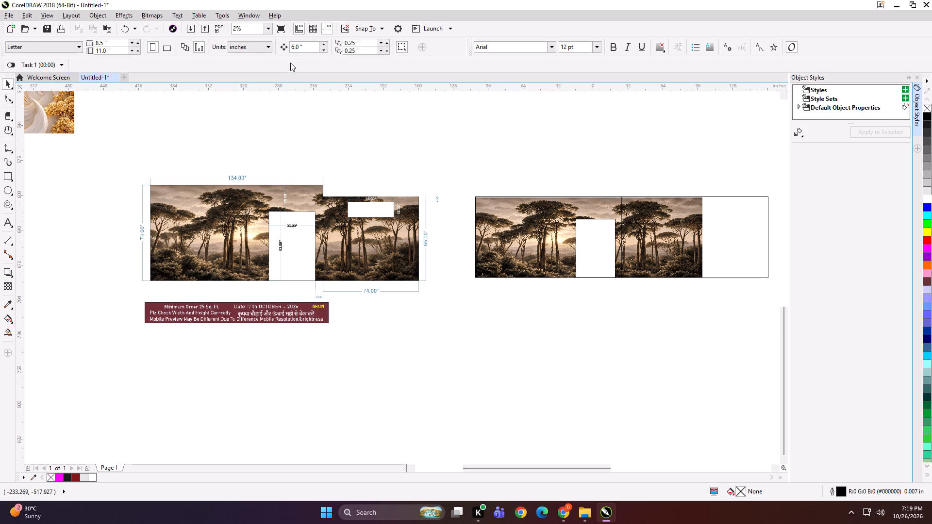
Set the nudge distance to 0.5 inch and shift the copied frame 1 inch left to overlap the first frame.
left_click_drag(310, 49, 260, 49)
type(".5")
key("Return")
left_click(660, 213)
key("Left")
key("Left")
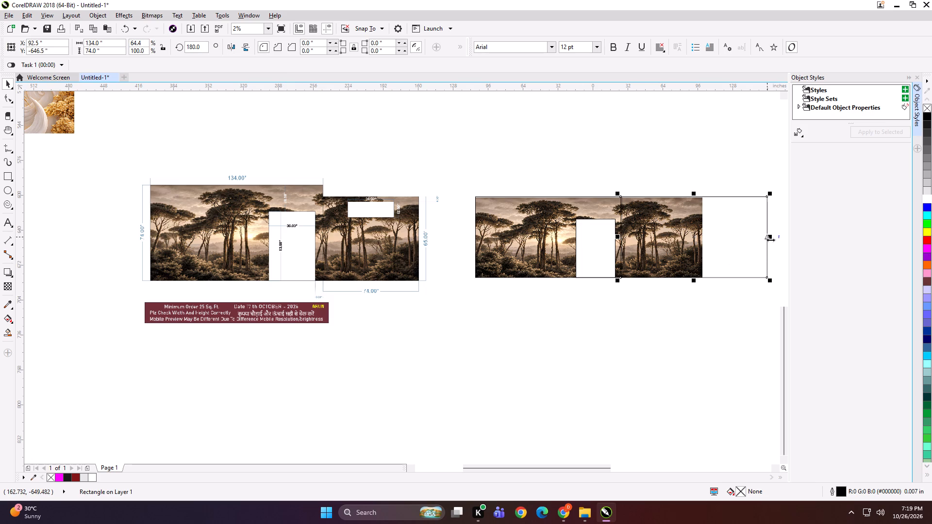
Narrow the copied frame to 75 inches, ending at the forest image's right edge, and open its height for editing.
left_click_drag(770, 240, 707, 232)
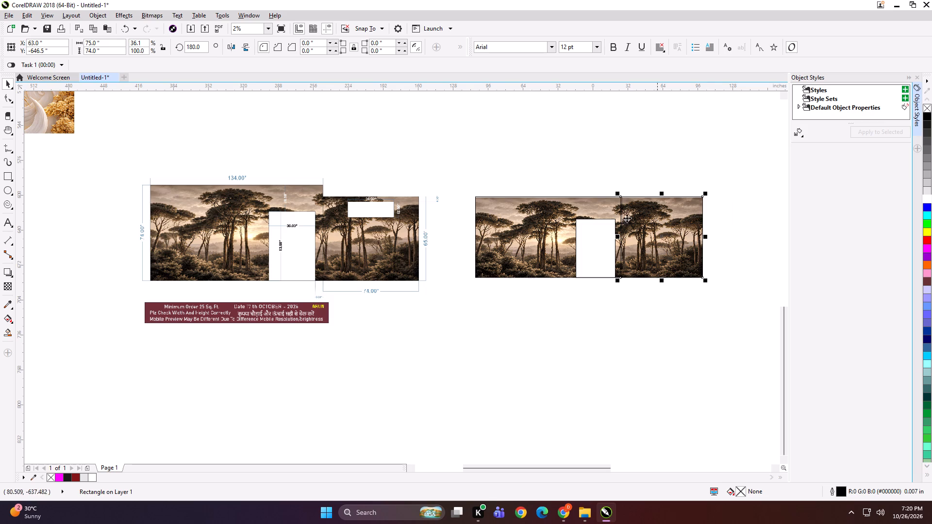
left_click_drag(111, 48, 95, 52)
Set the copied frame's height to 66 inches and align its bottom edge with the forest image's bottom edge.
left_click_drag(95, 52, 70, 55)
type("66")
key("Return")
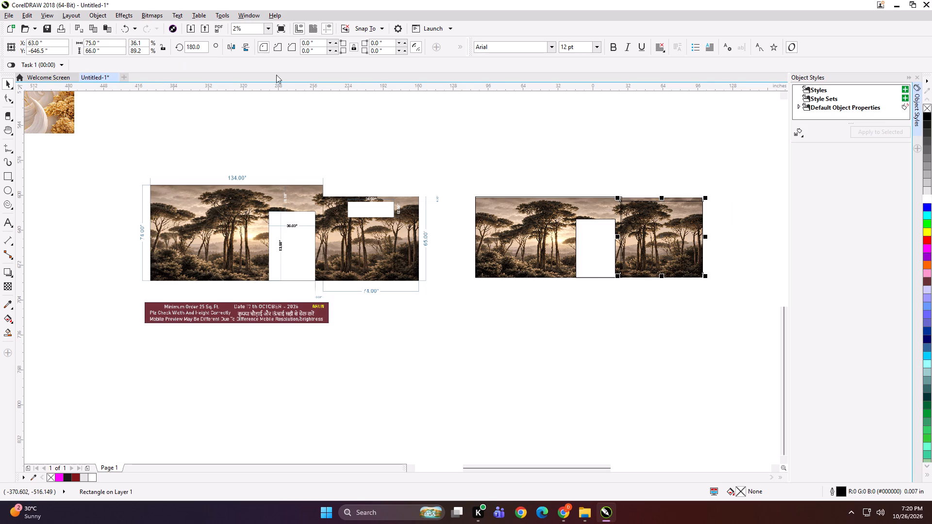
scroll(662, 260, "up", 2)
left_click(609, 321, "shift")
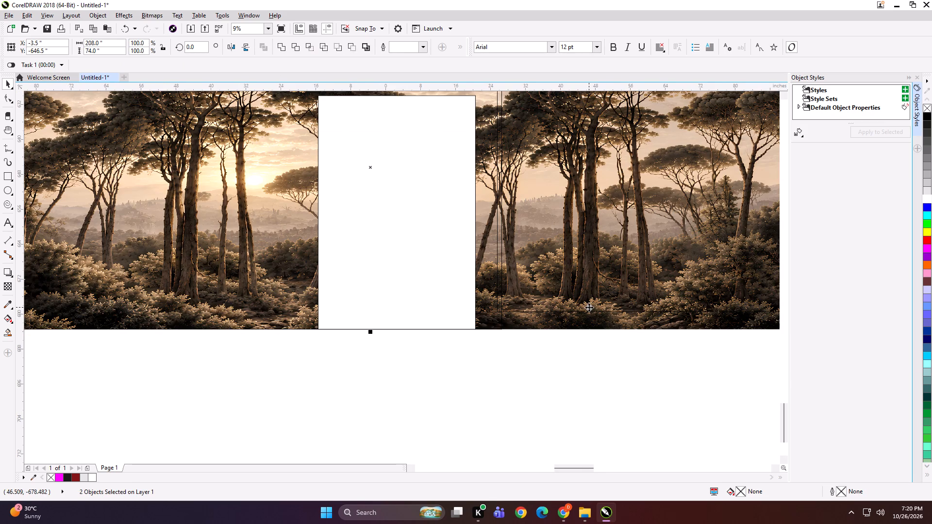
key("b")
left_click(586, 344)
scroll(487, 230, "down", 2)
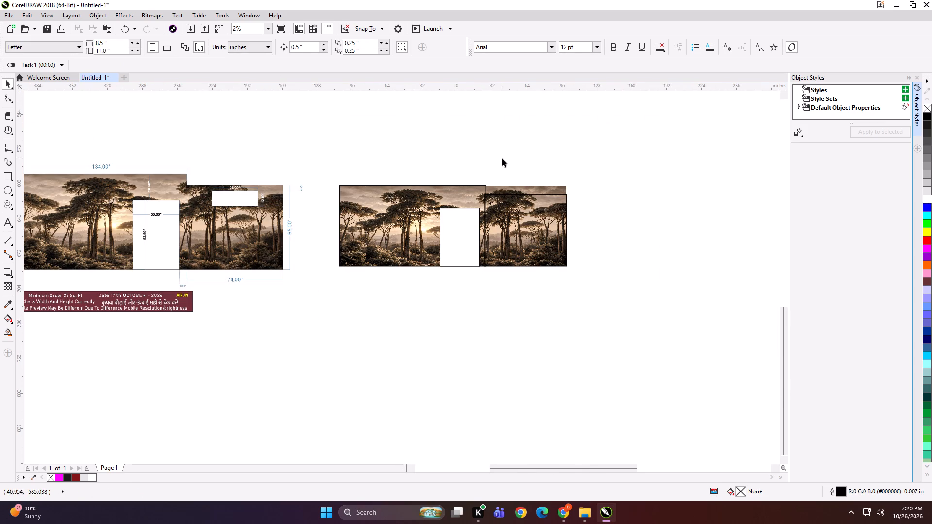
PowerClip the forest image inside the 75 by 66 inch frame.
left_click(502, 186)
key("shift+Return")
left_click(500, 207)
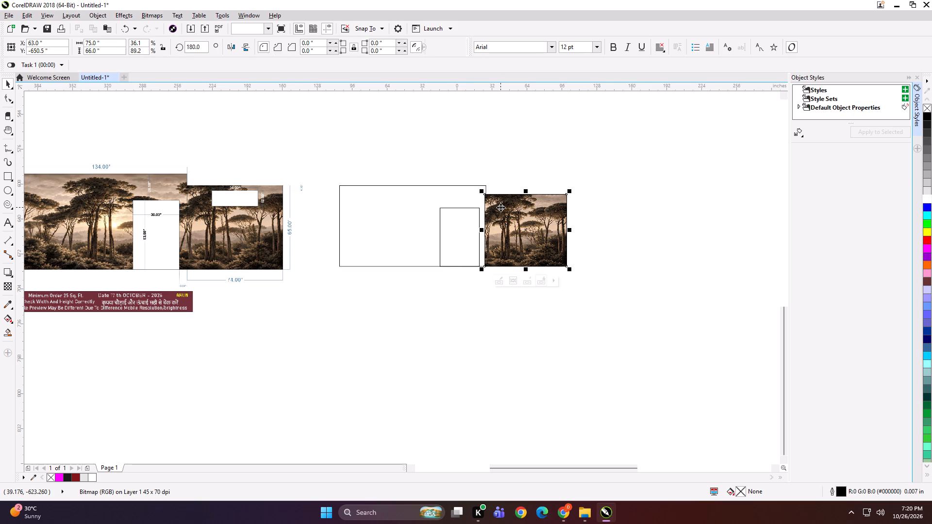
Delete the empty 134-inch frame and the door rectangle beside the clipped forest panel.
left_click(417, 204)
key("Delete")
left_click(457, 226)
key("Delete")
left_click(527, 224)
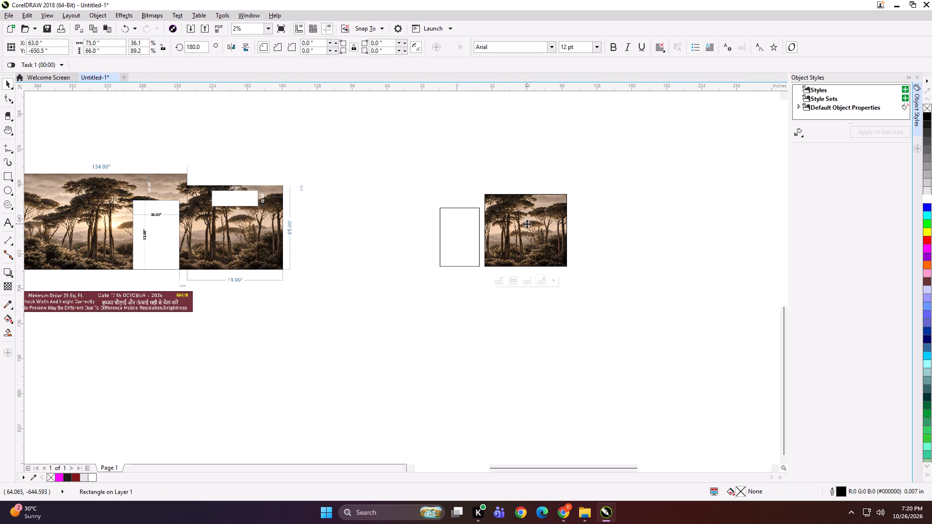
left_click(467, 232)
key("Delete")
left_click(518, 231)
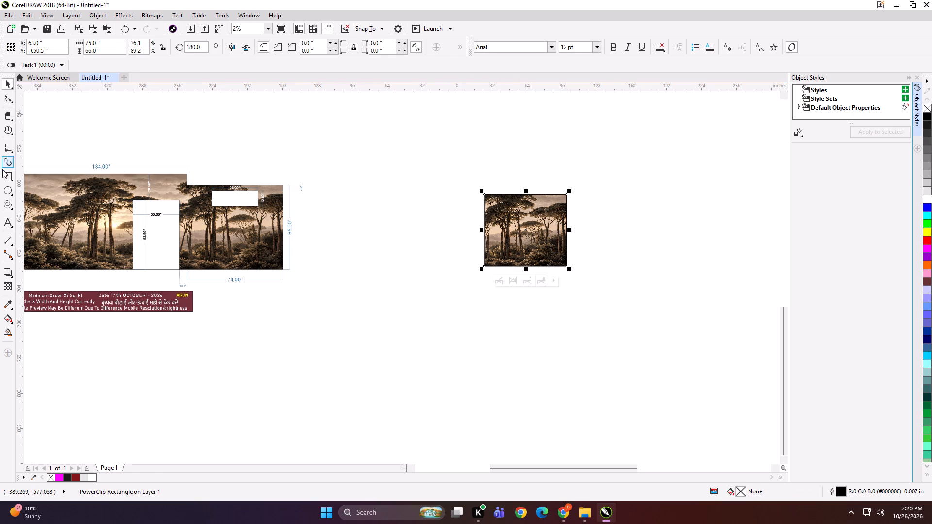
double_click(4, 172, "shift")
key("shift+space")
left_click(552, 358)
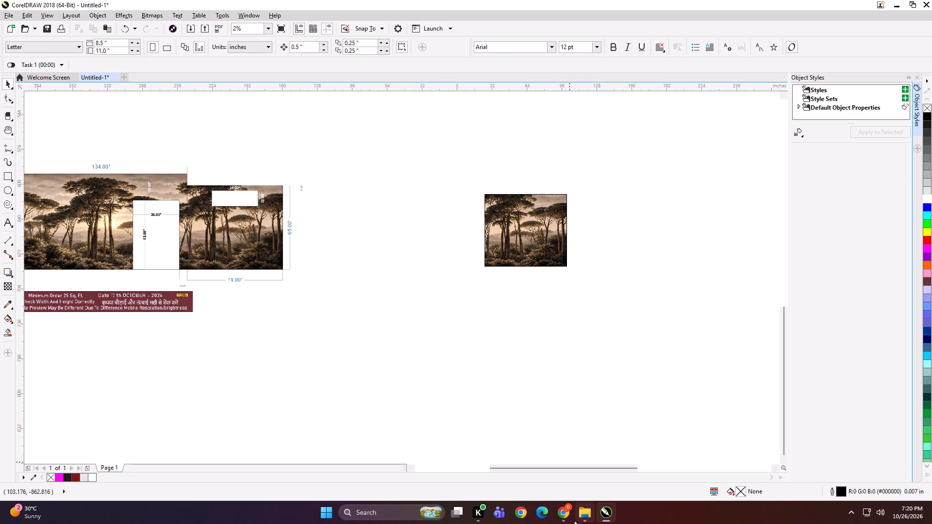
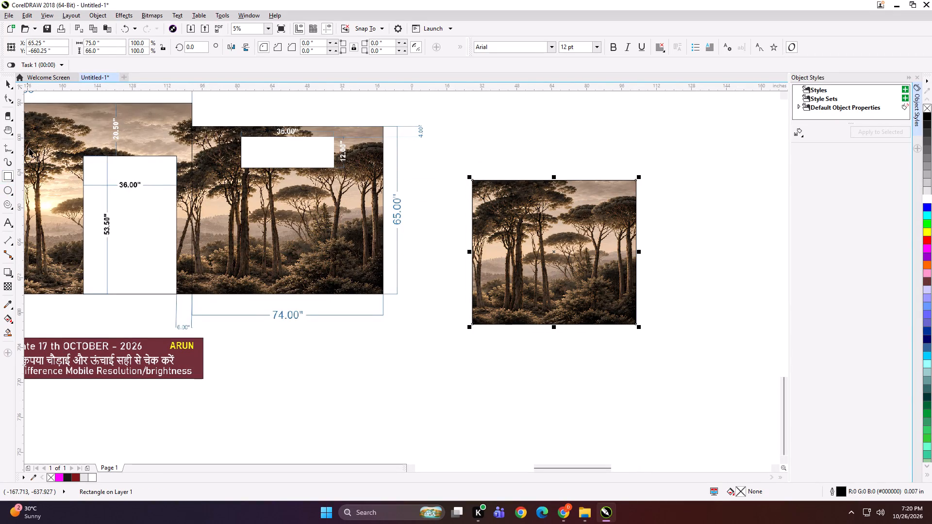
Narrow the frame over the separate forest image to 41 inches wide and align it with the image's left edge.
left_click_drag(118, 43, 62, 48)
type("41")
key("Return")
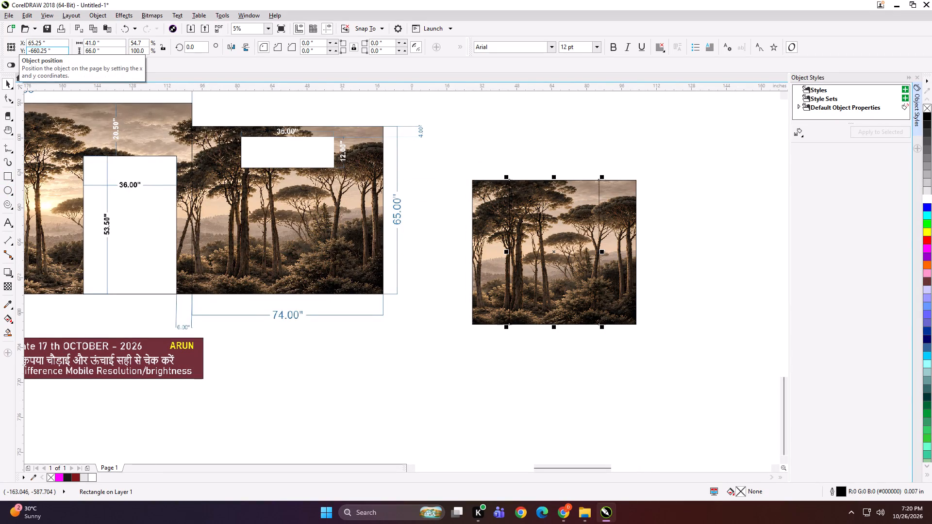
left_click(483, 235, "shift")
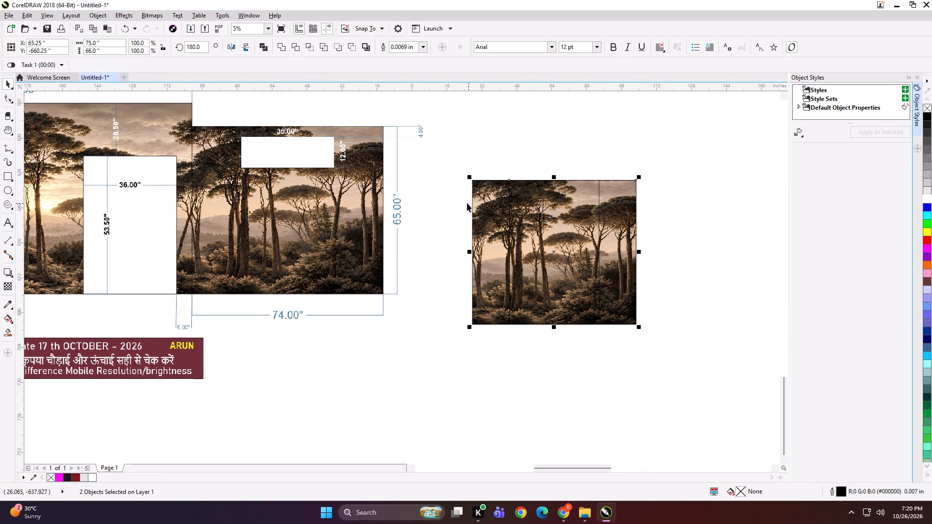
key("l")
left_click(516, 128)
Create a mirrored copy of the 41-inch frame on its right side, nudged 0.5 inch left to overlap, and narrow it to end at the forest image's right edge.
left_click_drag(589, 140, 421, 382)
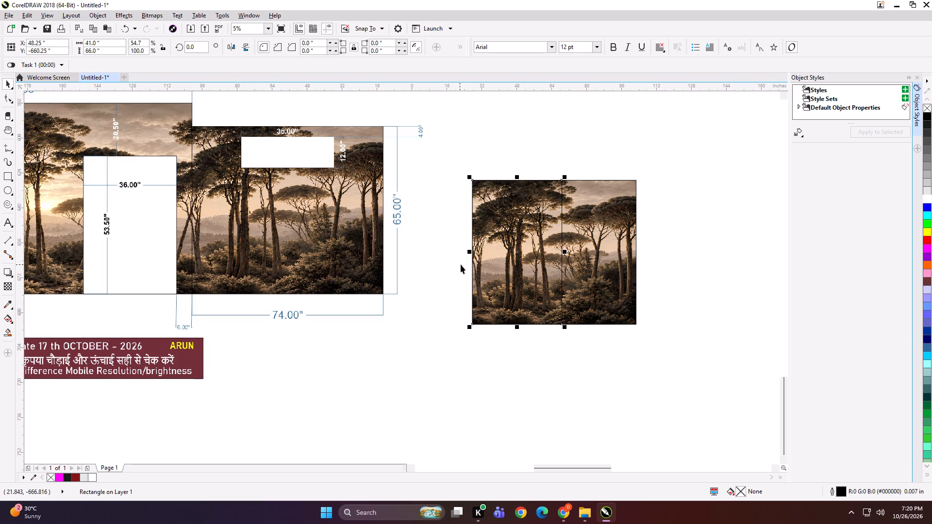
left_click_drag(467, 252, 724, 241)
right_click(724, 241, "ctrl")
key("Left")
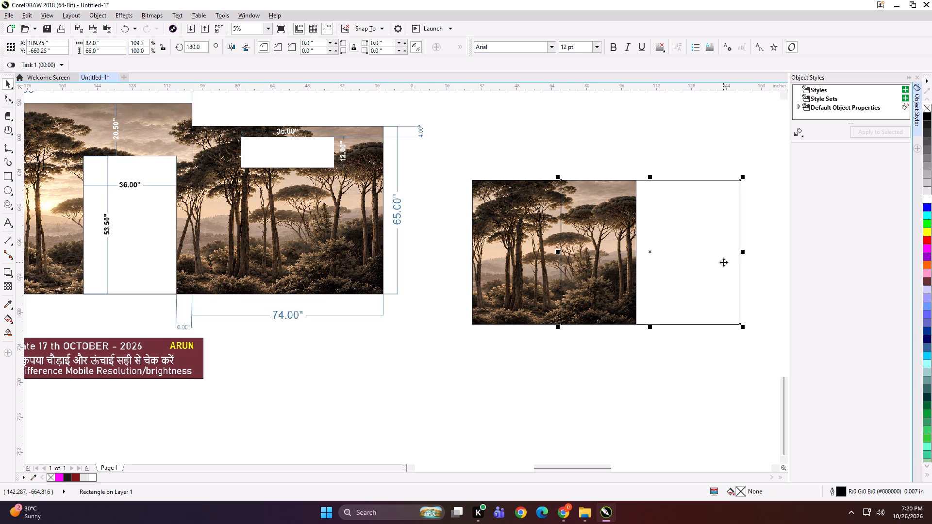
left_click_drag(743, 254, 640, 243)
Group the two overlapping frames, clip the forest image inside the group, and ungroup it into two separate panels.
left_click(513, 219, "shift")
key("ctrl+g")
left_click(516, 140)
left_click(521, 229, "alt")
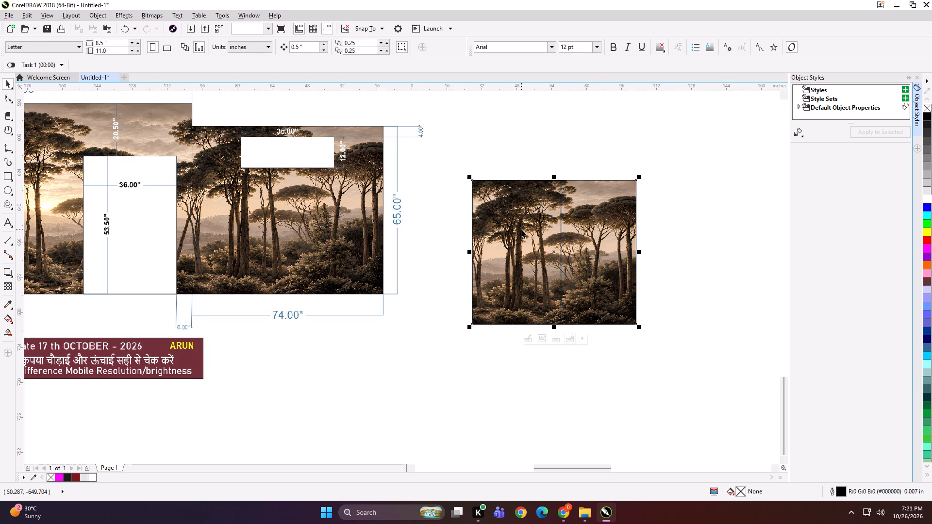
key("shift+Return")
left_click(521, 229)
key("ctrl+u")
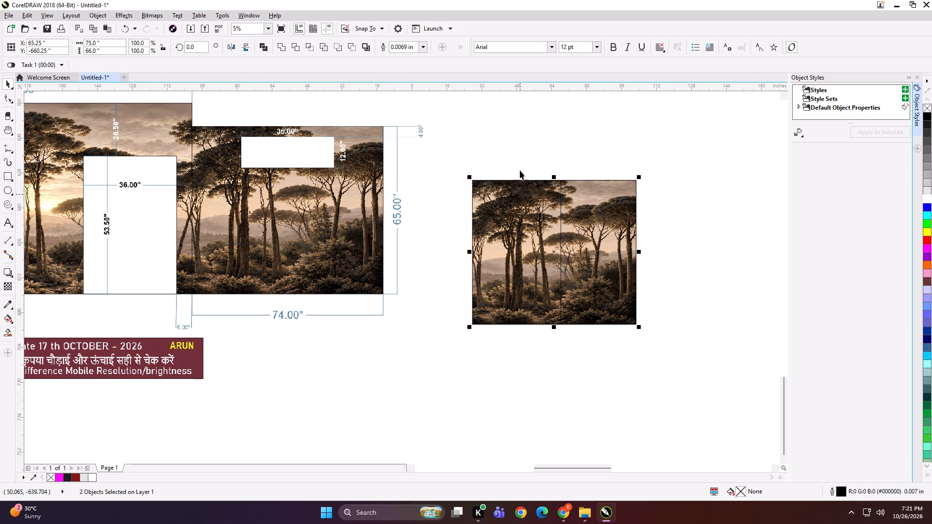
left_click(531, 168)
Activate the Text tool.
left_click(7, 222)
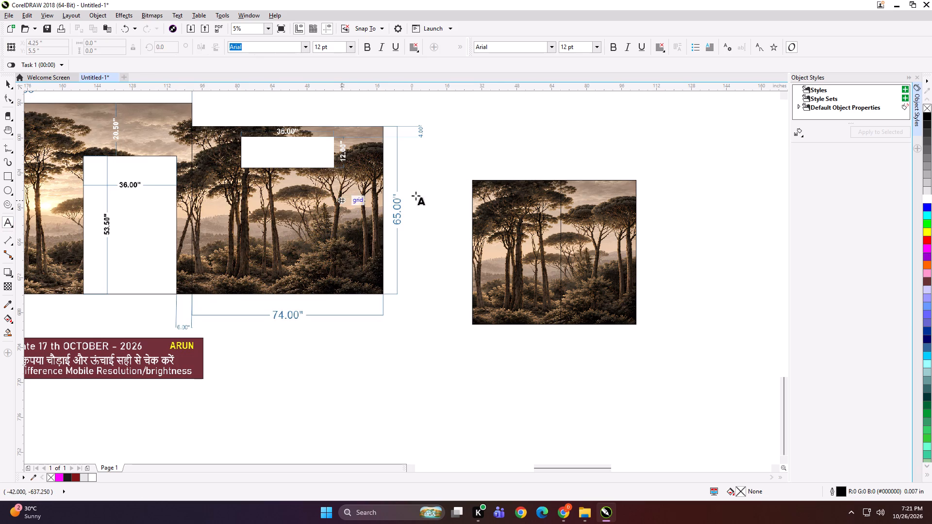
Label the two standalone forest panels at their top edges as "74*65 PANEL 1" and "74*65 PANEL 2".
left_click(513, 179)
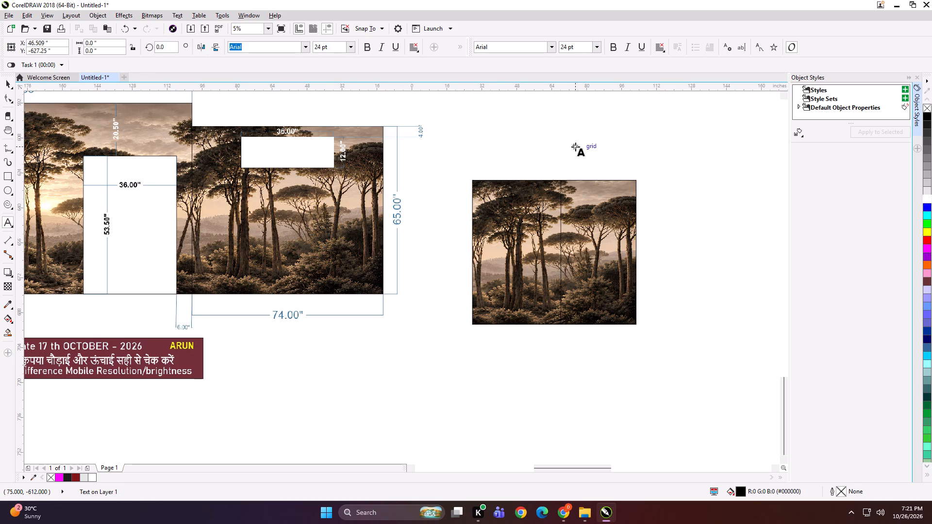
type("74")
type("*65 PANEL 1")
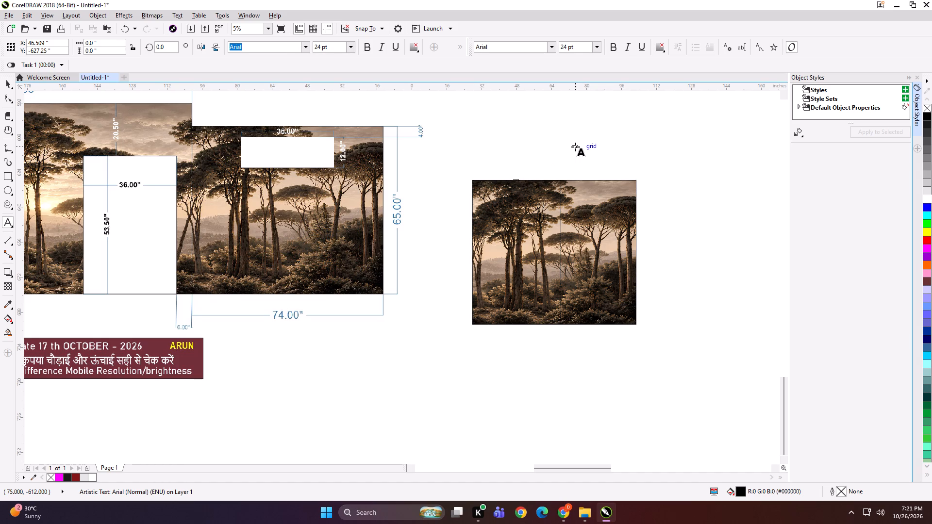
key("ctrl+a")
key("ctrl+c")
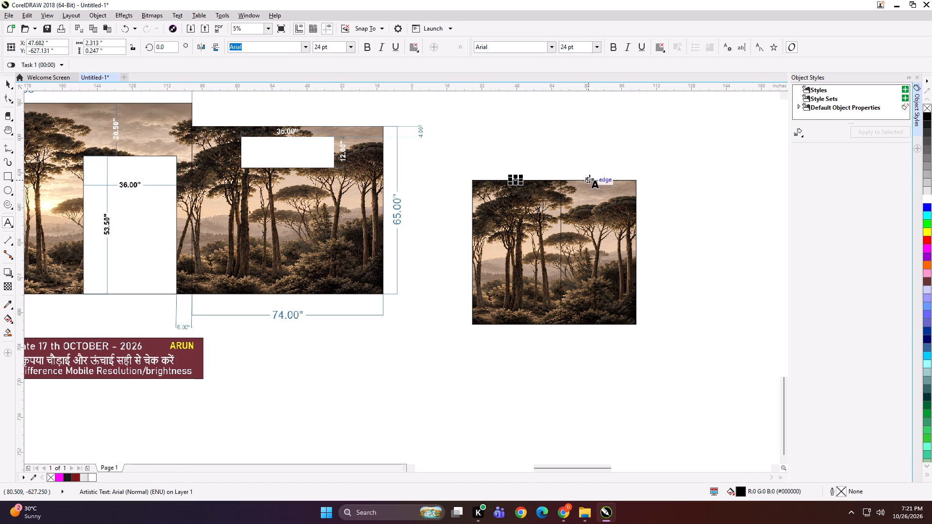
left_click(589, 179)
key("ctrl+v")
key("BackSpace")
key("2")
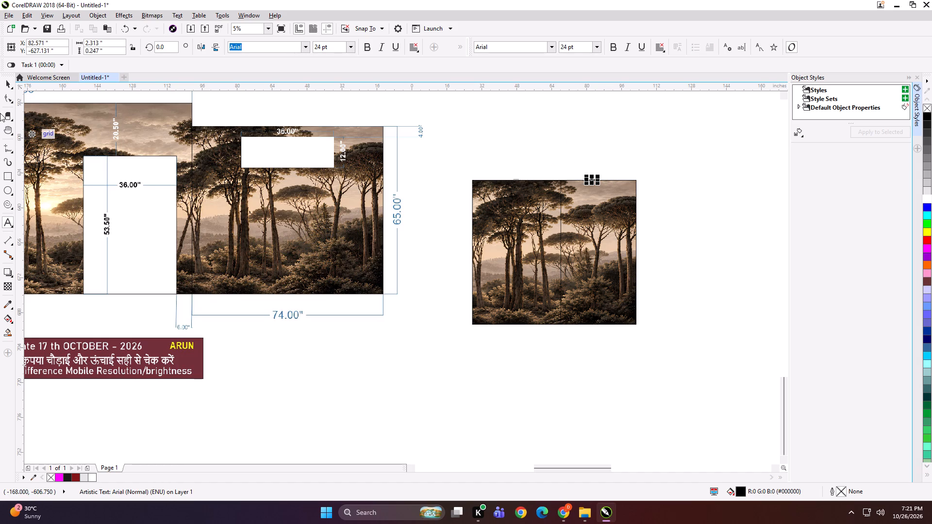
Group each panel label with its own forest panel.
left_click(6, 87)
left_click(595, 236, "shift")
key("ctrl+g")
left_click_drag(578, 142, 416, 411)
key("ctrl+g")
Start exporting panel 1, creating and opening a WALLPAPER HEAVEN folder inside the PRINT FILE 26 folder.
key("ctrl+e")
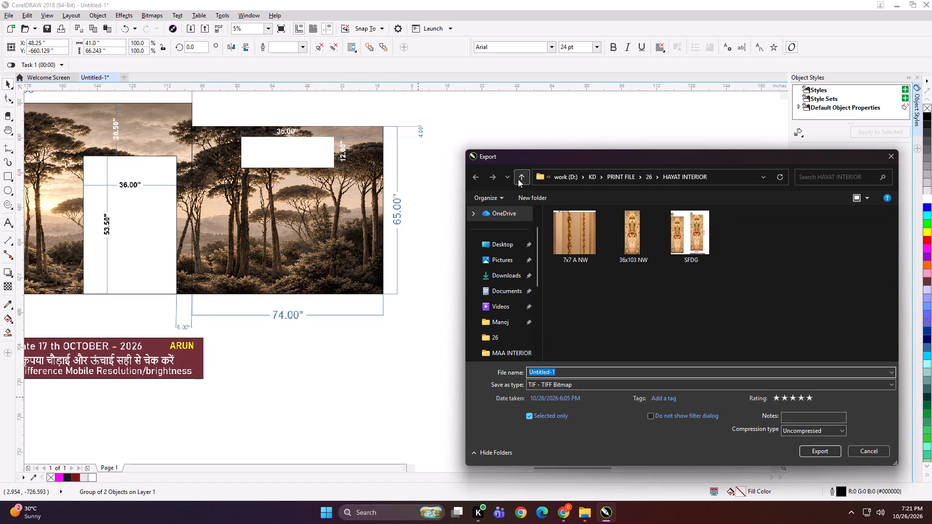
left_click(518, 179)
left_click(532, 194)
key("ctrl+v")
key("ctrl+a")
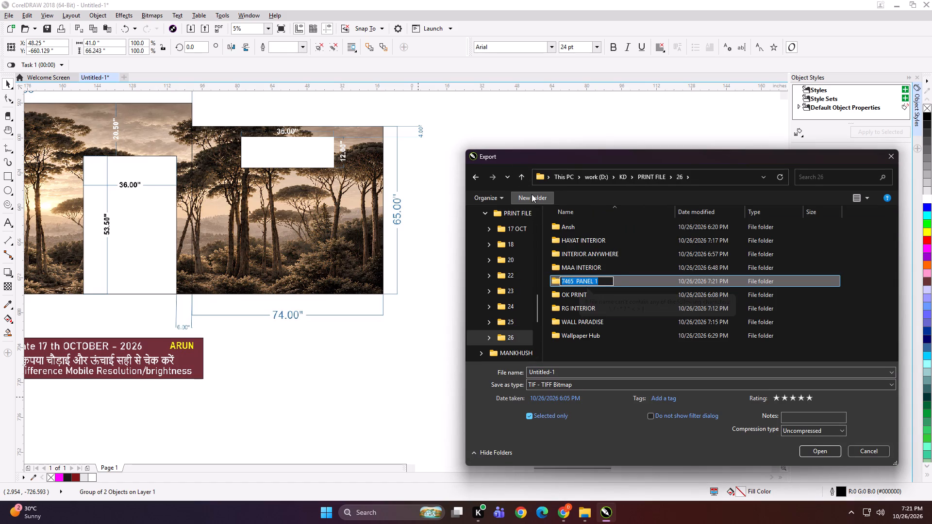
type("WALLPAPER")
key("space")
type("HEAVEN")
key("Return")
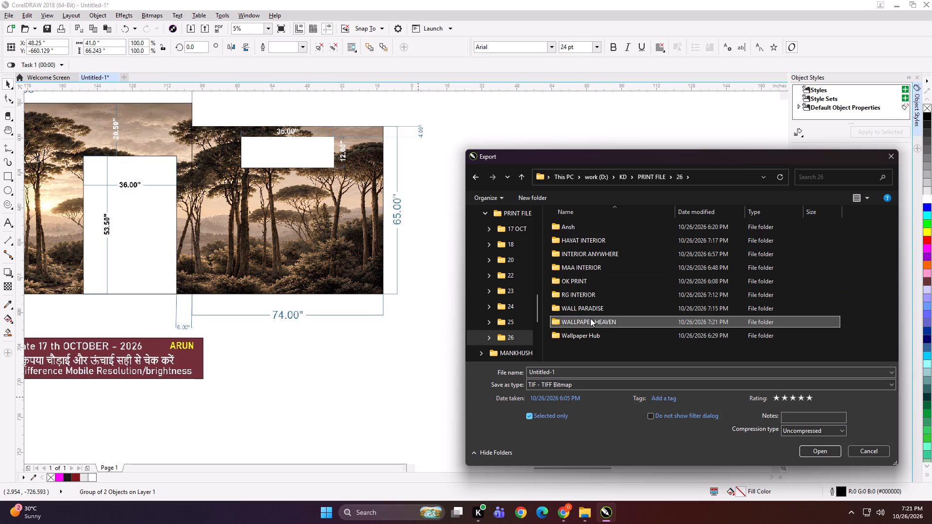
triple_click(590, 318)
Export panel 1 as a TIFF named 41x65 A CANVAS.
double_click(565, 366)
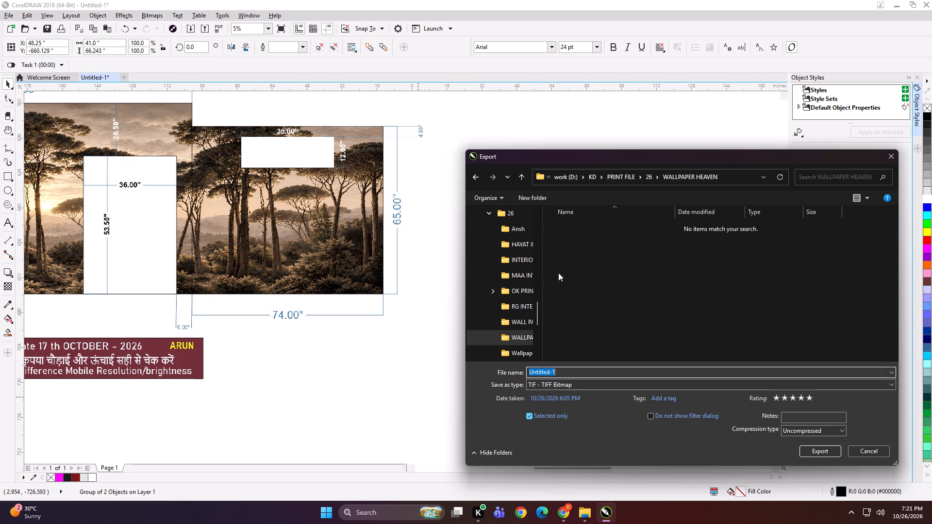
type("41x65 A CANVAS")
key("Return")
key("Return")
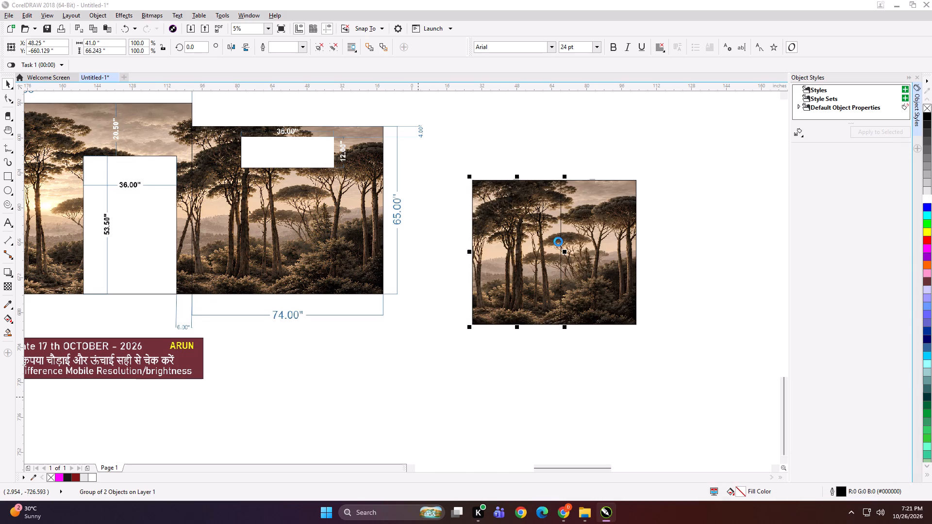
Export panel 2 to the WALLPAPER HEAVEN folder as a TIFF named 34.5x66 B CANVAS.
left_click(586, 244)
key("ctrl+e")
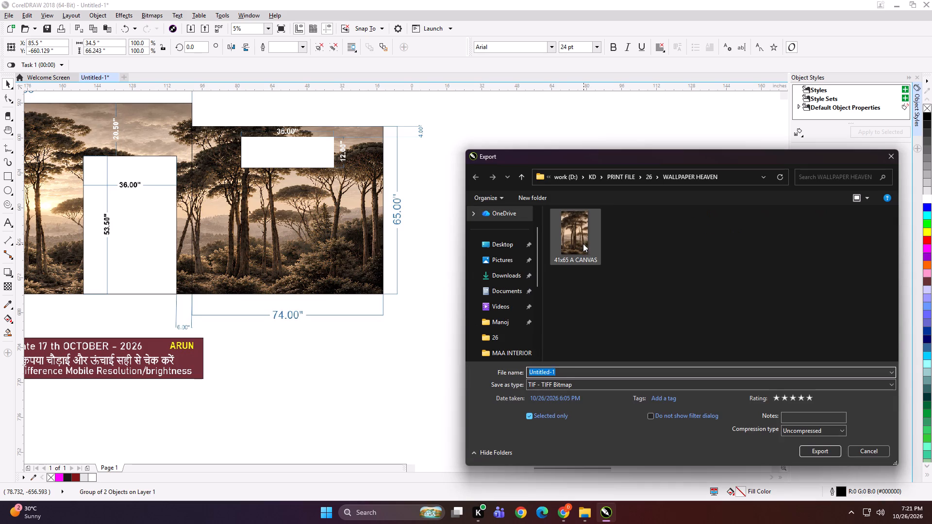
left_click(583, 244)
double_click(533, 371)
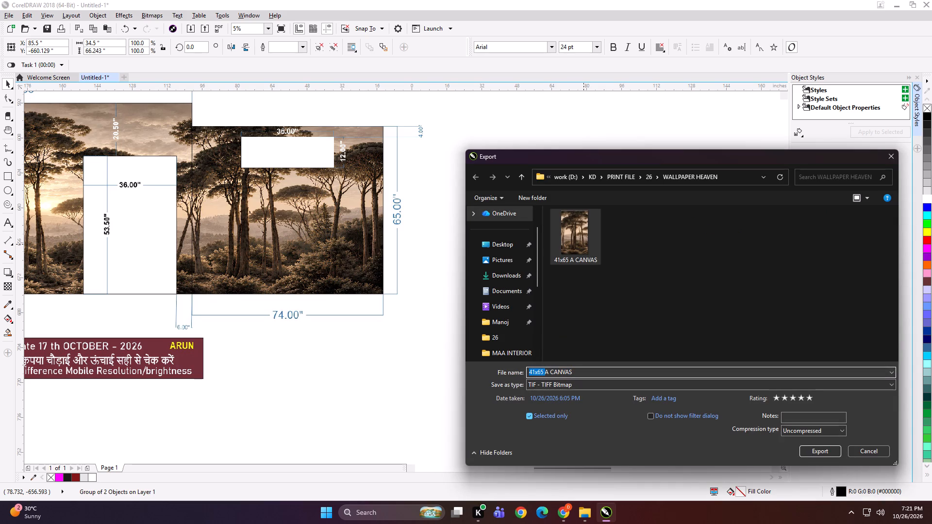
left_click_drag(547, 371, 521, 370)
type("66 B")
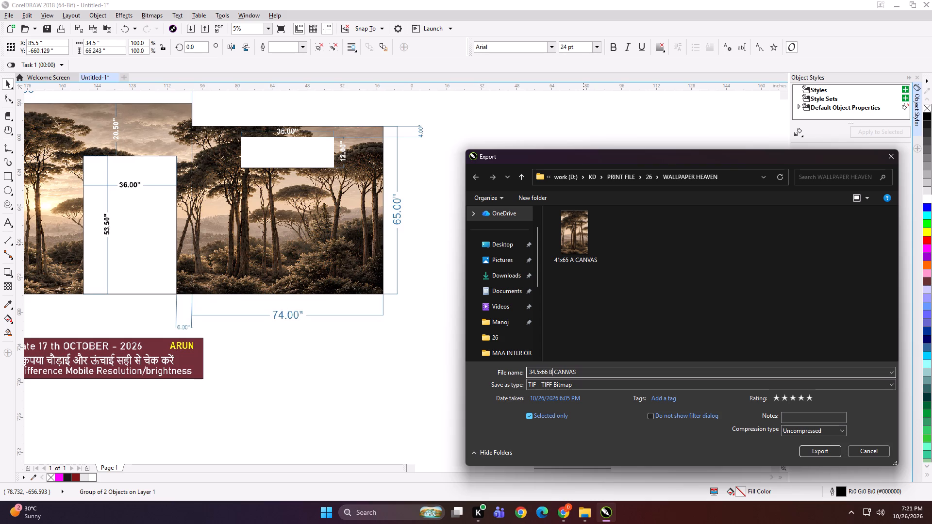
key("Return")
key("Return")
Replace the 41x65 A CANVAS file by deleting it and re-exporting panel 1 as a TIFF named 41x66 A CANVAS.
left_click(522, 260)
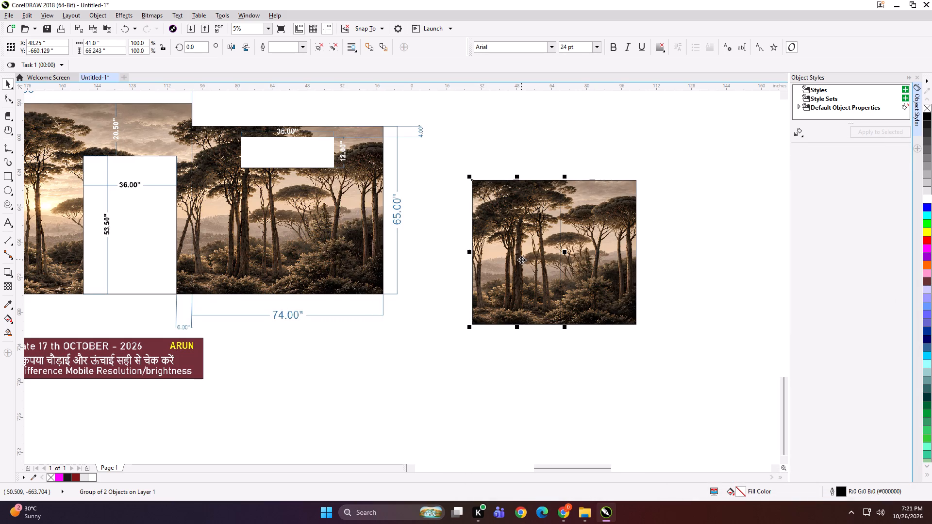
key("ctrl+e")
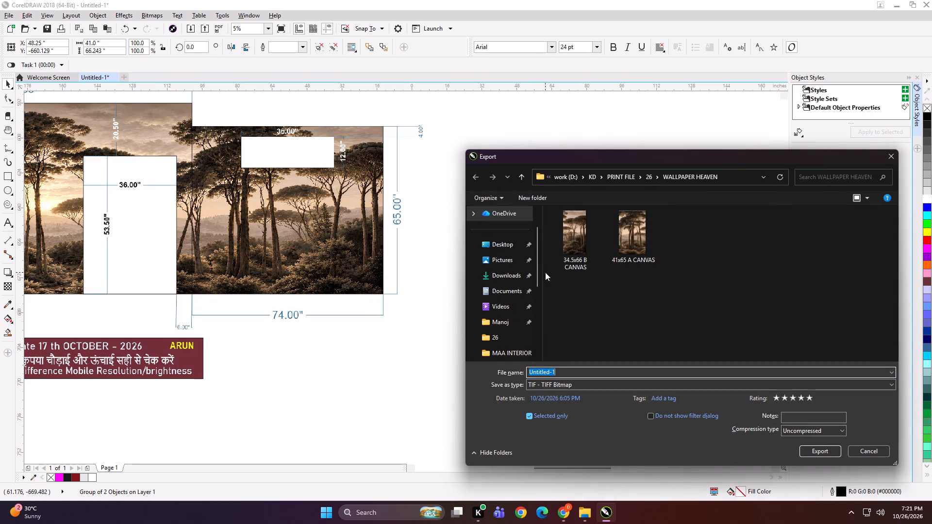
left_click(636, 235)
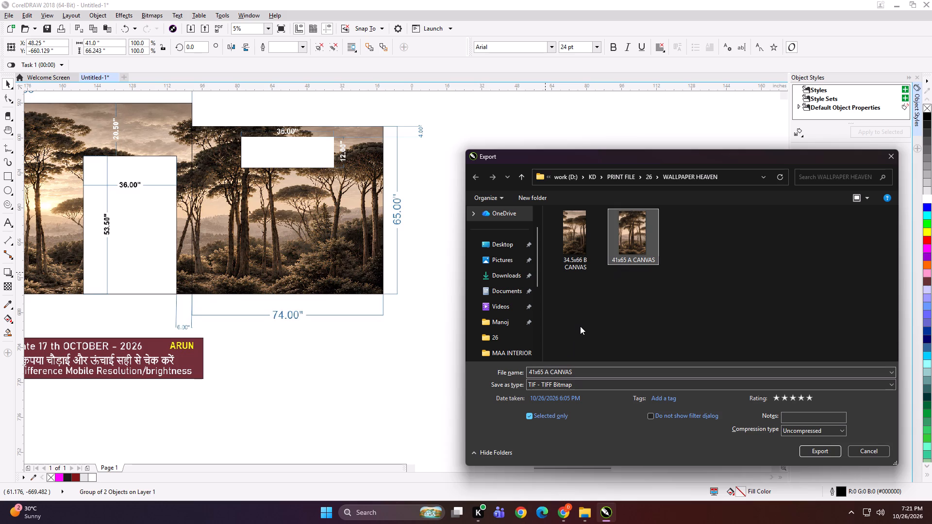
key("Delete")
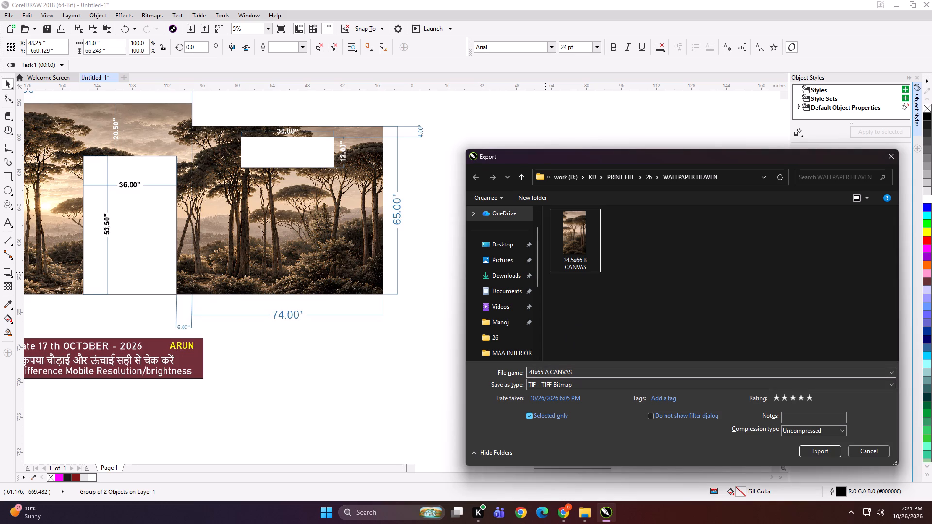
left_click(531, 370)
left_click(547, 371)
left_click(544, 371)
key("BackSpace")
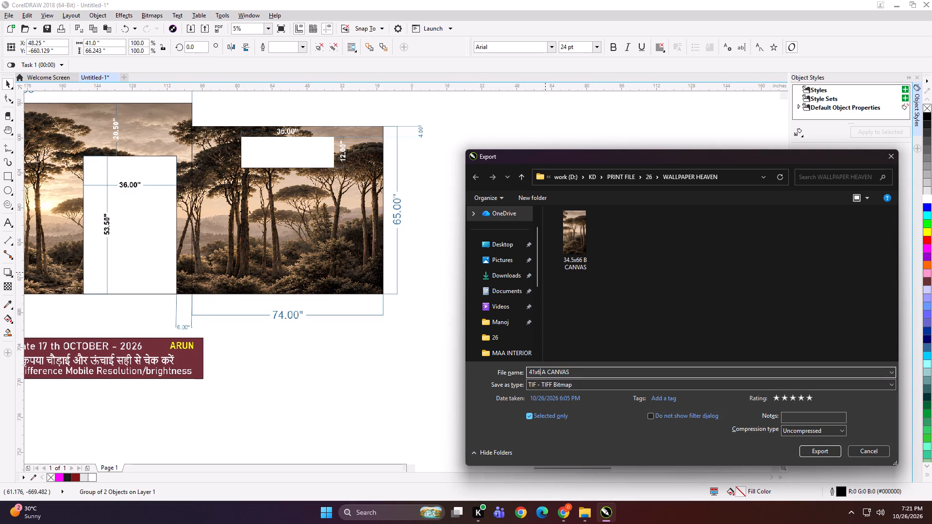
key("6")
key("Return")
key("Return")
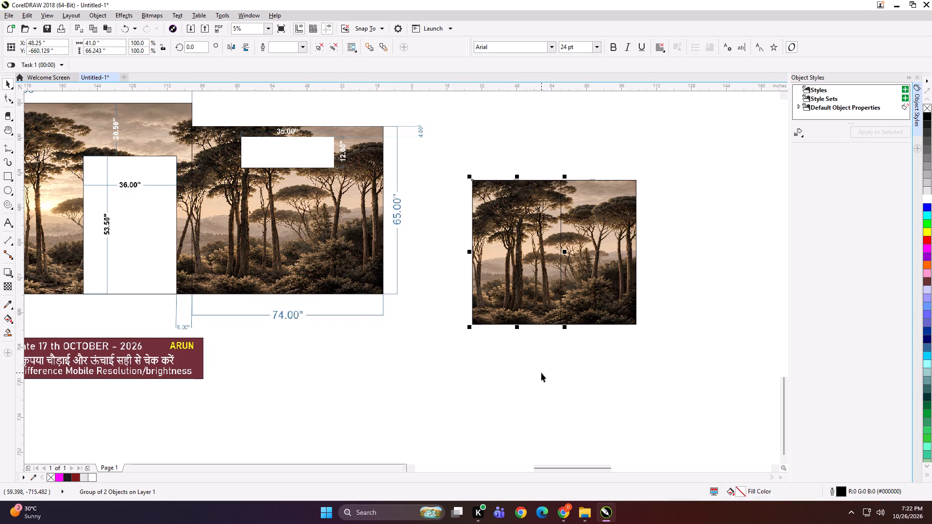
Nudge panel 1 left by 7.5 inches to leave a gap between it and panel 2.
key("Left")
key("Left")
key("Left")
key("Left")
key("Left")
key("Left")
key("Left")
key("Left")
key("Left")
key("Left")
key("Left")
key("Left")
key("Left")
key("Left")
key("Left")
Move the dimensioned forest layout and its banner slightly left and down, then select both standalone panels.
scroll(543, 295, "down", 1)
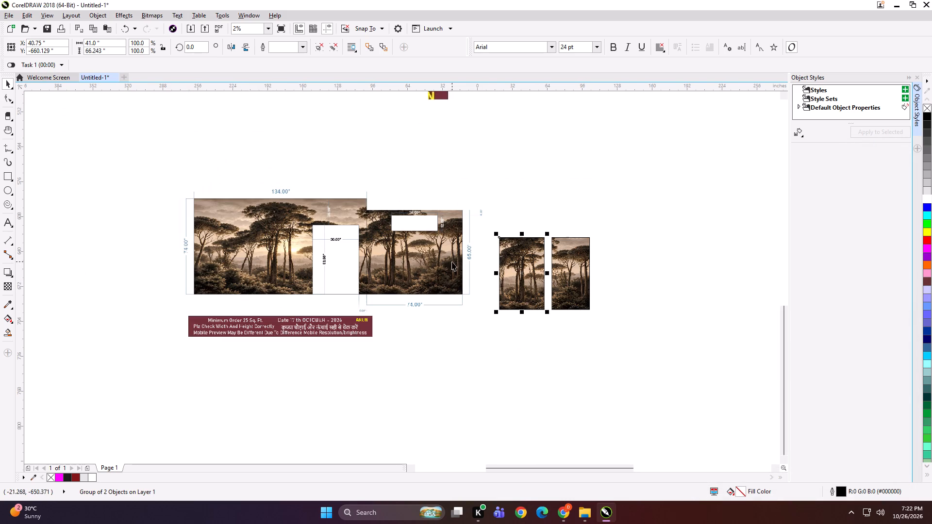
left_click_drag(451, 261, 442, 268)
left_click(516, 260)
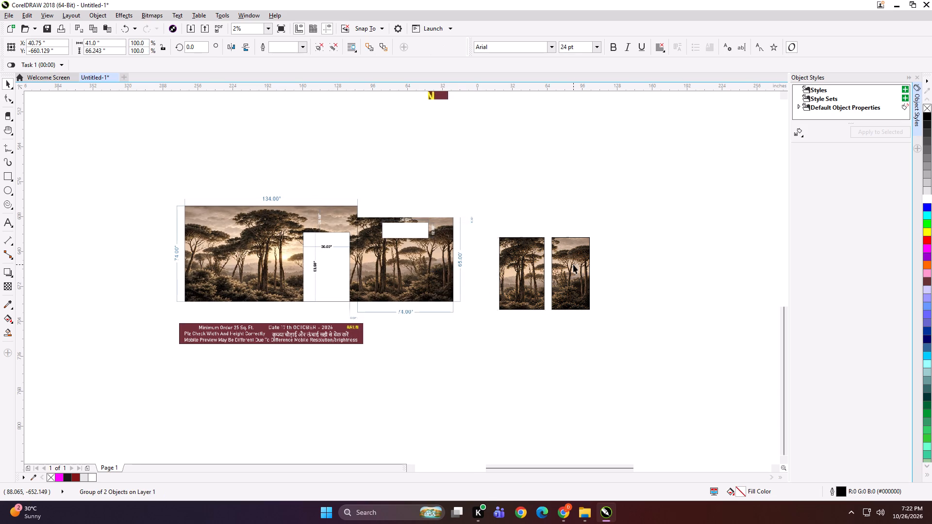
left_click(573, 264, "shift")
scroll(472, 290, "down", 1)
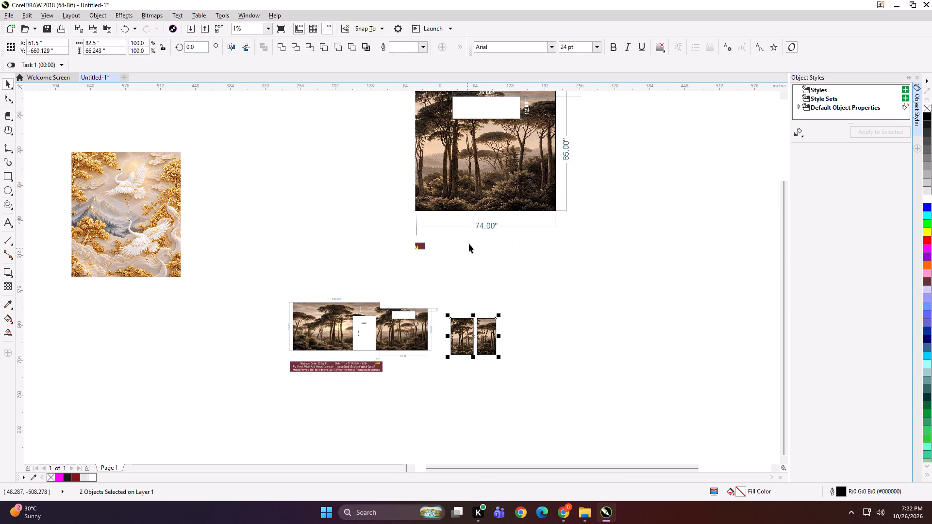
scroll(400, 350, "up", 2)
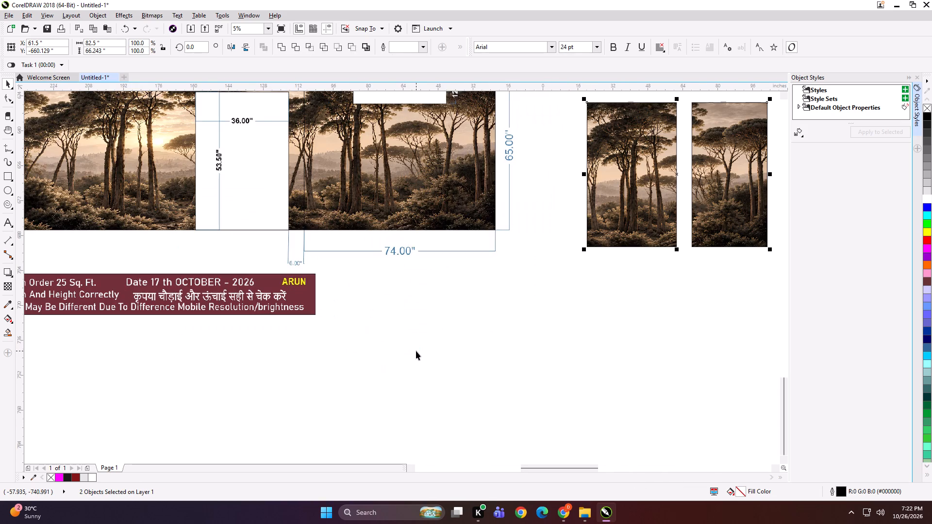
scroll(429, 348, "down", 1)
scroll(440, 296, "down", 1)
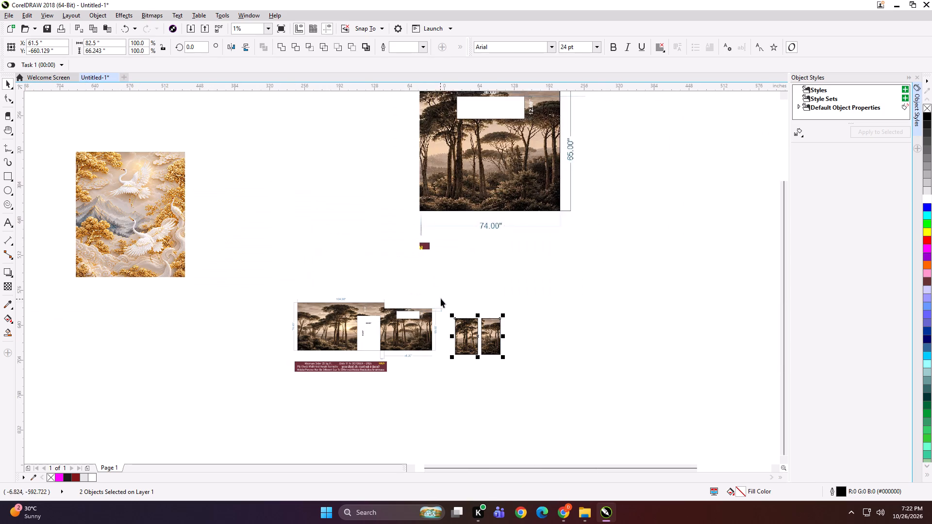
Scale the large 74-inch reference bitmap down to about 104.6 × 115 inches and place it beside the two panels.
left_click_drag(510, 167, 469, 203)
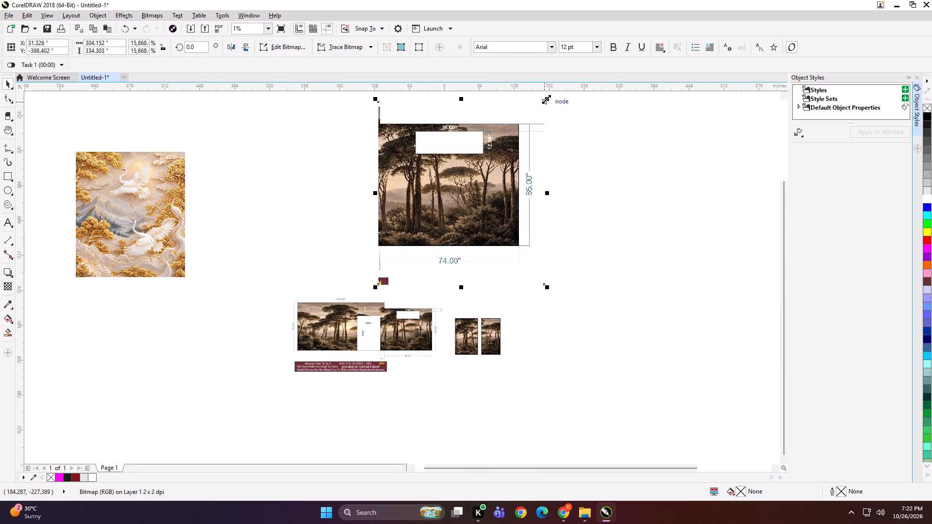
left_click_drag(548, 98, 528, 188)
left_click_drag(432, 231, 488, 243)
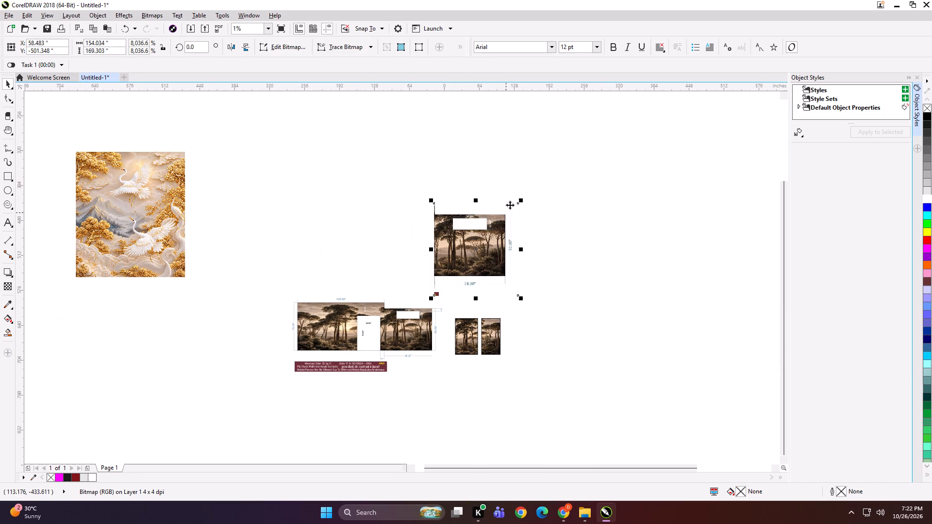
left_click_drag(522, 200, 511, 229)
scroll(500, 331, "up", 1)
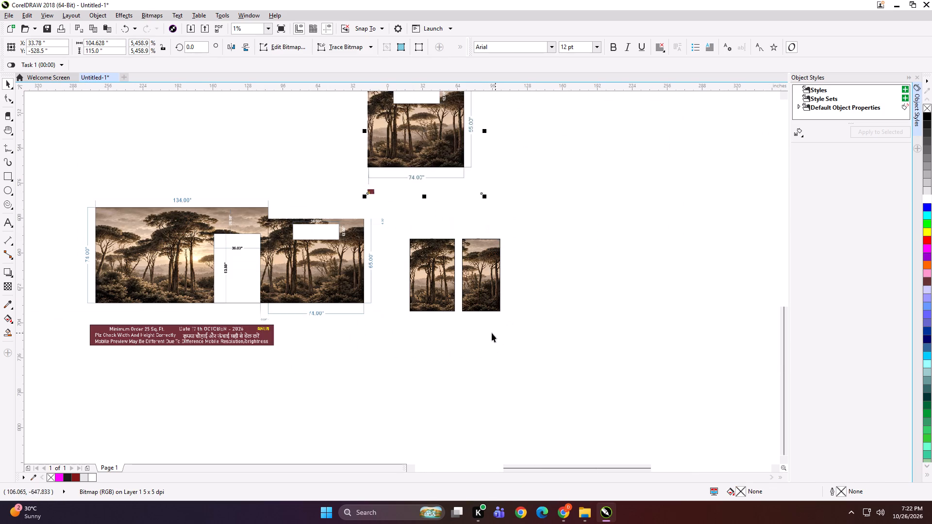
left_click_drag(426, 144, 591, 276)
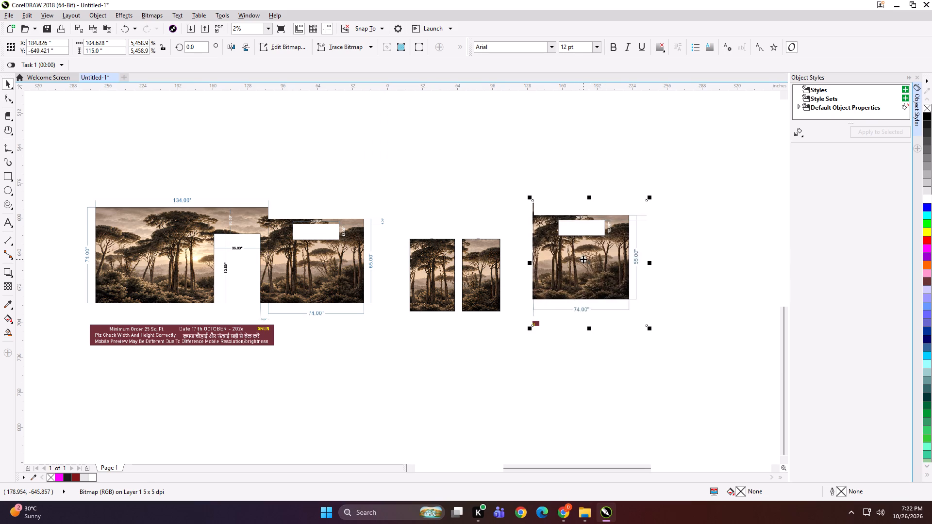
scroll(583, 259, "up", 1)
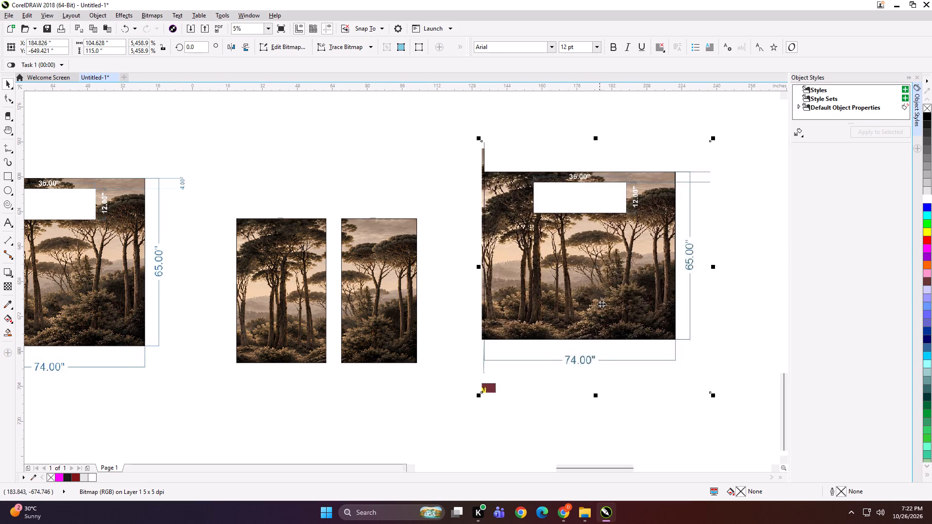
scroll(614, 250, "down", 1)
Delete the 74-inch reference bitmap beside the two panels.
left_click(564, 149)
left_click(578, 231)
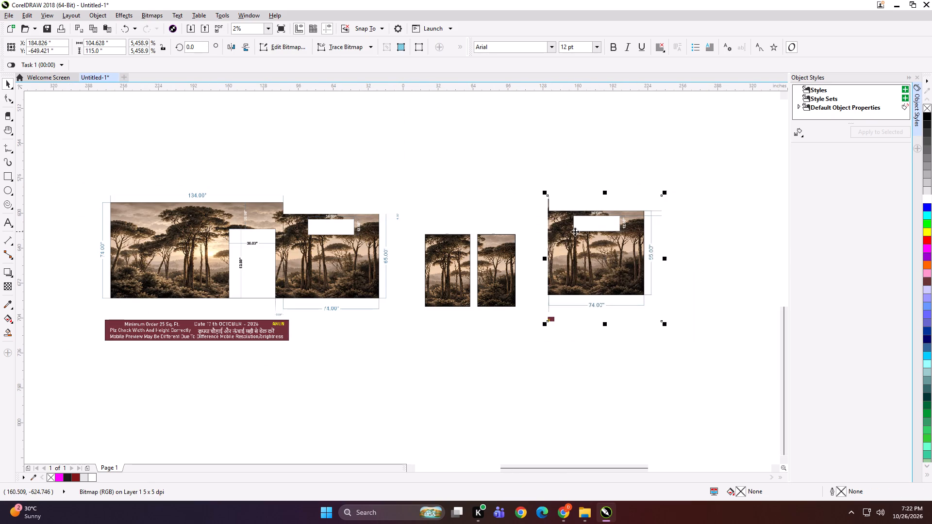
key("Delete")
Scale the dimensioned forest layout and both panels together down to about 6.1 × 2.3 inches.
left_click_drag(544, 202, 397, 345)
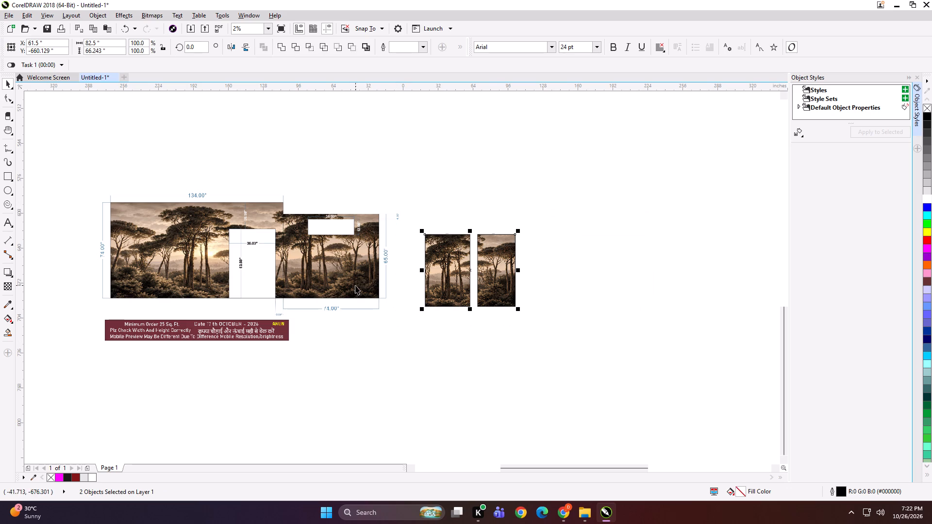
left_click(355, 285, "shift")
left_click_drag(517, 351, 370, 303, "shift")
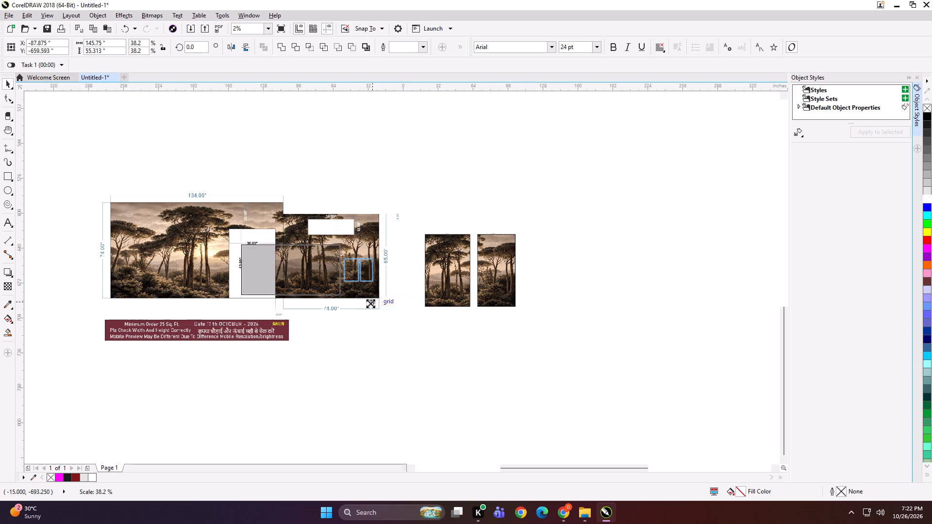
left_click_drag(370, 303, 326, 290, "shift")
scroll(303, 265, "up", 3)
scroll(262, 287, "up", 1)
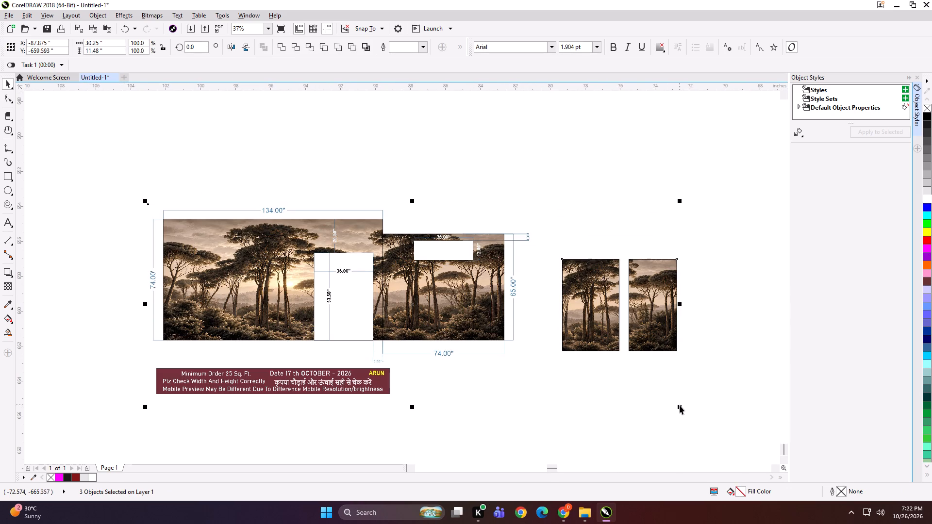
left_click_drag(680, 408, 468, 328, "shift")
Export the scaled-down layout and panels as a preview file named SDGDFH.
key("ctrl+e")
type("SDGDFH")
key("Return")
key("Return")
key("Return")
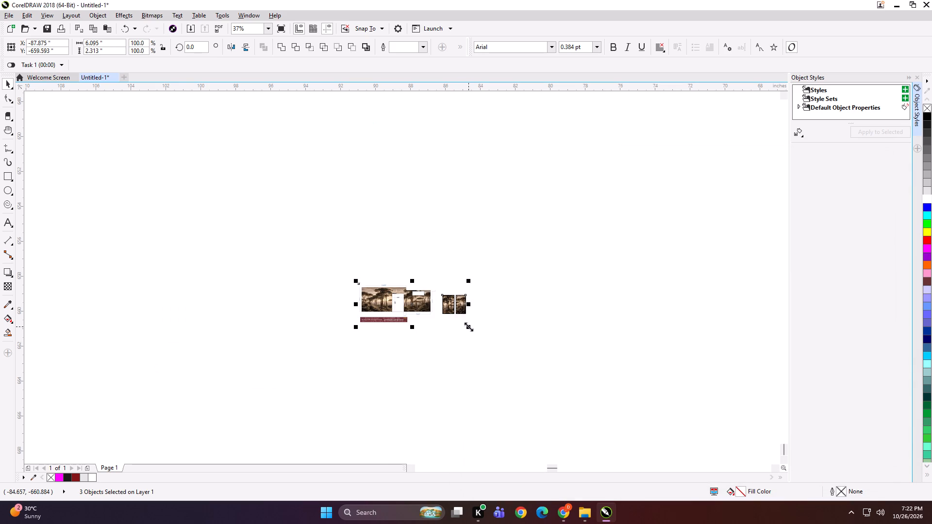
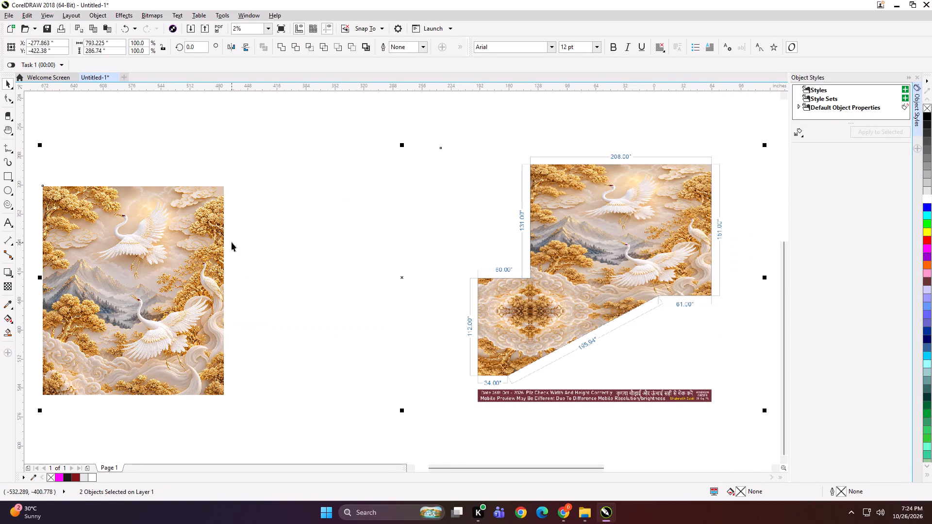
Move the crane bitmap closer to the dimensioned layout and set its width to 208 inches.
left_click(236, 125)
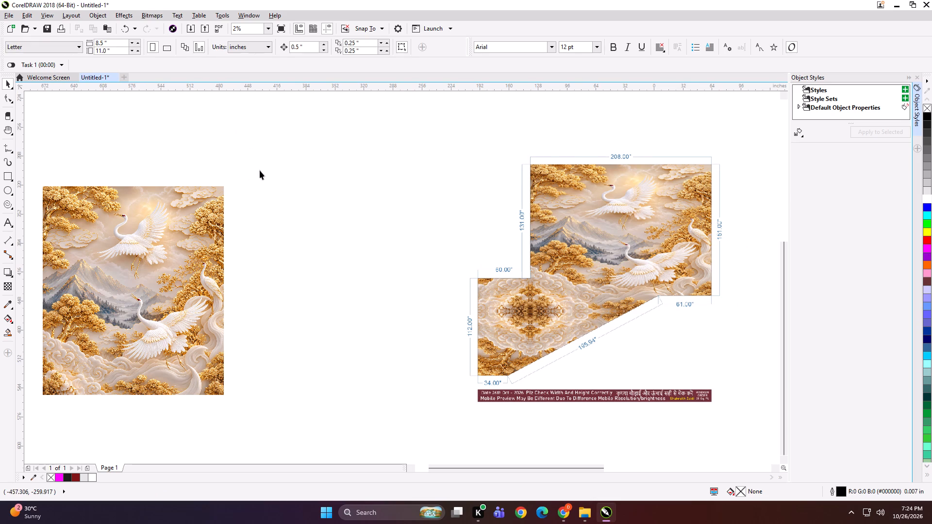
left_click_drag(186, 284, 279, 259)
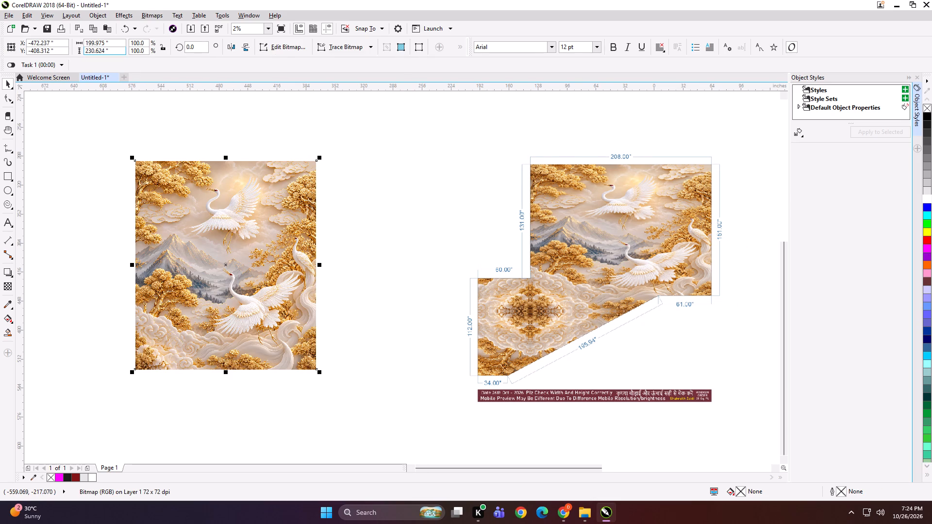
left_click_drag(113, 42, 61, 52)
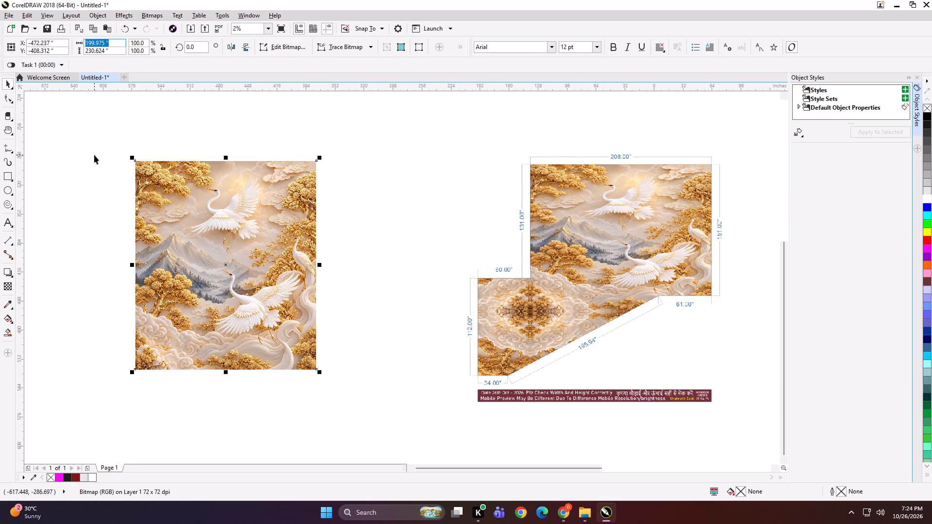
type("208")
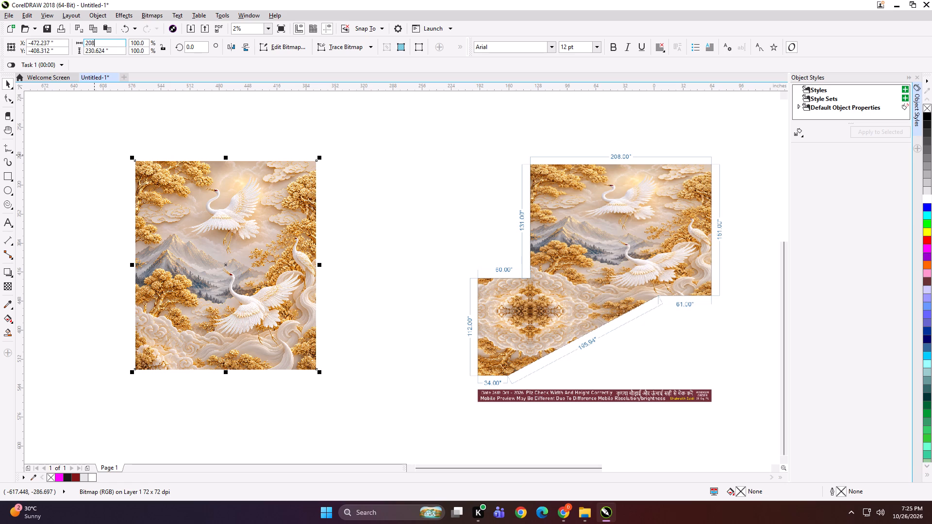
Move the crane bitmap and the dimensioned layout aside to free drawing space next to the layout.
scroll(212, 215, "down", 1)
left_click_drag(215, 236, 171, 228)
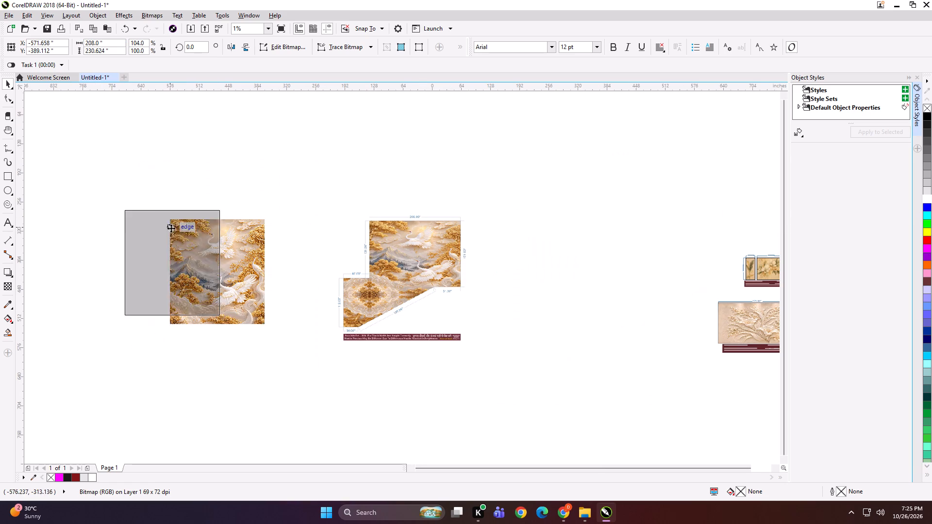
left_click_drag(171, 228, 171, 227)
left_click_drag(399, 265, 340, 257)
left_click(466, 245)
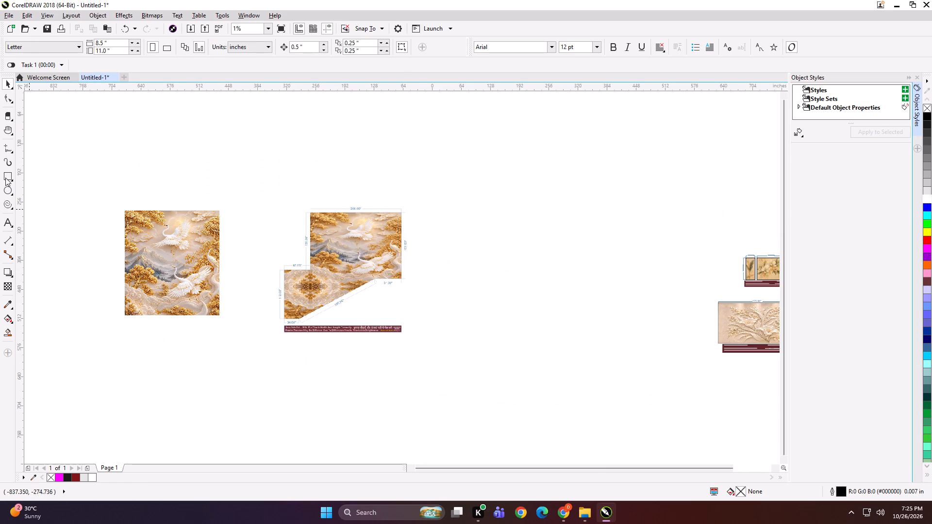
Draw a rectangle beside the dimensioned layout and size it to 208 inches wide by 131+112 inches high.
left_click(5, 178)
left_click_drag(436, 213, 536, 361)
key("space")
scroll(453, 278, "up", 1)
left_click_drag(116, 42, 59, 50)
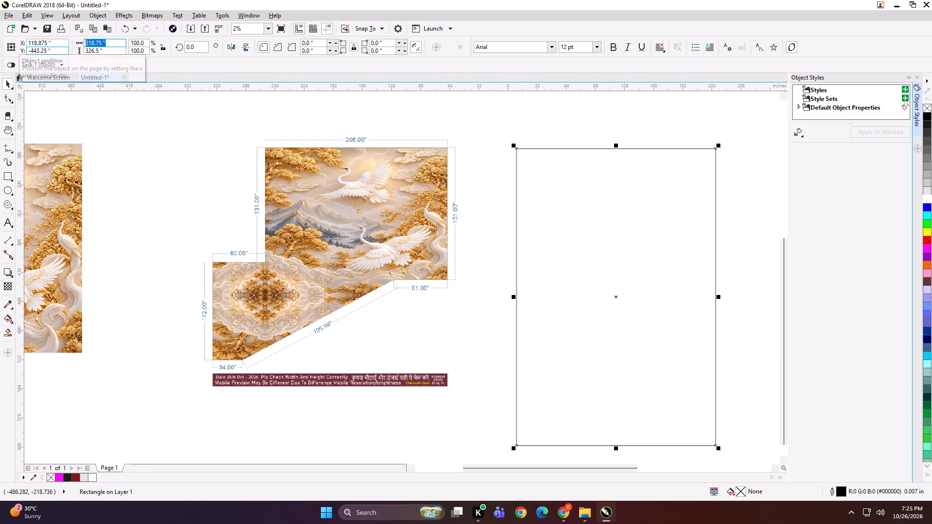
type("208")
key("Tab")
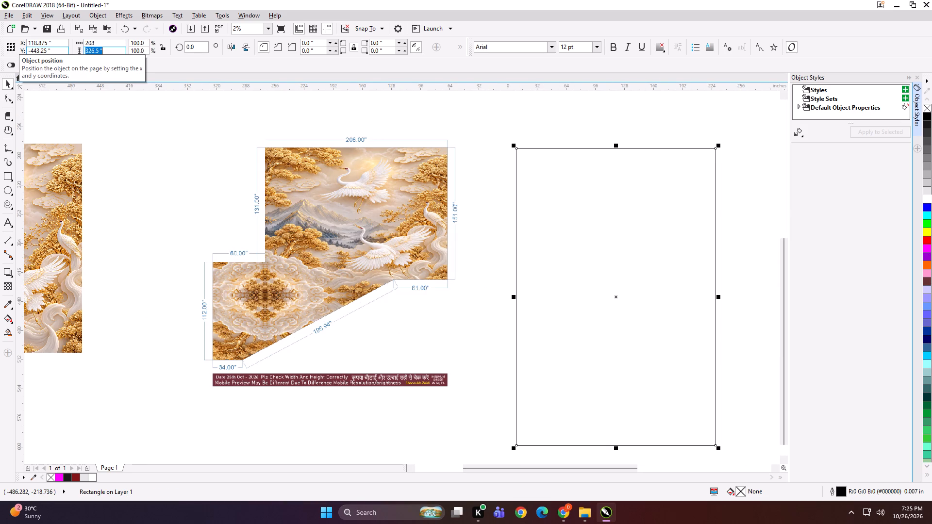
type("131")
type("+1")
key("1")
key("2")
key("Return")
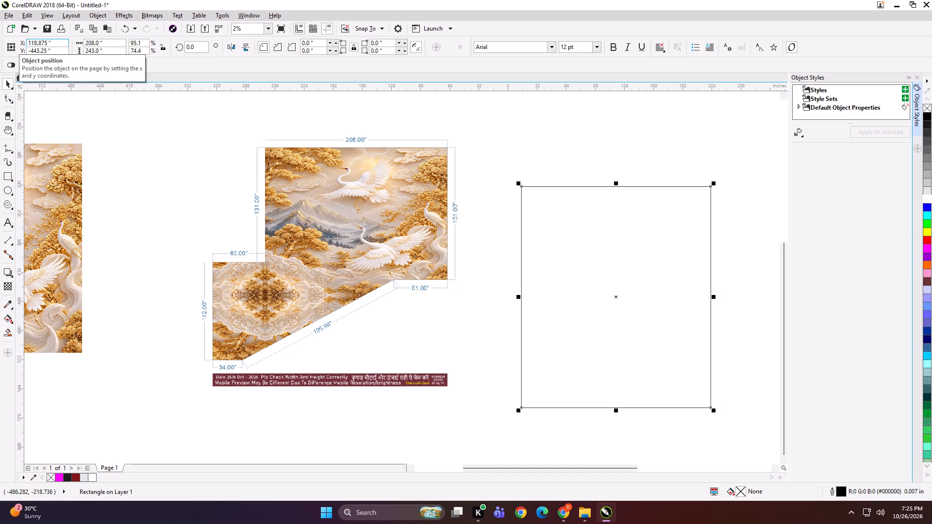
Duplicate the large rectangle in place and resize the copy to 60 × 112 inches.
key("plus")
left_click_drag(112, 52, 108, 51)
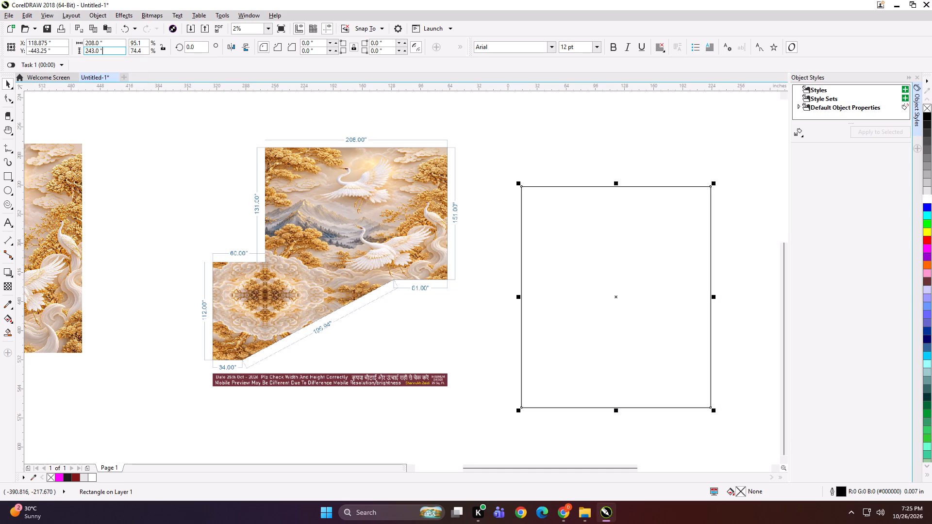
left_click_drag(108, 51, 76, 55)
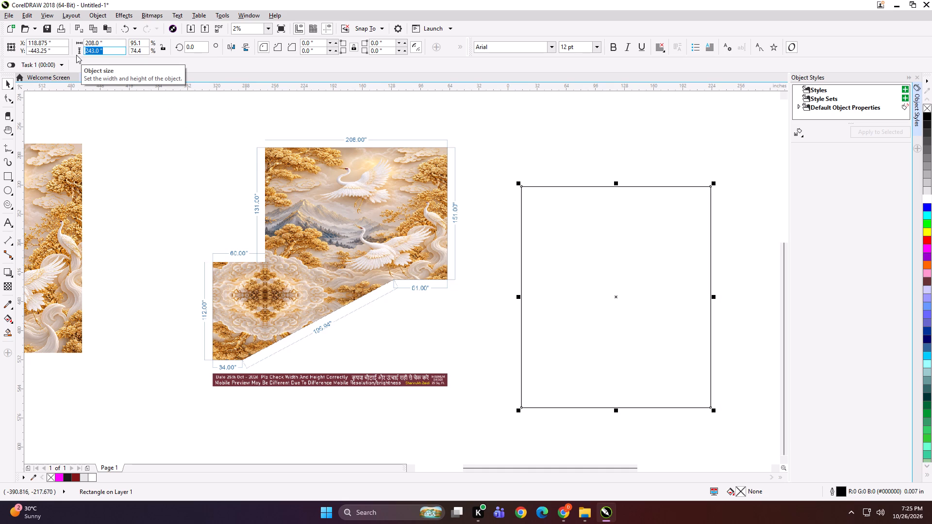
left_click(581, 147)
left_click(608, 250)
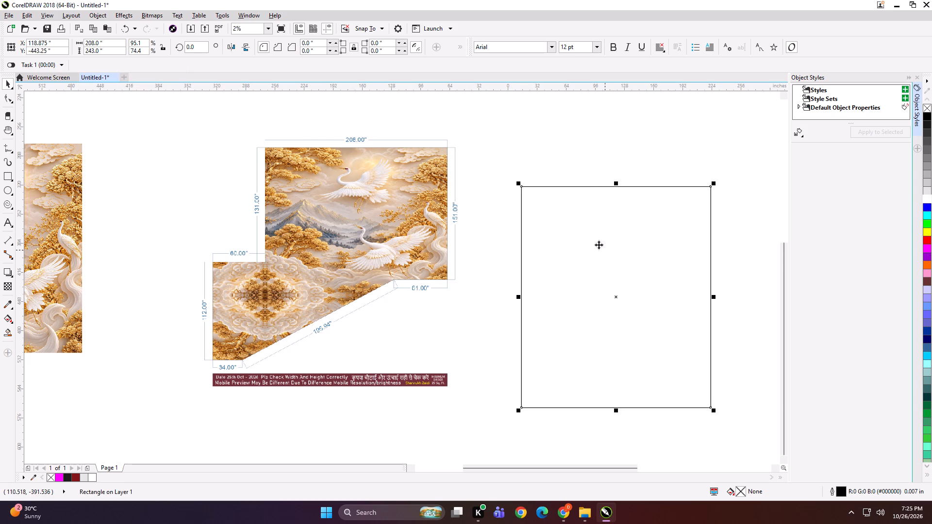
left_click_drag(110, 44, 71, 48)
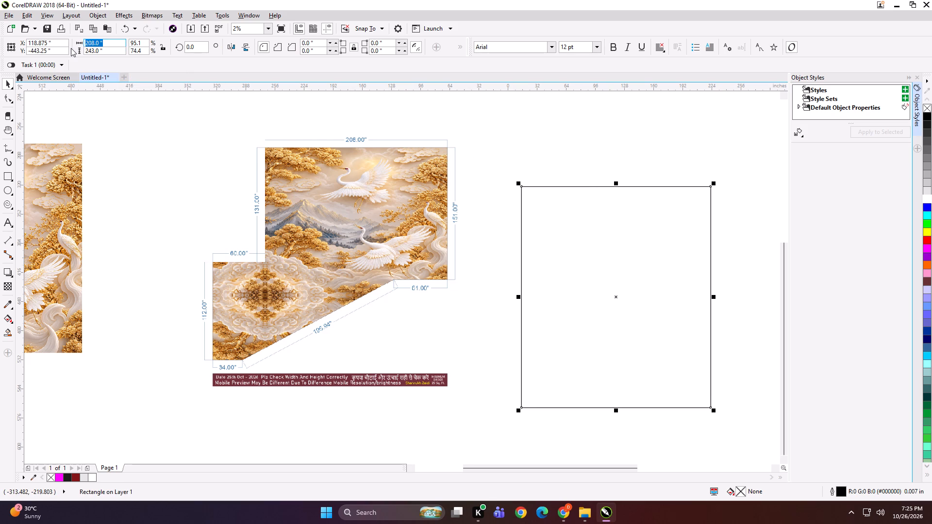
type("60")
key("Return")
left_click_drag(108, 50, 84, 56)
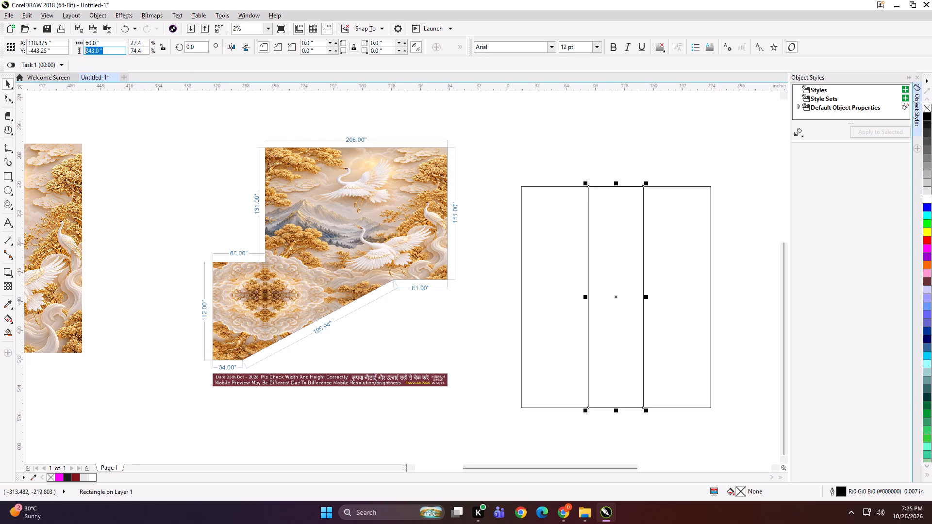
left_click_drag(84, 56, 83, 56)
type("112")
key("Return")
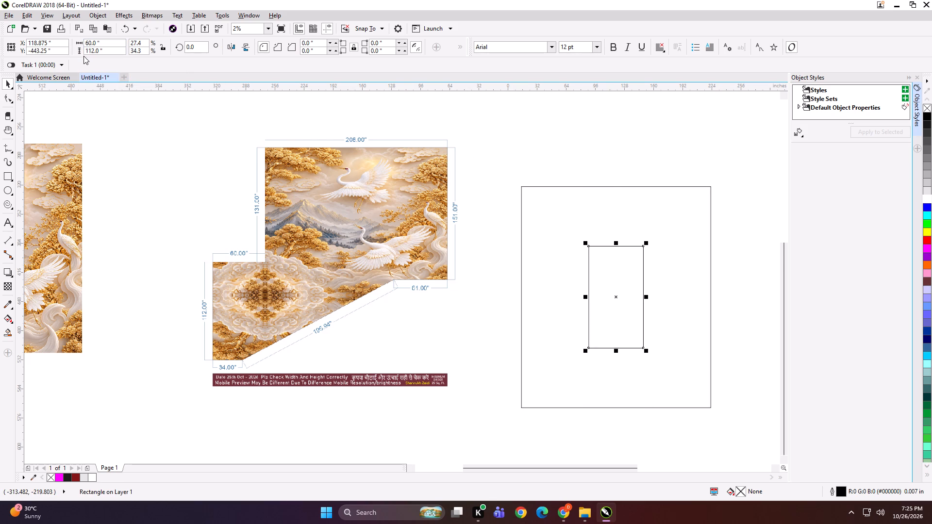
Align the 60 × 112 inch rectangle to the bottom-left corner of the large rectangle.
left_click(542, 368, "shift")
key("b")
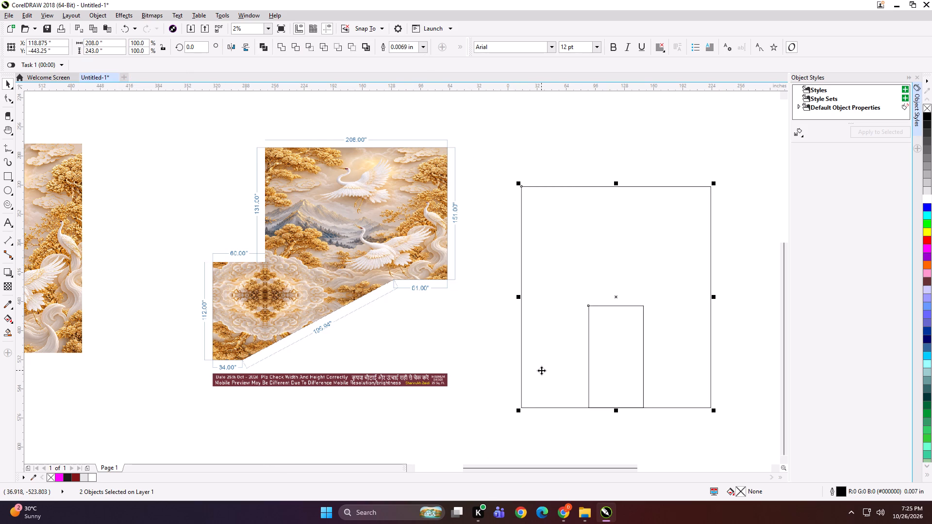
key("l")
left_click(562, 437)
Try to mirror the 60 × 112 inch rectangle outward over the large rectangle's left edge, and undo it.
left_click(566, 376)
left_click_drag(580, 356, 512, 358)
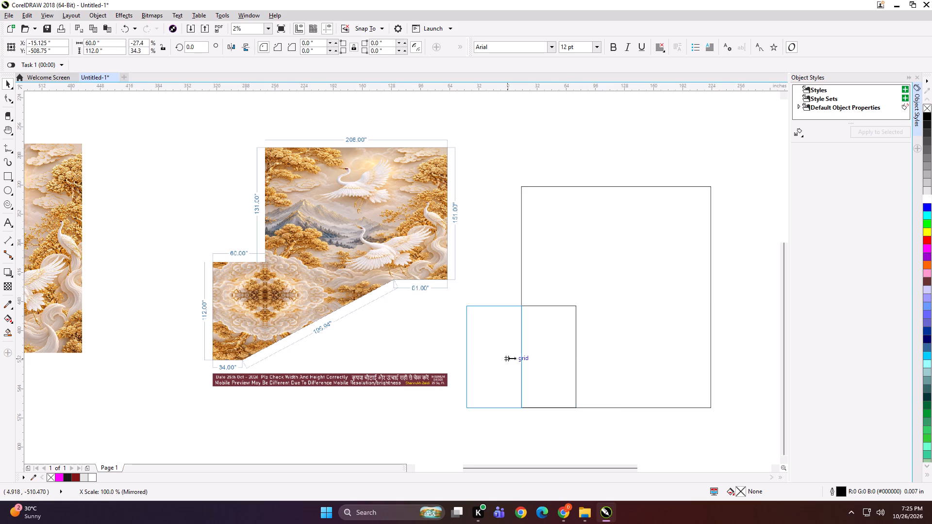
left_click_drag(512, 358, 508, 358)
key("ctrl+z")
Move the dimensioned layout down and left, and move both rectangles together further away from it.
scroll(512, 290, "down", 1)
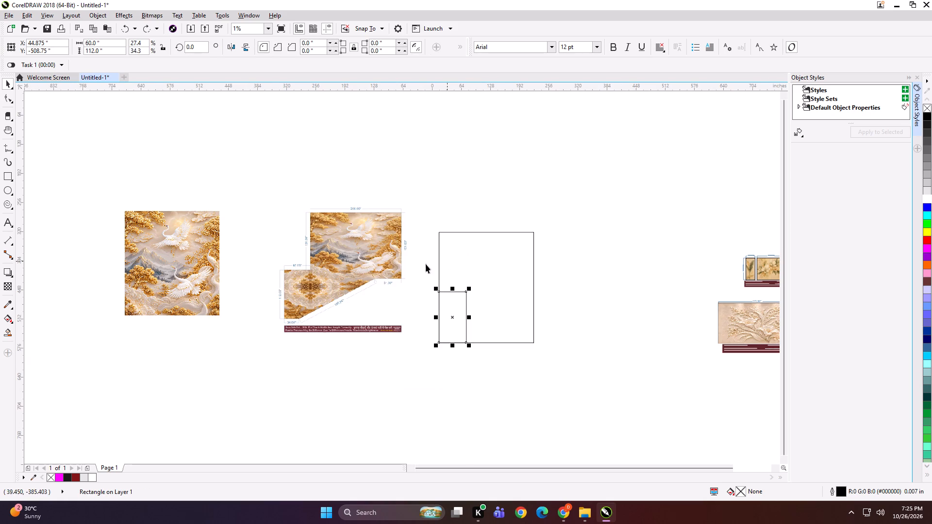
left_click_drag(406, 264, 366, 328)
left_click_drag(429, 206, 562, 371)
left_click_drag(521, 291, 531, 294)
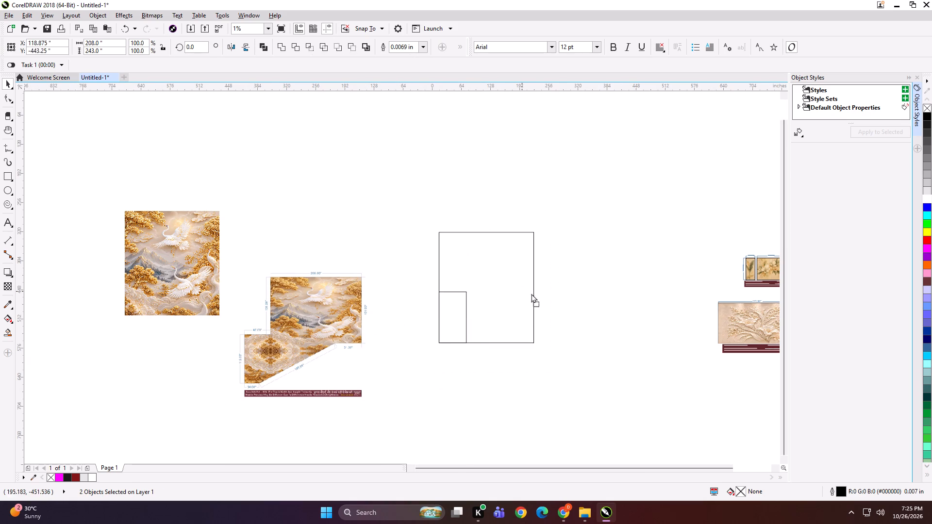
left_click_drag(531, 294, 584, 307)
Mirror the 60 × 112 inch rectangle outward so it adjoins the large rectangle's lower left side.
left_click(547, 198)
left_click(517, 340)
left_click_drag(535, 333, 499, 335)
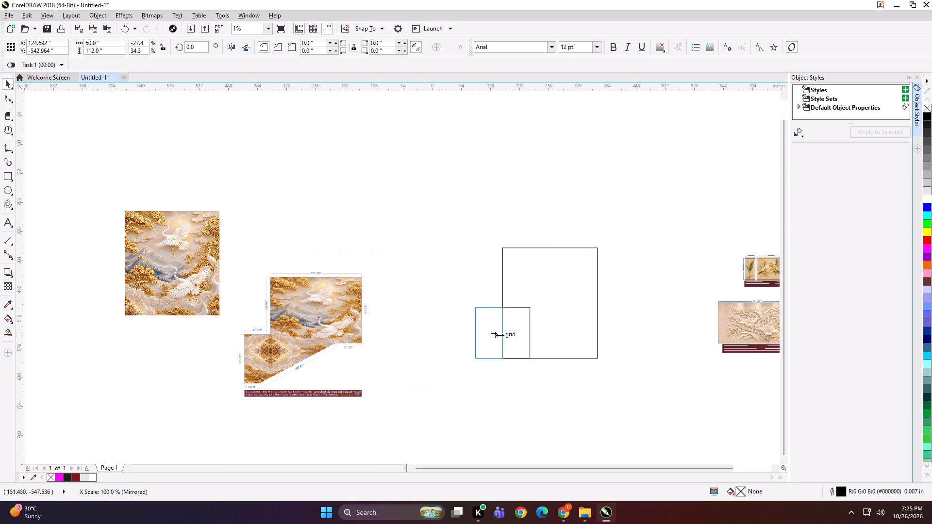
left_click_drag(499, 335, 497, 335)
left_click(476, 274)
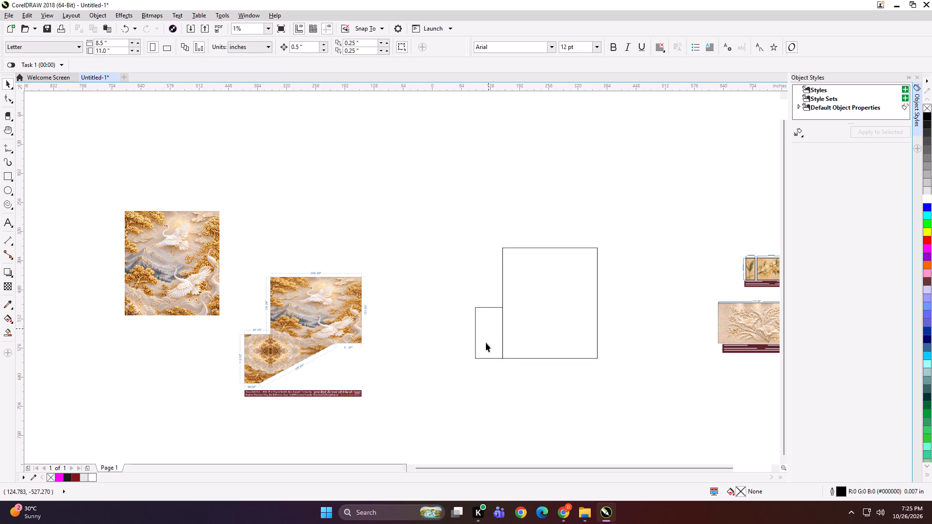
Move the dimensioned layout up and closer to the two rectangles for reference.
left_click_drag(611, 214, 456, 384)
left_click_drag(358, 328, 394, 307)
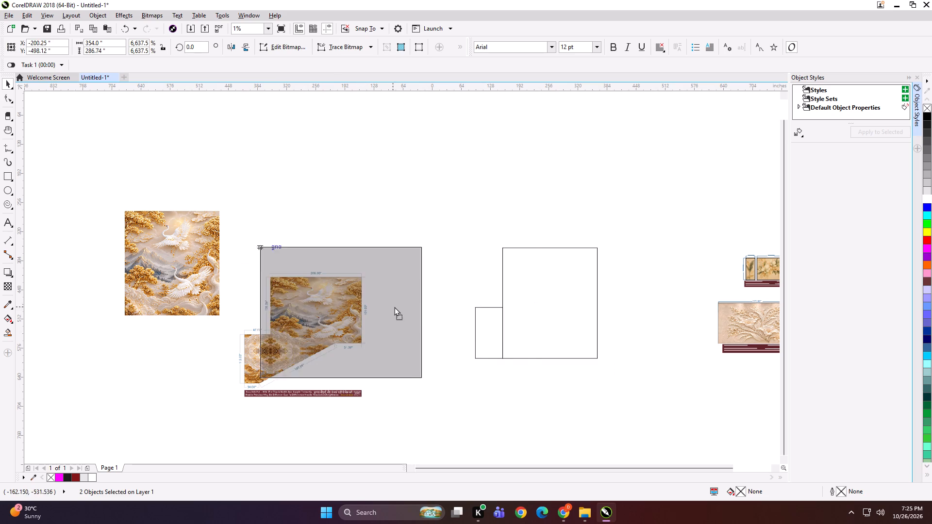
left_click_drag(394, 307, 430, 298)
Duplicate the 208 × 243 inch rectangle as a 151-inch-high copy aligned to the original's top edge.
left_click_drag(649, 197, 461, 392, "shift")
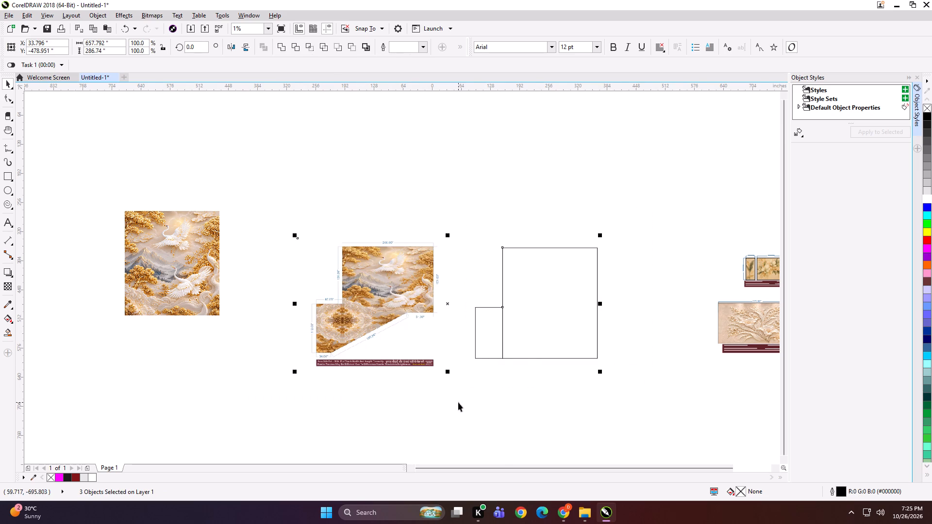
key("shift+F2")
left_click(473, 94)
left_click(557, 199)
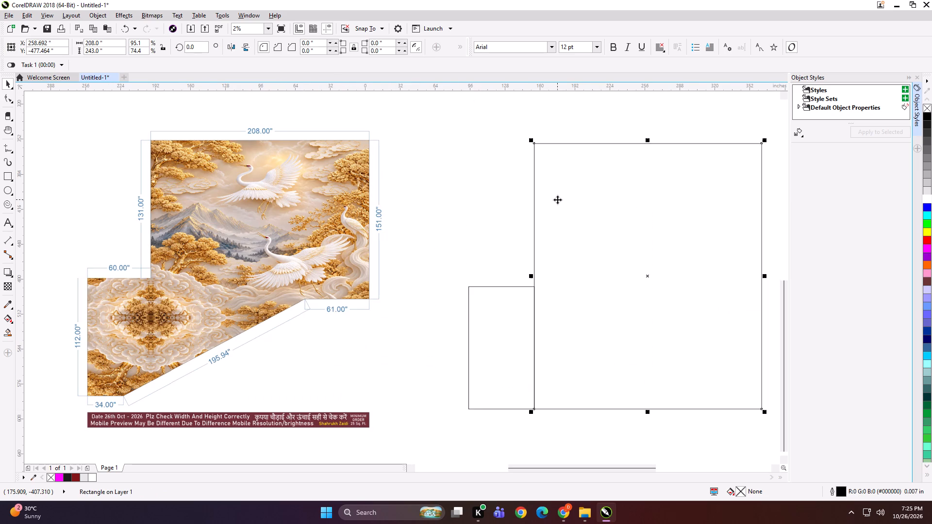
key("plus")
left_click_drag(107, 49, 76, 53)
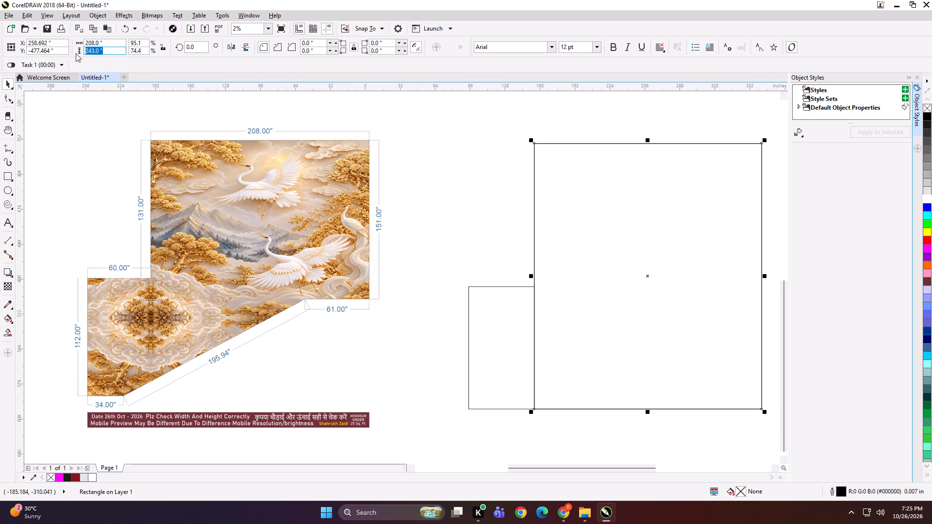
type("11")
key("Return")
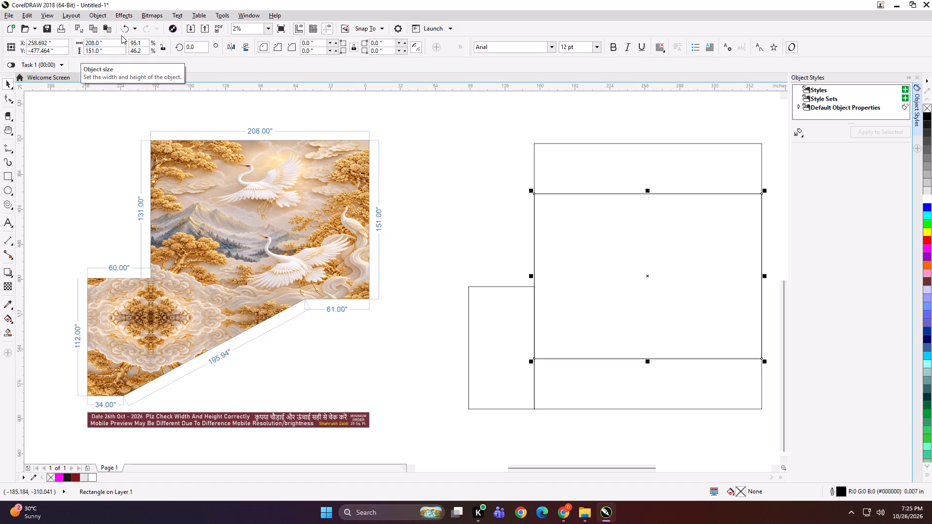
left_click(563, 173, "shift")
key("t")
left_click(468, 187)
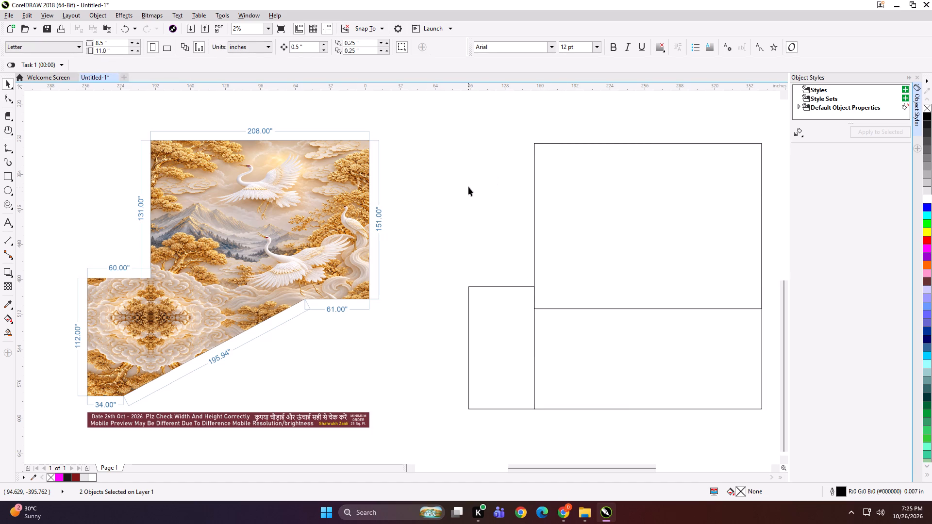
Duplicate the 208 × 151 inch rectangle as a 61-inch-wide copy aligned to its top-right corner.
left_click(626, 209)
key("plus")
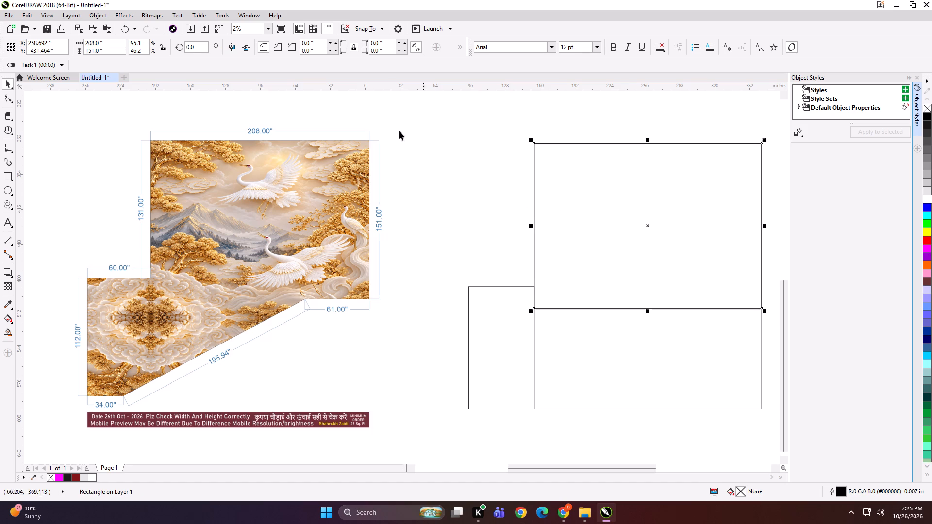
left_click_drag(108, 41, 61, 42)
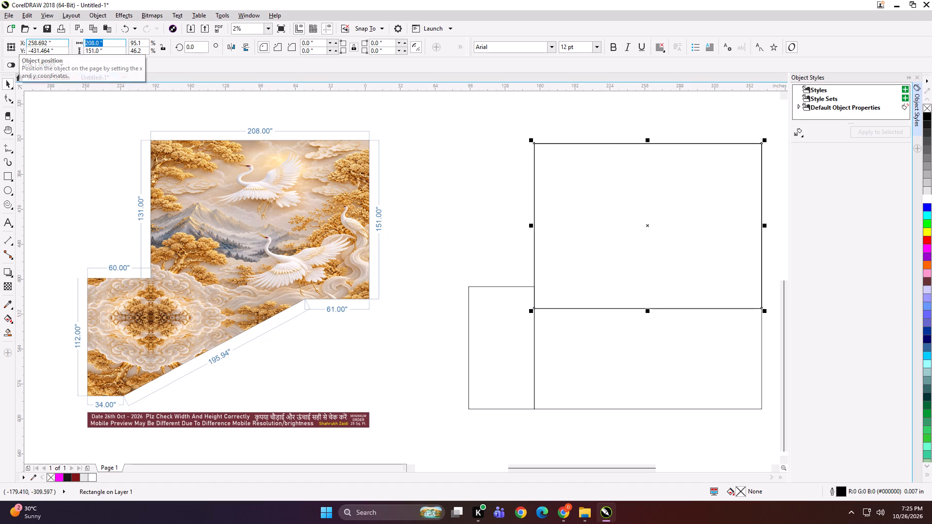
type("61")
key("Return")
left_click(571, 206, "shift")
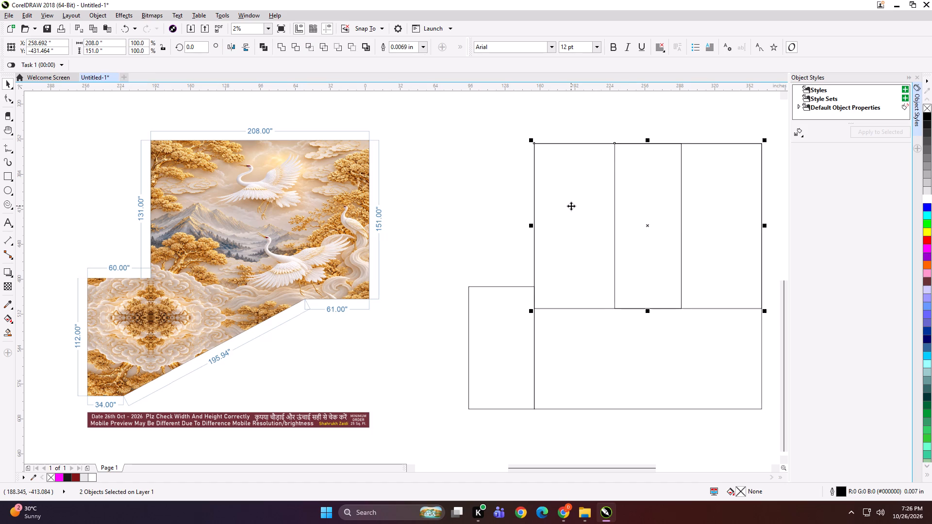
type("TR")
left_click(598, 120)
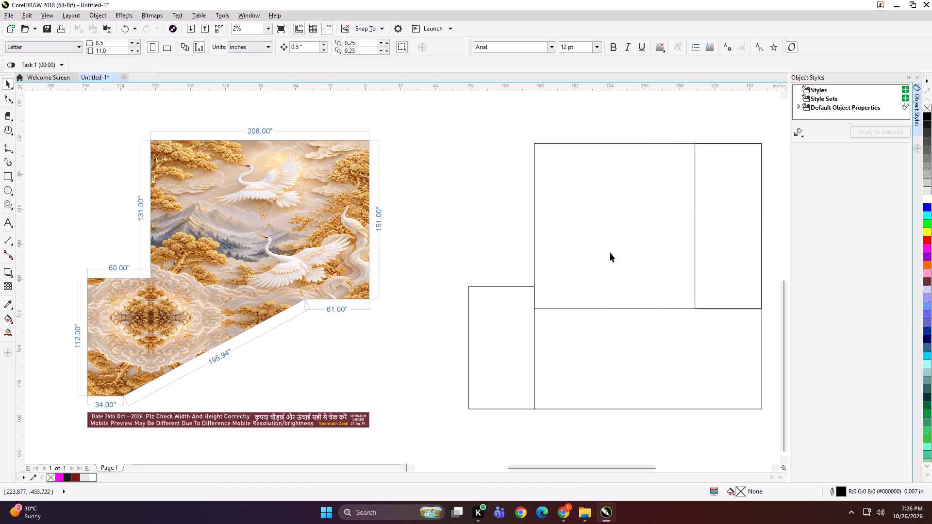
left_click(614, 249)
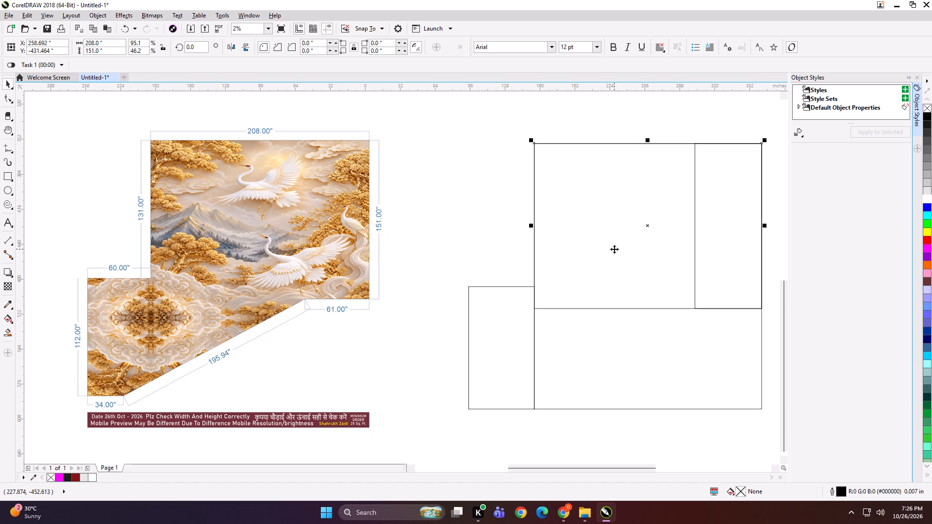
left_click(516, 246)
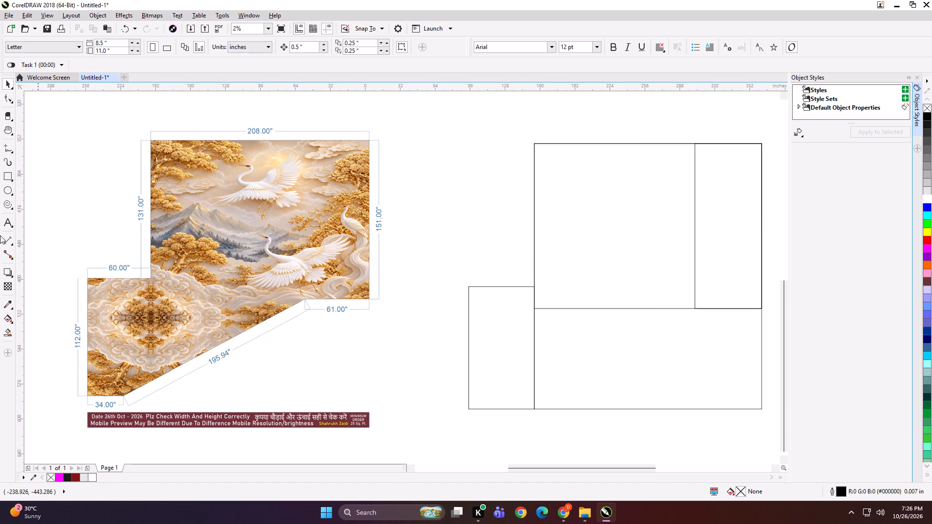
Trace the staircase wall outline with the Pen tool through the rectangles' corners, including the diagonal edge, leaving the left edge open.
key("p")
left_click(10, 152)
left_click(11, 152)
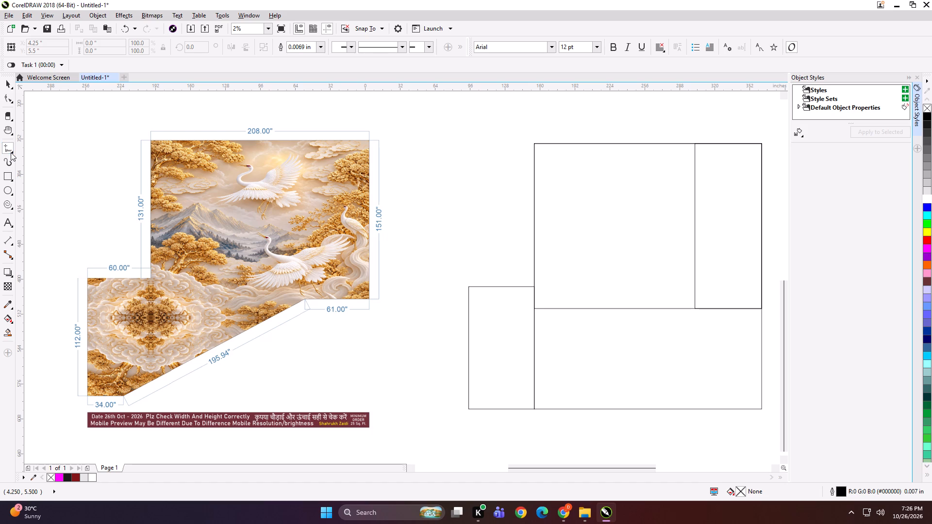
left_click(12, 152)
left_click(37, 188)
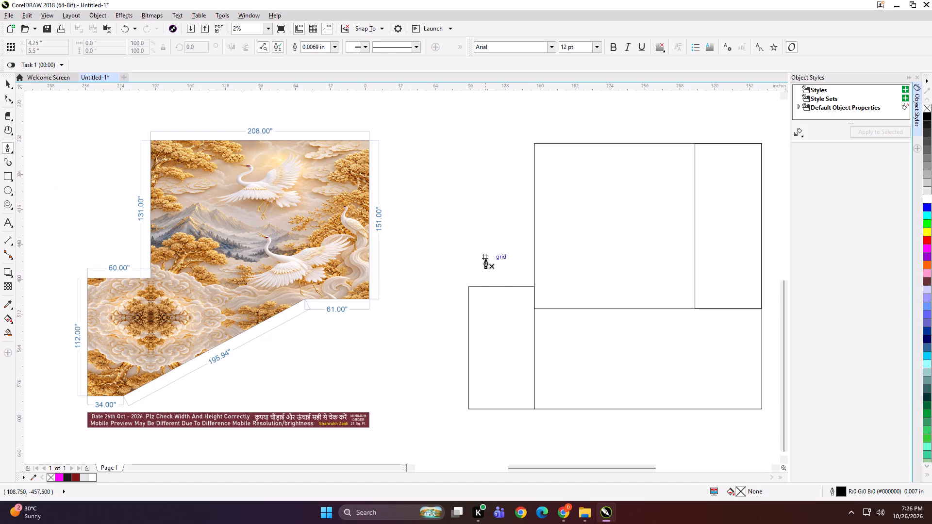
left_click(468, 288)
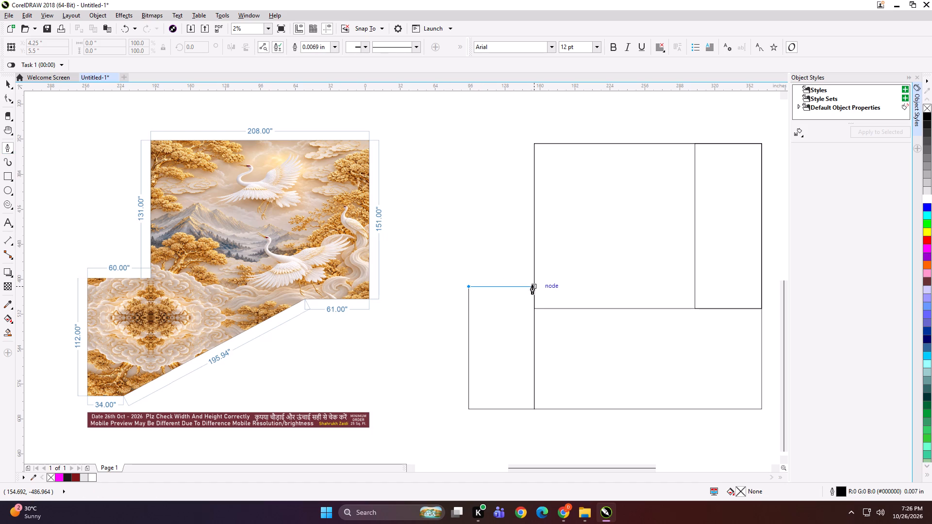
left_click(533, 285)
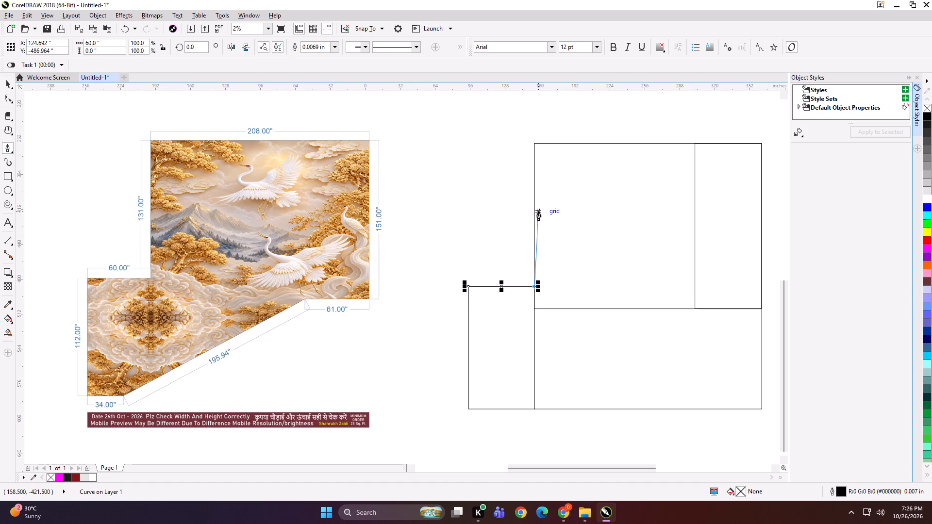
left_click(535, 145)
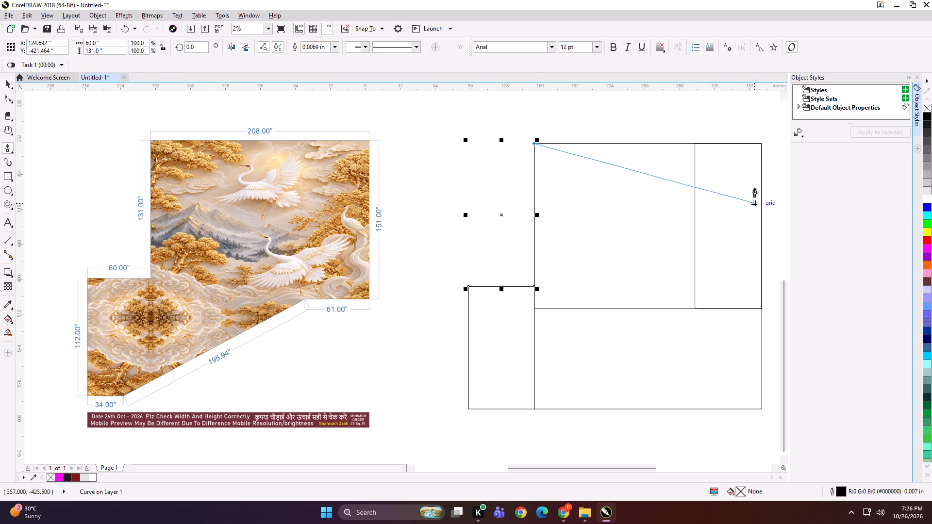
left_click(761, 142)
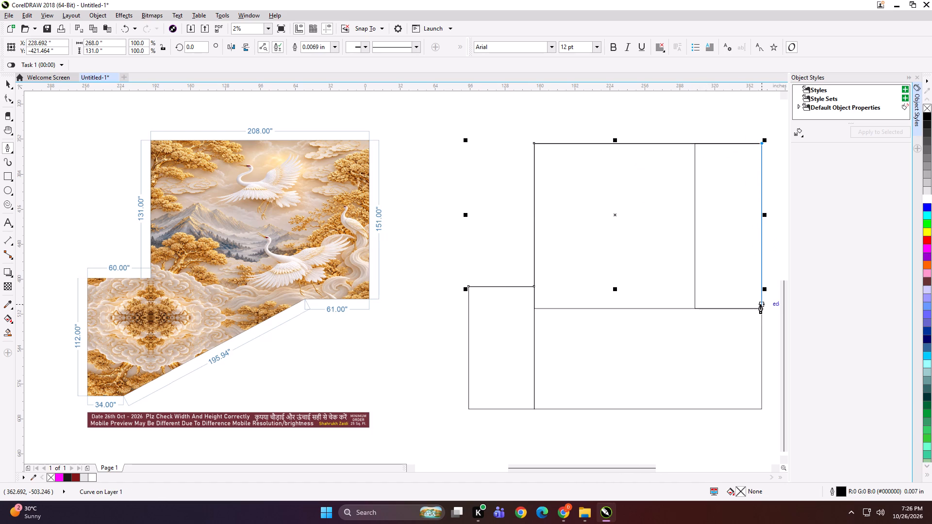
left_click(762, 308)
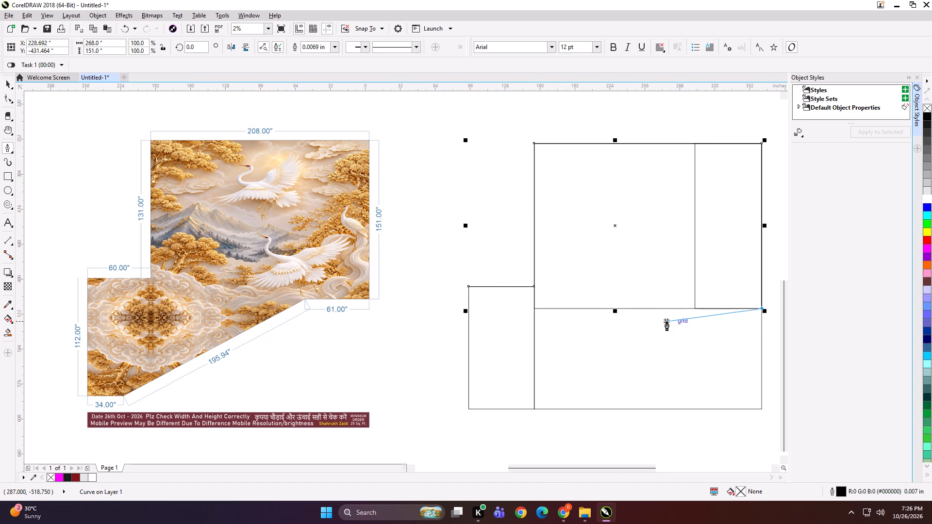
left_click(697, 309)
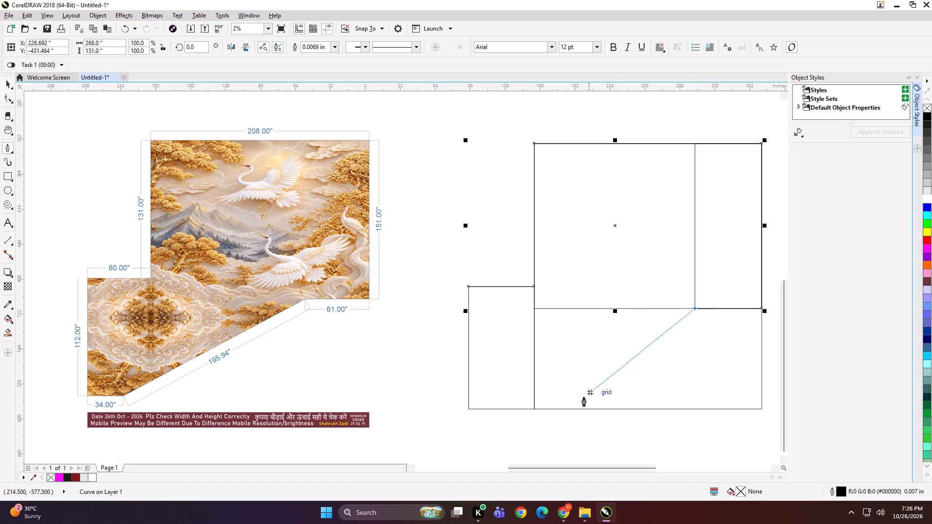
left_click(535, 409)
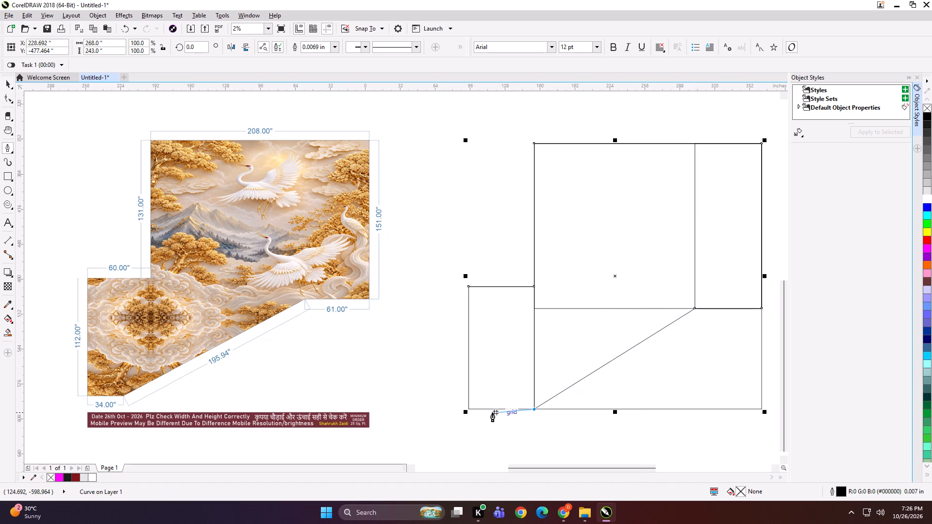
left_click(469, 409)
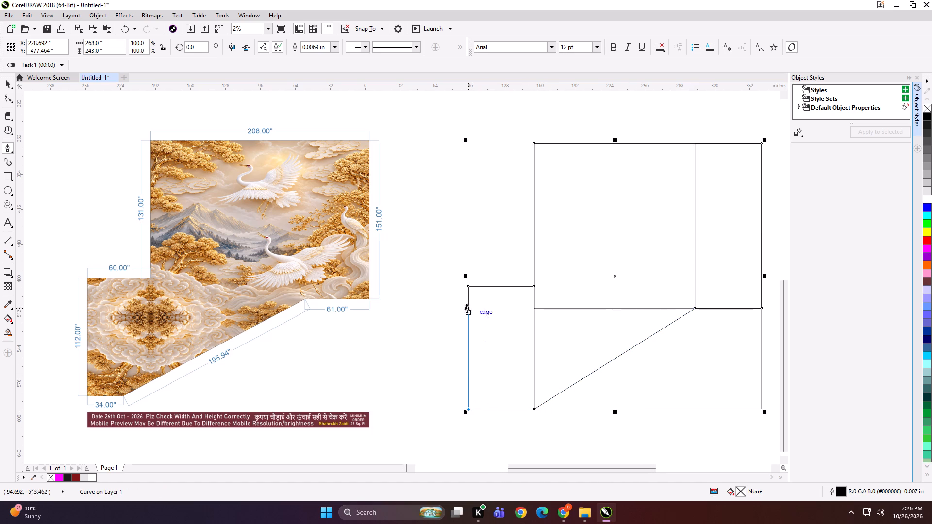
key("space")
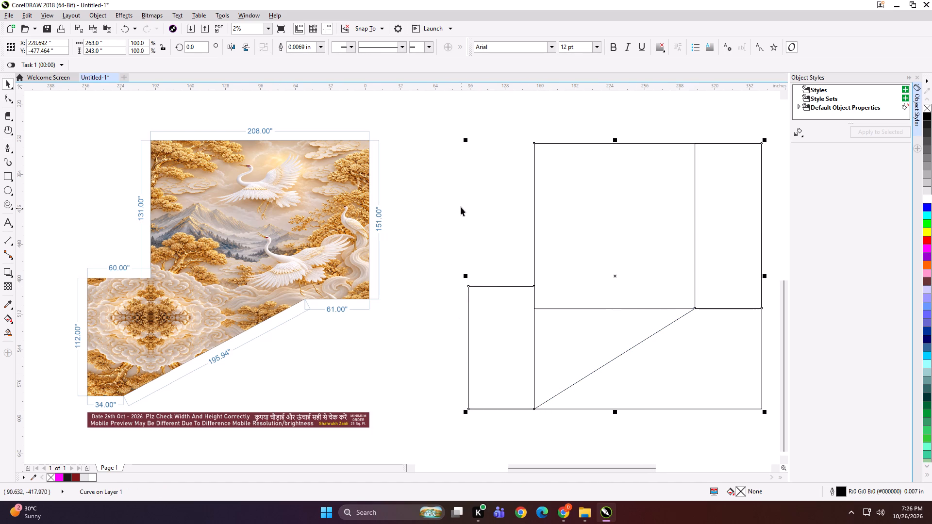
Delete the large 208 × 243 inch rectangle beneath the traced outline.
scroll(447, 205, "down", 1)
left_click_drag(583, 284, 616, 332)
key("Delete")
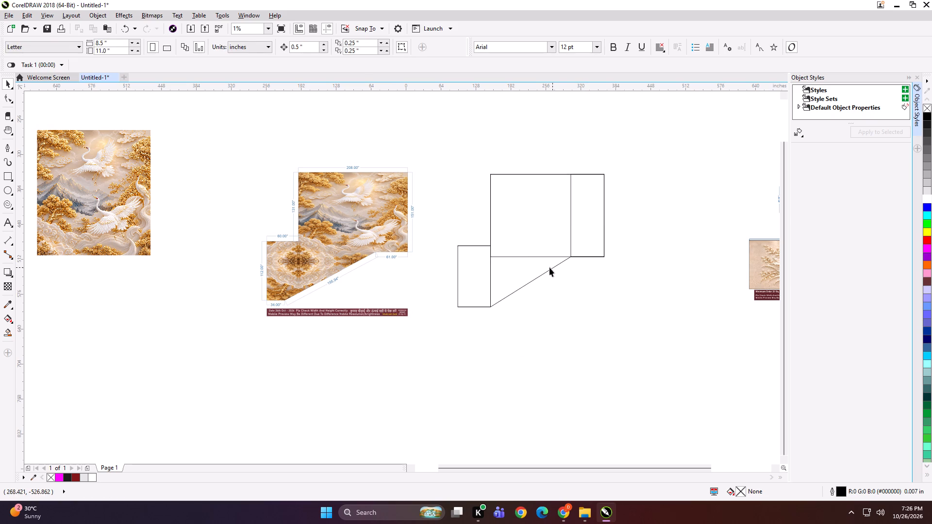
Close the traced outline by drawing its missing 112-inch left edge with the Pen tool.
left_click_drag(542, 266, 562, 328)
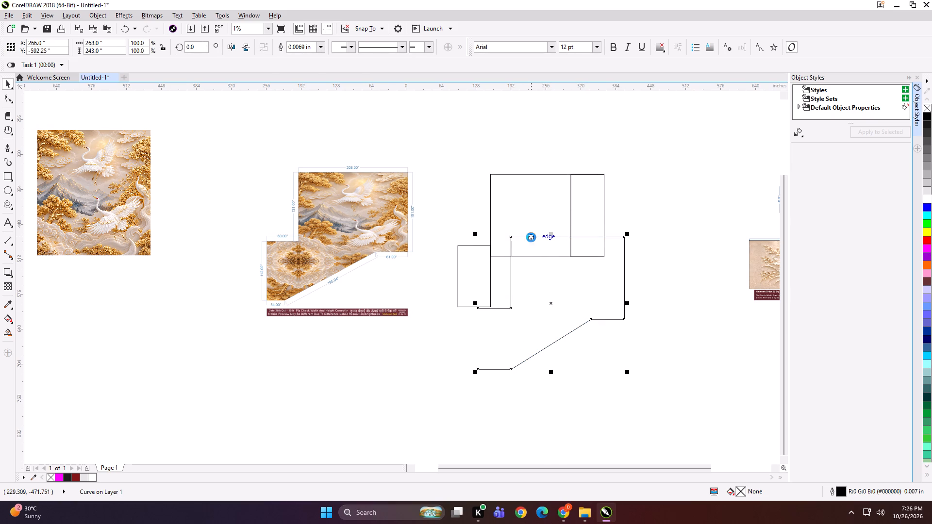
key("ctrl+z")
left_click(546, 334)
key("space")
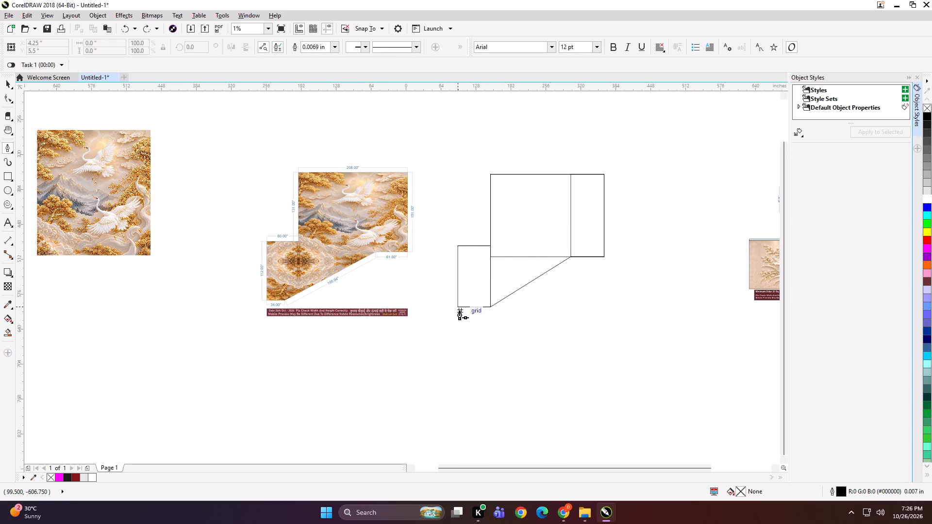
left_click(457, 307)
left_click(458, 244)
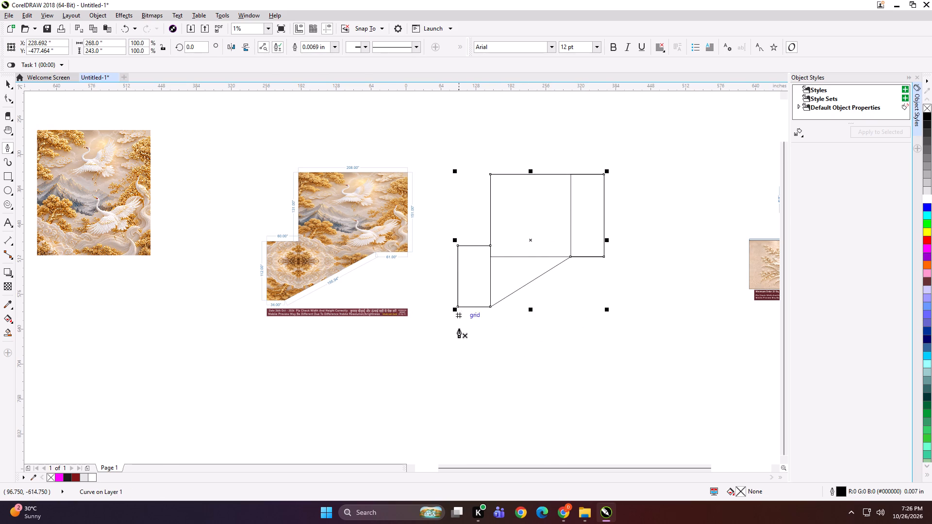
key("space")
Move the closed outline off the guide rectangles and delete the three remaining rectangles.
left_click_drag(517, 274, 539, 328)
left_click(508, 194)
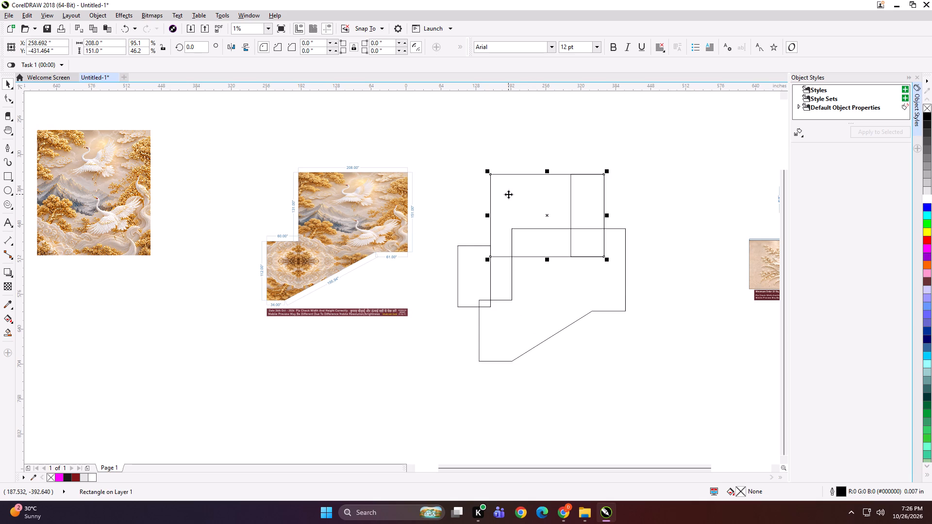
key("Delete")
left_click(465, 268)
key("Delete")
left_click(576, 200)
key("Delete")
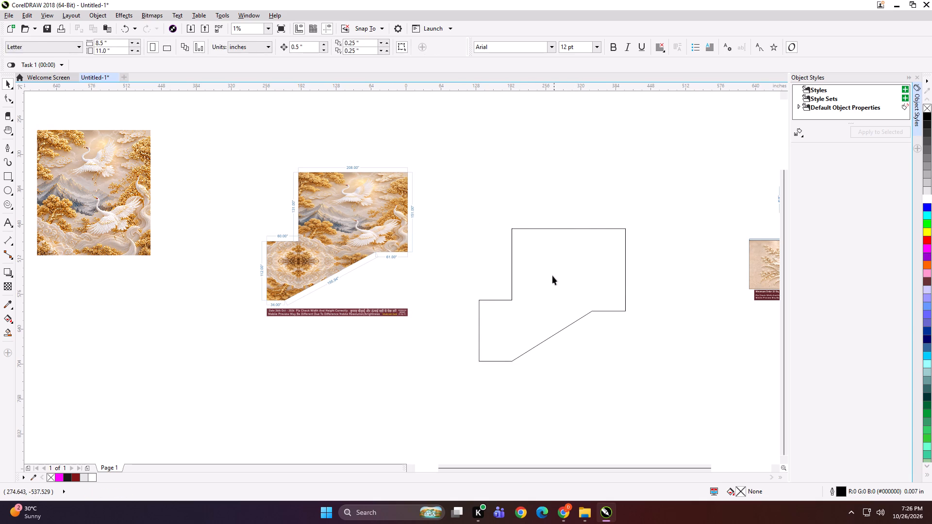
Move the outline up beside the reference layout and align the plain crane image to its top and right edges.
left_click_drag(552, 276, 523, 242)
left_click(125, 180)
left_click(566, 229, "shift")
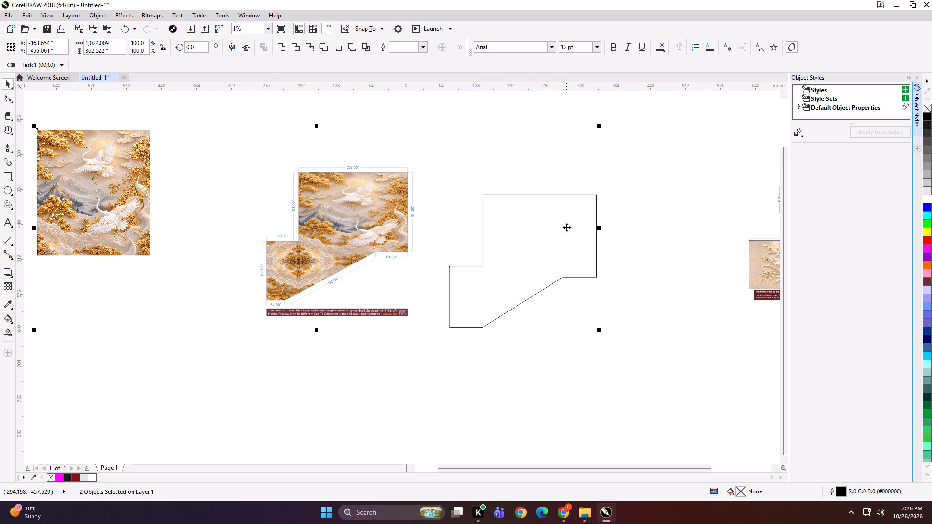
key("t")
key("r")
left_click(541, 150)
Shrink the crane image's height to about 167.68 inches from the bottom, keeping its top edge on the outline.
scroll(551, 307, "up", 1)
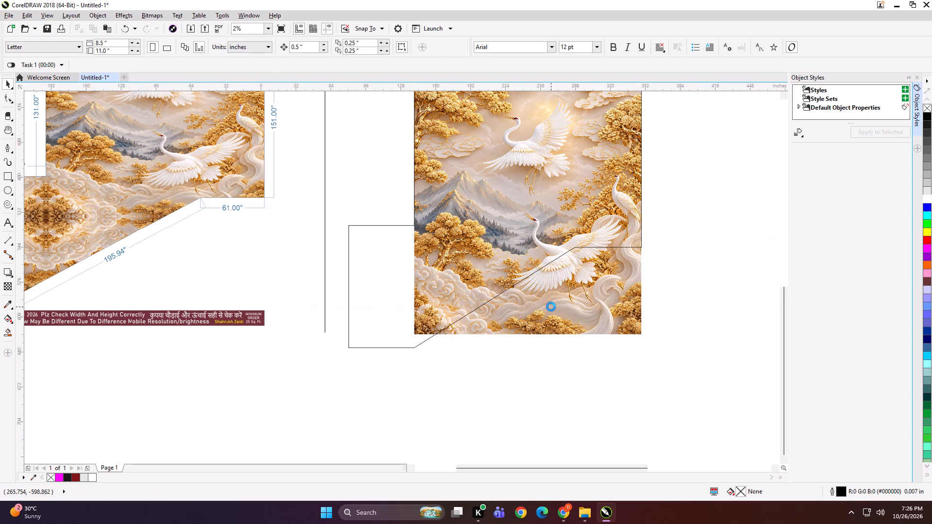
left_click(551, 307)
left_click_drag(530, 340, 531, 274)
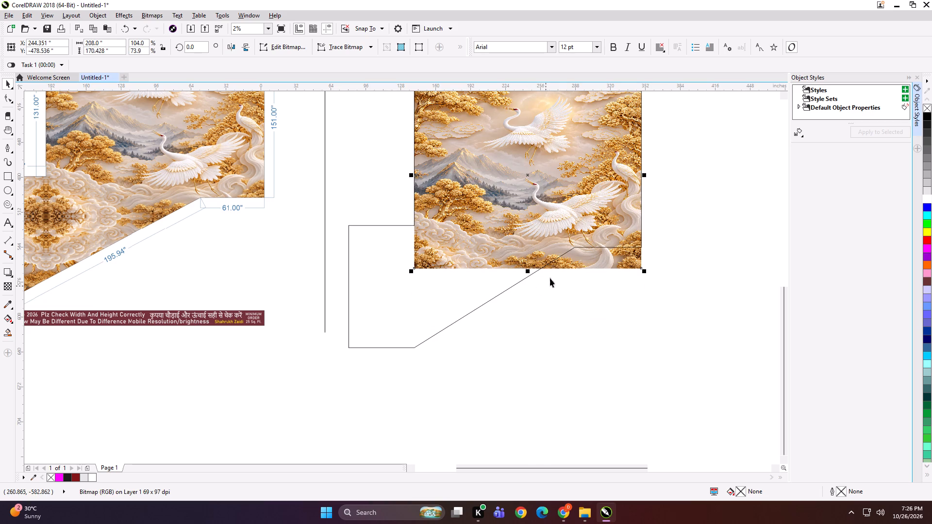
scroll(570, 258, "up", 1)
left_click(484, 278)
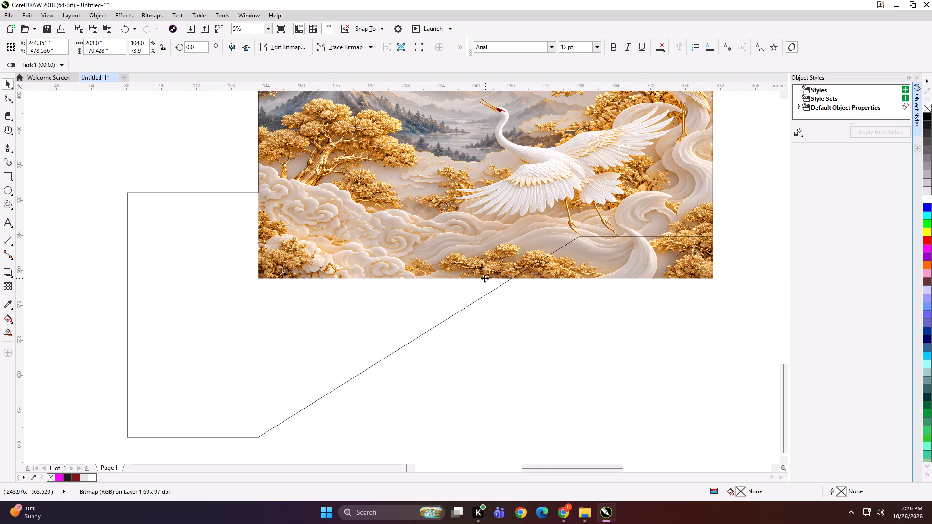
left_click(486, 268)
left_click(490, 256, "alt")
left_click_drag(486, 282, 487, 269)
left_click_drag(487, 269, 491, 276)
scroll(504, 278, "down", 1)
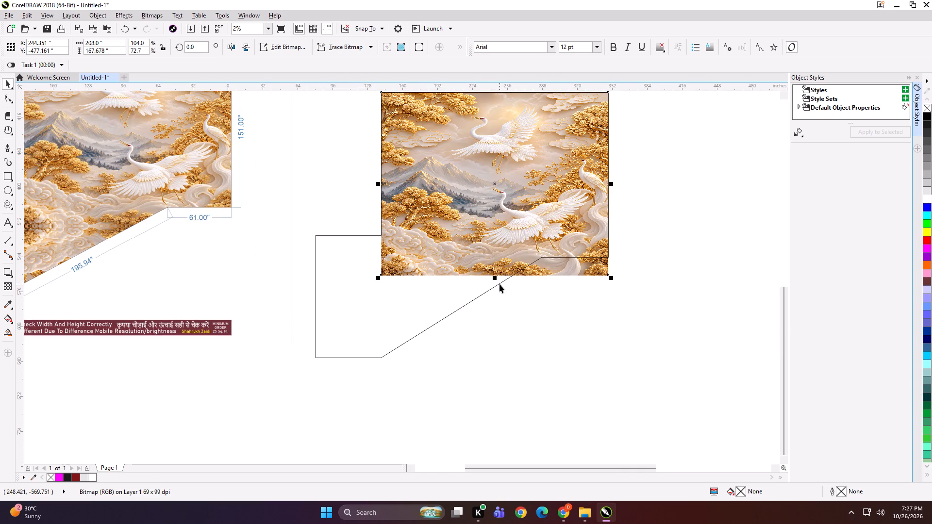
Mirror a copy of the crane image downward so it adjoins the original's bottom edge.
scroll(549, 282, "down", 1)
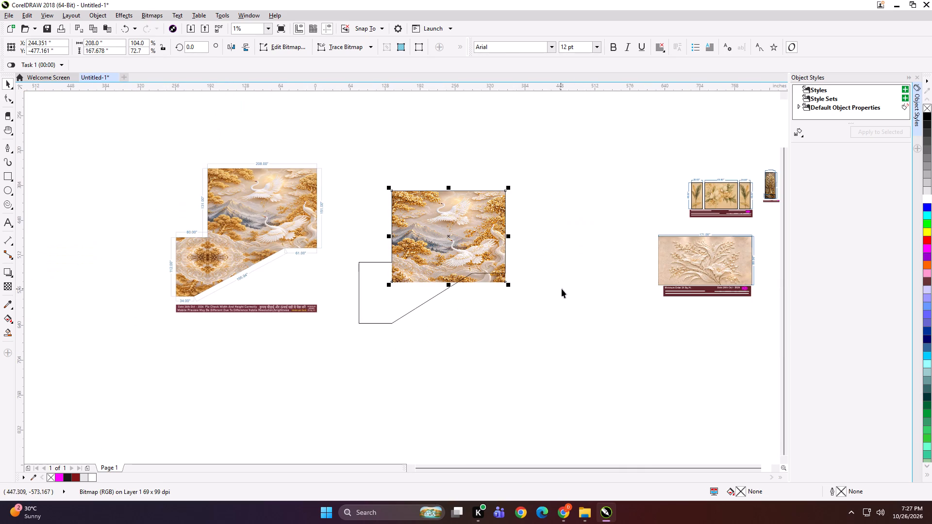
left_click(301, 226)
left_click(436, 235, "alt")
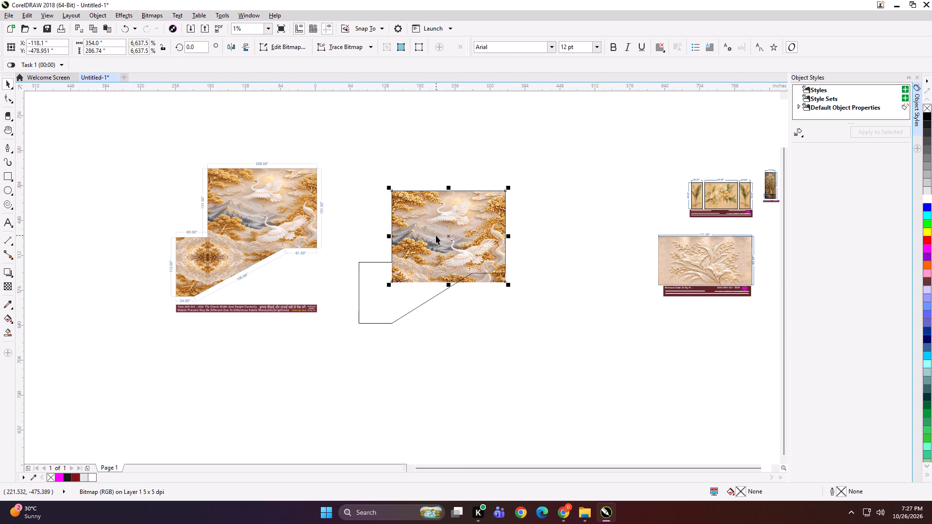
left_click_drag(449, 187, 454, 332)
right_click(454, 332, "ctrl")
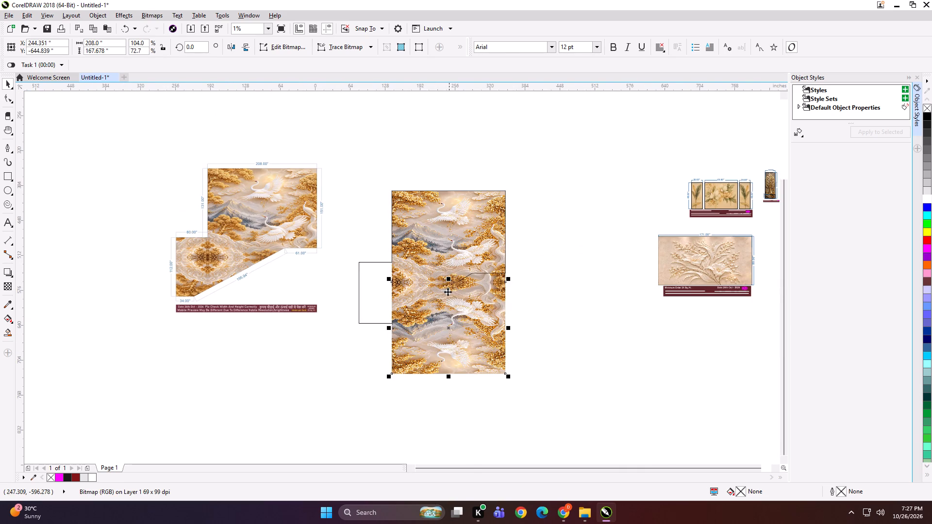
Stretch the lower mirrored image's top edge slightly over the horizontal seam, making it about 167.70 inches high.
scroll(447, 287, "up", 1)
scroll(460, 280, "down", 1)
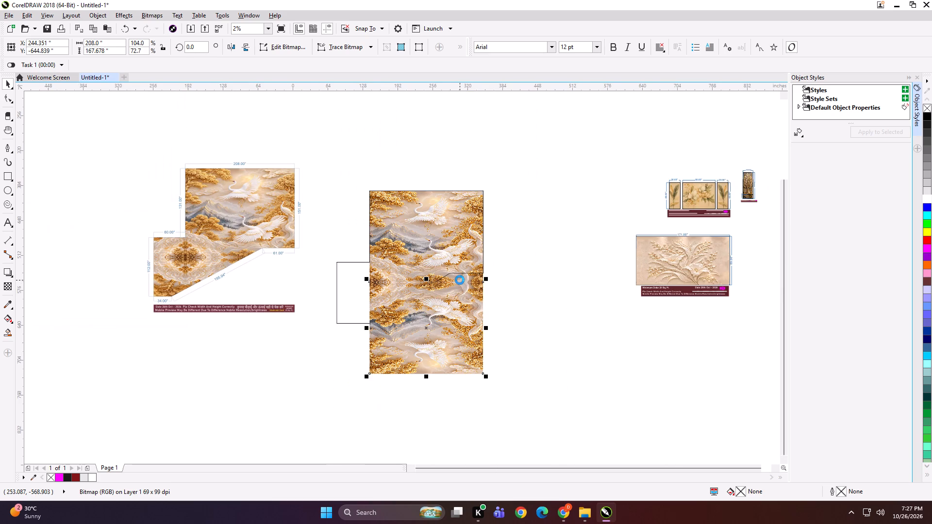
scroll(440, 282, "up", 3)
scroll(386, 278, "up", 5)
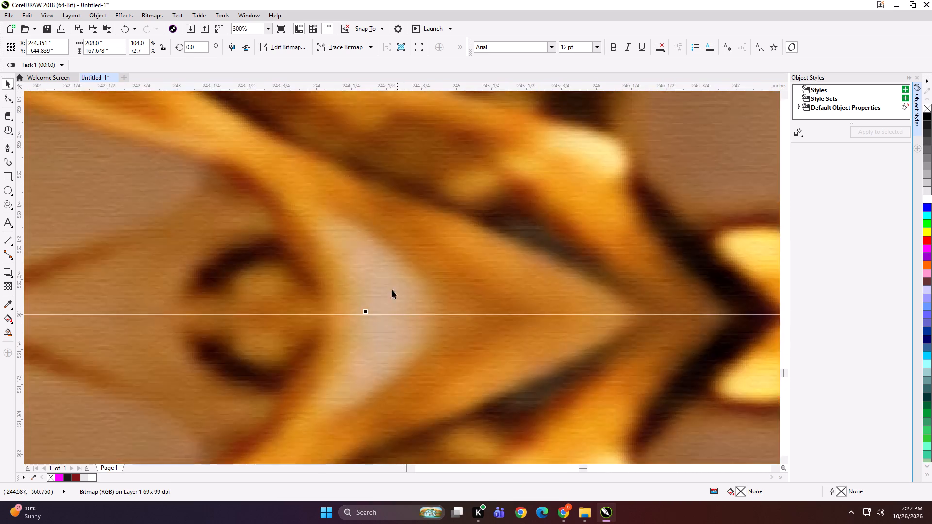
scroll(373, 322, "up", 3)
left_click_drag(343, 287, 342, 287)
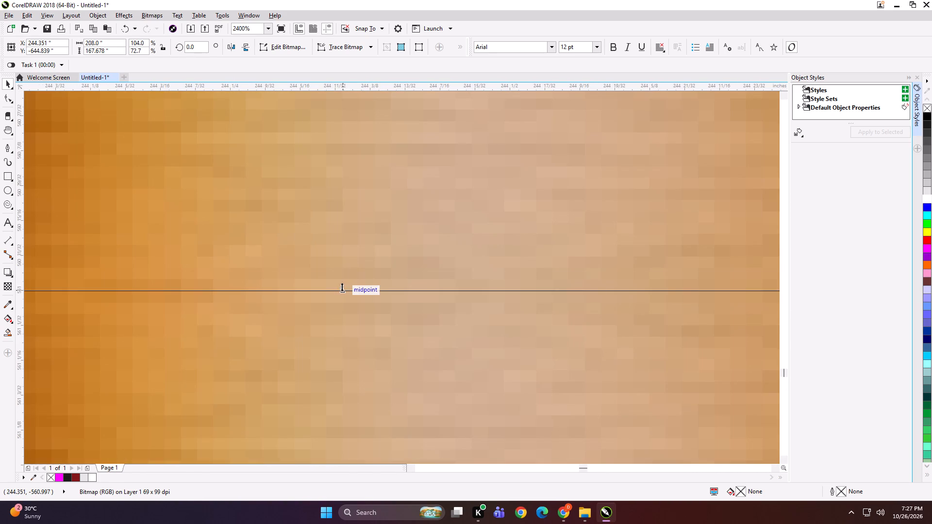
left_click_drag(342, 287, 350, 263)
scroll(421, 221, "down", 7)
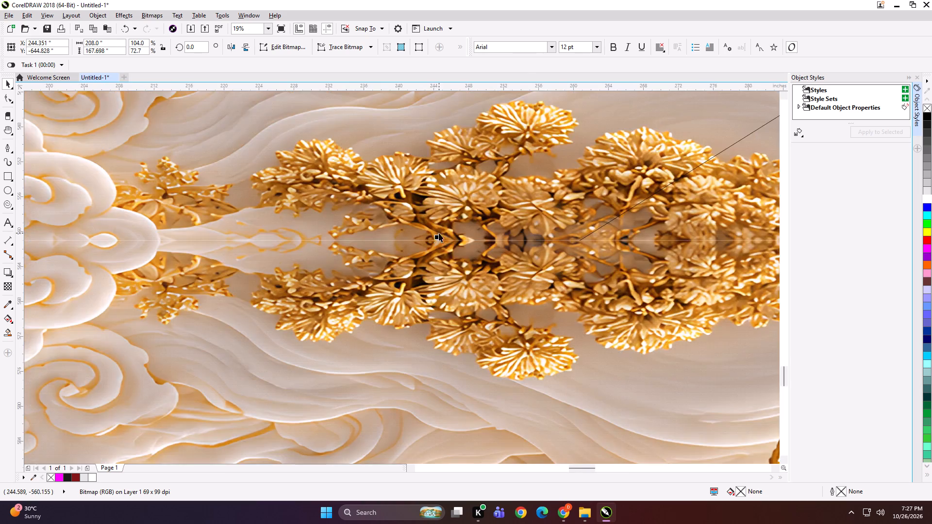
scroll(439, 233, "down", 2)
Move the dimensioned reference layout farther left to free space beside the outline.
left_click(432, 187, "alt")
scroll(432, 187, "down", 1, "shift")
left_click(489, 299, "shift")
scroll(483, 248, "down", 3)
left_click_drag(383, 280, 300, 284)
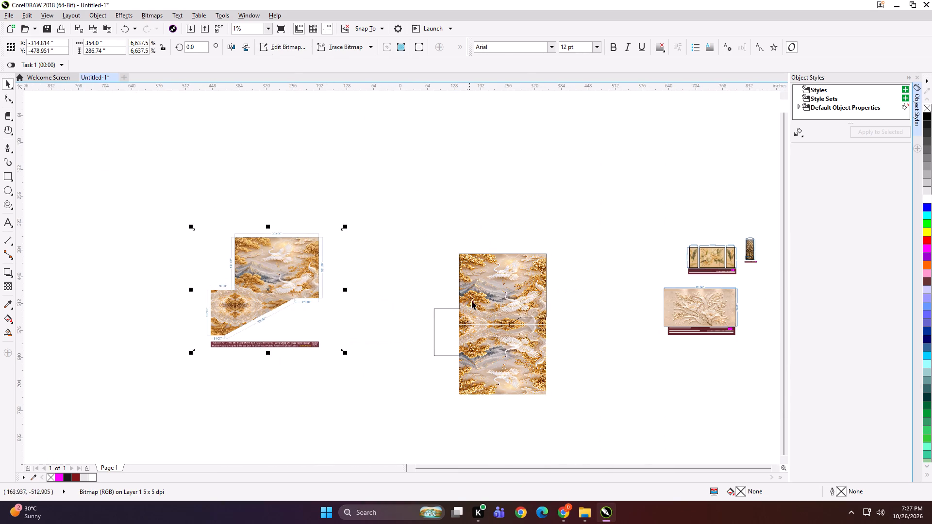
Mirror copies of both stacked crane images to the left of the originals and send the copies to the back.
left_click(492, 291, "alt")
left_click(506, 356, "shift")
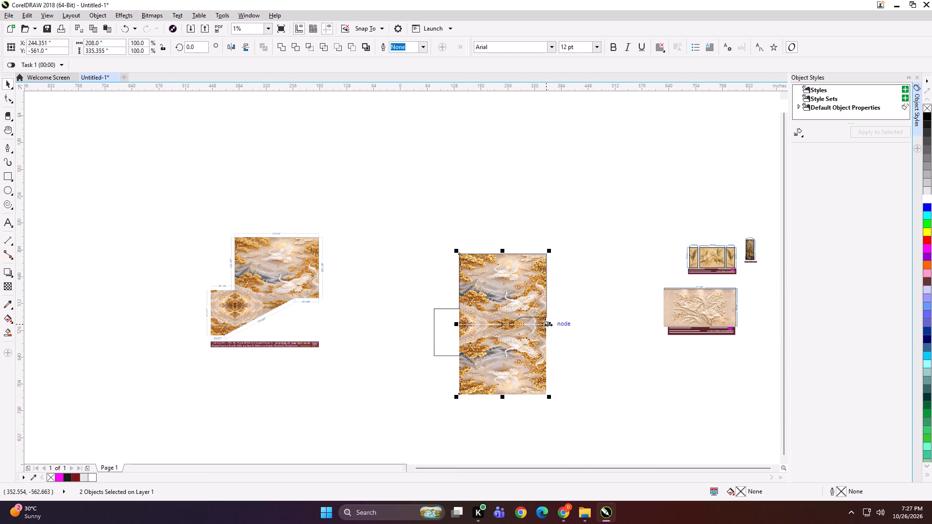
left_click_drag(548, 325, 438, 336, "ctrl")
right_click(438, 336, "ctrl")
key("shift+Page_Down")
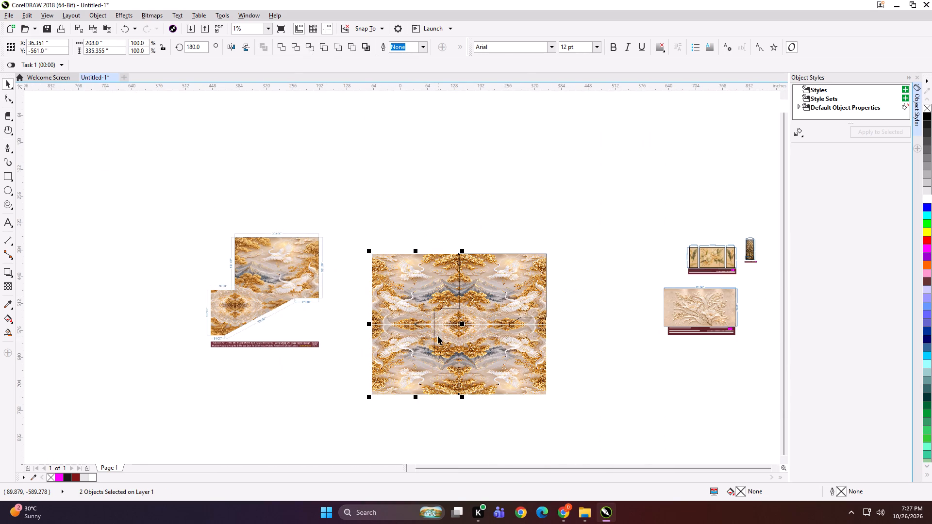
Examine the vertical seam between the original crane images and their left mirrored copies up close.
scroll(458, 323, "up", 2)
scroll(316, 184, "up", 2)
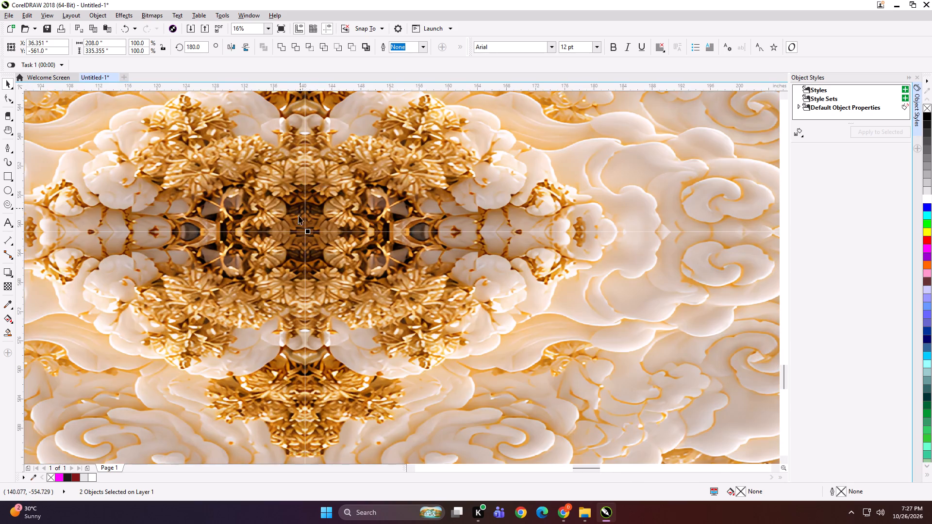
scroll(298, 229, "up", 4)
scroll(323, 282, "up", 3)
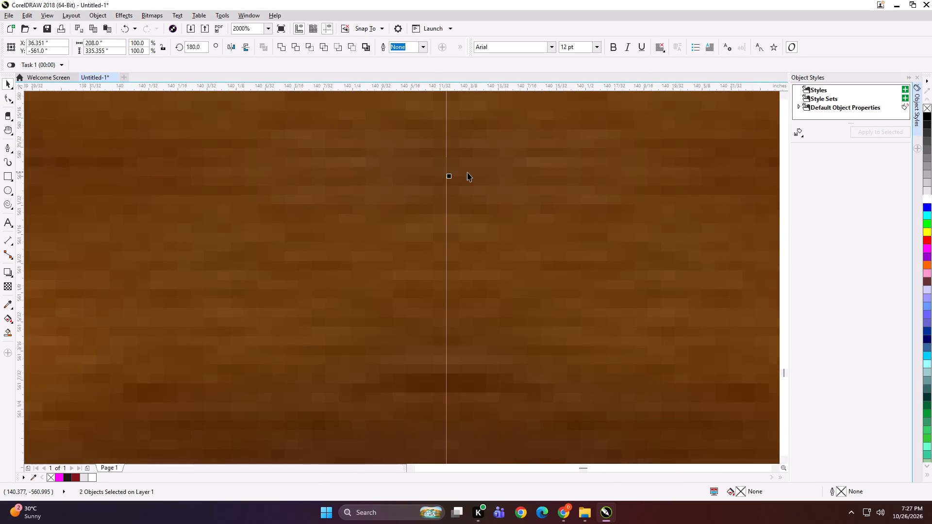
Stretch the left mirrored crane images' inner edge slightly over the vertical seam, making the pair about 208.03 inches wide, and deselect them.
scroll(460, 174, "up", 1)
left_click_drag(437, 180, 479, 203)
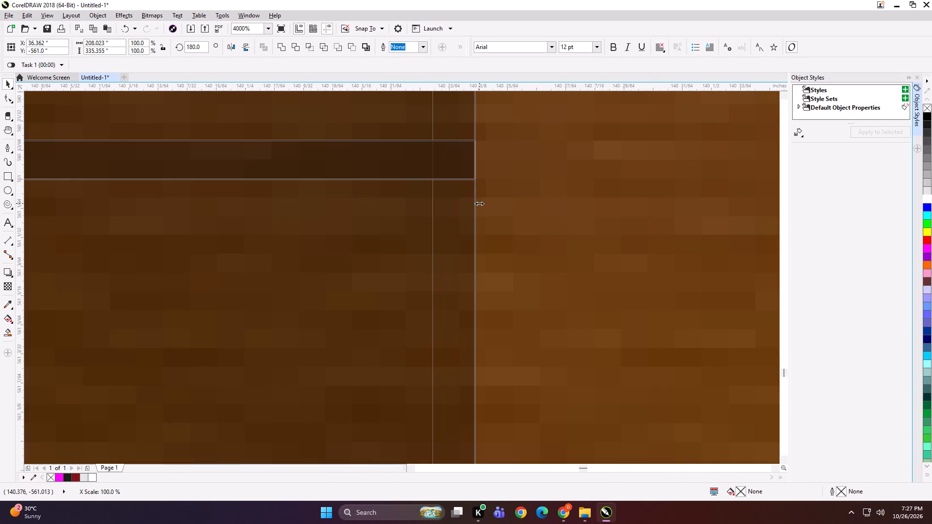
left_click_drag(479, 203, 490, 207)
scroll(467, 208, "down", 3)
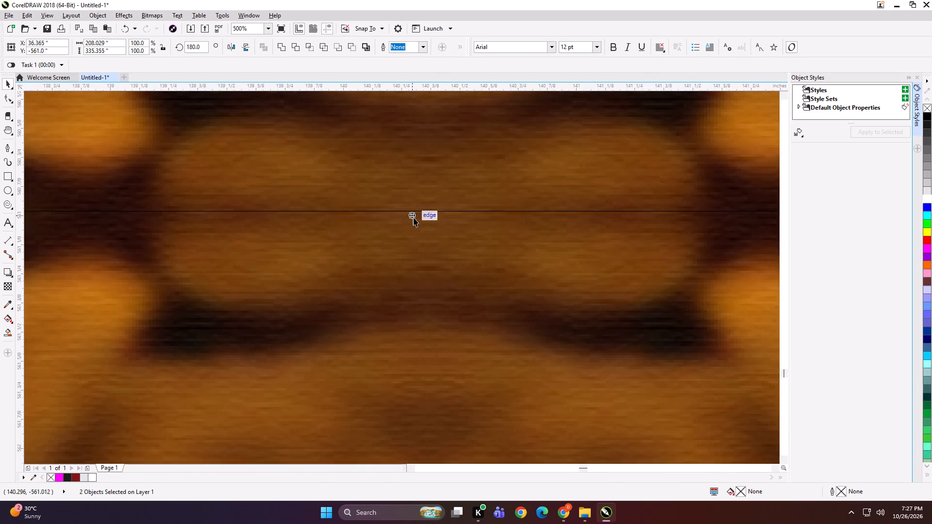
scroll(415, 217, "down", 5)
scroll(439, 213, "up", 3)
scroll(425, 235, "down", 7)
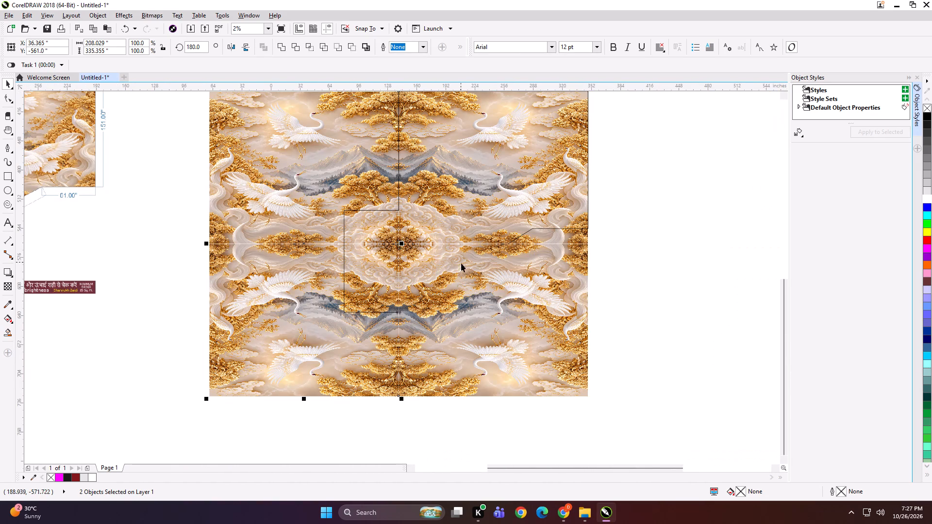
scroll(431, 263, "down", 1)
left_click(543, 268)
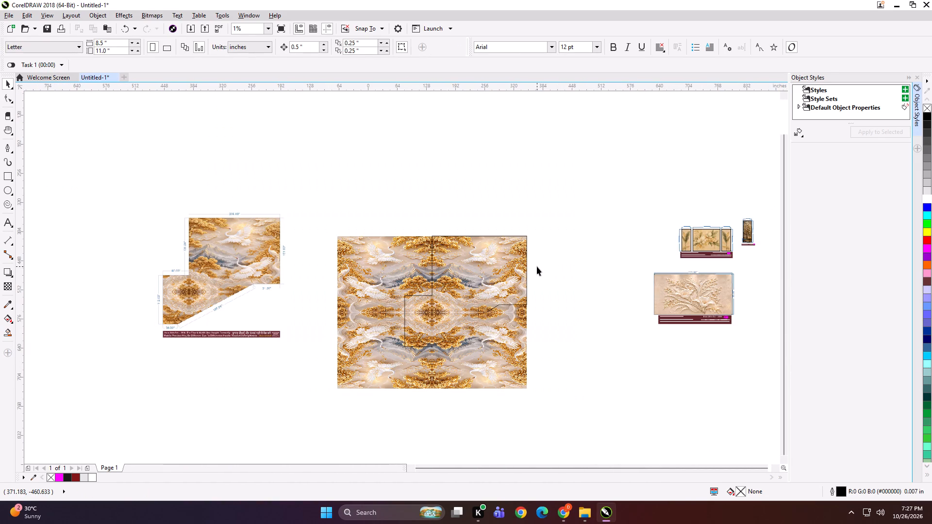
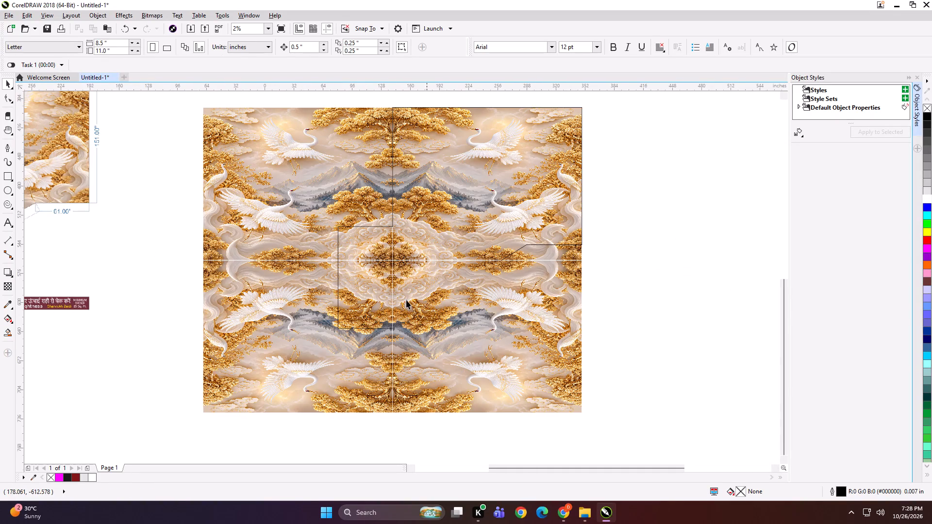
Examine the central point where the four mirrored crane images meet up close, checking both seams.
scroll(378, 240, "up", 1)
scroll(408, 274, "up", 3)
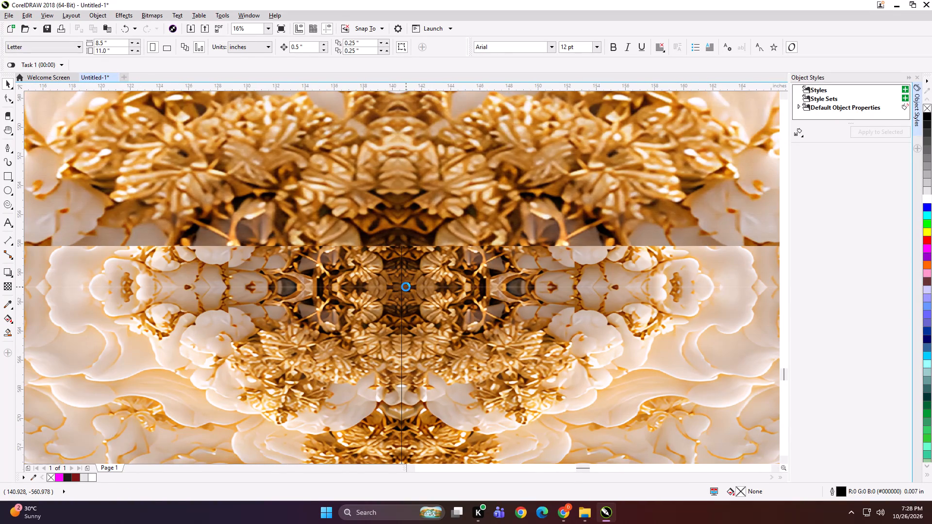
scroll(401, 278, "up", 1)
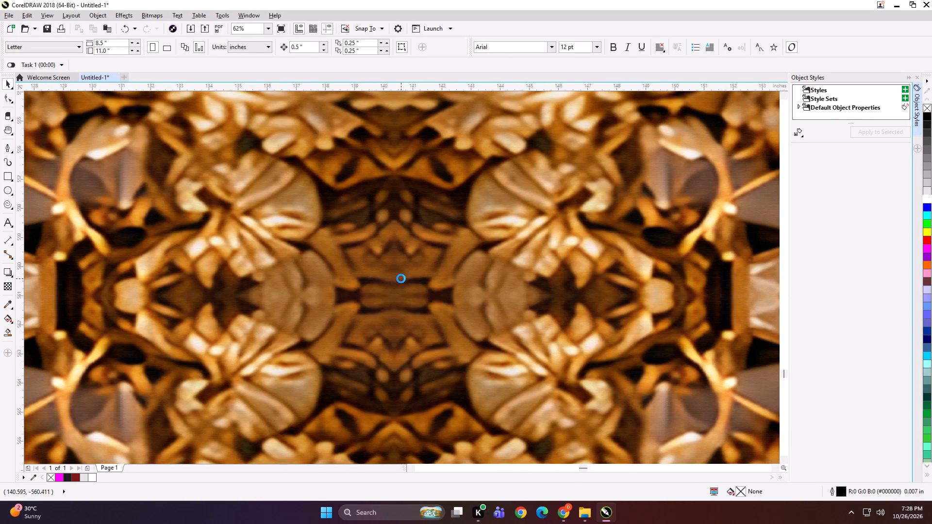
scroll(401, 262, "down", 4)
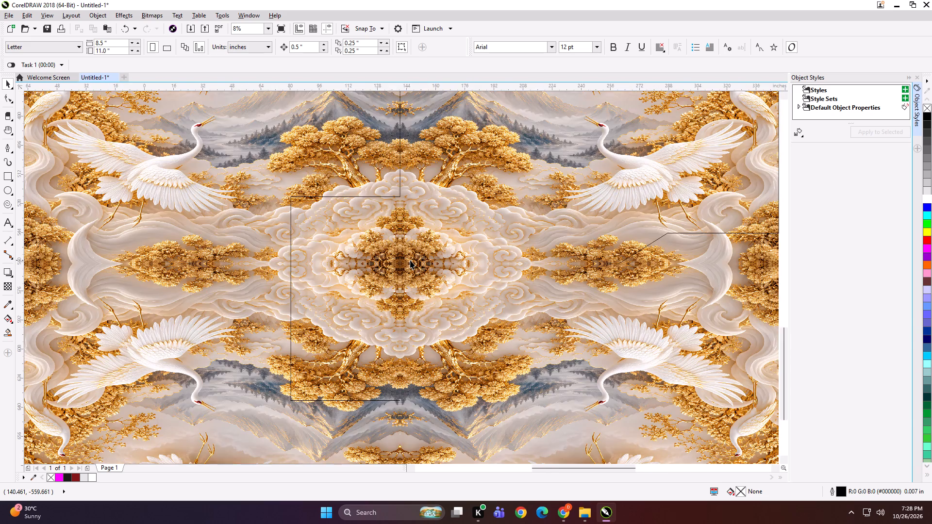
scroll(427, 248, "down", 2)
Move the dimensioned reference layout slightly left and down, away from the mirrored crane images.
left_click_drag(276, 261, 266, 272)
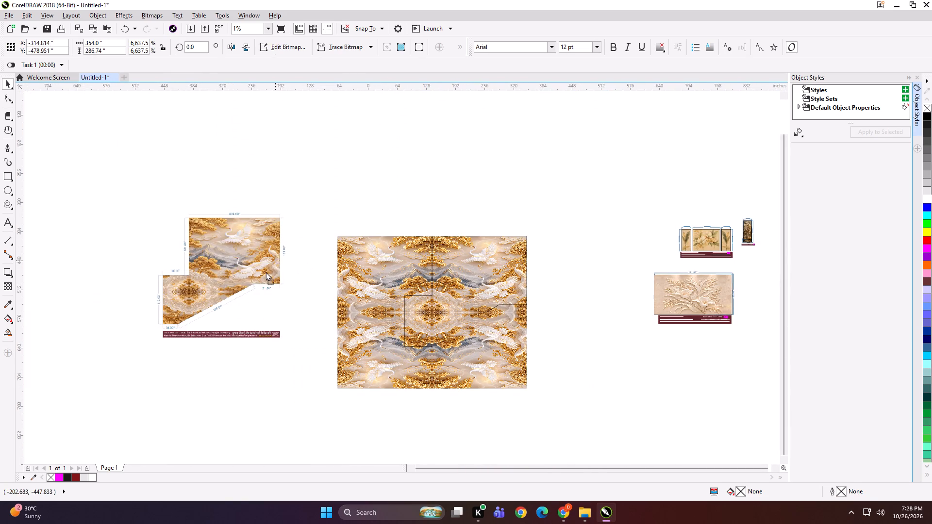
Enlarge the dimensioned reference layout to about 487 × 394.5 inches and reposition it beside the mirrored crane artwork.
left_click_drag(266, 272, 260, 279)
left_click_drag(293, 363, 323, 408, "shift")
left_click_drag(278, 309, 287, 334)
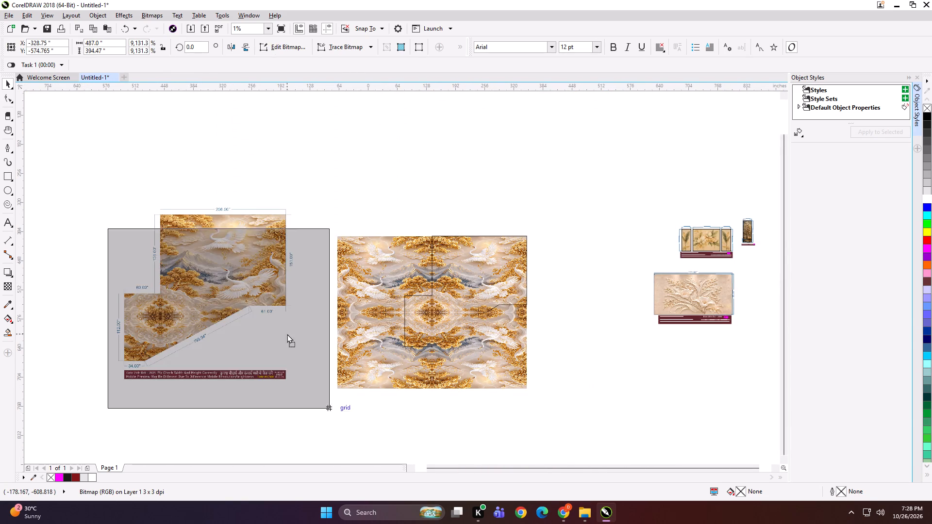
left_click_drag(287, 334, 288, 332)
Create a 268 × 243 inch rectangle enclosing the full extents of the staircase wall outline.
left_click_drag(316, 224, 548, 419, "shift")
key("shift+F2")
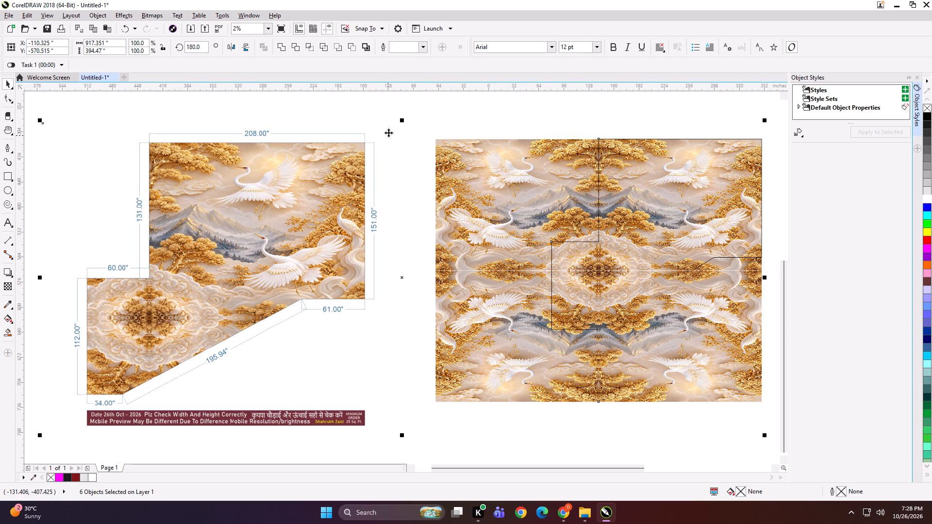
left_click(399, 102)
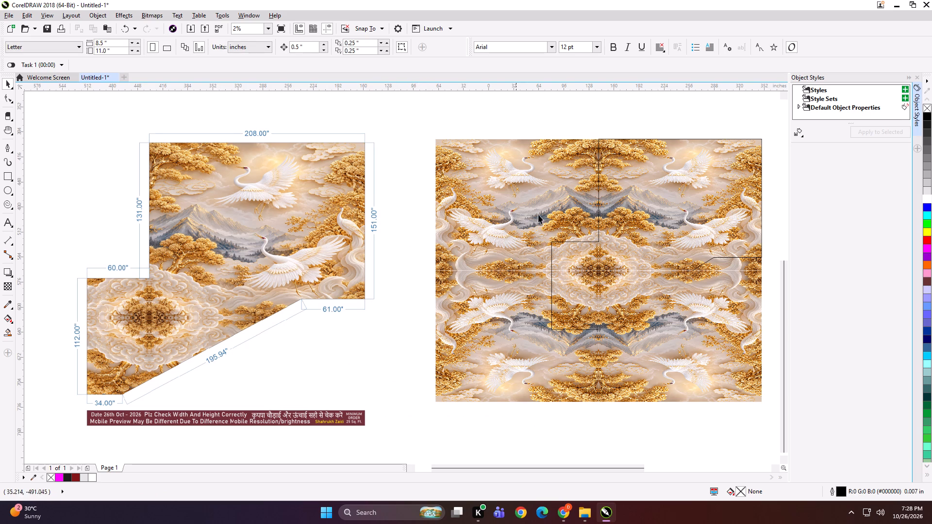
left_click(578, 241)
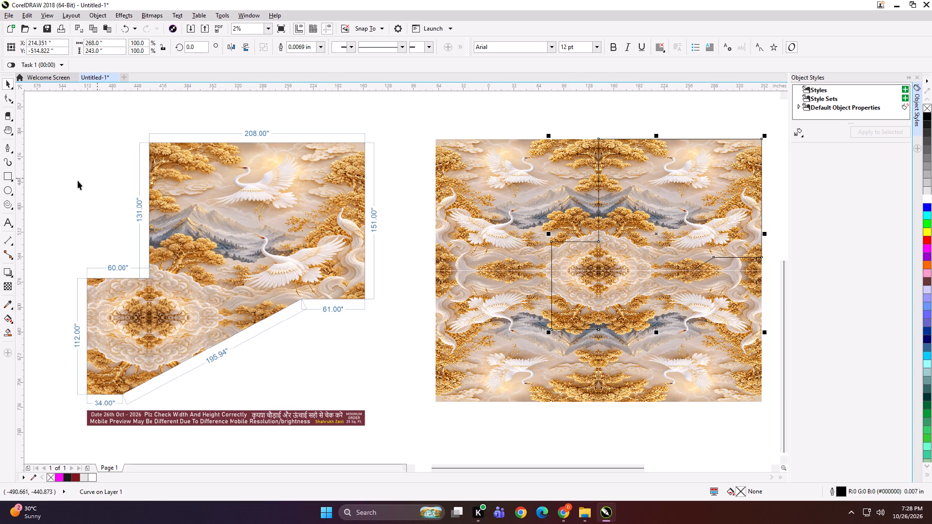
double_click(9, 176, "shift")
key("space")
left_click(645, 113)
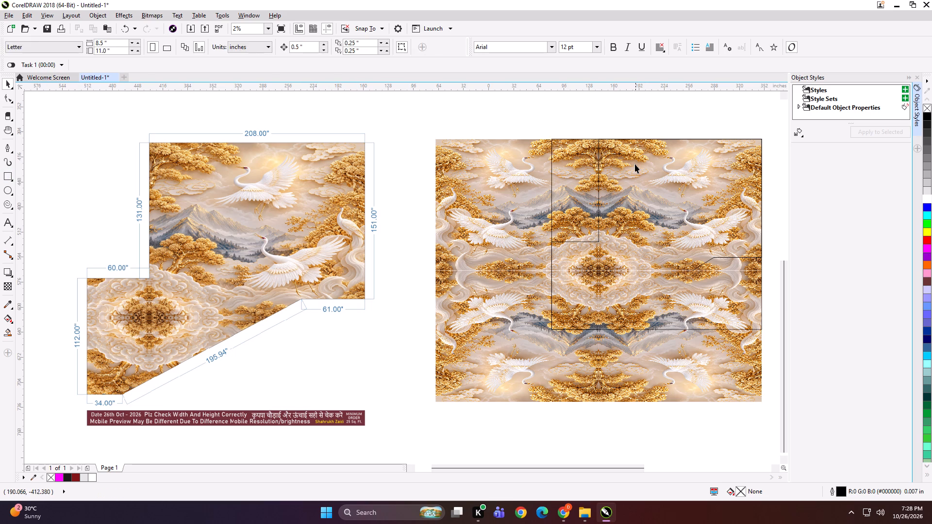
Bring the staircase wall outline to the front of the mirrored crane images.
left_click(635, 164, "alt")
key("shift+Page_Up")
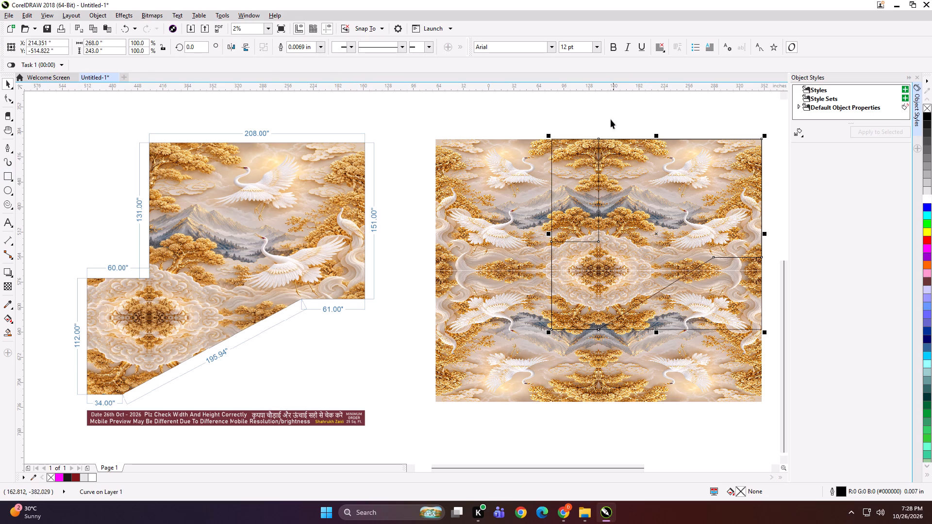
left_click(611, 119)
Open the width of the rectangle enclosing the staircase outline for editing.
left_click(572, 171)
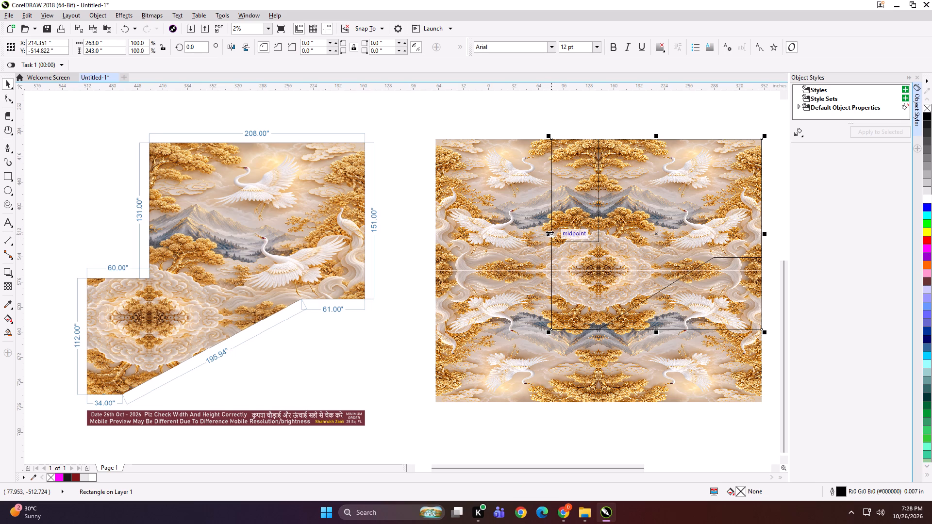
left_click_drag(110, 41, 110, 42)
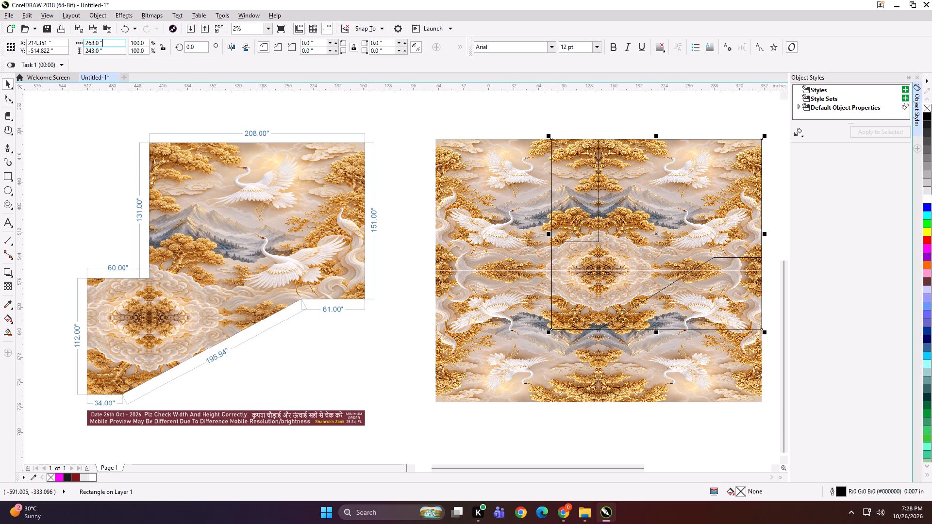
left_click_drag(110, 42, 81, 46)
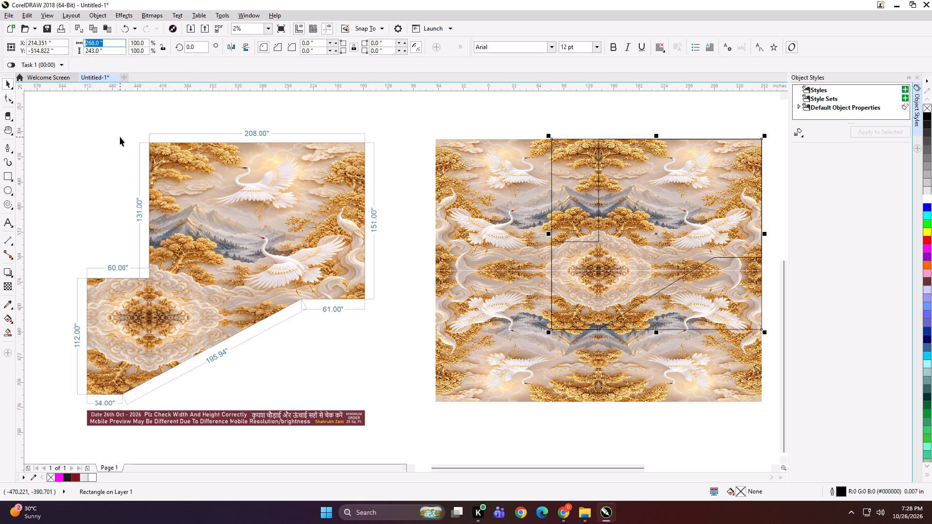
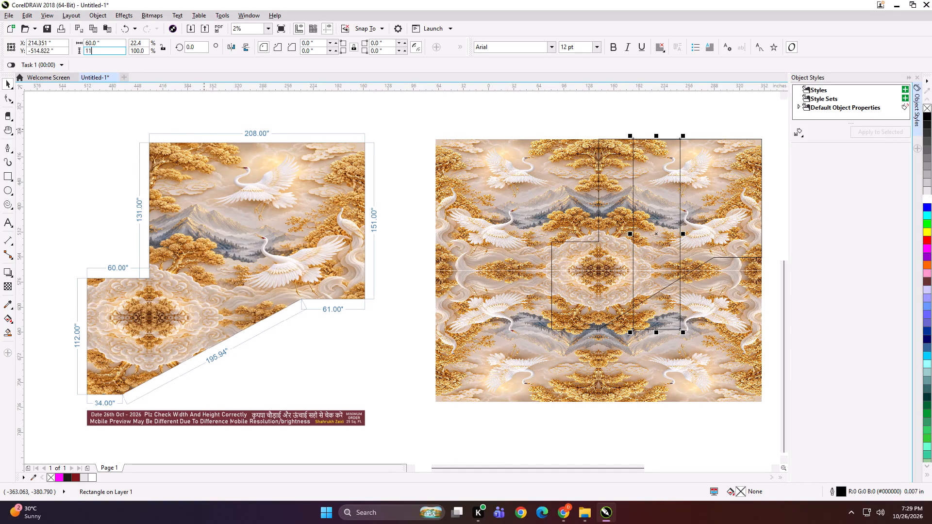
Resize the rectangle enclosing the staircase outline to a panel 59.5 inches wide and 113 inches high.
type("3")
key("Return")
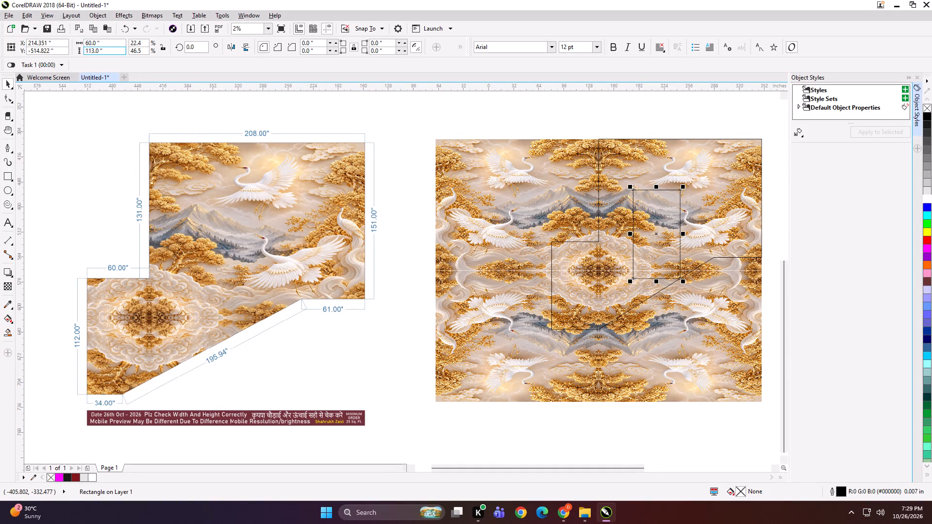
left_click_drag(110, 44, 73, 43)
type("59")
key("period")
key("5")
key("Return")
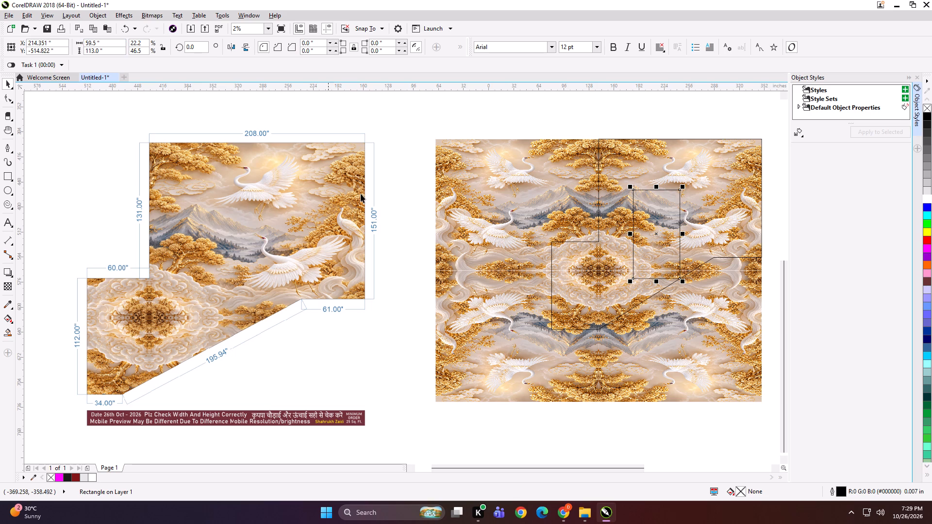
Align the panel rectangle to the bottom and left edges of the staircase wall outline.
left_click(565, 258, "shift")
type("BL")
scroll(594, 245, "up", 3)
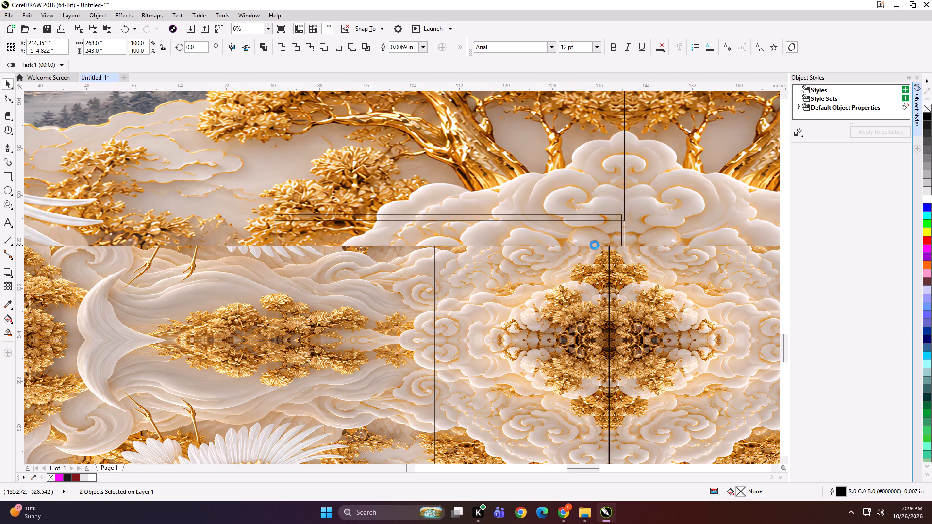
scroll(392, 214, "down", 3)
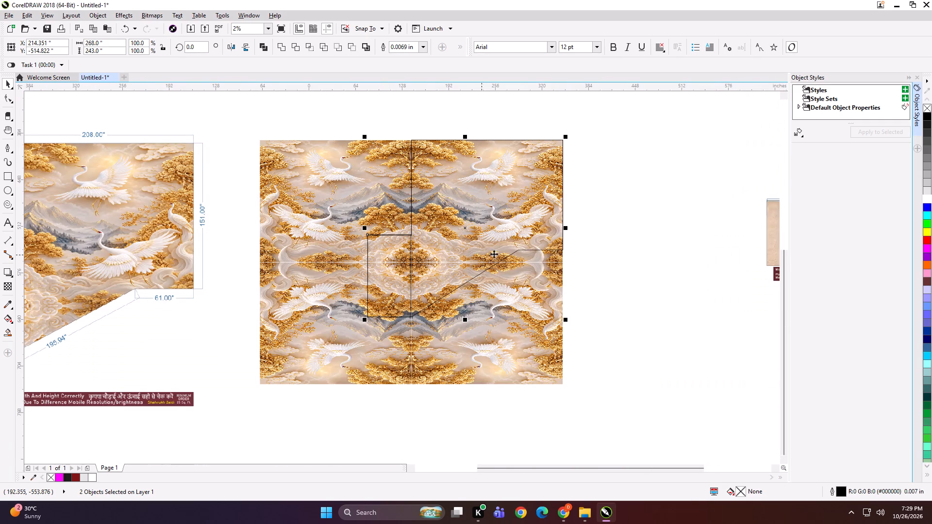
Mirror-copy the first panel alongside its right edge, stretch the copy upward to 243 inches high, and overlap the two by 0.5 inch.
left_click(618, 251)
left_click(394, 249)
left_click(394, 249, "alt")
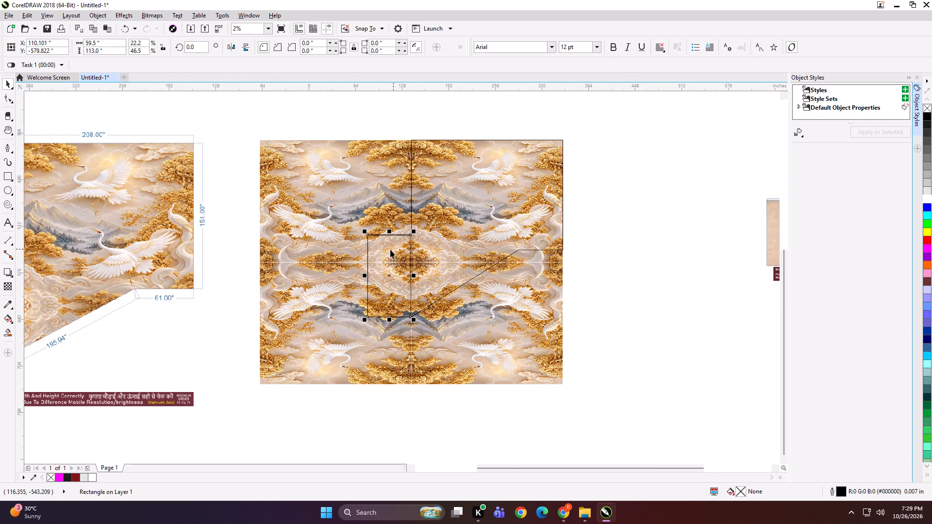
left_click_drag(362, 278, 447, 273)
right_click(447, 273, "ctrl")
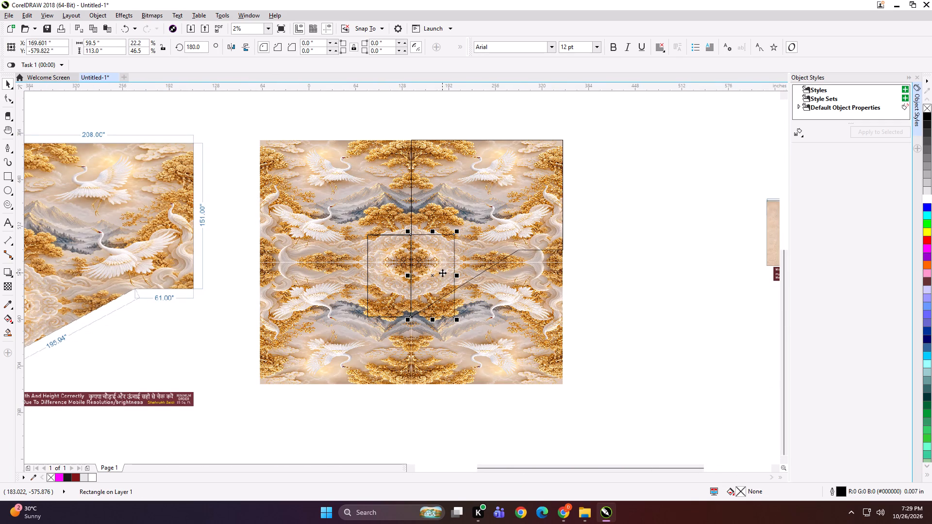
left_click_drag(433, 231, 427, 136)
scroll(416, 253, "up", 2)
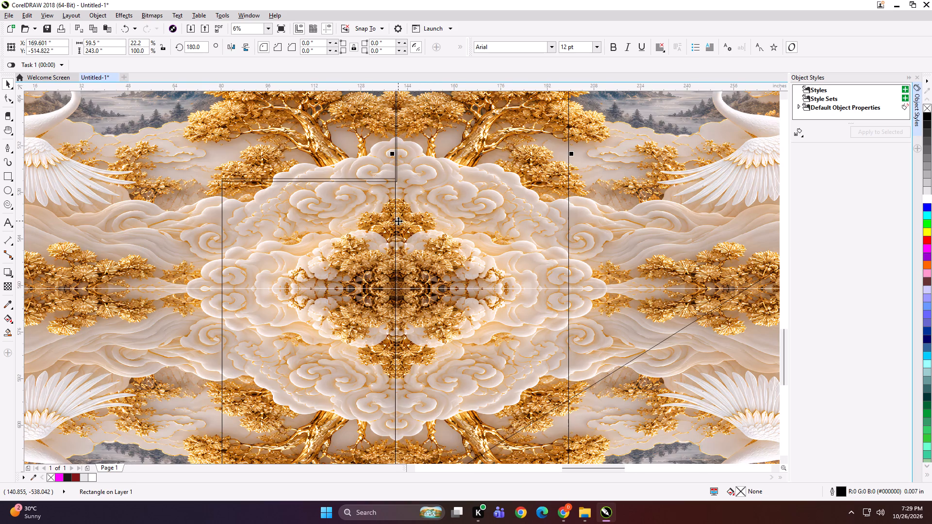
key("Left")
scroll(387, 199, "down", 2)
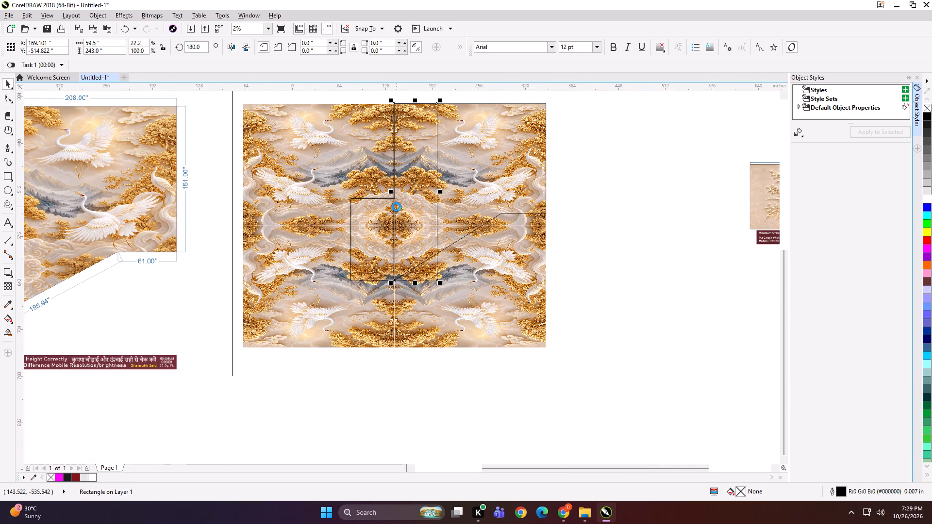
Add a third panel beside the 243-inch one with a 0.5-inch overlap, shortening its bottom to about 208 inches high.
left_click_drag(392, 193, 447, 193)
right_click(447, 193, "ctrl")
key("Left")
scroll(457, 288, "up", 1)
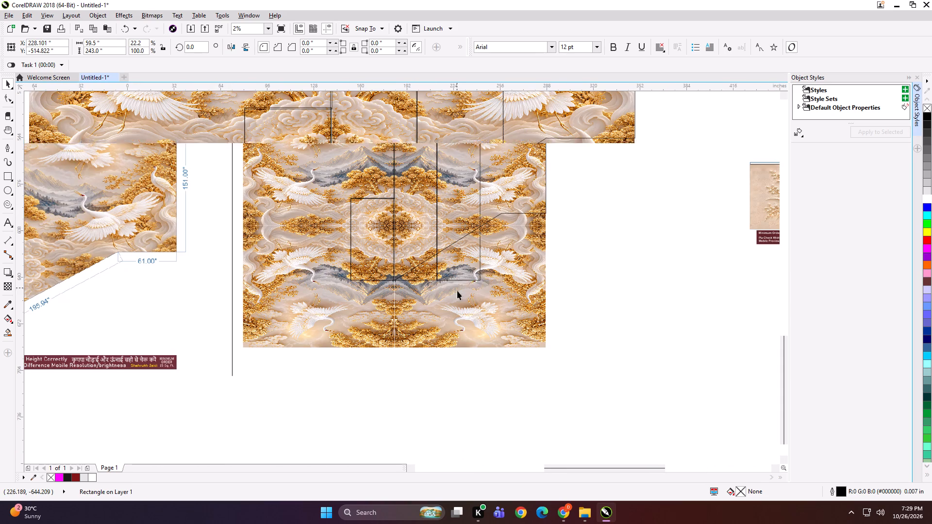
left_click_drag(459, 277, 458, 226)
scroll(447, 240, "down", 1)
Add a fourth panel beside the third with a 0.5-inch overlap, shortening its bottom to about 171 inches high.
left_click_drag(407, 176, 470, 170)
right_click(470, 170, "ctrl")
key("Left")
scroll(478, 222, "up", 1)
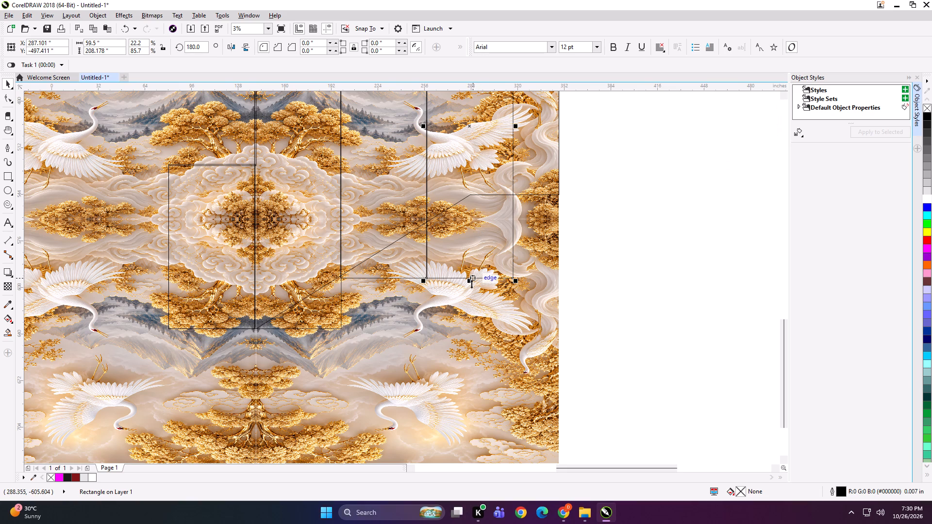
left_click_drag(471, 284, 471, 230)
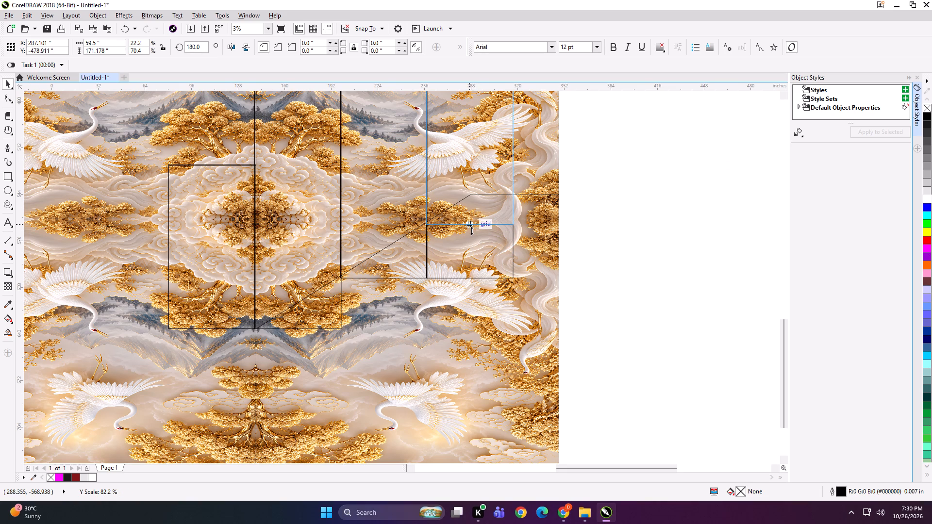
left_click_drag(471, 230, 473, 229)
scroll(446, 252, "down", 1)
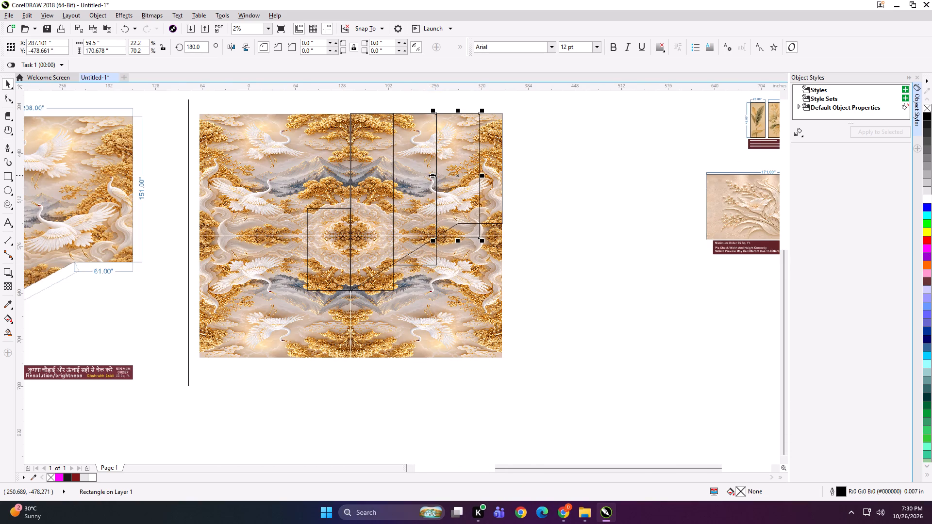
Add a fifth panel overlapping the fourth by 0.5 inch and narrow it to 32 inches, ending at the artwork's right edge.
left_click_drag(433, 175, 495, 175)
right_click(495, 175, "ctrl")
key("Left")
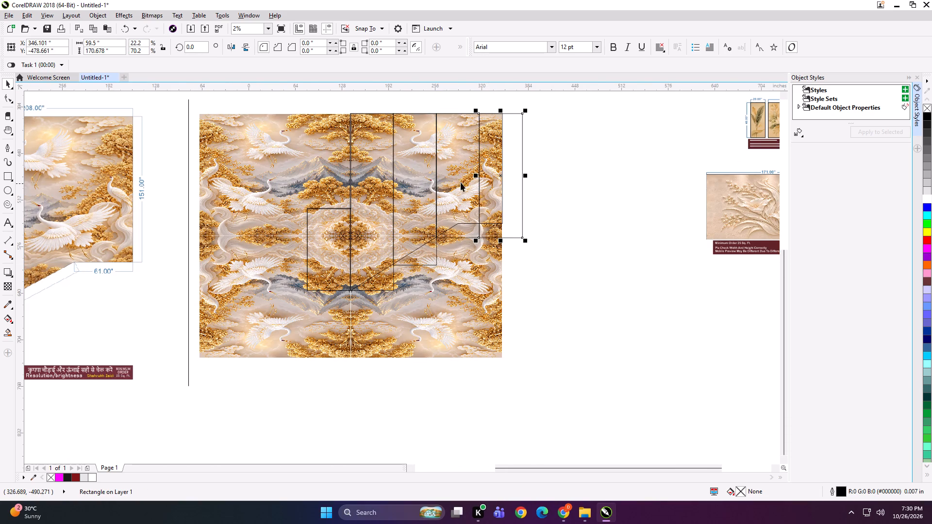
scroll(451, 184, "up", 1)
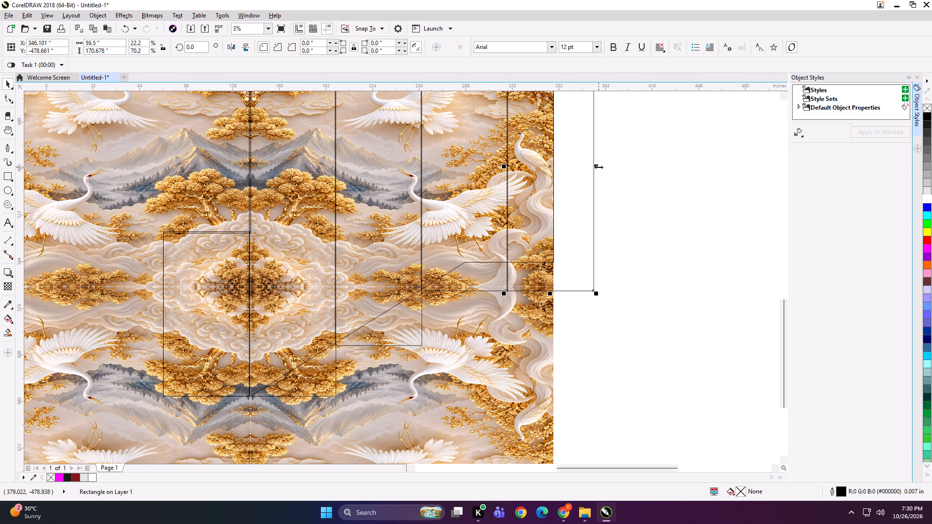
left_click_drag(599, 167, 558, 169)
scroll(530, 296, "up", 1)
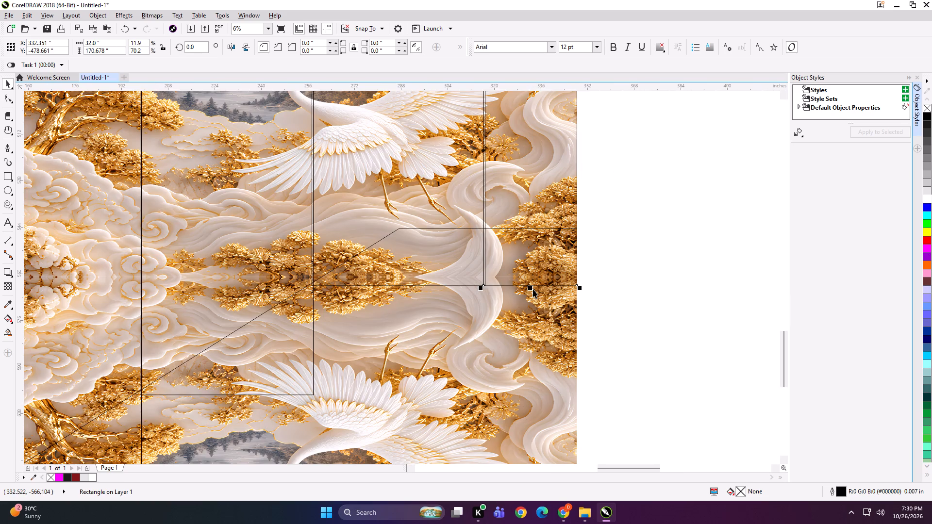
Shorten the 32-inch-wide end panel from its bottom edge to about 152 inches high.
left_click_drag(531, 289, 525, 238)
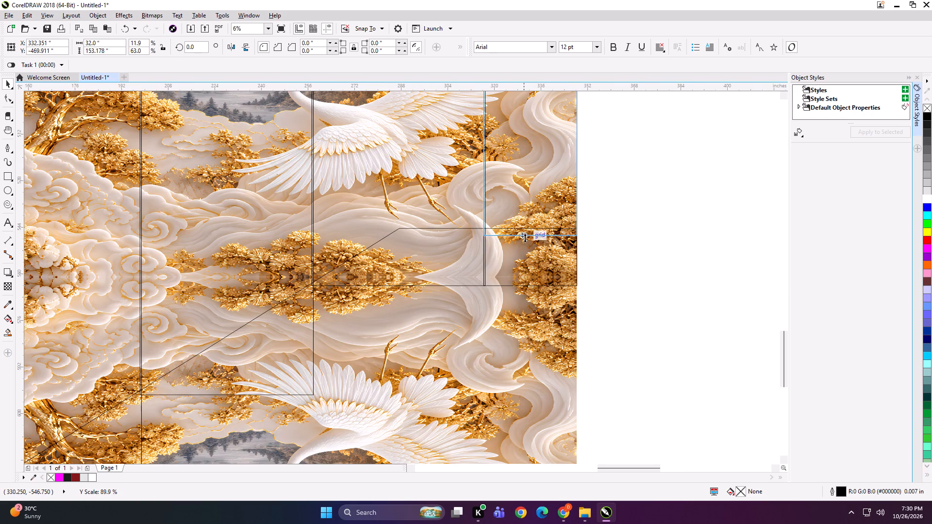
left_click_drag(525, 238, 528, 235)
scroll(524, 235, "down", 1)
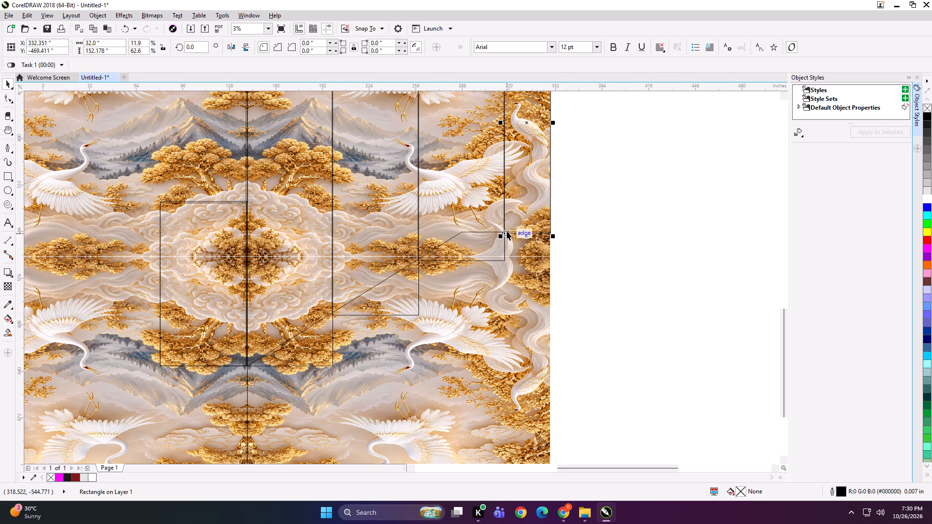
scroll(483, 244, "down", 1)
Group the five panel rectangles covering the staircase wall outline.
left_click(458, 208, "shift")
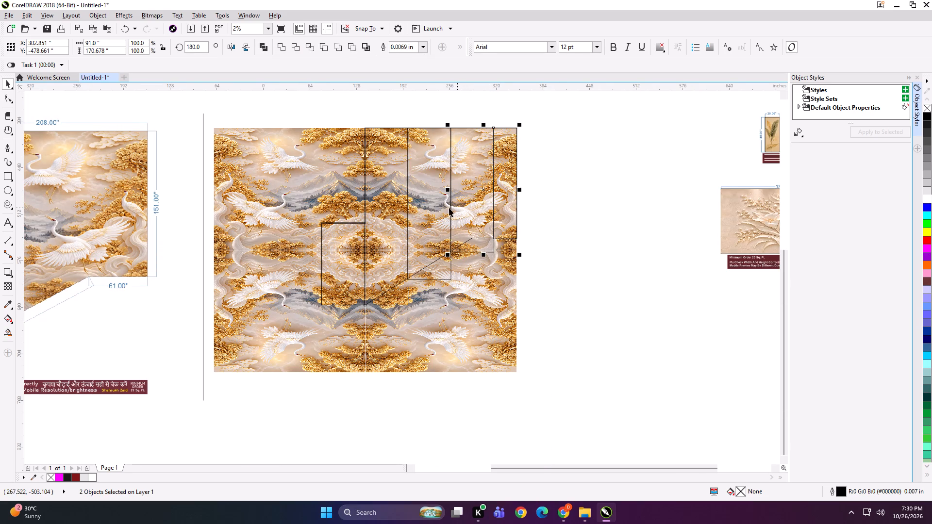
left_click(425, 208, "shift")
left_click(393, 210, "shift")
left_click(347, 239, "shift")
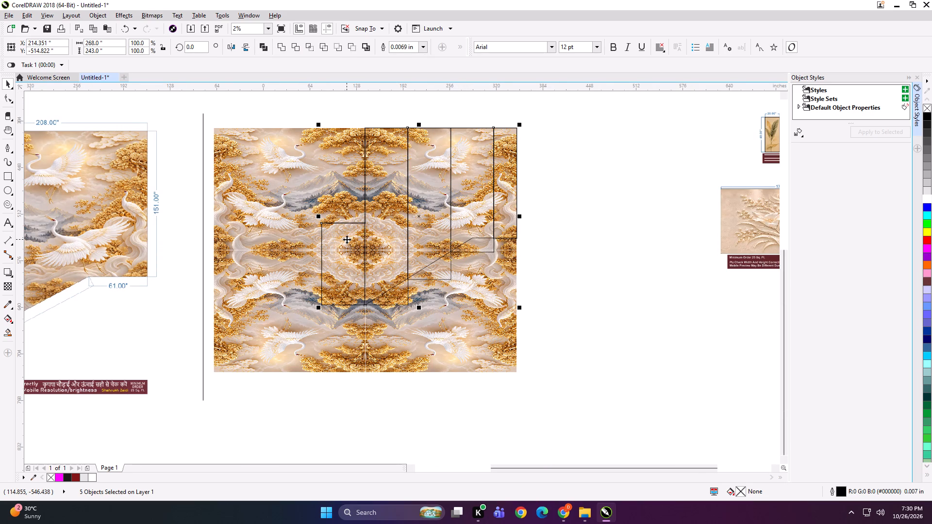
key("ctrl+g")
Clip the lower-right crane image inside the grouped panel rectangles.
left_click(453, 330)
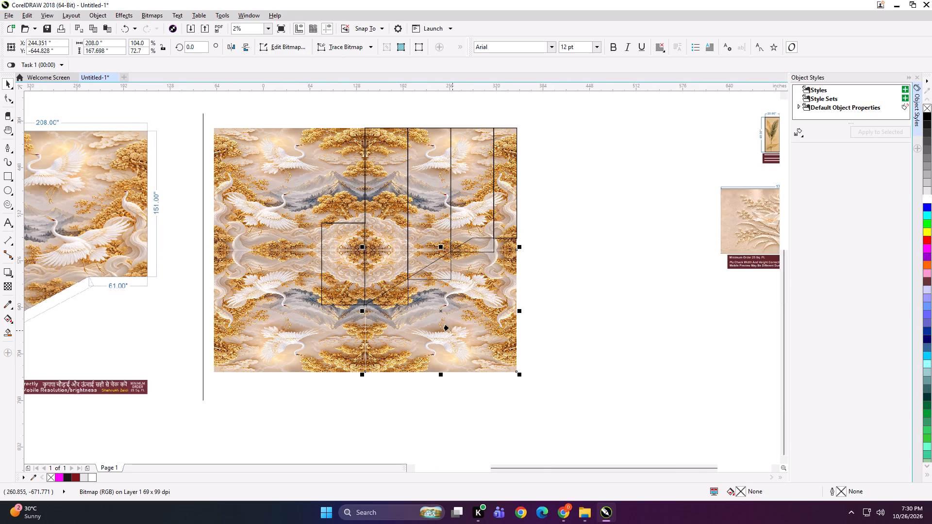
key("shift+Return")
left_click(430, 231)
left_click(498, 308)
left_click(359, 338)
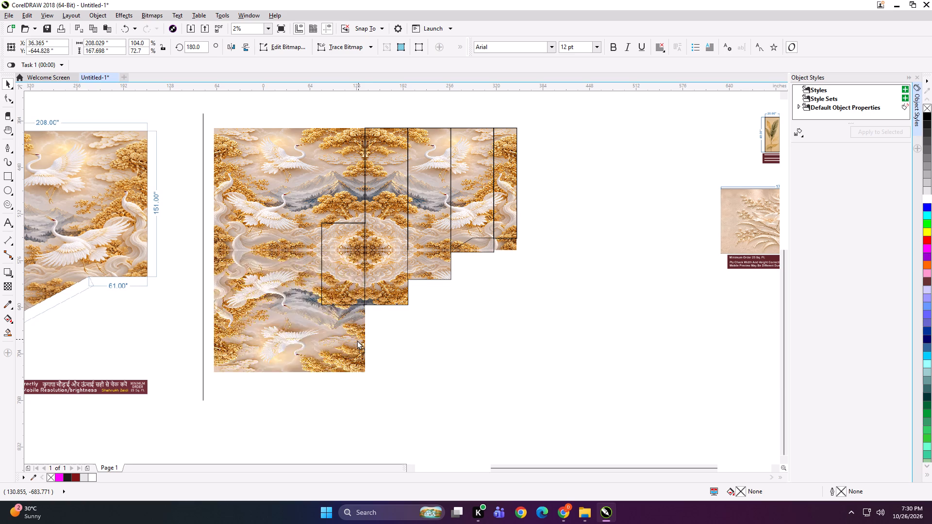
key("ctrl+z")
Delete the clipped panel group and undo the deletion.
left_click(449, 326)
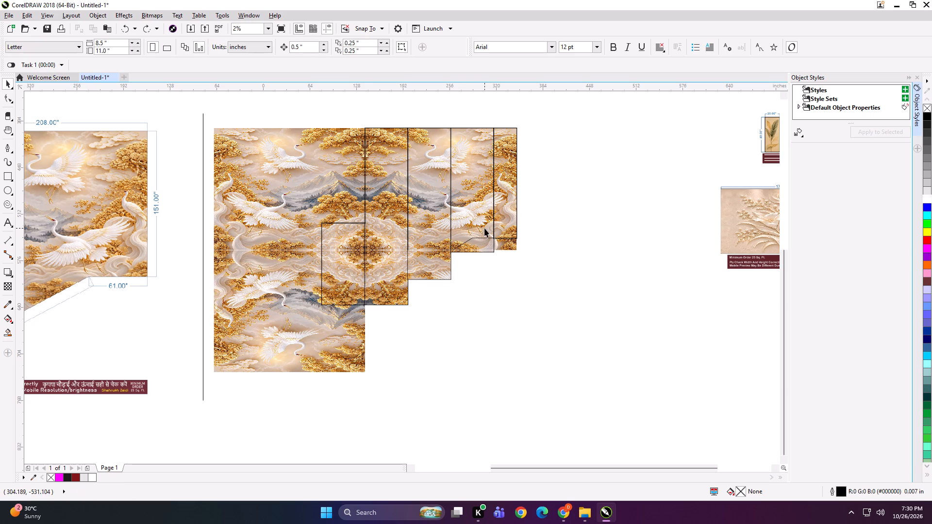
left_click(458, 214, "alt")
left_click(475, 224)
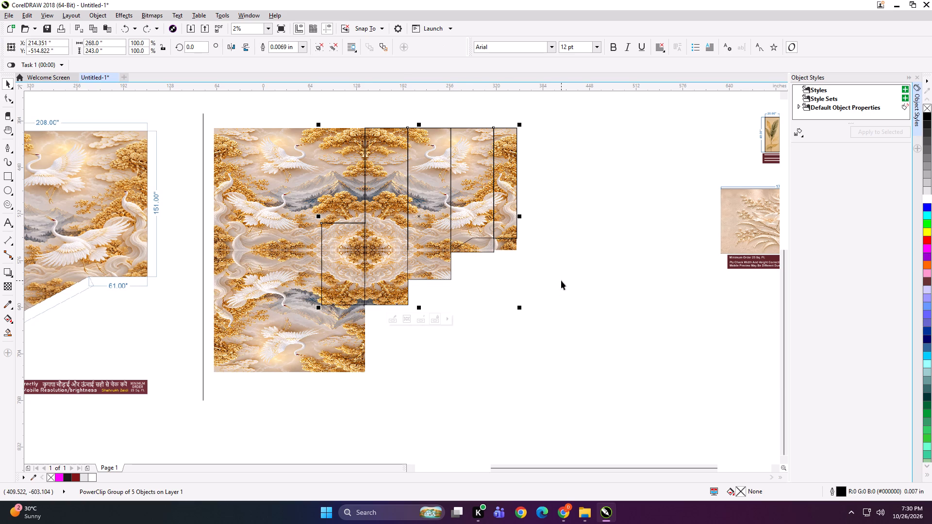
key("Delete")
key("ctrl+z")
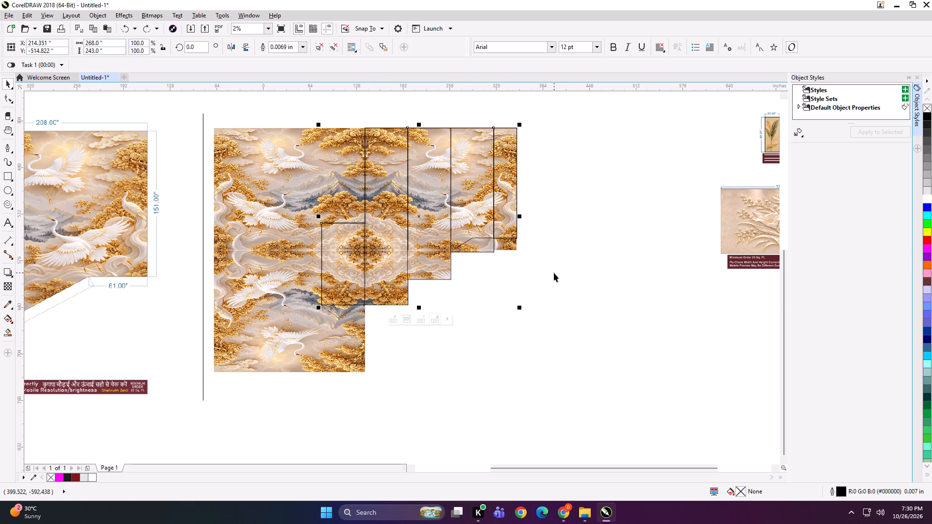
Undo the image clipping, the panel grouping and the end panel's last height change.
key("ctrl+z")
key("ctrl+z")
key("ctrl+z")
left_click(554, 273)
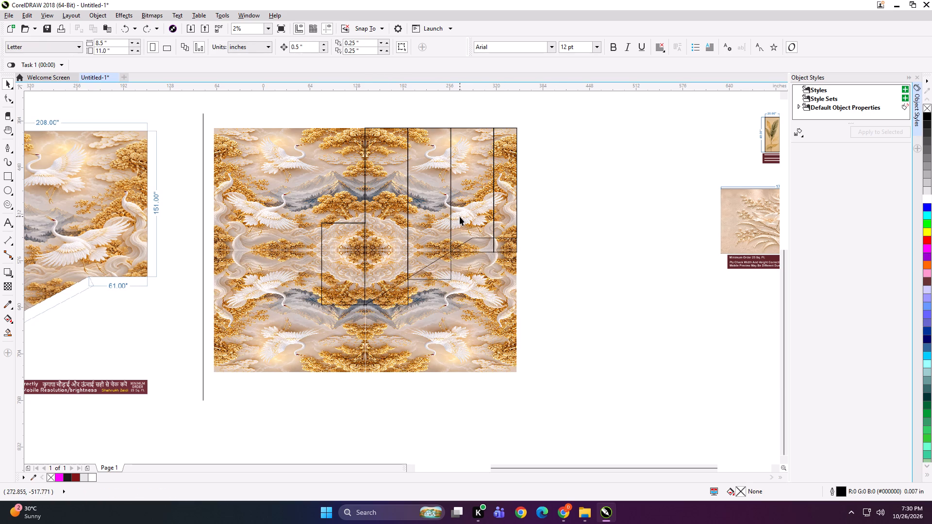
Delete the staircase wall outline lying over the panel rectangles.
left_click(460, 216, "alt")
key("Delete")
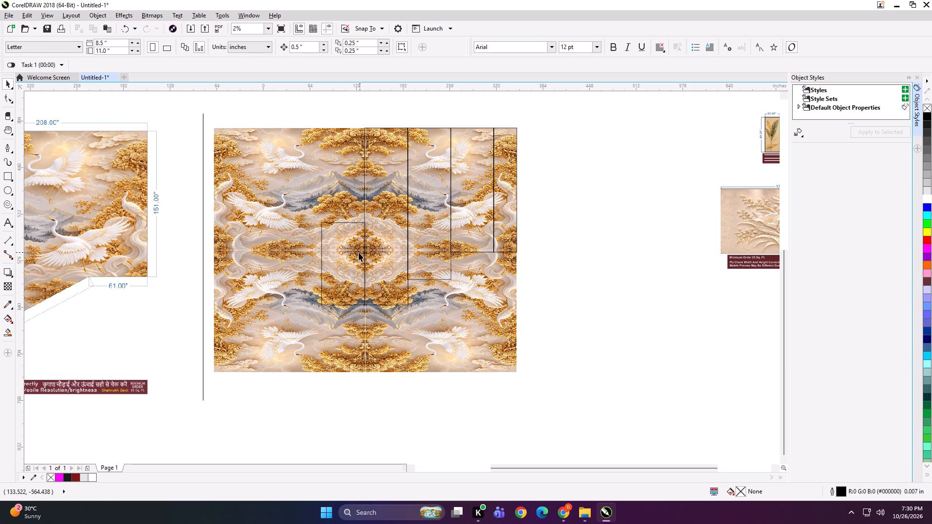
Select all five panel rectangles over the mirrored crane artwork and group them.
left_click(349, 237)
left_click(387, 222, "shift")
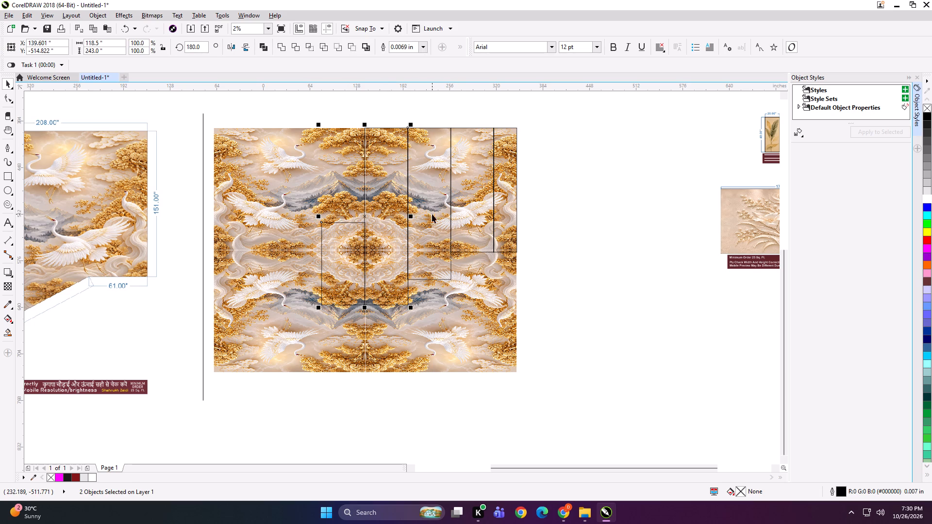
left_click(432, 214, "shift")
left_click(468, 200, "shift")
left_click(513, 194, "shift")
key("ctrl+g")
scroll(372, 225, "up", 2)
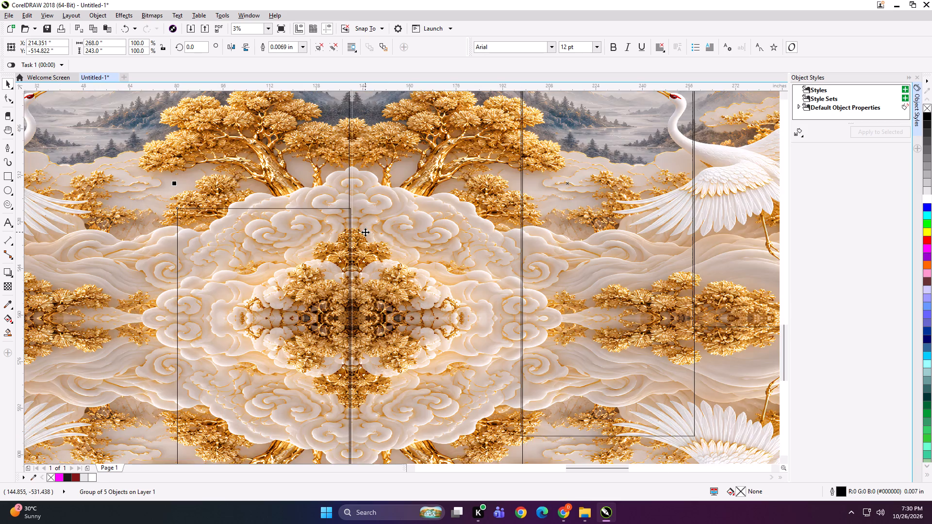
scroll(386, 214, "down", 2)
left_click(550, 286)
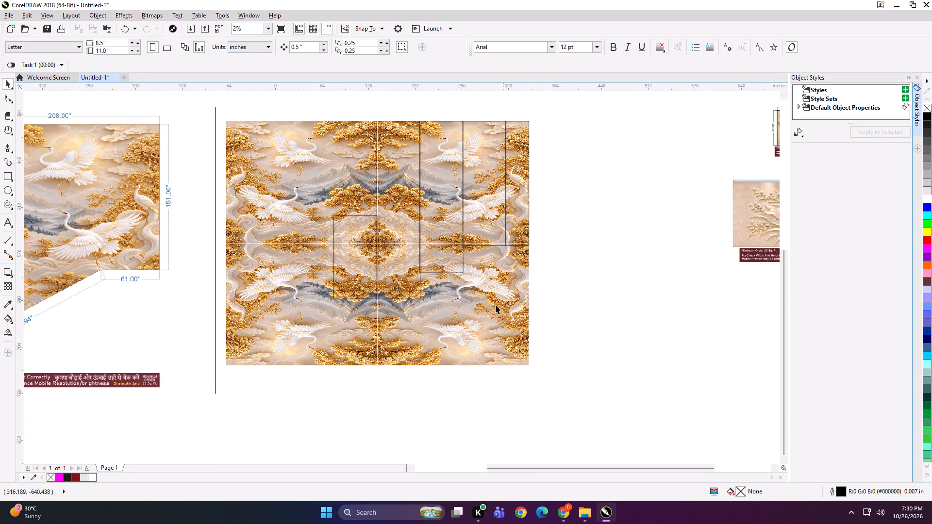
Clip all four mirrored crane images inside the grouped panel rectangles using PowerClip.
left_click(401, 218, "alt")
left_click(329, 206, "shift")
left_click(319, 312, "shift")
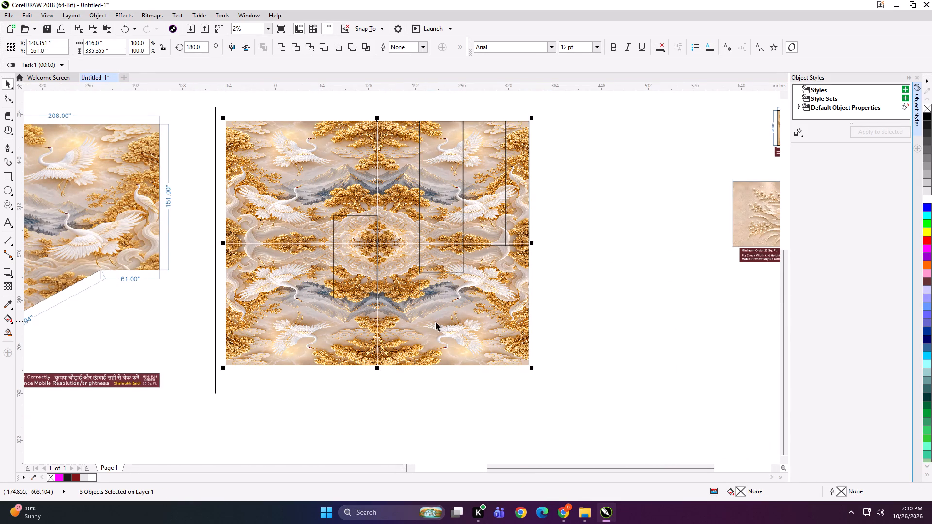
left_click(438, 322, "shift")
key("shift+Return")
left_click(437, 232)
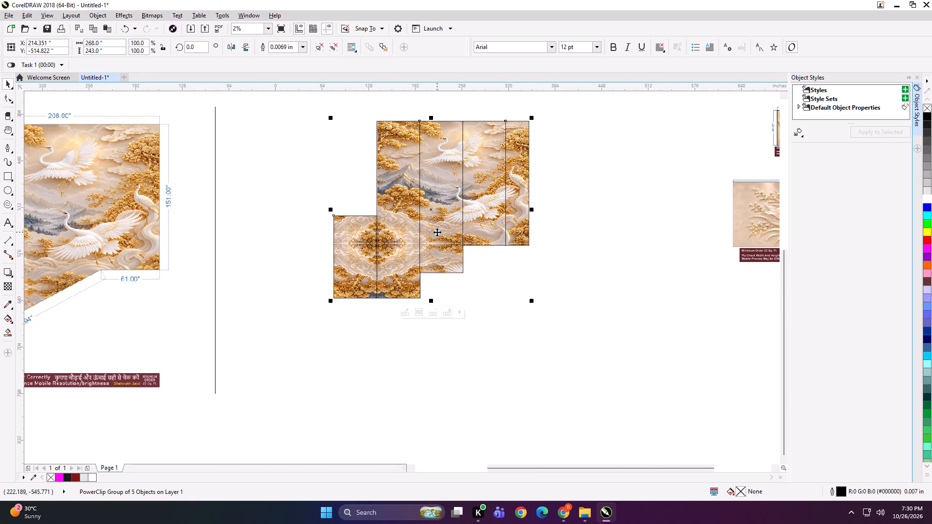
Ungroup the clipped crane artwork into separate panels.
key("ctrl+u")
key("ctrl+u")
key("ctrl+u")
key("ctrl+u")
left_click(538, 206)
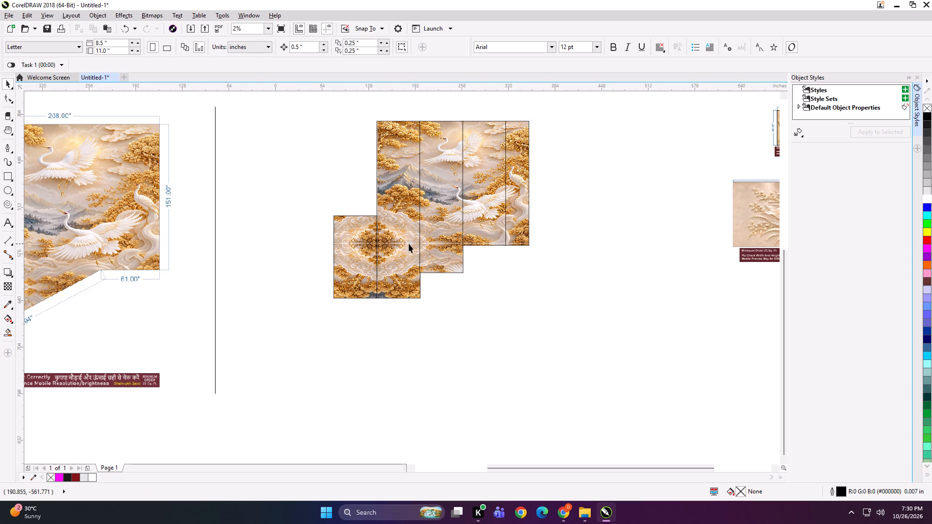
Examine the join between the first two panels at the centre of the mirrored cloud and tree motif.
scroll(386, 242, "up", 4)
scroll(347, 257, "up", 2)
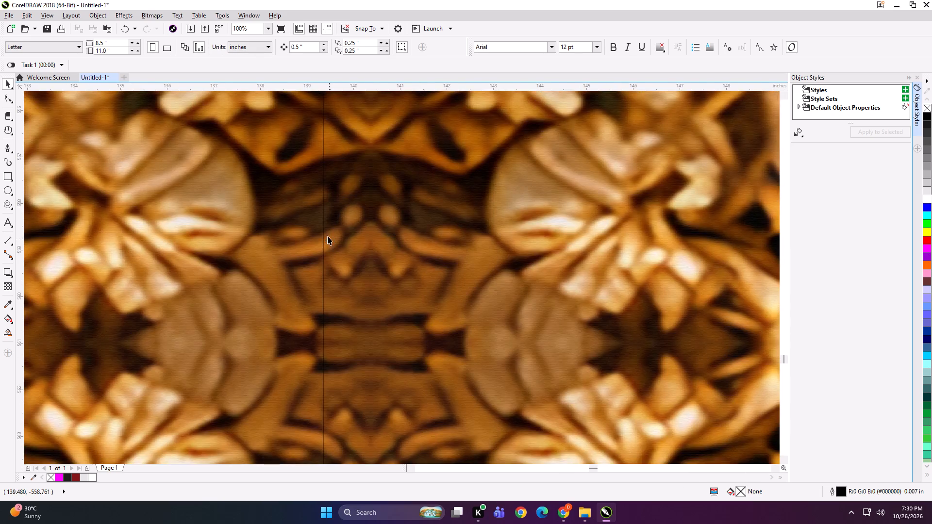
scroll(327, 235, "up", 2)
scroll(327, 235, "down", 9)
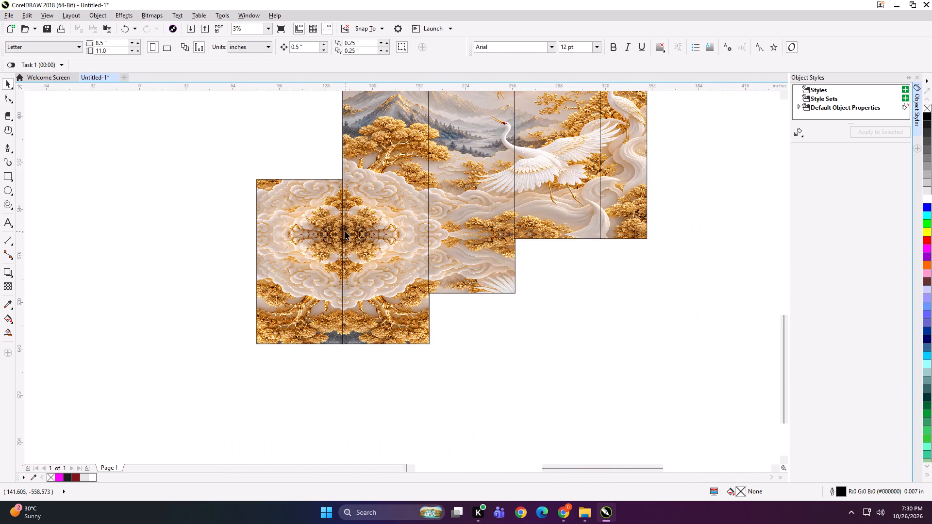
Move the dimensioned crane preview further up and left, away from the panel artwork.
scroll(345, 234, "down", 1)
scroll(420, 247, "down", 1)
left_click(566, 373)
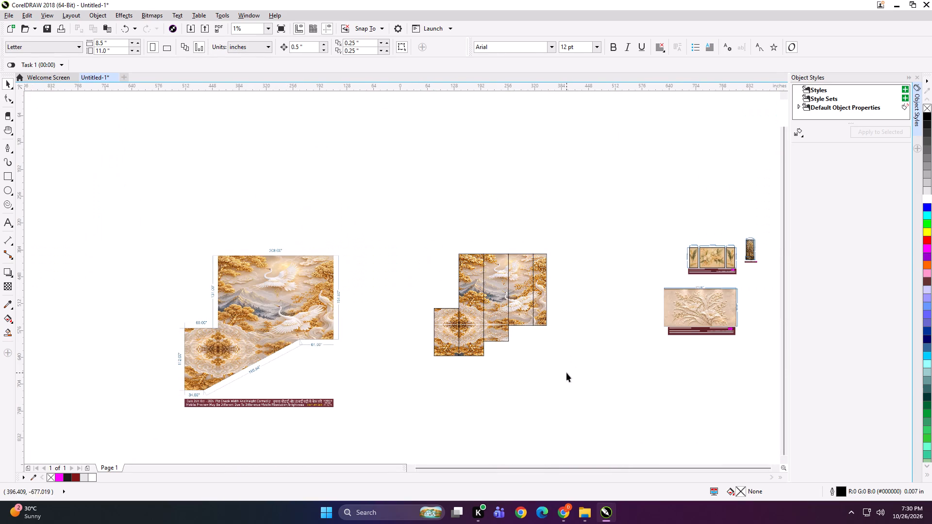
left_click_drag(306, 327, 263, 266)
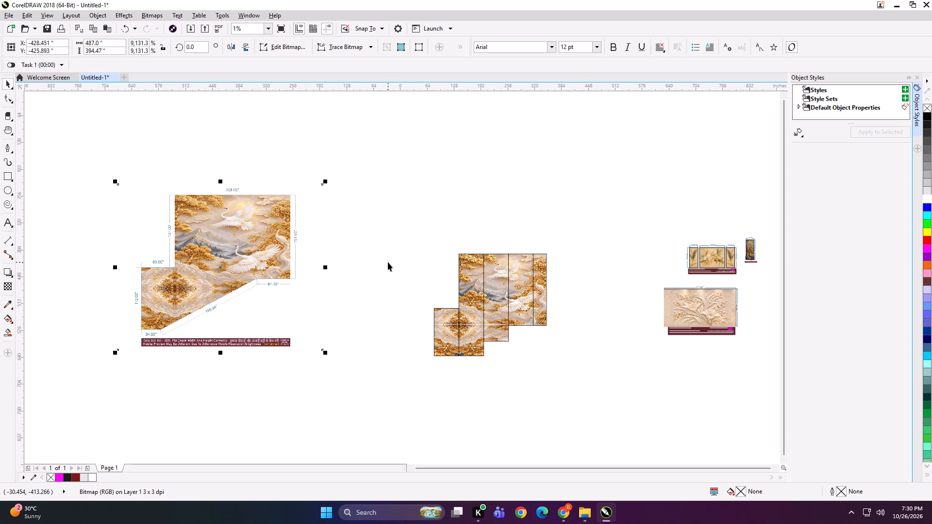
Draw a rectangle between the preview and the panels and size it to 60 by 112 inches.
left_click(5, 177)
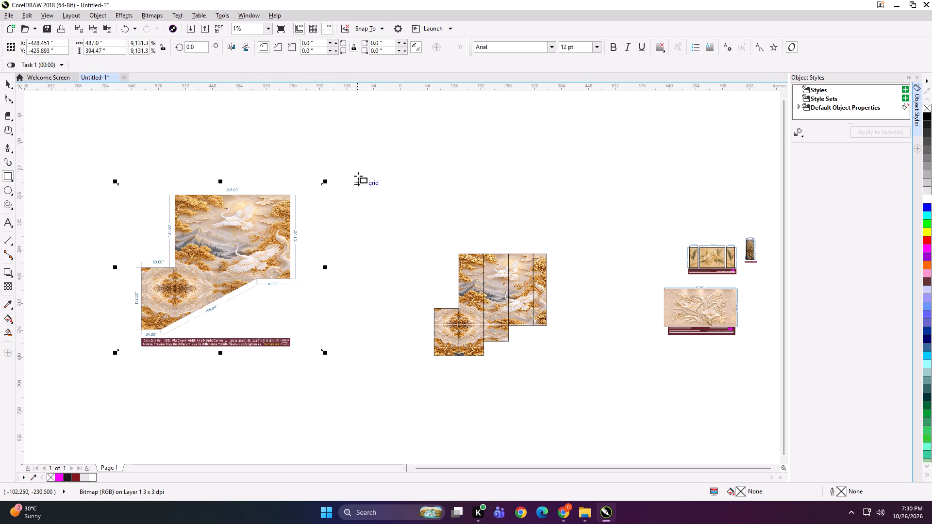
left_click_drag(358, 172, 395, 298)
key("space")
scroll(184, 269, "up", 1)
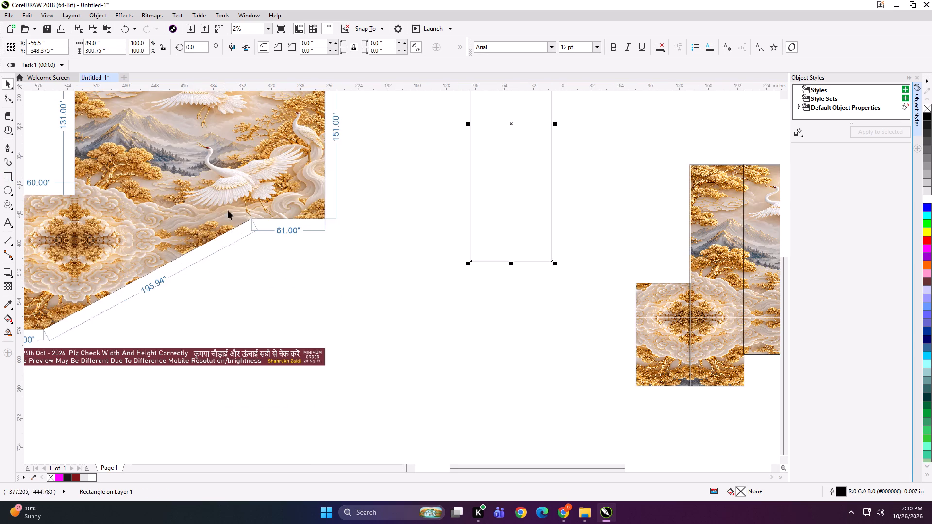
scroll(237, 224, "down", 1)
left_click_drag(102, 40, 29, 47)
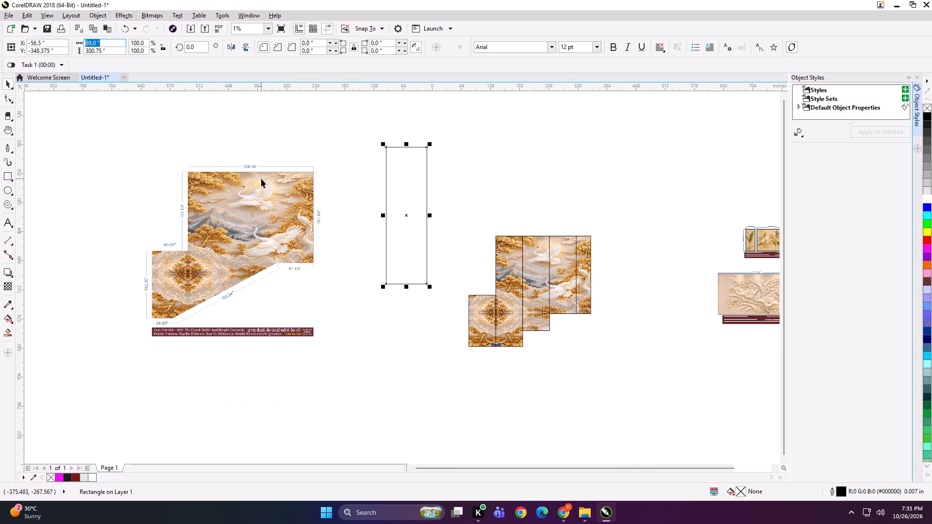
type("60")
key("Tab")
type("112")
key("Return")
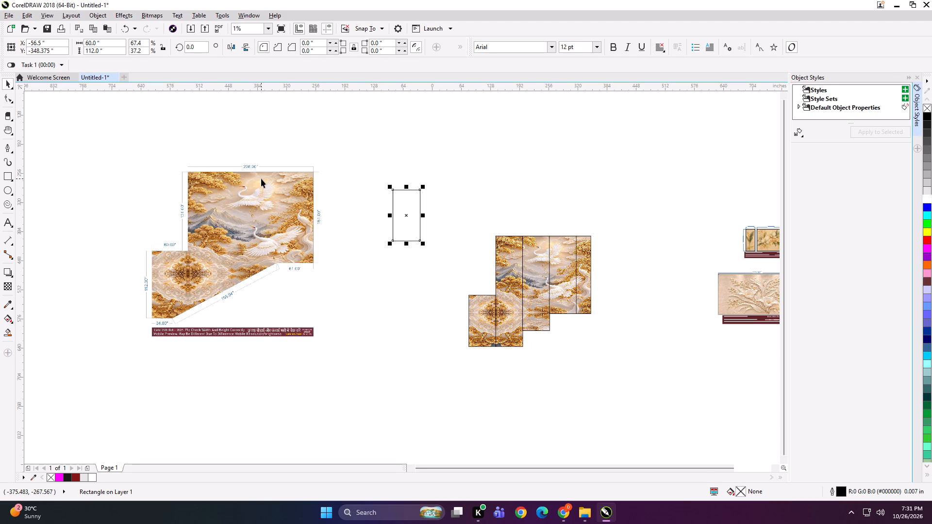
Duplicate the 60 by 112 inch rectangle beside it and resize the copy to 208 by 131 inches.
left_click(459, 193)
left_click(399, 212)
left_click_drag(404, 209, 446, 192)
right_click(446, 192)
scroll(250, 178, "up", 1)
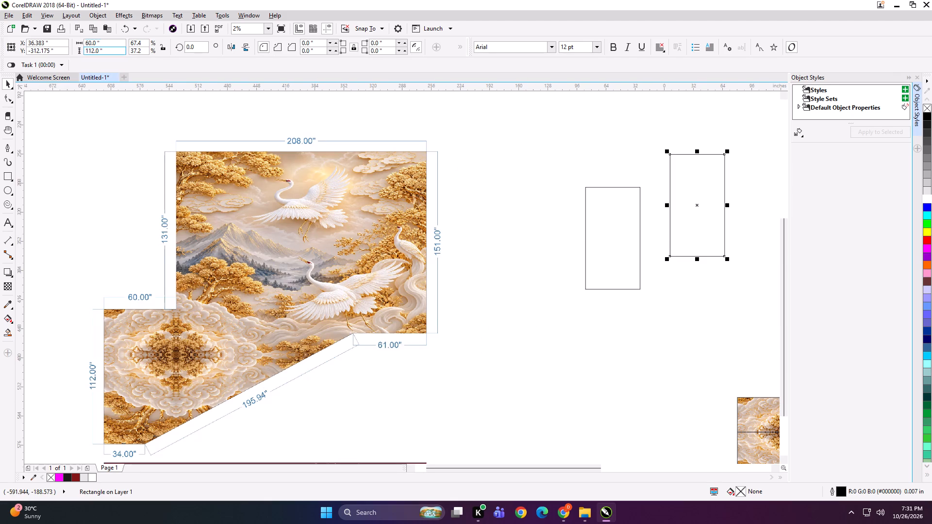
left_click_drag(110, 43, 80, 44)
type("208")
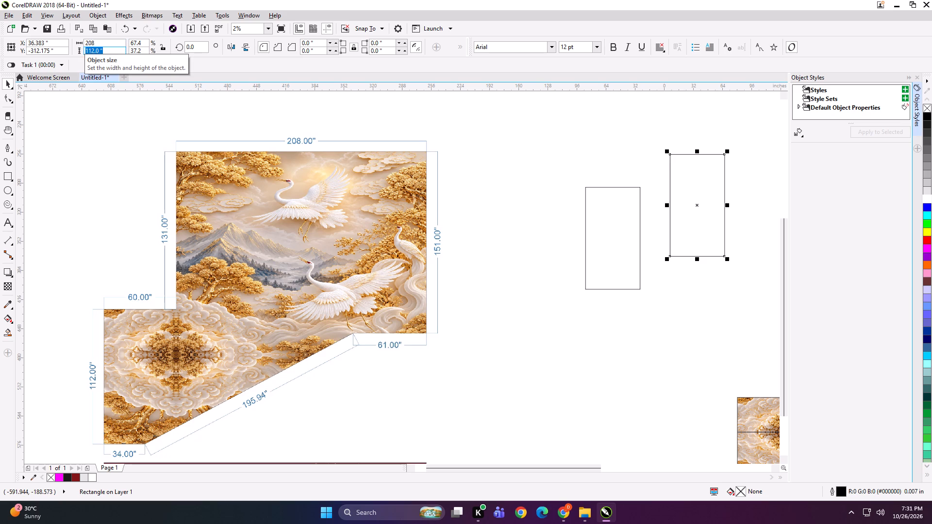
key("Tab")
type("11")
key("BackSpace")
type("31")
key("Return")
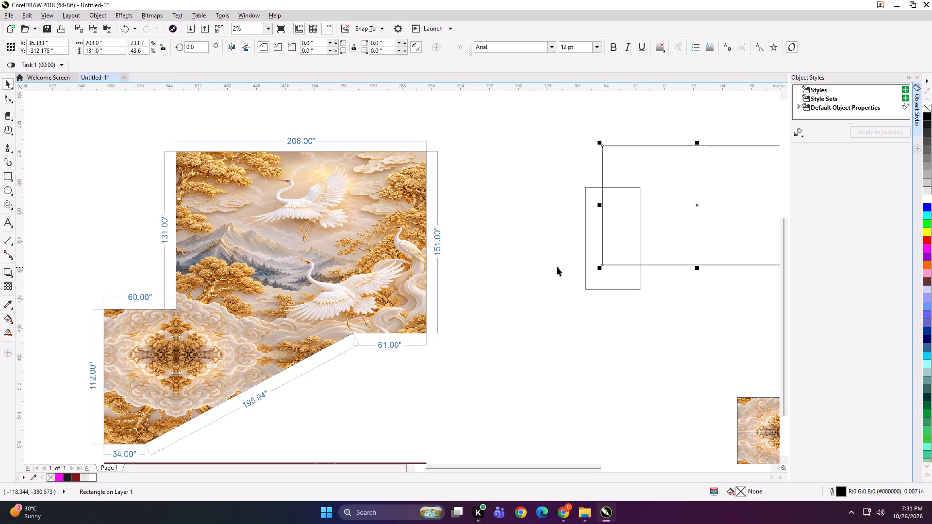
Position the 208 by 131 inch rectangle so its lower-left corner meets the upper-right corner of the 60 by 112 inch rectangle.
left_click(589, 258, "shift")
key("t")
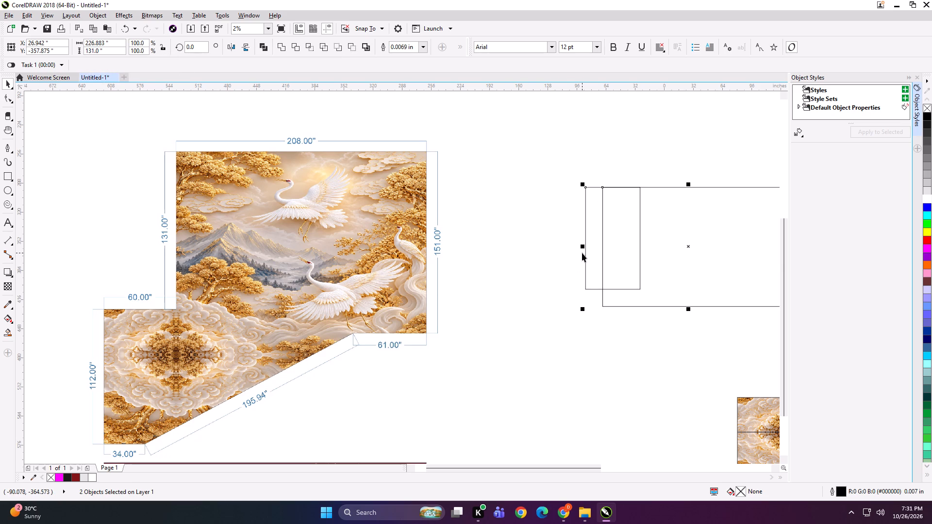
key("r")
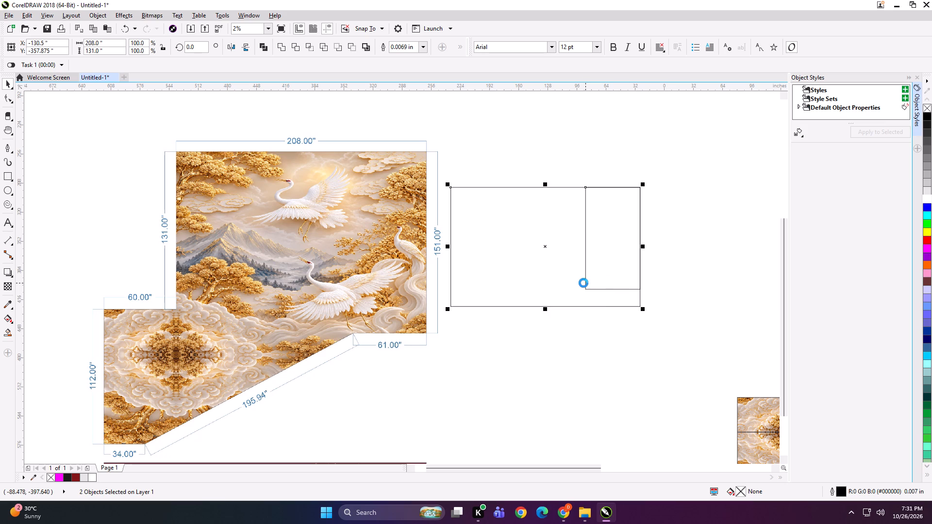
left_click(587, 361)
left_click(528, 261)
left_click_drag(547, 311, 545, 170)
scroll(405, 236, "down", 1)
left_click_drag(321, 201, 413, 201)
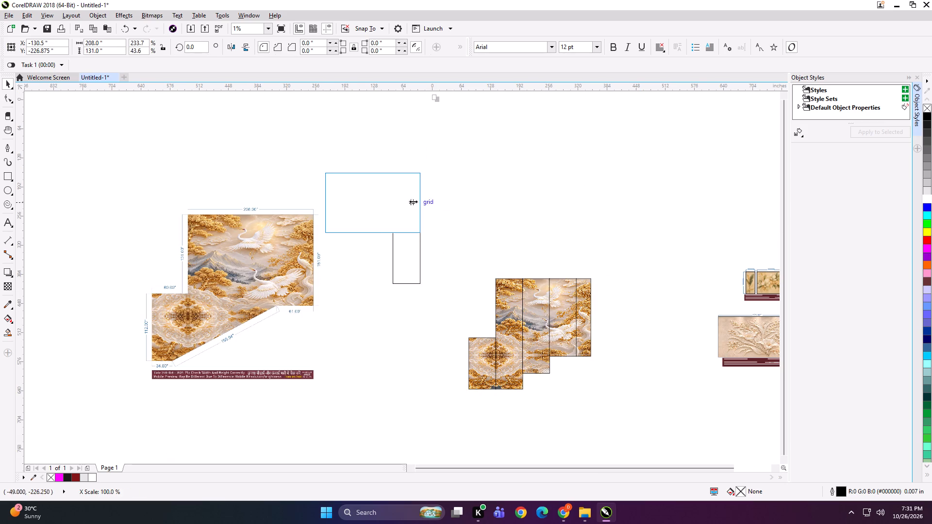
left_click_drag(413, 201, 441, 202)
Move the dimensioned crane preview closer to the construction rectangles.
left_click_drag(296, 255, 318, 213)
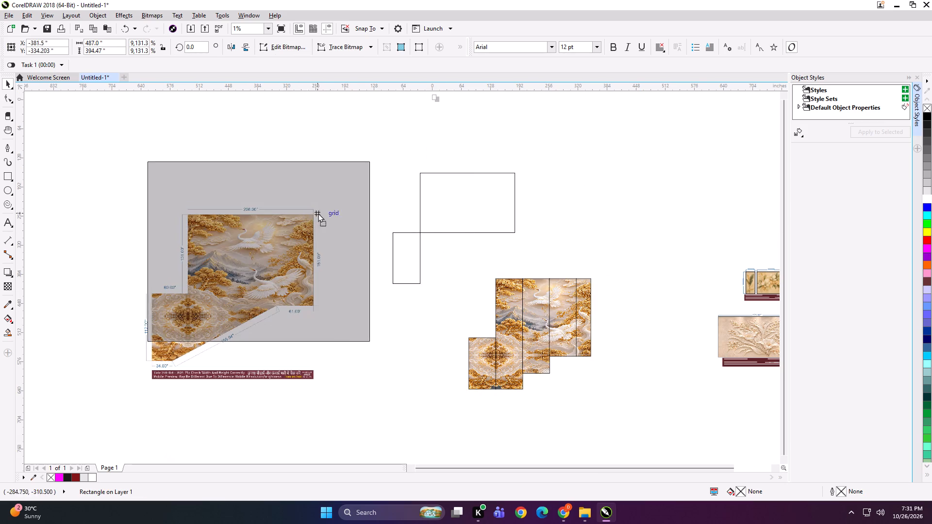
left_click_drag(318, 213, 320, 207)
Duplicate the 208 by 131 inch rectangle in place, set its width to 61 inches, and align it to the original's top and right edges.
left_click(463, 187, "shift")
key("shift+F2")
left_click(528, 122)
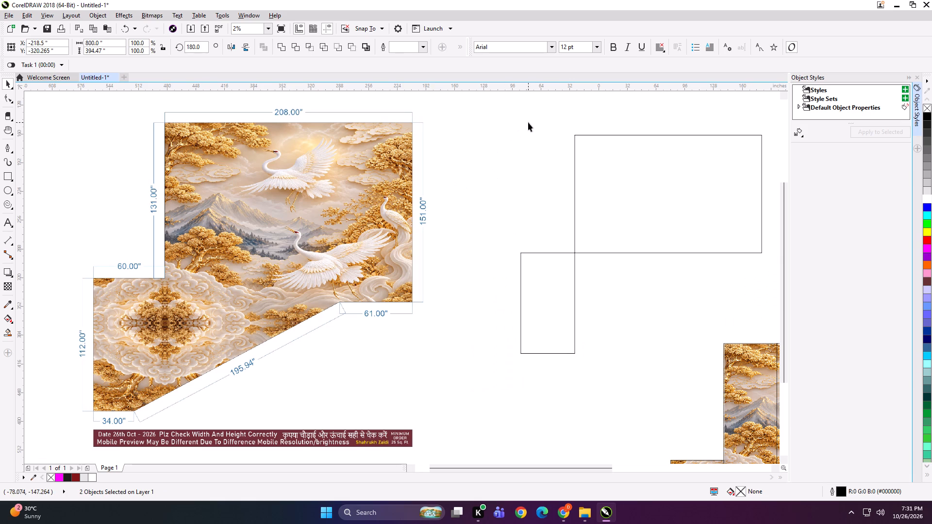
left_click(616, 200)
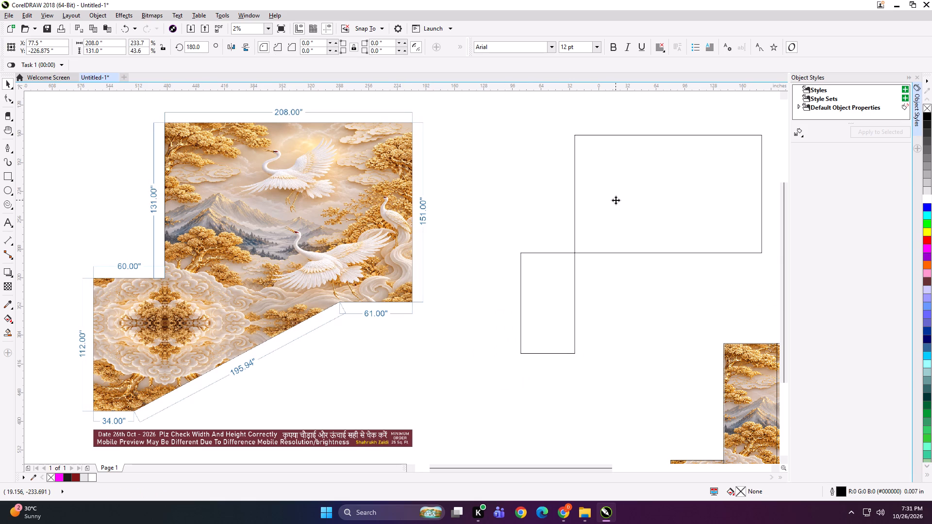
key("plus")
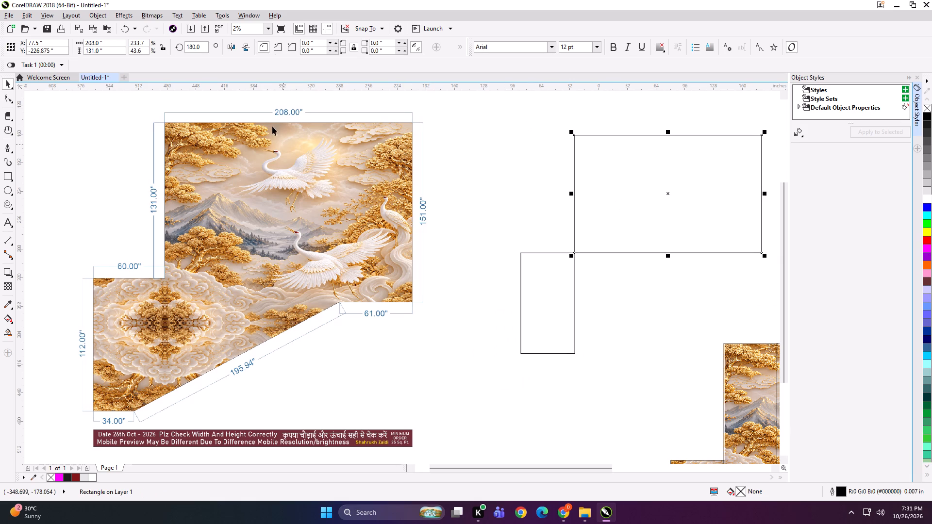
left_click_drag(113, 43, 68, 43)
type("61")
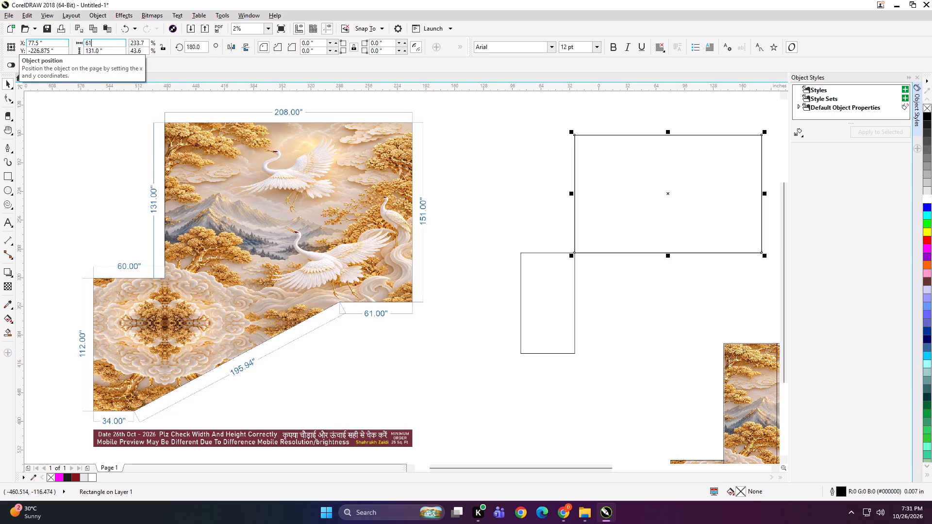
key("Return")
left_click(617, 181, "shift")
type("TR")
left_click(624, 122)
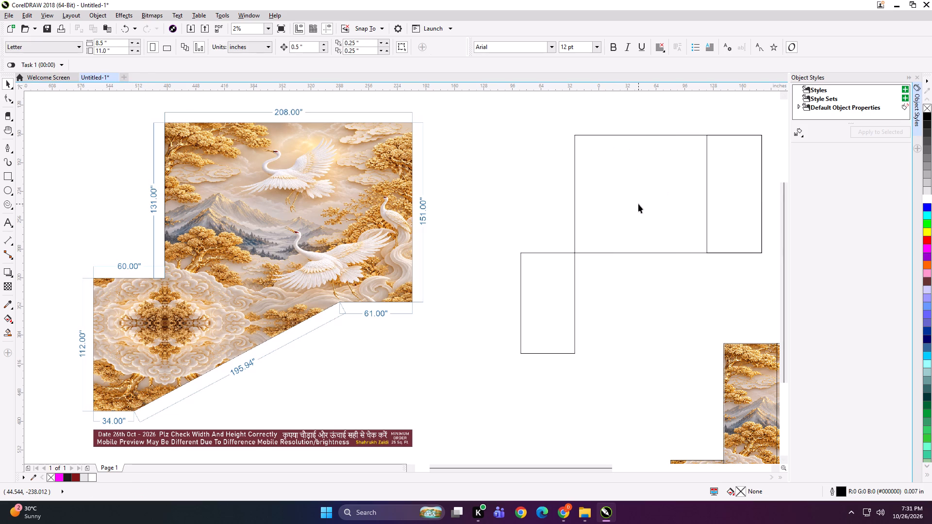
Duplicate the 60 by 112 inch rectangle in place, set its width to 34 inches, and align it to the original's left edge.
left_click(557, 270)
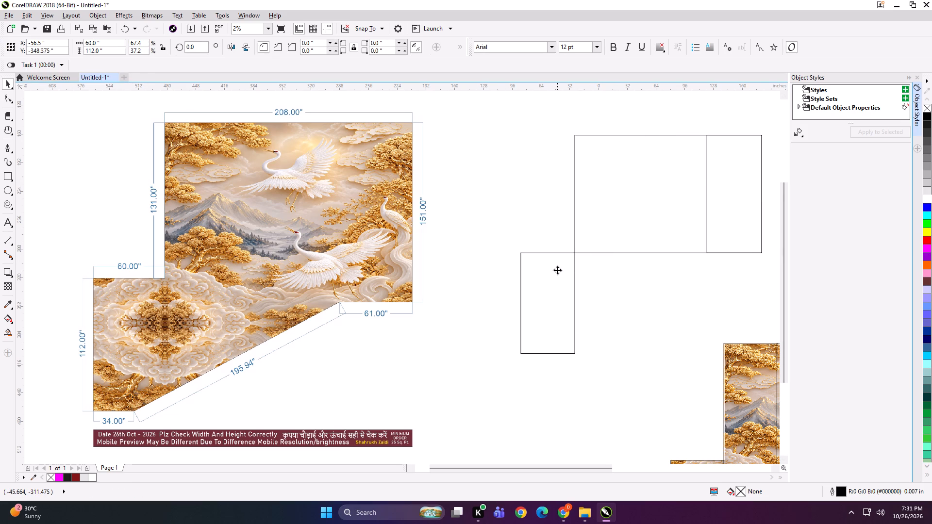
key("plus")
left_click_drag(106, 40, 74, 47)
type("34")
key("Return")
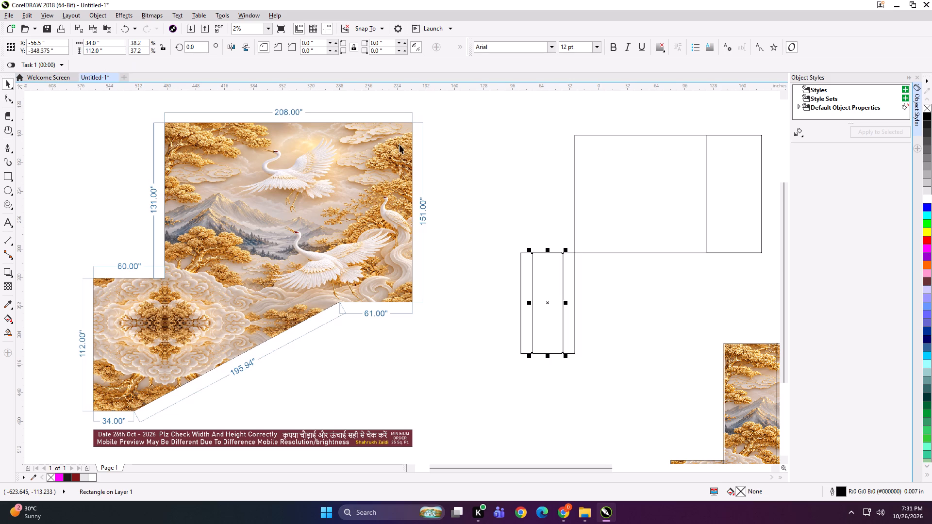
left_click(527, 292, "shift")
key("l")
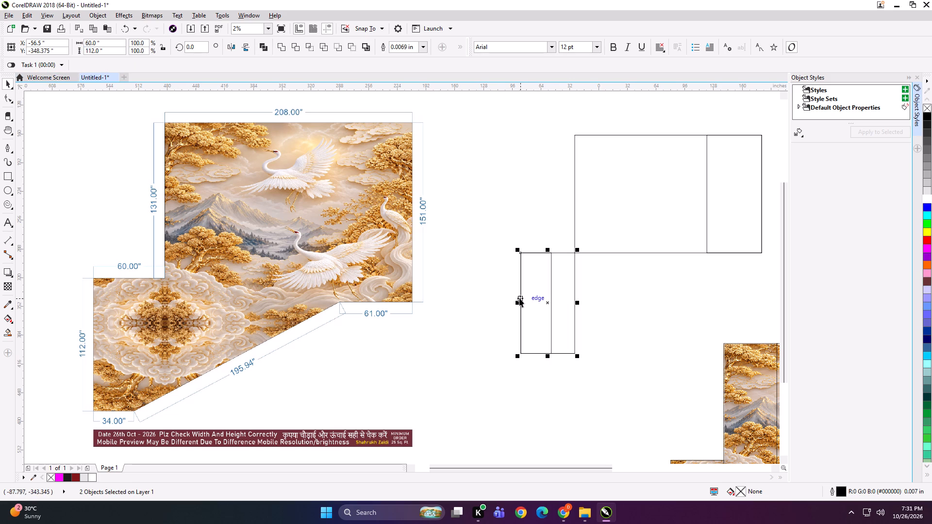
left_click(618, 309)
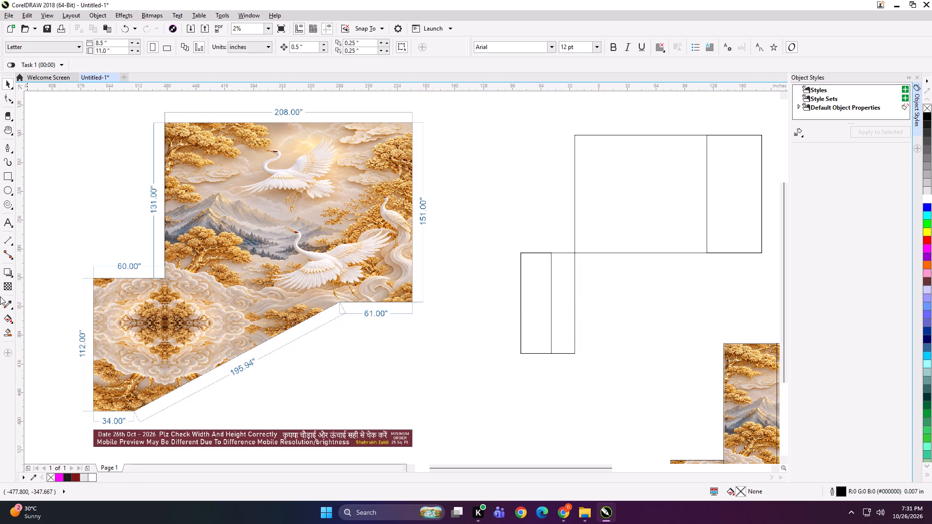
Trace the closed staircase wall outline over the rectangles' corners with the Pen tool, including the diagonal between the 61 and 34 inch marks.
key("p")
left_click(4, 150)
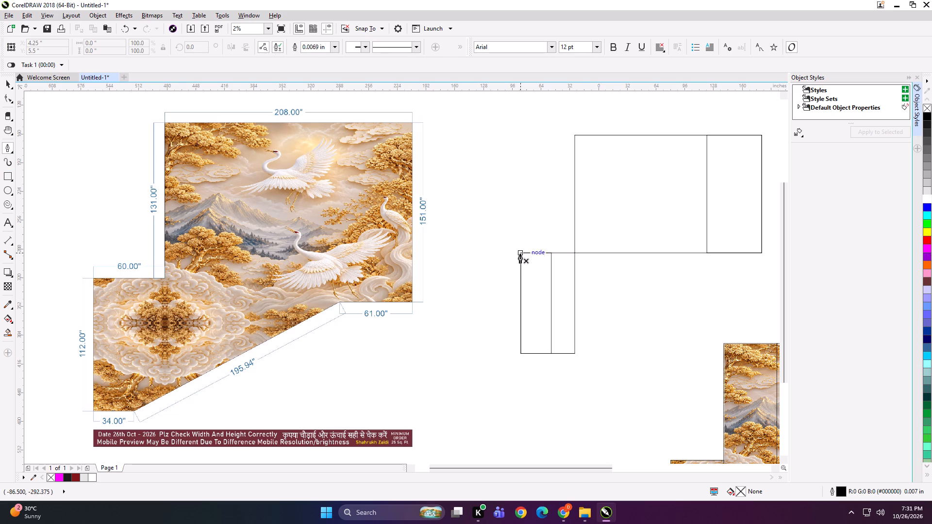
left_click(520, 254)
left_click(575, 250)
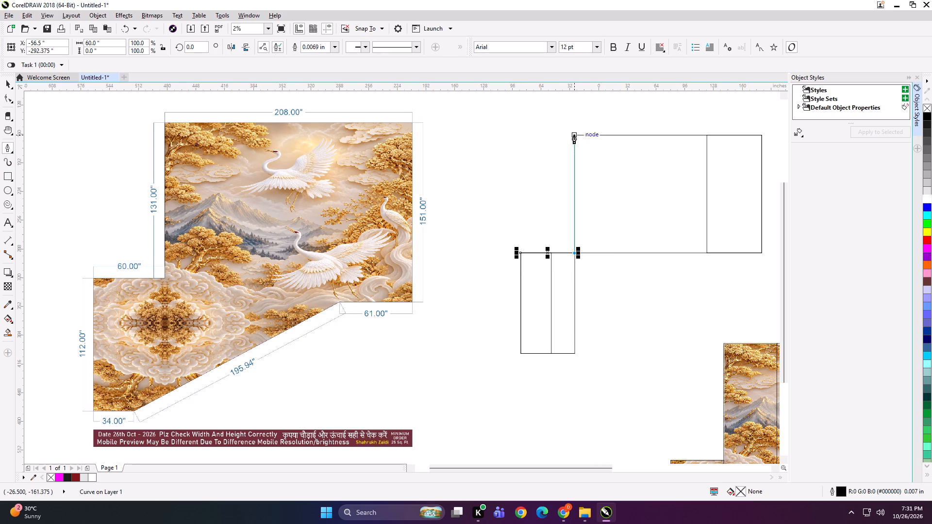
left_click(574, 134)
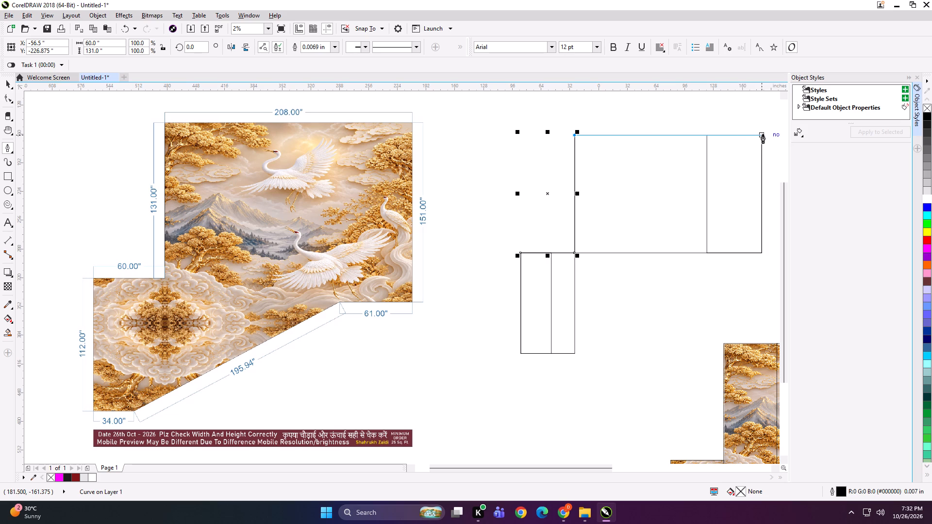
left_click(763, 134)
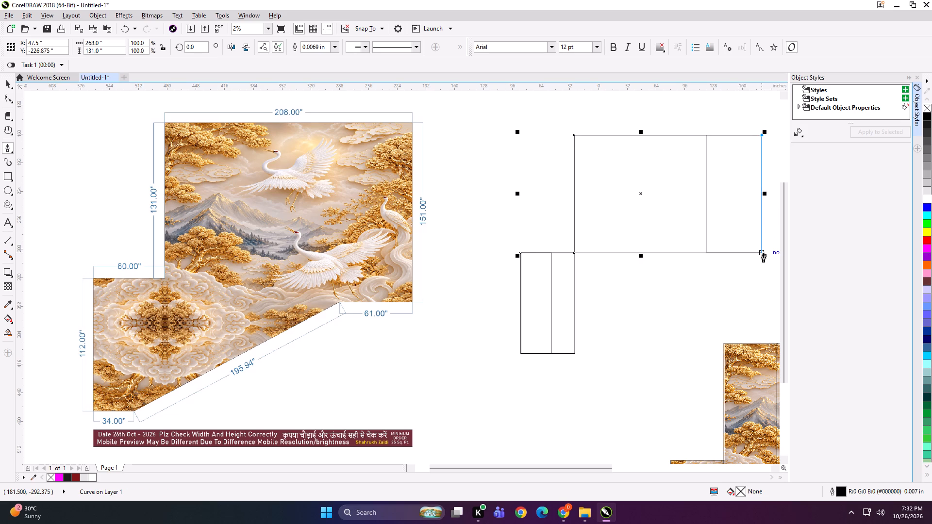
left_click(763, 253)
left_click(705, 253)
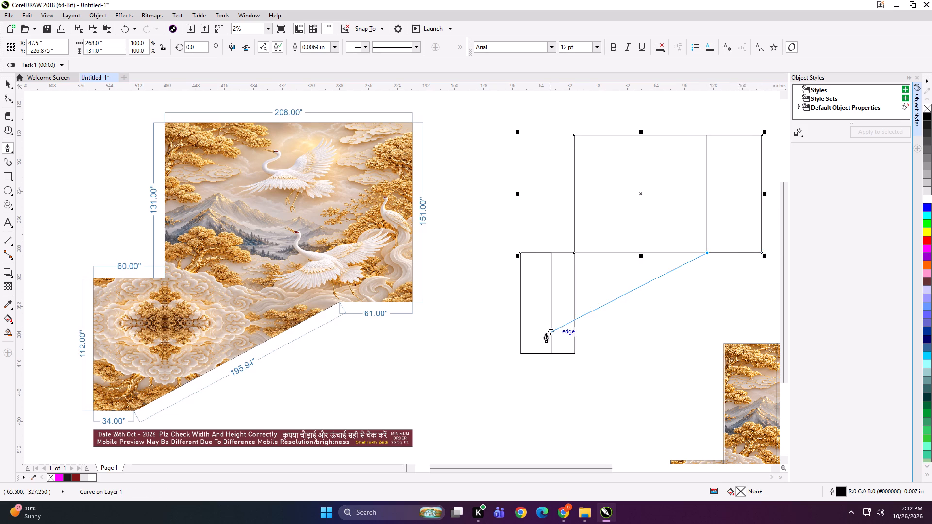
left_click(550, 353)
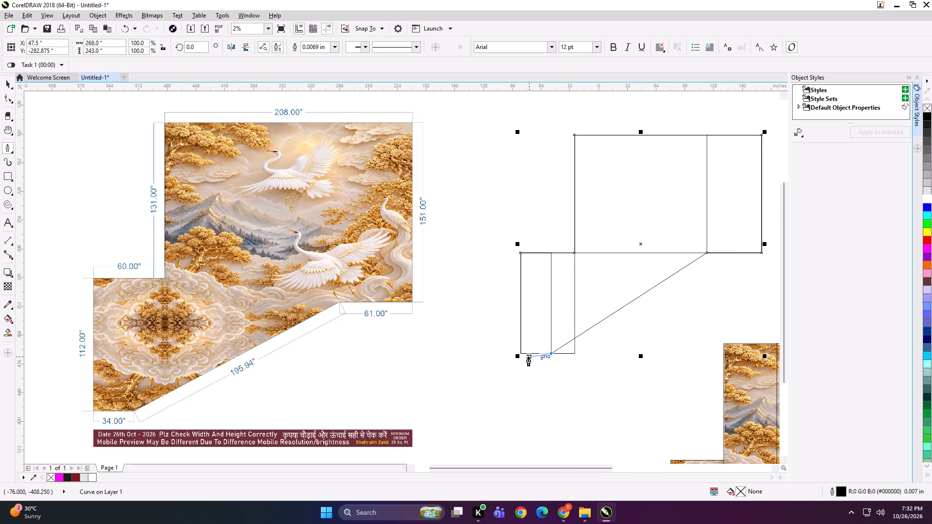
left_click(520, 353)
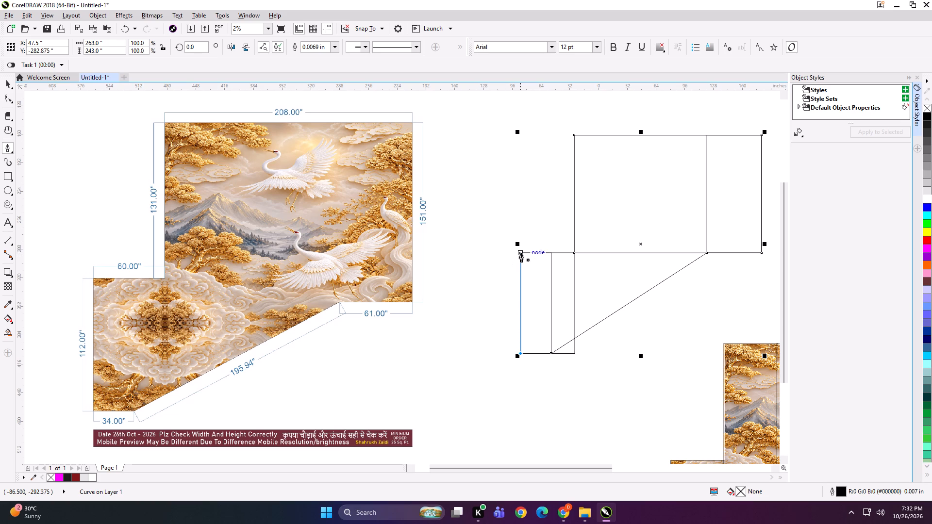
left_click(521, 253)
Move the traced wall outline clear of the construction rectangles and delete those four rectangles.
scroll(470, 290, "down", 1)
key("space")
left_click_drag(456, 275, 543, 259)
left_click_drag(542, 159, 355, 327)
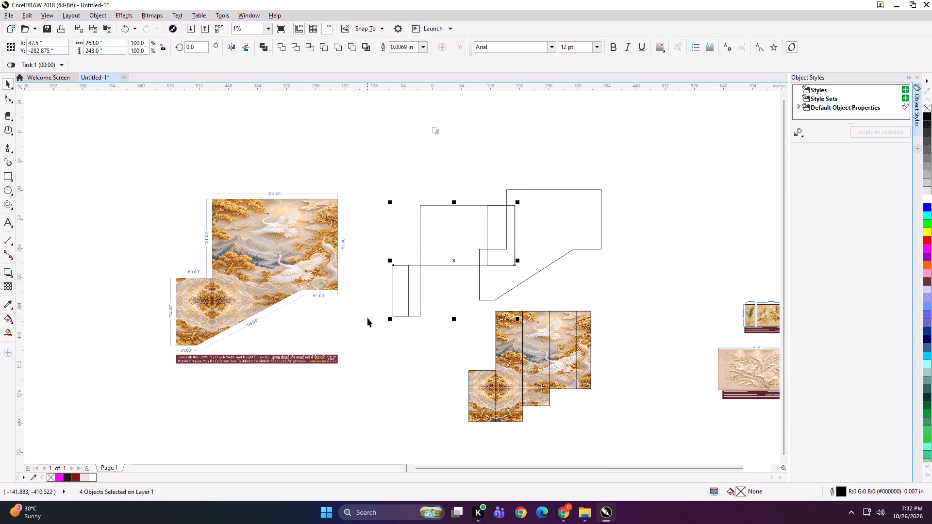
key("Delete")
Align the traced wall outline to the top and right edges of the last crane panel, overlaying it on the panel artwork.
left_click(551, 213)
left_click(587, 317, "shift")
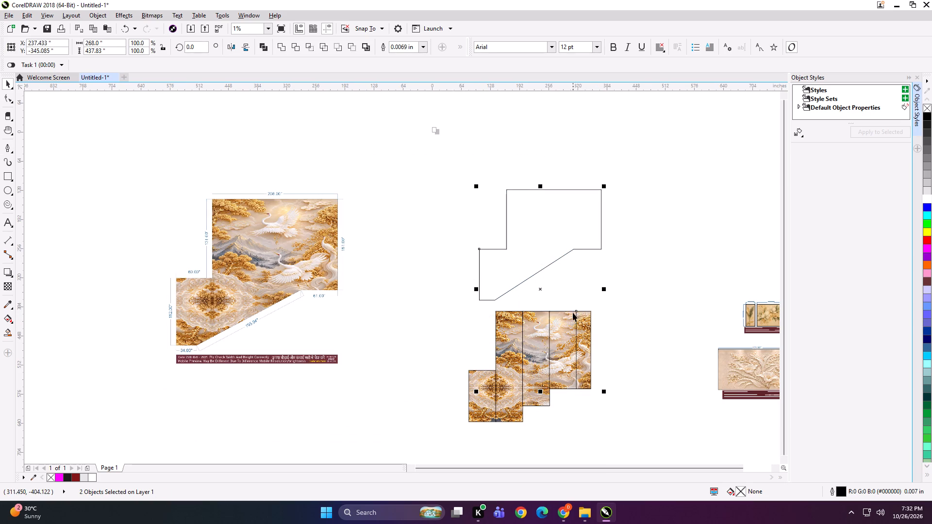
type("TR")
scroll(561, 413, "up", 2)
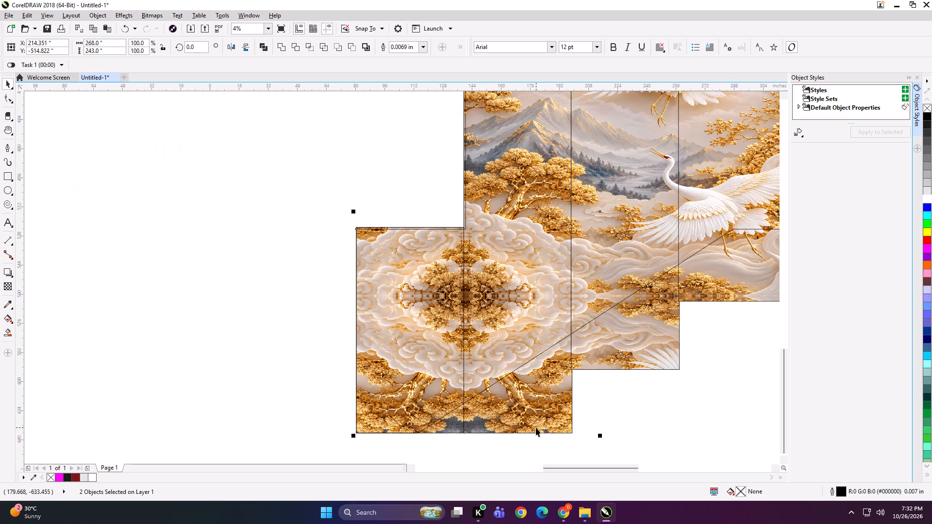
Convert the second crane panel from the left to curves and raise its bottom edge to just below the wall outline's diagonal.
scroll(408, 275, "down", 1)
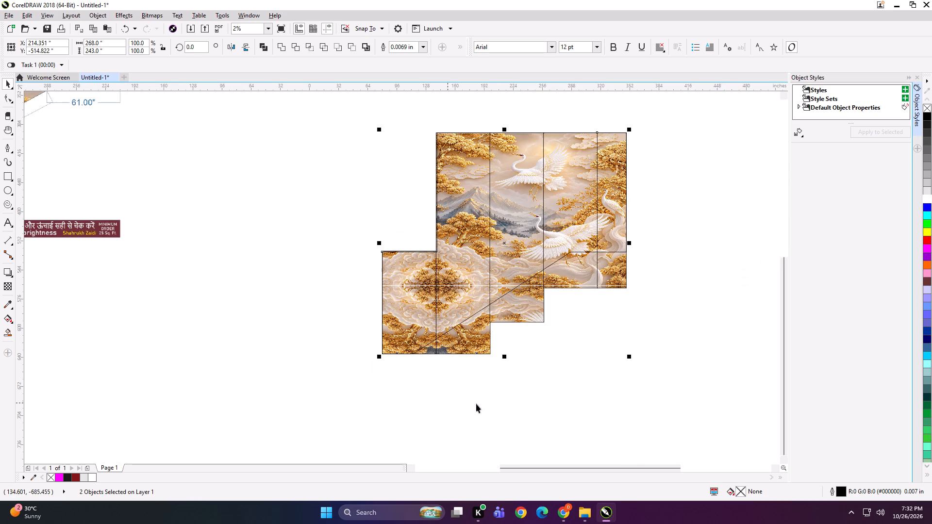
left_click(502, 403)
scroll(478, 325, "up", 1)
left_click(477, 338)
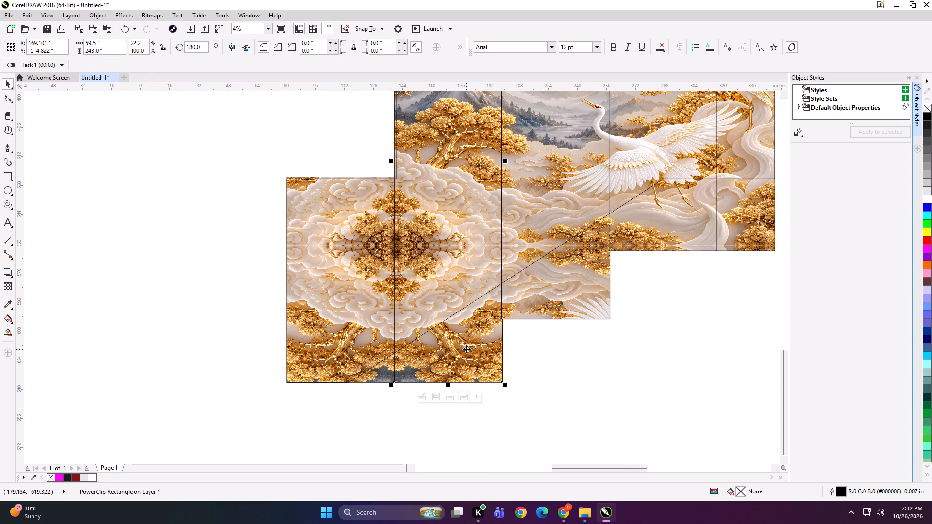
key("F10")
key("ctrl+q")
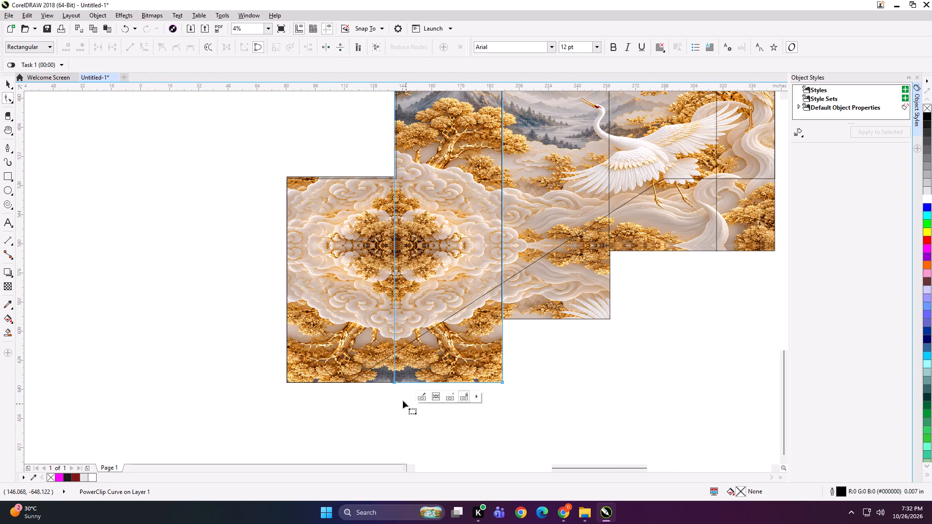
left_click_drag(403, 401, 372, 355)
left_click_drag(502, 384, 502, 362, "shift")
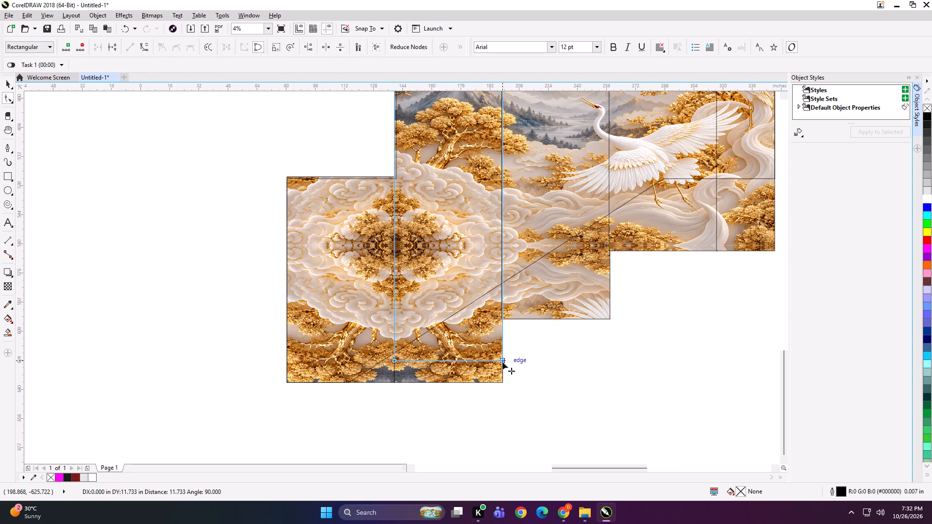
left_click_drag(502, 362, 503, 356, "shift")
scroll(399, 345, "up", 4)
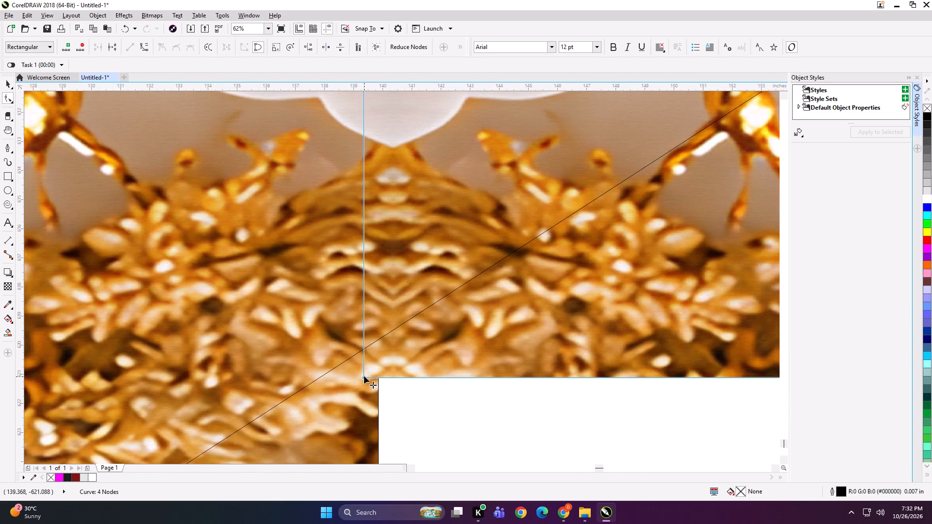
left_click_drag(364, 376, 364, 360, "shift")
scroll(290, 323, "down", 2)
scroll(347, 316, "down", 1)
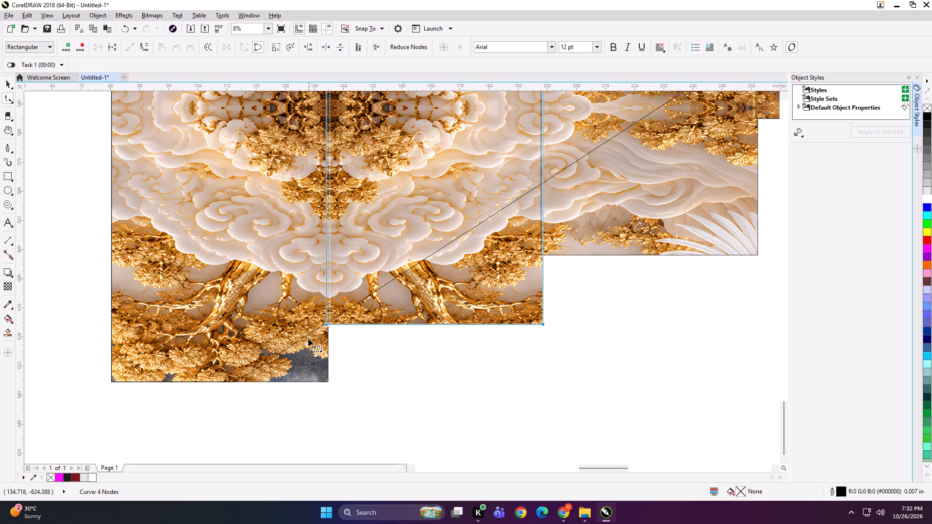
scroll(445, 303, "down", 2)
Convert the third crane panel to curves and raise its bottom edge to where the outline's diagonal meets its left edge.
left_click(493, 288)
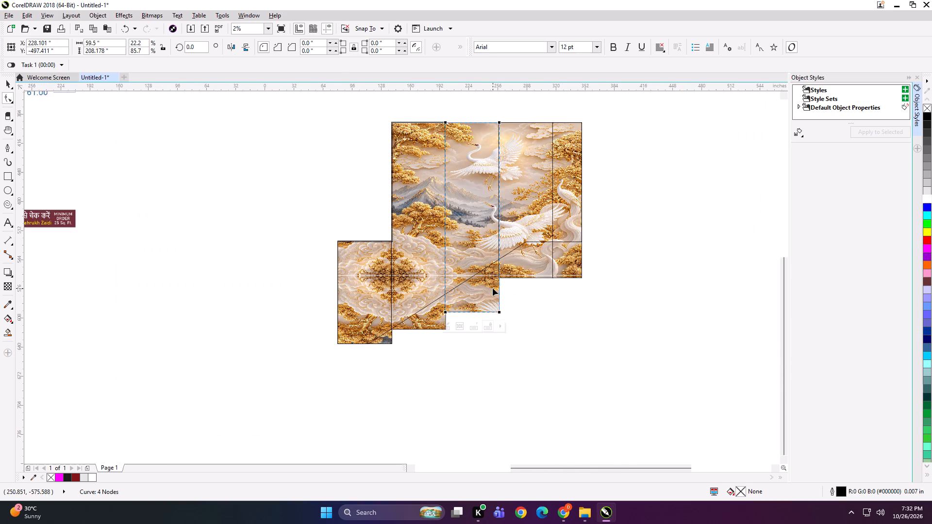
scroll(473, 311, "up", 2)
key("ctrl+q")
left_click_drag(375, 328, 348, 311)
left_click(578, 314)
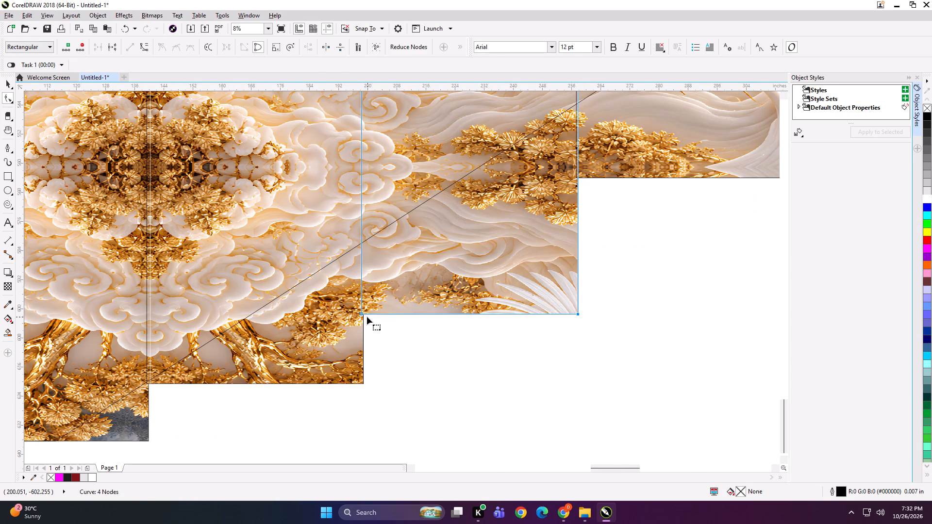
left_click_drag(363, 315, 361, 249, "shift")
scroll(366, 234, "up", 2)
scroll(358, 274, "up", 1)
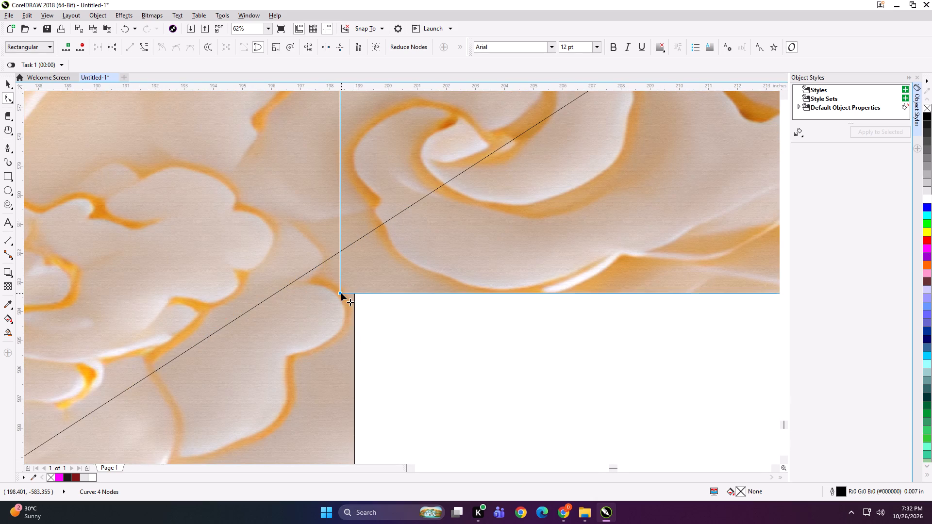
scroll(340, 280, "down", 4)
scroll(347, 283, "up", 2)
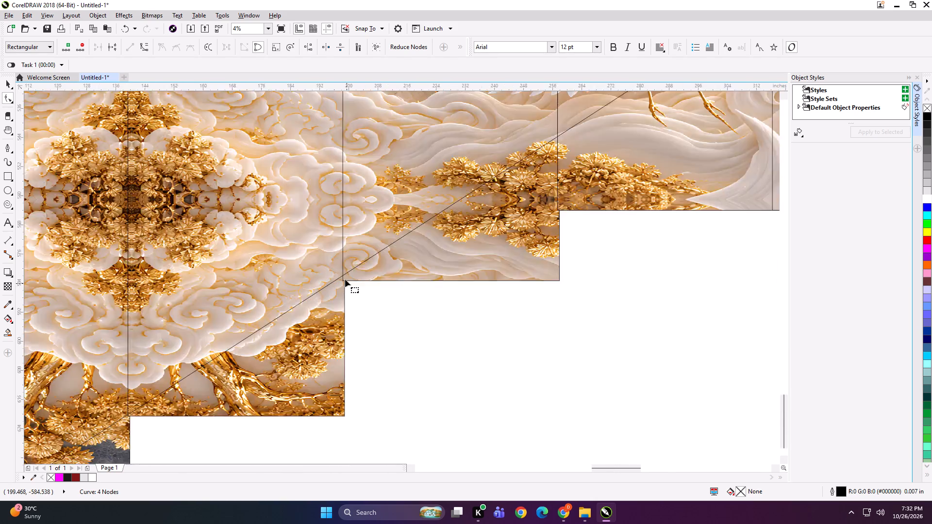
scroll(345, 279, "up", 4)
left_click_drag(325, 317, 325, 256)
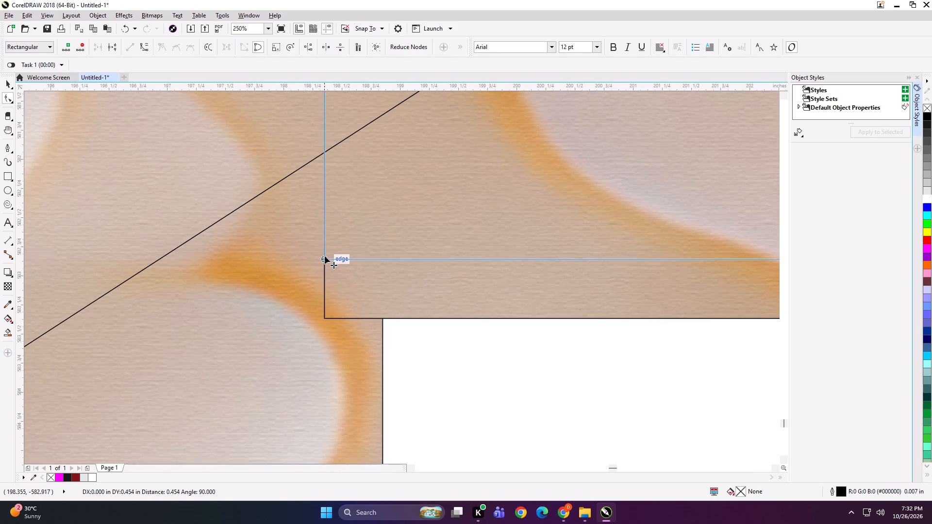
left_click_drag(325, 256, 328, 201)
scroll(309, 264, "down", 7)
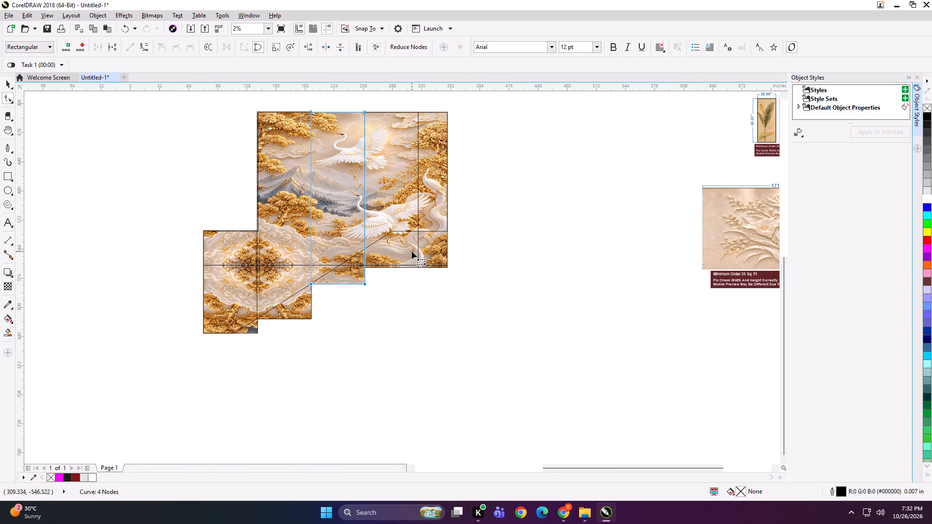
Measure the overlaid wall outline's right side vertically, from its top edge to its short horizontal lower edge.
left_click(402, 250)
scroll(394, 255, "up", 2)
scroll(467, 280, "down", 1)
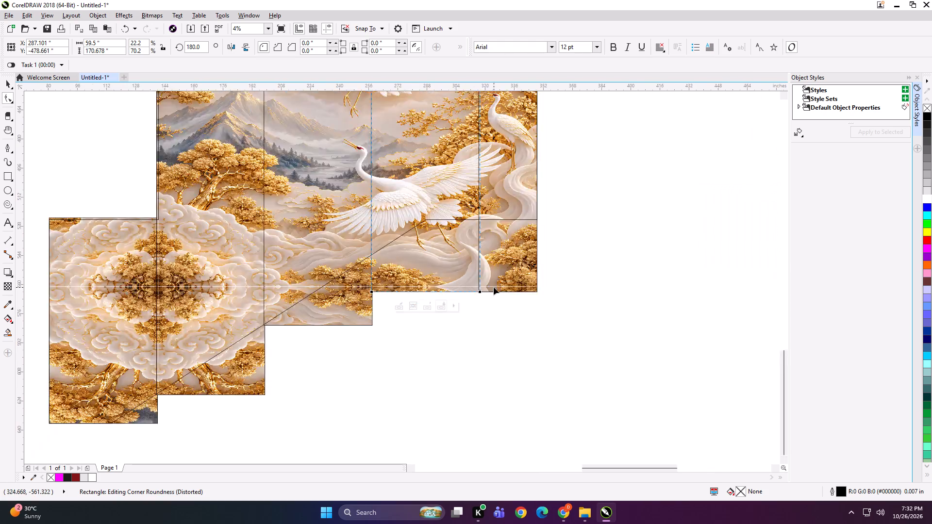
scroll(494, 287, "down", 1)
scroll(531, 245, "down", 1)
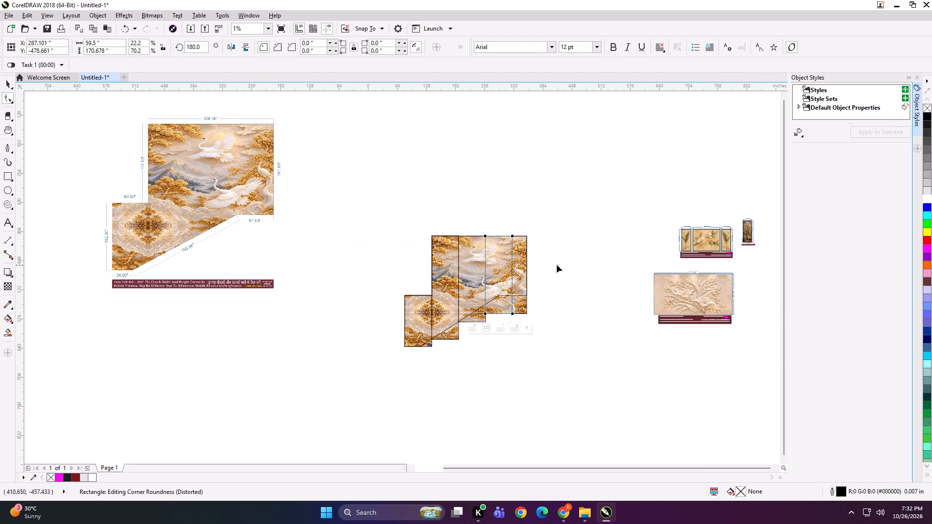
left_click(559, 265)
key("space")
scroll(516, 296, "up", 1)
left_click(462, 242)
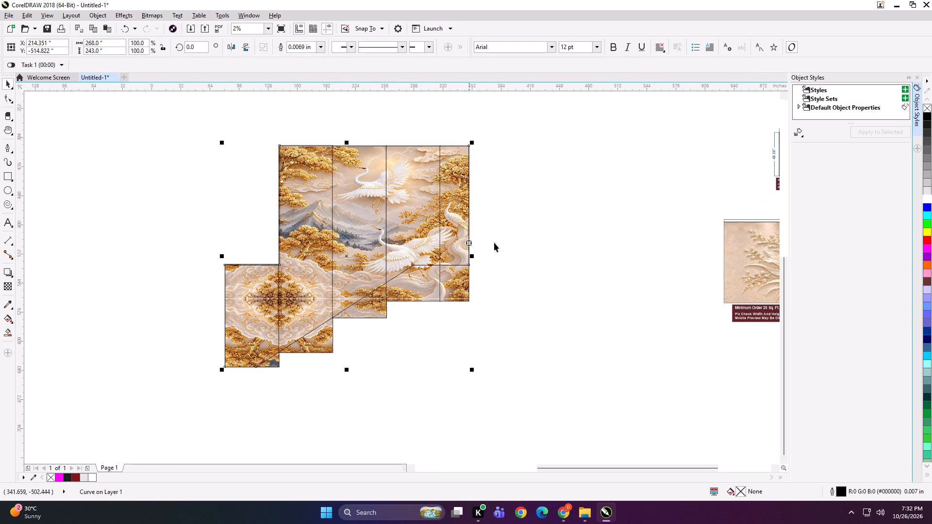
left_click(517, 239)
left_click(7, 238)
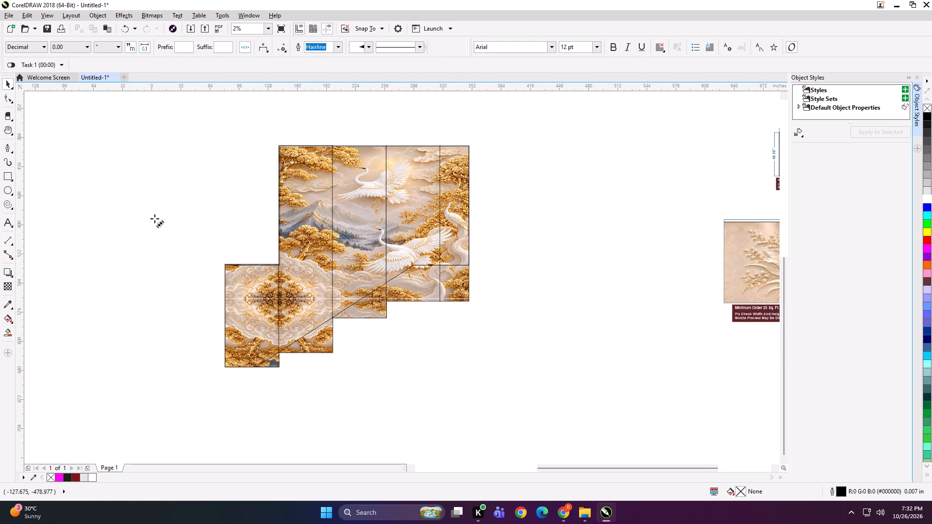
left_click_drag(451, 145, 456, 259)
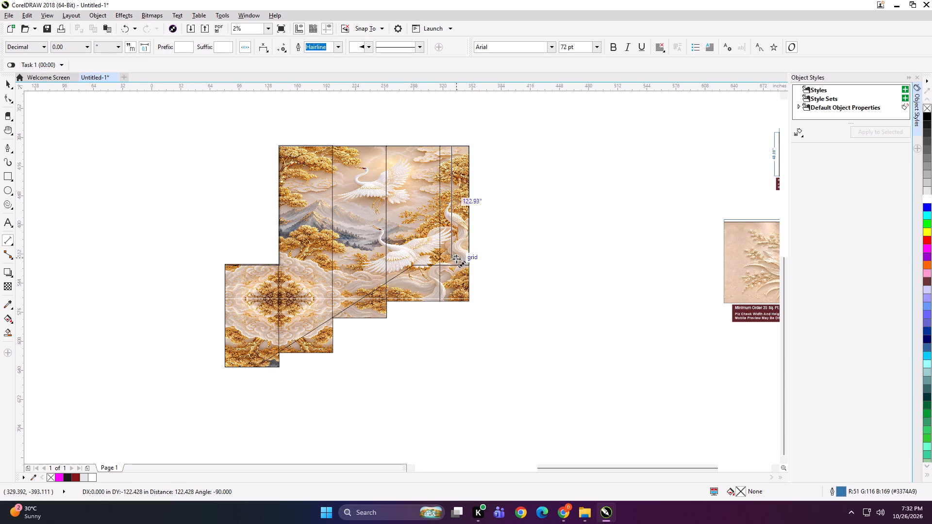
left_click_drag(456, 259, 453, 267)
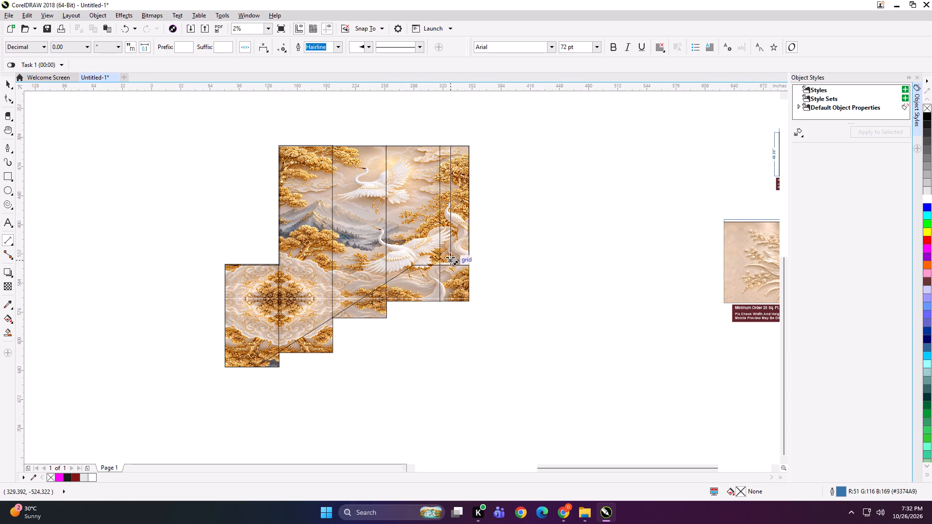
left_click(485, 243)
Undo the measurement, the shortening of the two crane panels and the wall outline's alignment over the panels.
key("space")
key("ctrl+z")
key("ctrl+z")
key("ctrl+z")
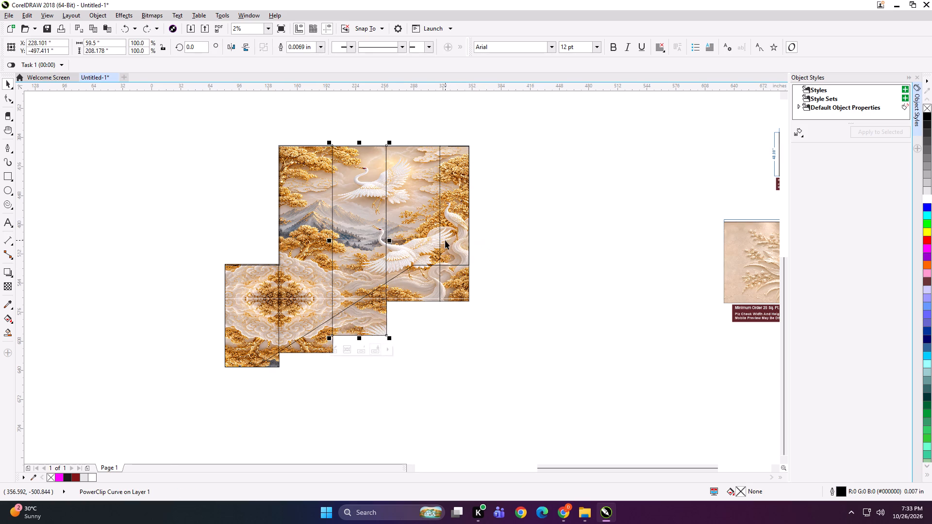
key("ctrl+z")
key("ctrl+z")
key("ctrl+z")
key("ctrl+z")
key("ctrl+z")
key("ctrl+z")
key("ctrl+z")
key("ctrl+z")
key("ctrl+shift+z")
key("ctrl+shift+z")
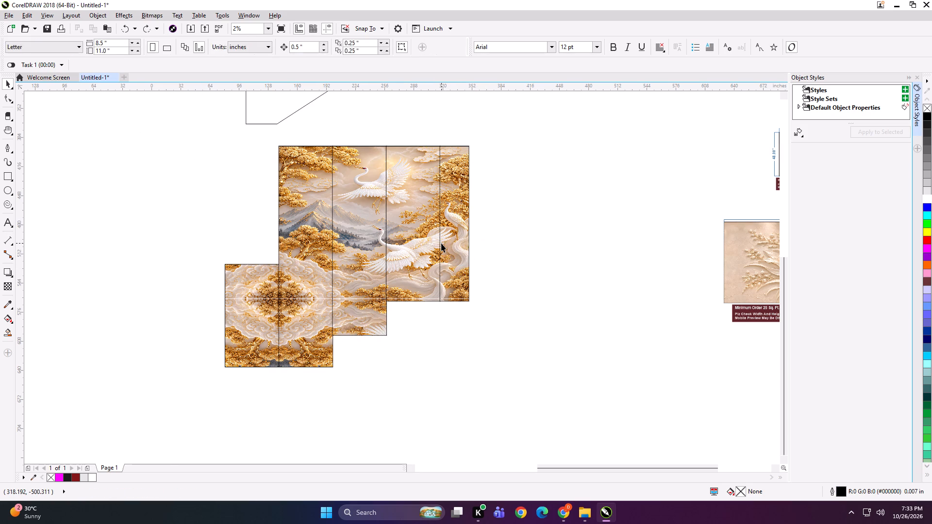
key("ctrl+shift+z")
left_click(531, 259)
scroll(531, 259, "down", 1)
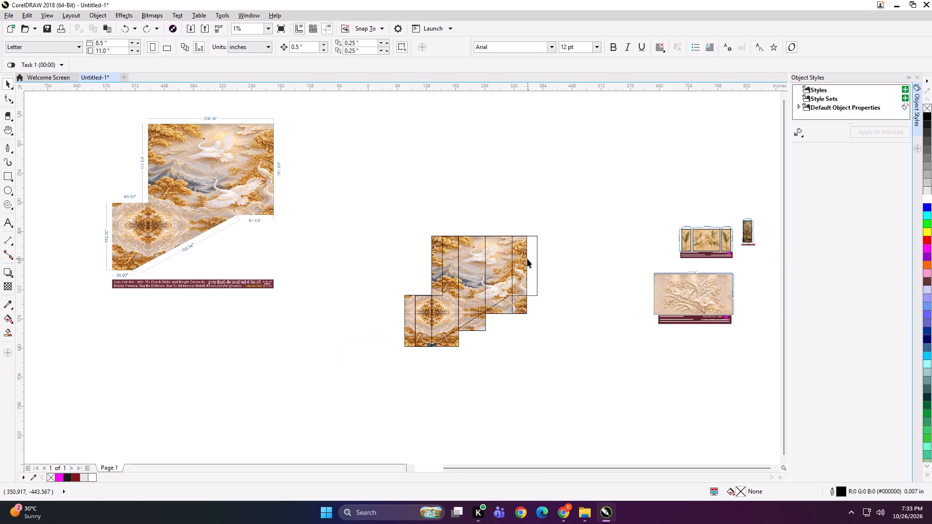
left_click(527, 259)
left_click(535, 260)
Undo the deletion of the four construction rectangles and the tracing of the wall outline, restoring only the rectangles.
key("ctrl+z")
key("ctrl+z")
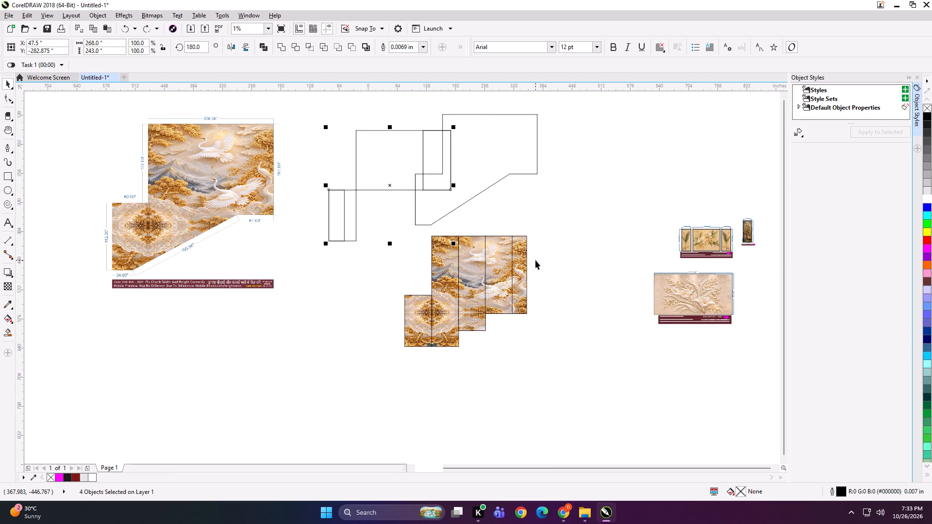
key("ctrl+z")
key("ctrl+z")
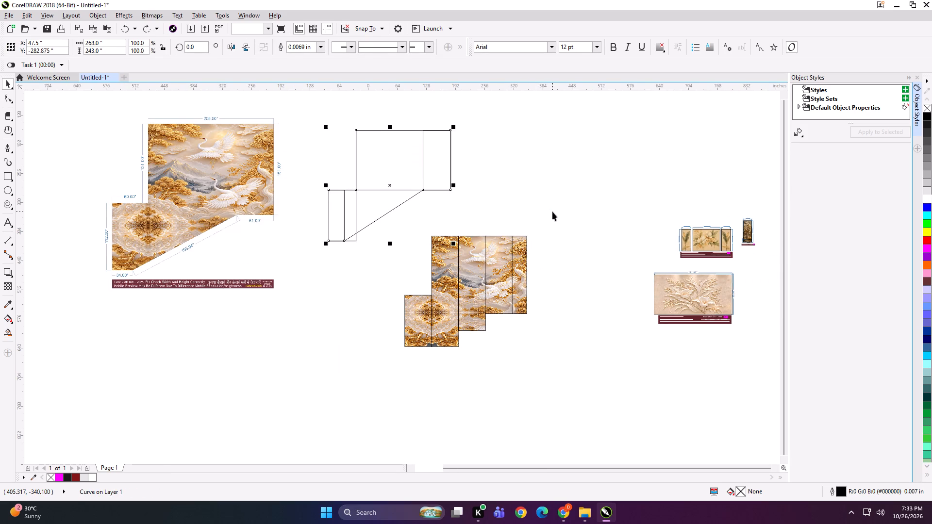
key("ctrl+z")
key("ctrl+z")
key("ctrl+z")
key("ctrl+z")
key("ctrl+z")
key("ctrl+z")
key("ctrl+z")
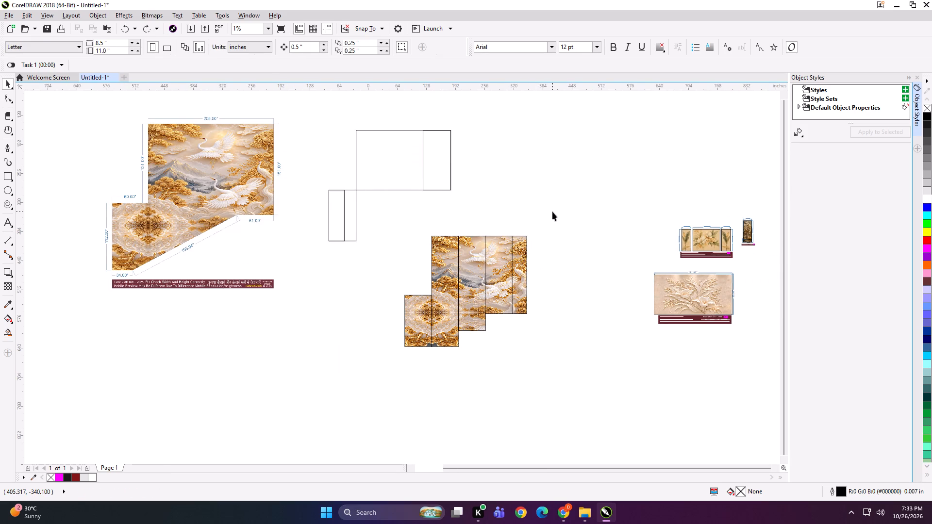
Set the height of the 61-inch-wide construction rectangle to 151 inches.
left_click(552, 212)
left_click(445, 176)
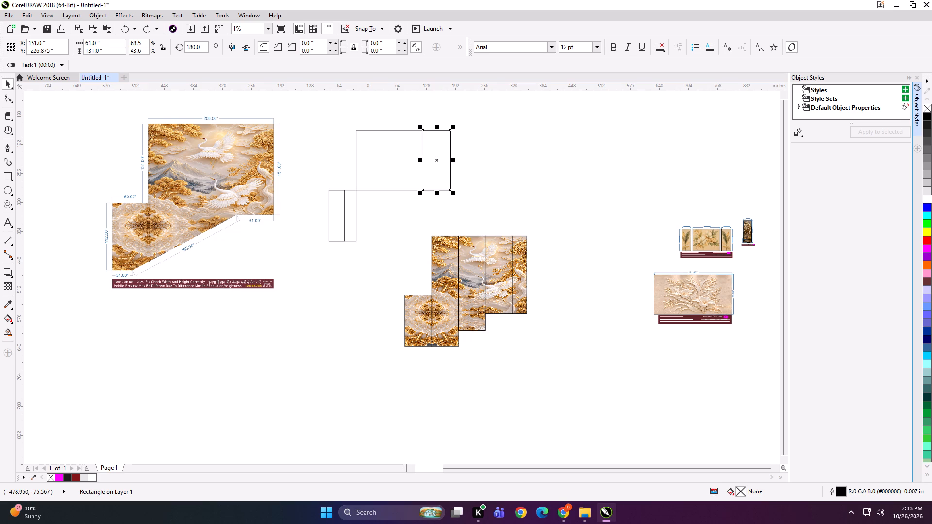
left_click_drag(118, 49, 76, 55)
type("16")
key("BackSpace")
type("51")
key("Return")
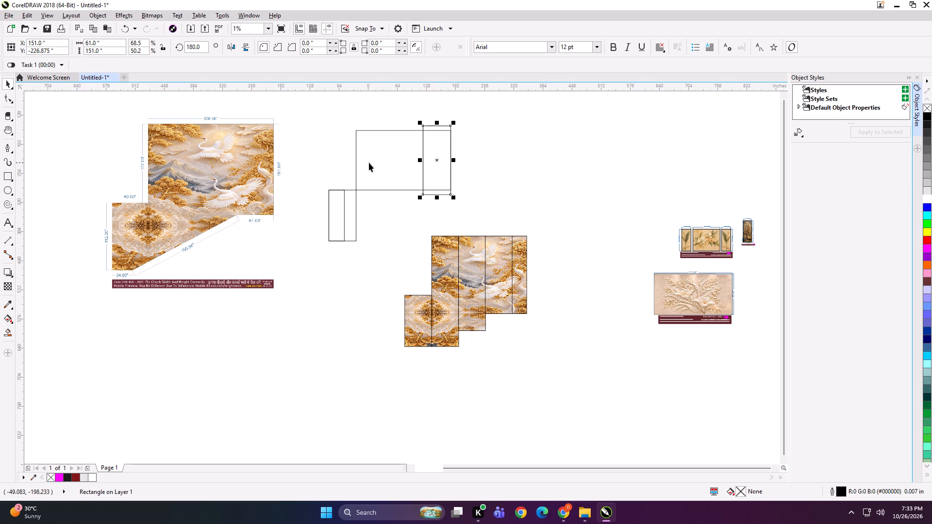
Align the top of the 61 by 151 inch rectangle with the top of the 208-inch-wide rectangle.
left_click(369, 163)
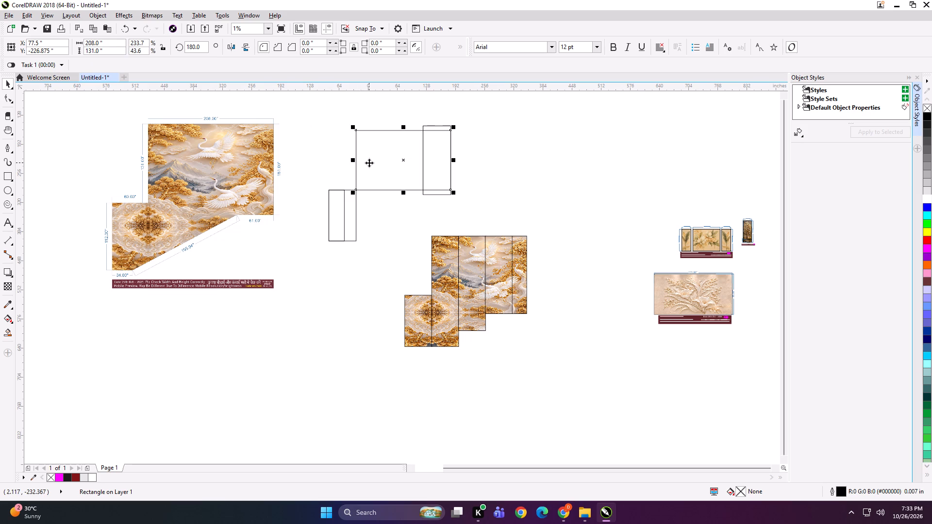
left_click(365, 169, "shift")
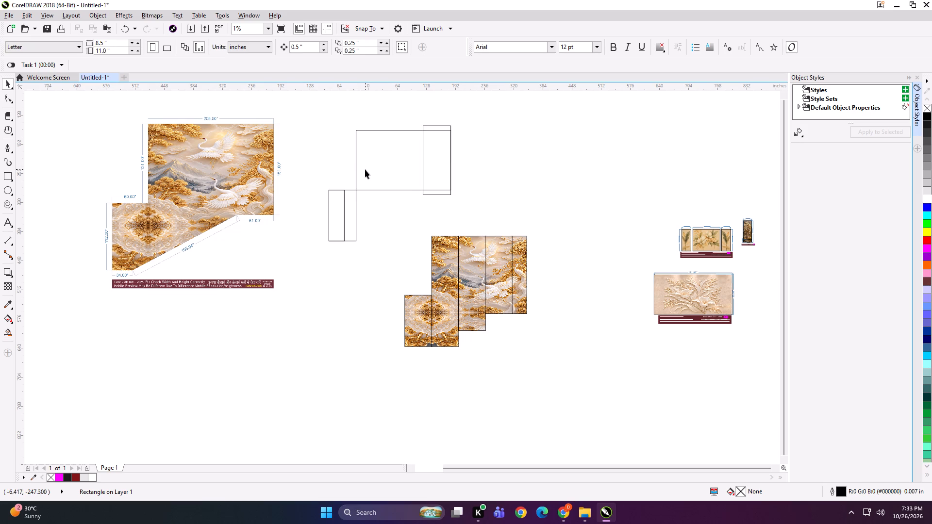
left_click(433, 154)
left_click(412, 155, "shift")
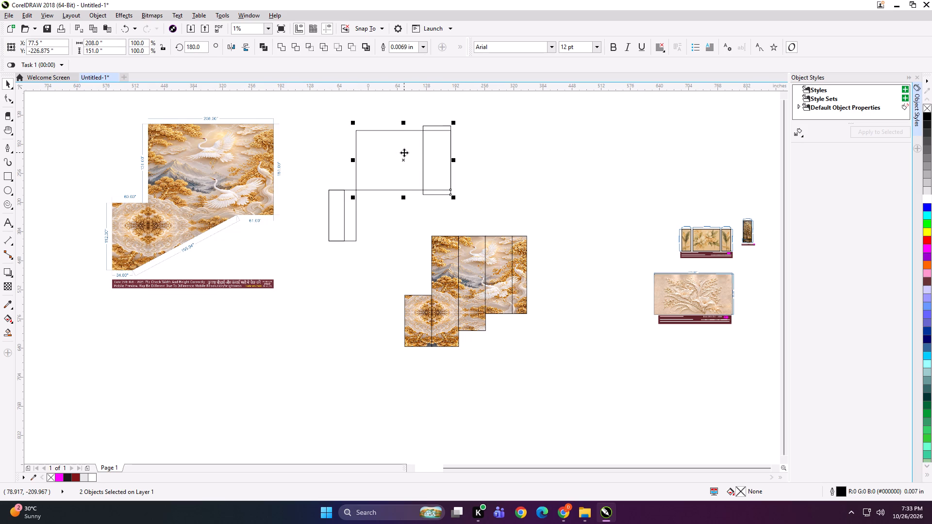
key("t")
left_click(504, 167)
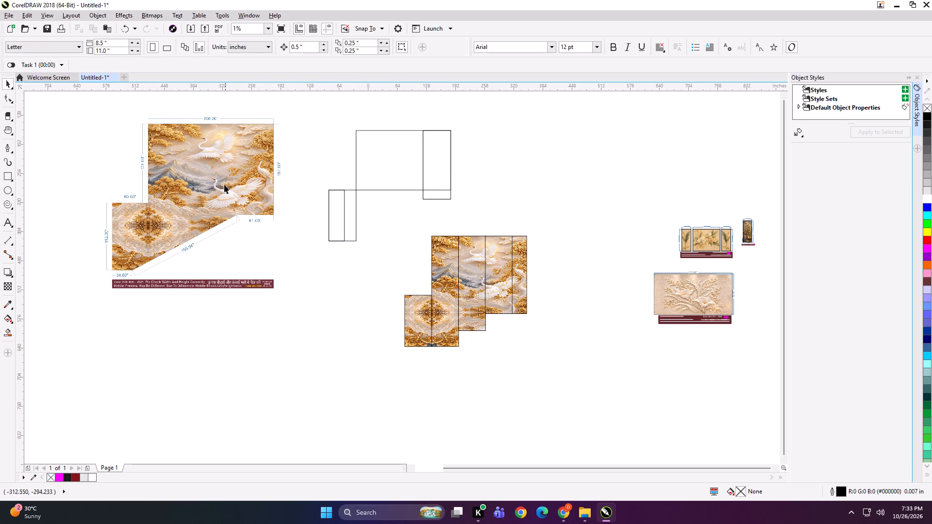
Check the construction rectangles against the dimensioned crane staircase wall preview.
left_click(224, 183)
left_click_drag(485, 108, 308, 269, "shift")
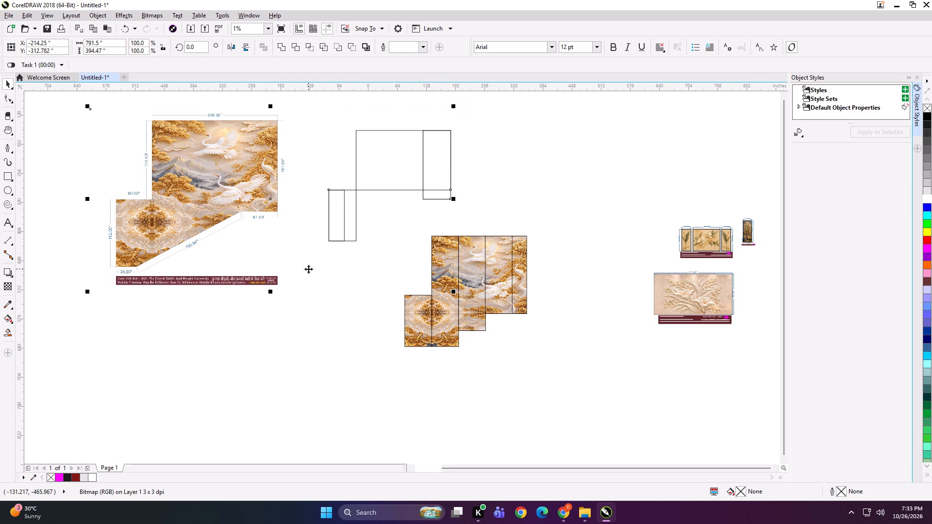
key("shift+F2")
left_click(30, 140)
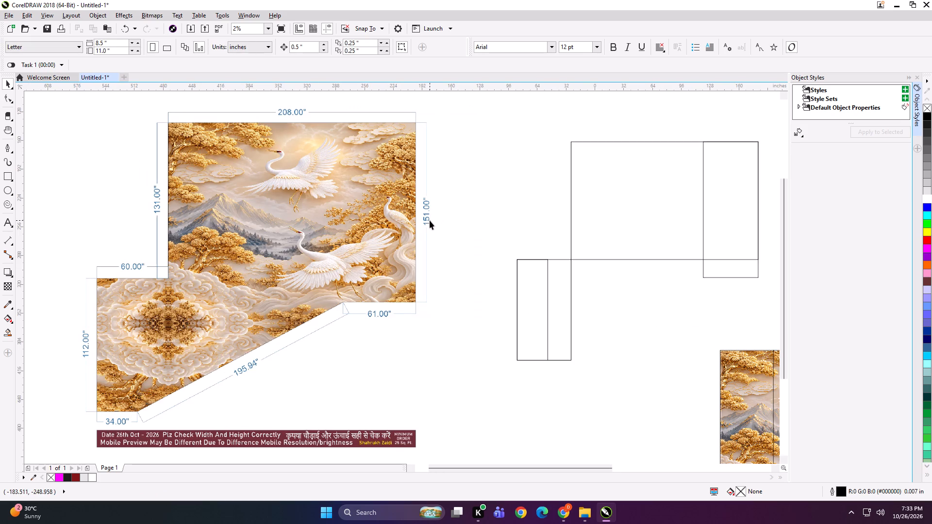
left_click(624, 229)
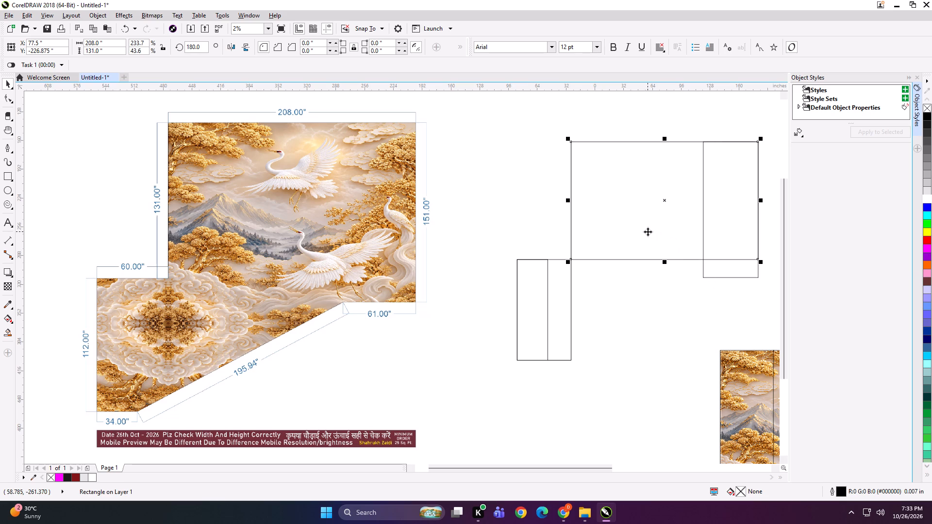
left_click(557, 303, "shift")
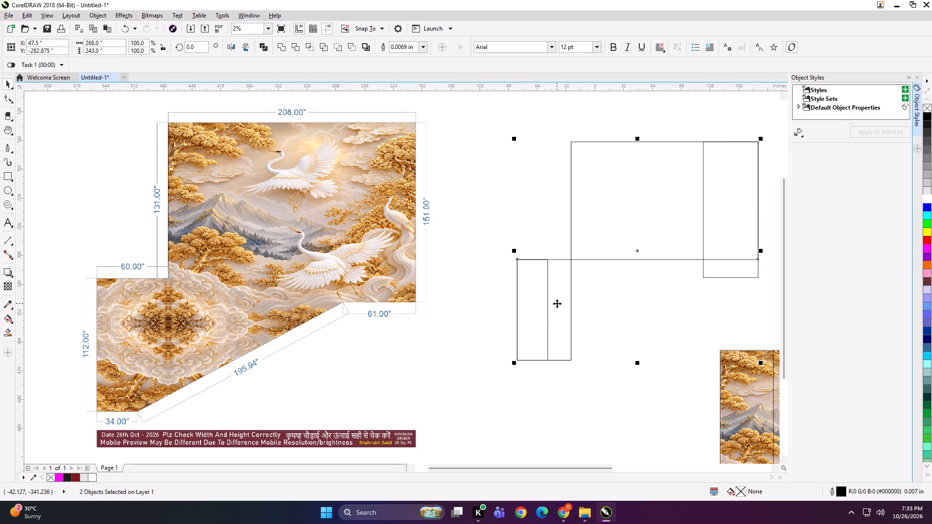
left_click(589, 130)
left_click(571, 278)
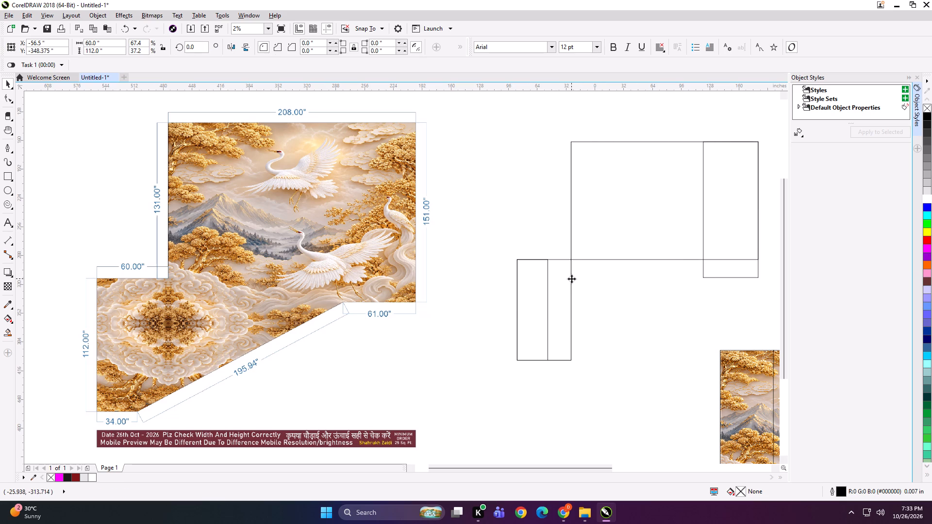
left_click(597, 210)
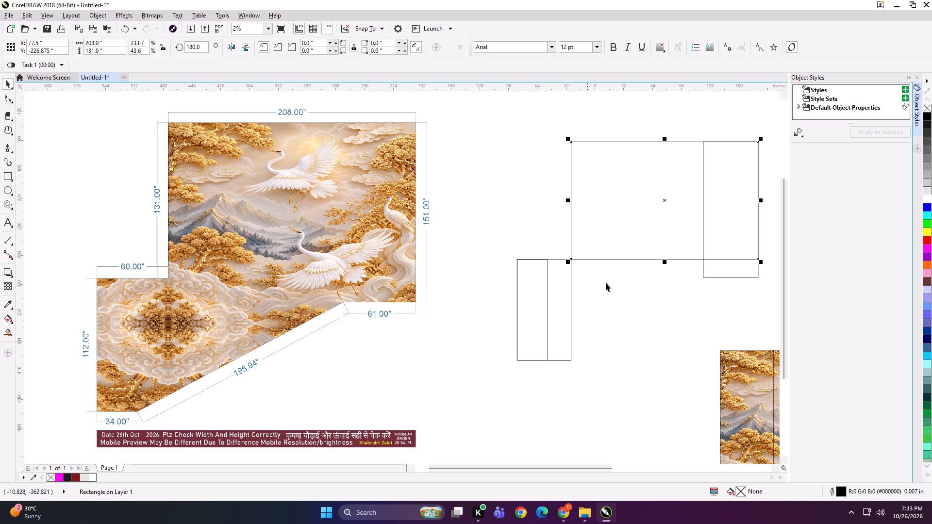
left_click(707, 277)
left_click(658, 288)
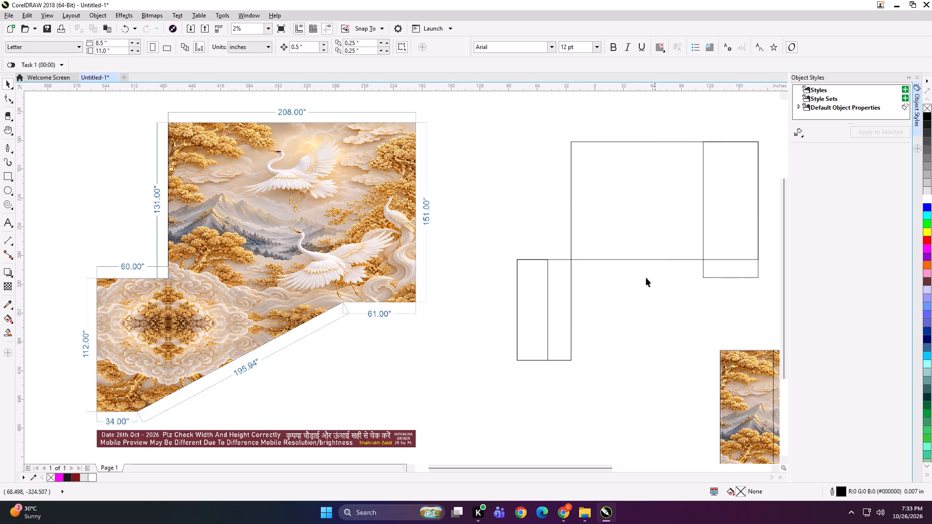
key("space")
key("space")
Trace the closed 268 by 243 inch staircase wall outline over the construction rectangles with the Pen tool, including the sloped lower edge.
left_click(7, 145)
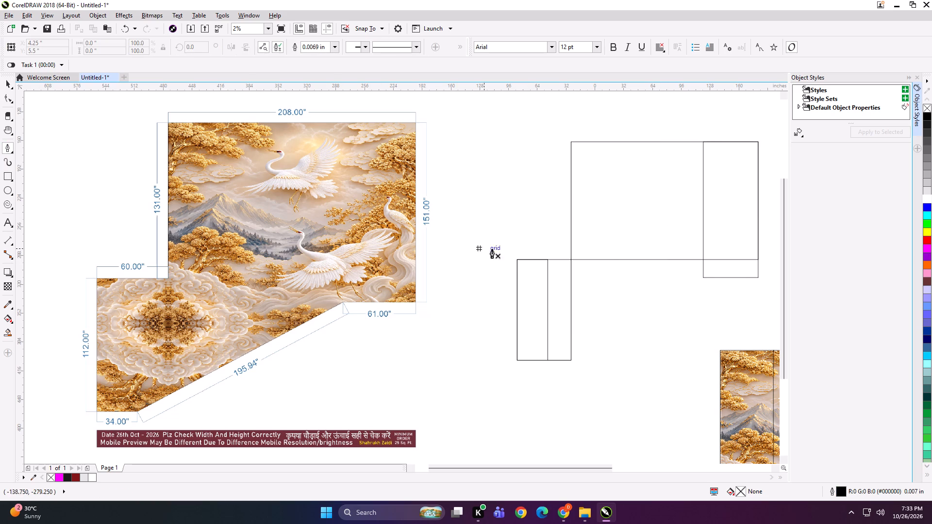
left_click(517, 260)
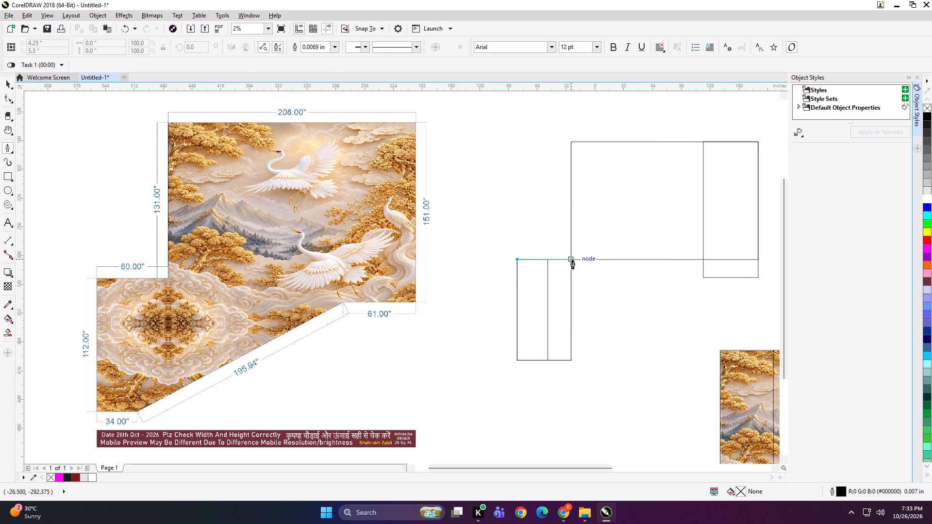
left_click(572, 260)
left_click(571, 142)
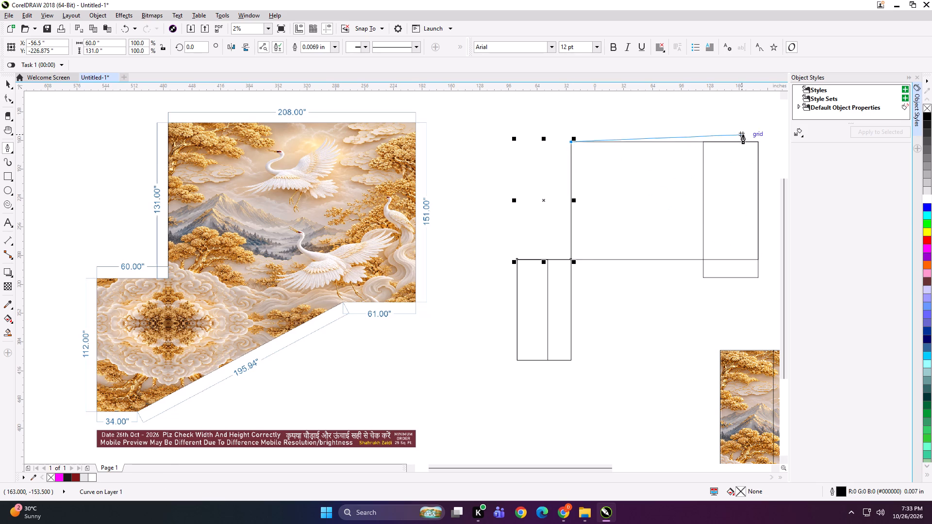
left_click(759, 141)
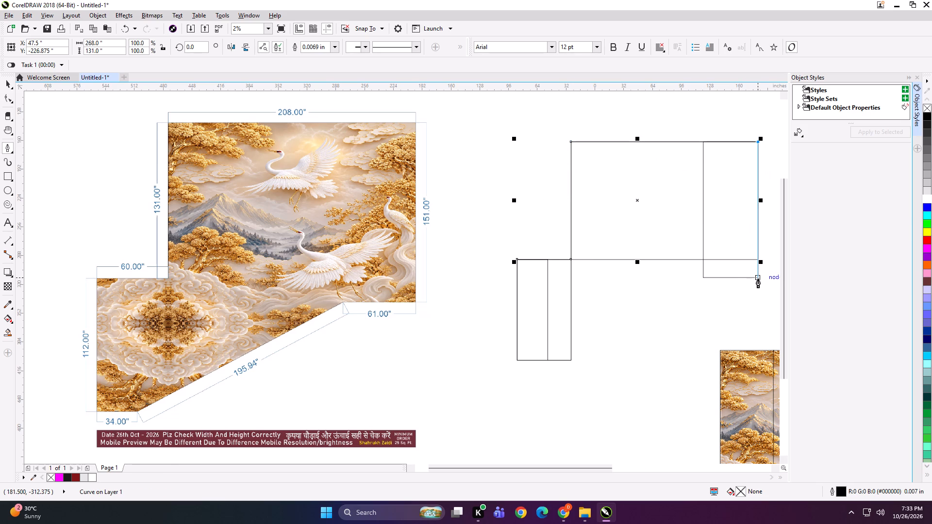
left_click(758, 278)
left_click(702, 278)
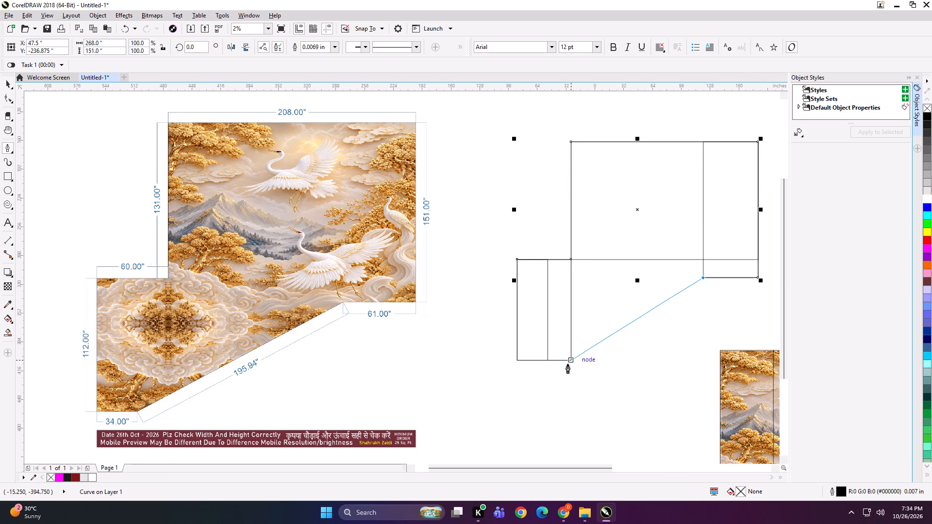
left_click(548, 360)
left_click(518, 360)
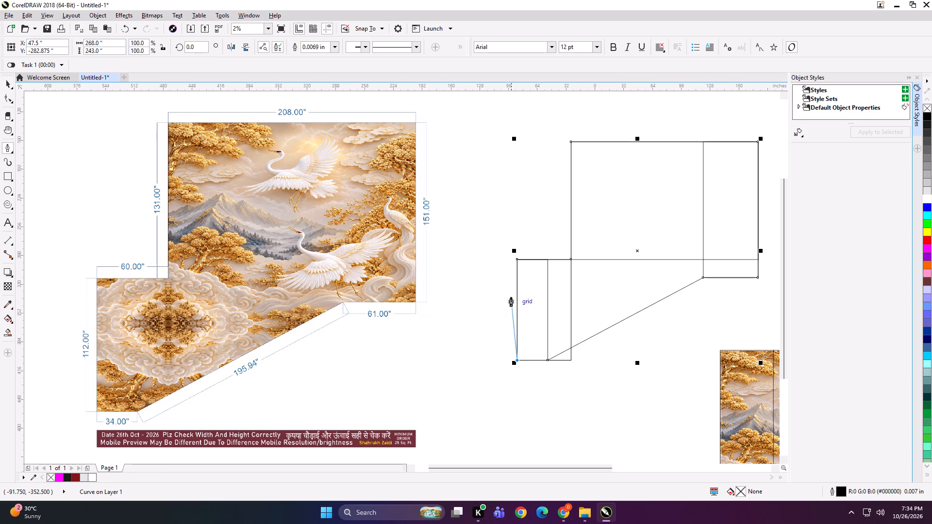
left_click(517, 259)
key("space")
Move the traced wall outline aside and delete the four construction rectangles.
scroll(443, 206, "down", 1)
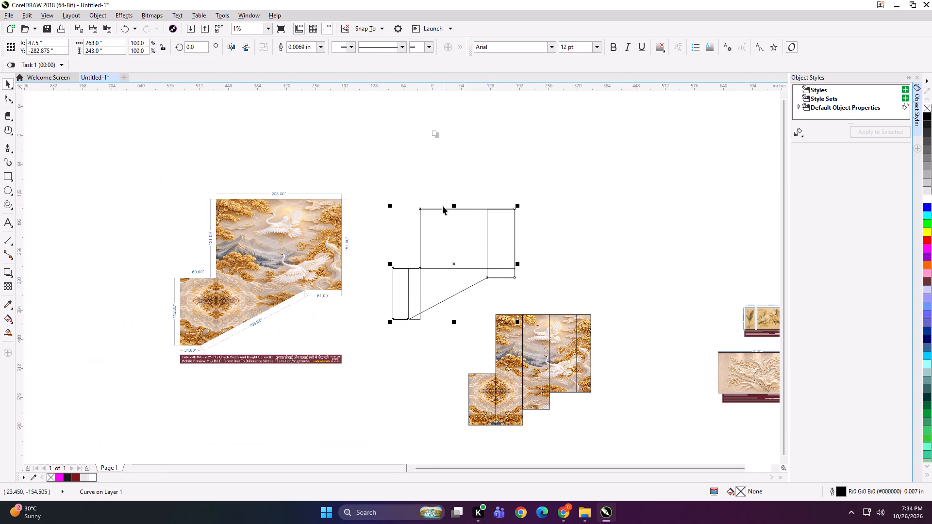
left_click_drag(472, 279, 560, 251)
left_click_drag(543, 163, 370, 326)
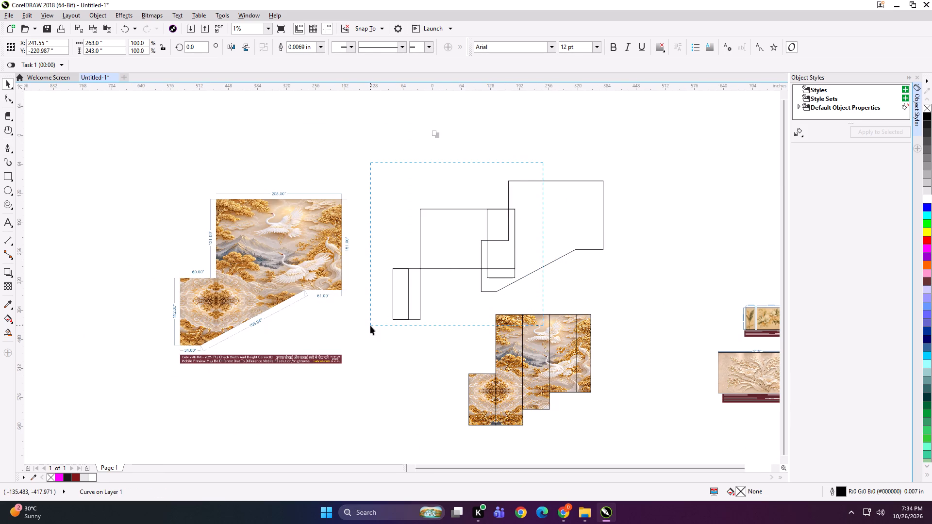
left_click_drag(370, 326, 370, 326)
key("Delete")
Align the traced wall outline with the top and right edges of the crane print panels.
left_click(561, 220)
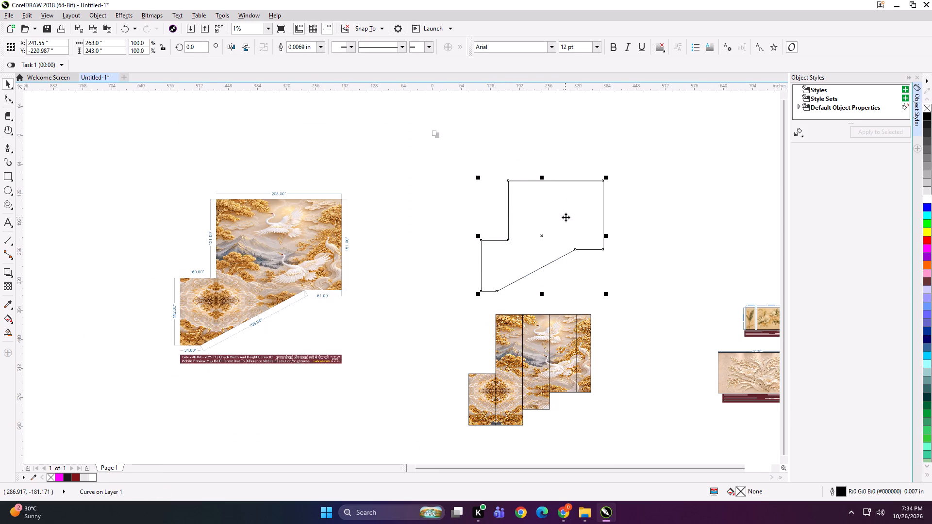
left_click(580, 323, "shift")
type("TR")
left_click(633, 376)
Convert the second crane panel from the left to curves and raise its bottom edge to where the sloped outline crosses its left side.
scroll(568, 414, "up", 1)
scroll(511, 436, "up", 1)
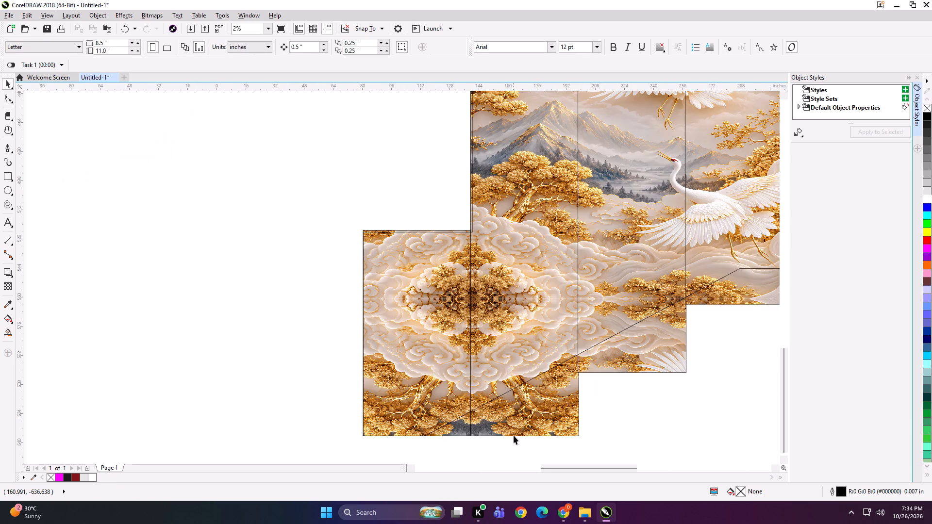
scroll(404, 318, "down", 1)
scroll(501, 351, "up", 1)
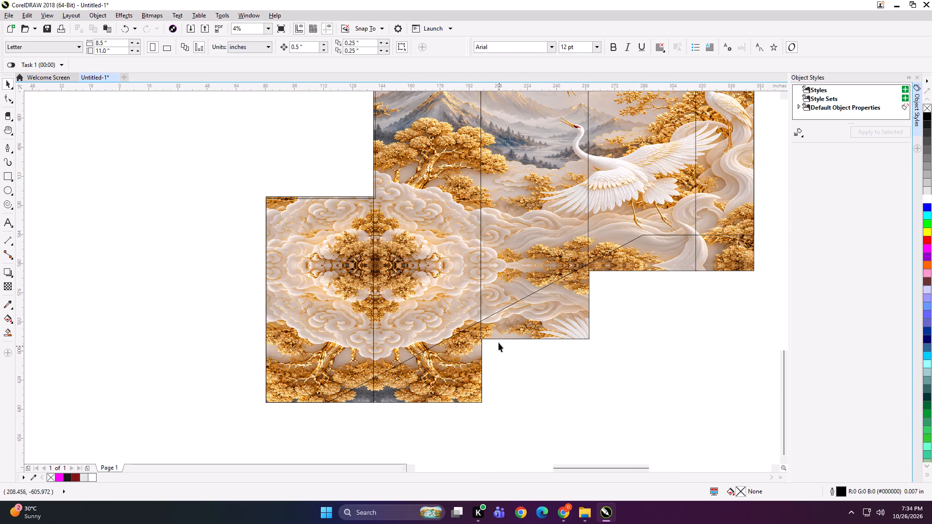
left_click(466, 361)
scroll(424, 407, "up", 1)
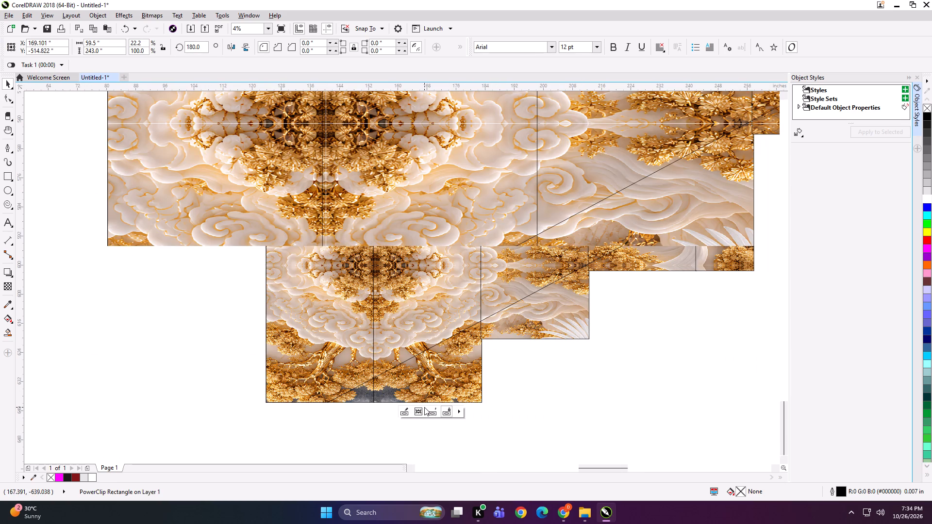
key("F10")
left_click_drag(338, 420, 298, 367)
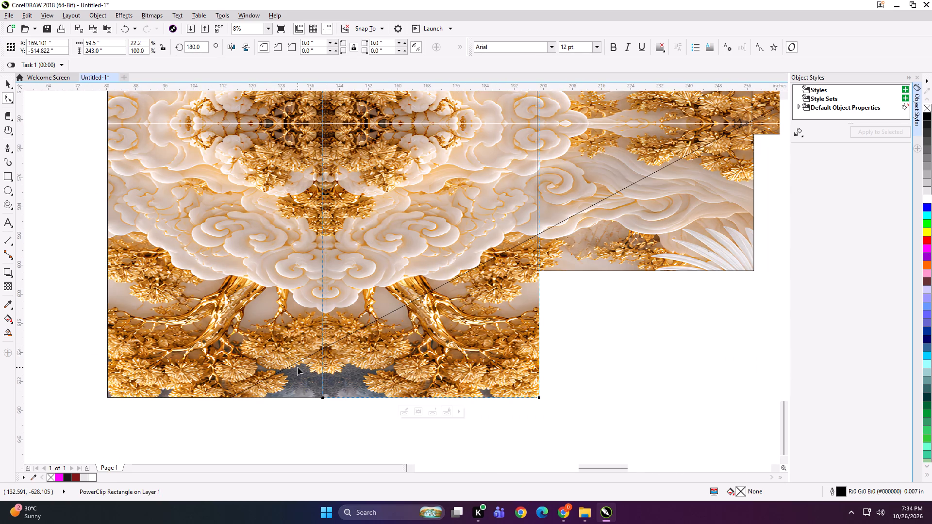
key("ctrl+q")
left_click_drag(353, 429, 309, 384)
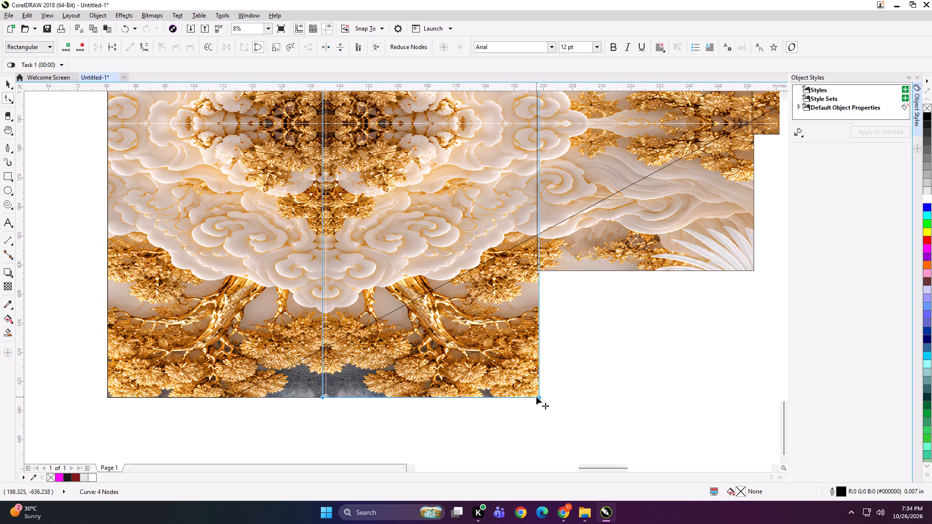
left_click_drag(568, 377, 472, 418)
scroll(361, 405, "up", 1)
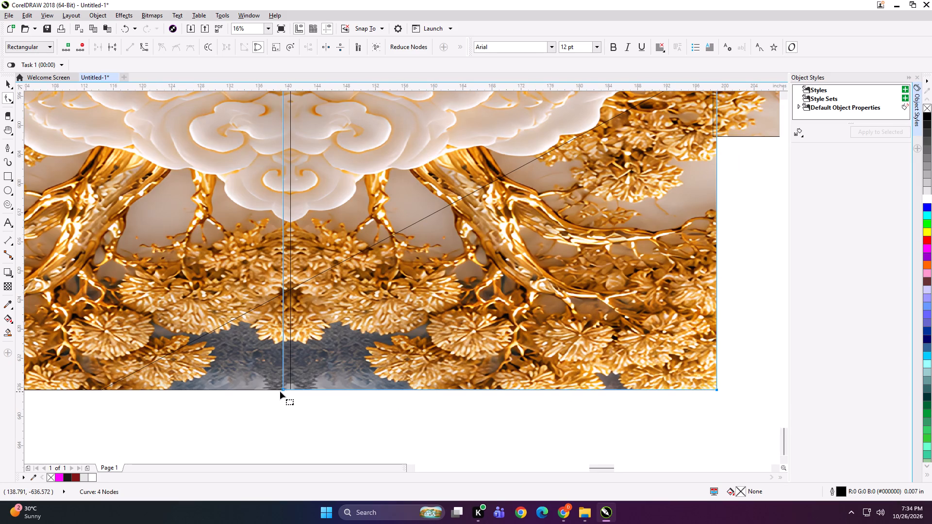
left_click_drag(283, 388, 283, 302, "shift")
Convert the third crane panel to curves and raise its bottom edge to just below where the sloped outline meets its left side.
scroll(253, 328, "down", 1)
left_click(509, 218)
scroll(479, 296, "down", 1)
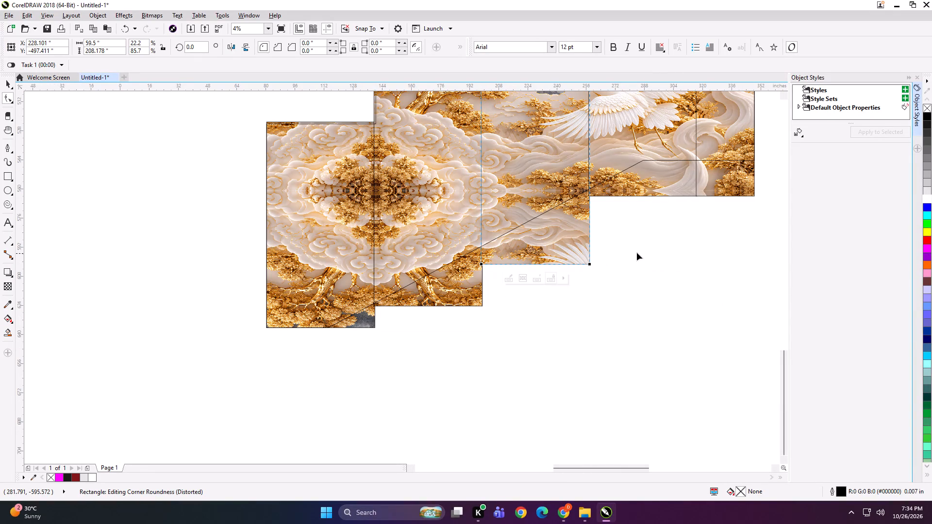
key("ctrl+q")
left_click_drag(636, 242, 533, 305)
scroll(518, 263, "up", 1)
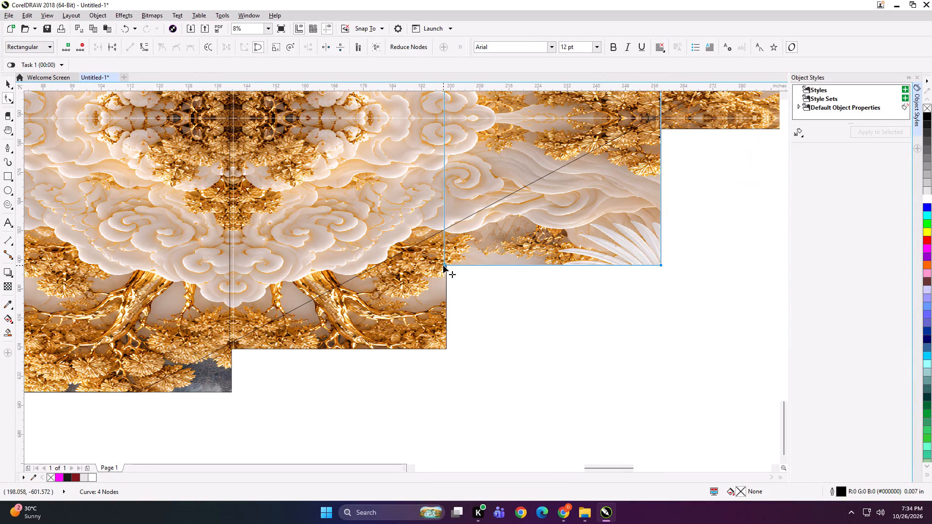
left_click_drag(444, 265, 446, 235, "shift")
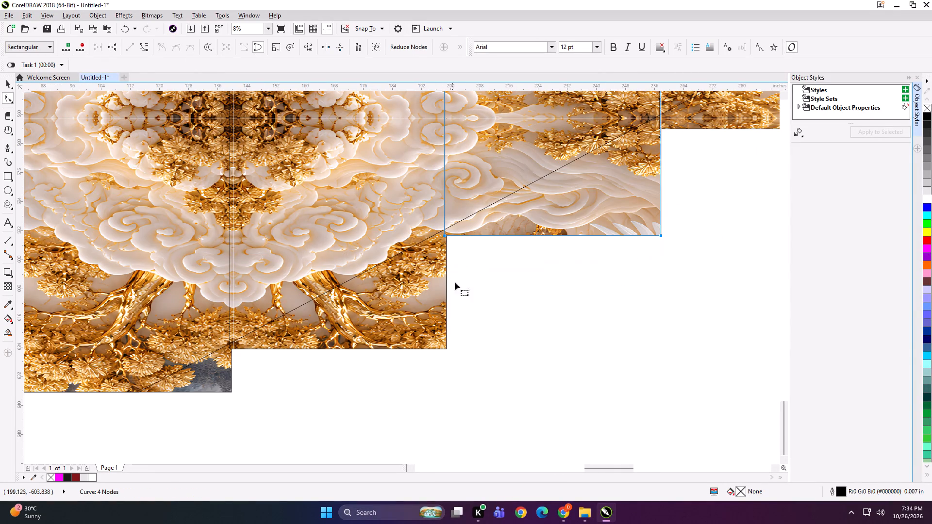
scroll(442, 237, "up", 2)
left_click_drag(451, 232, 450, 219, "shift")
key("space")
scroll(433, 267, "down", 2)
left_click(488, 318)
scroll(434, 263, "down", 1)
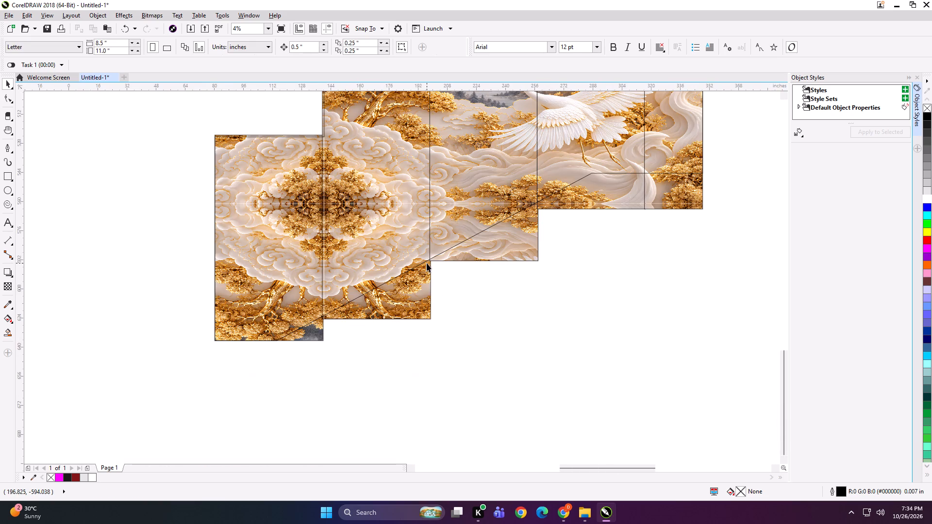
Convert the fourth crane panel to curves and raise its bottom edge near the sloped outline, making the panel about 168.5 inches high.
left_click(579, 196)
key("space")
scroll(577, 199, "up", 1)
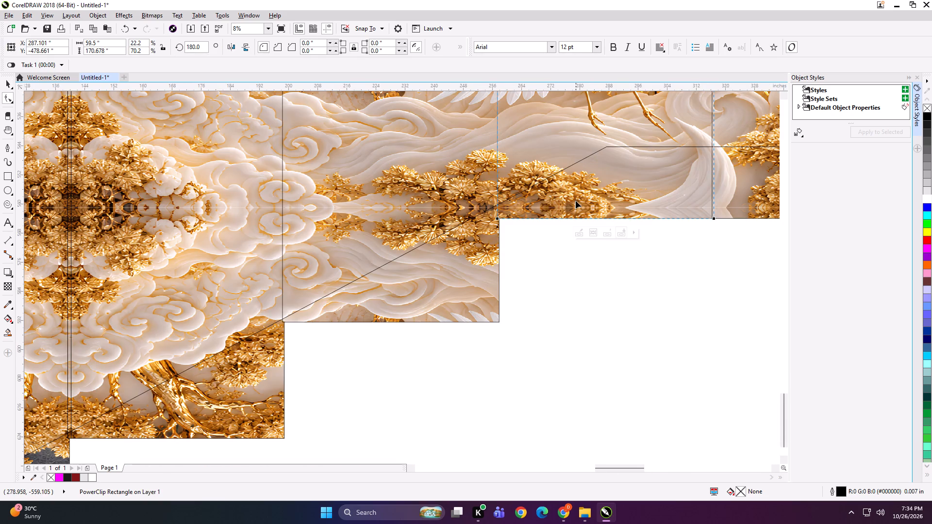
key("ctrl+q")
left_click_drag(732, 249, 690, 206)
scroll(525, 209, "up", 1)
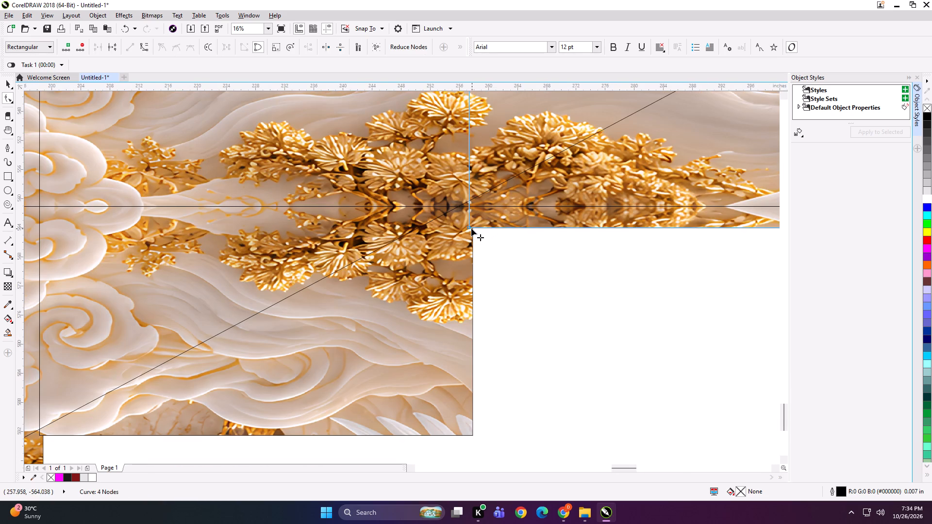
left_click_drag(469, 229, 469, 213, "shift")
key("space")
scroll(407, 210, "down", 2)
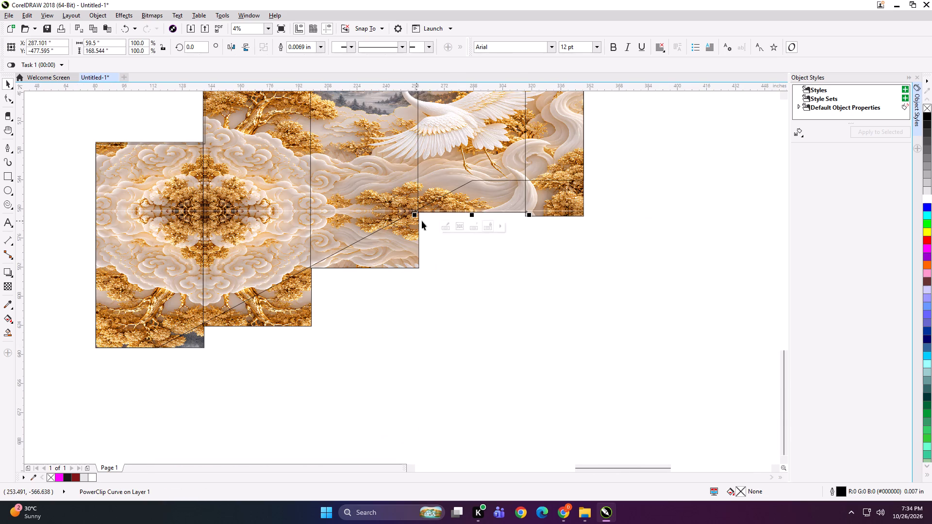
left_click(538, 245)
left_click(544, 212)
left_click(530, 296)
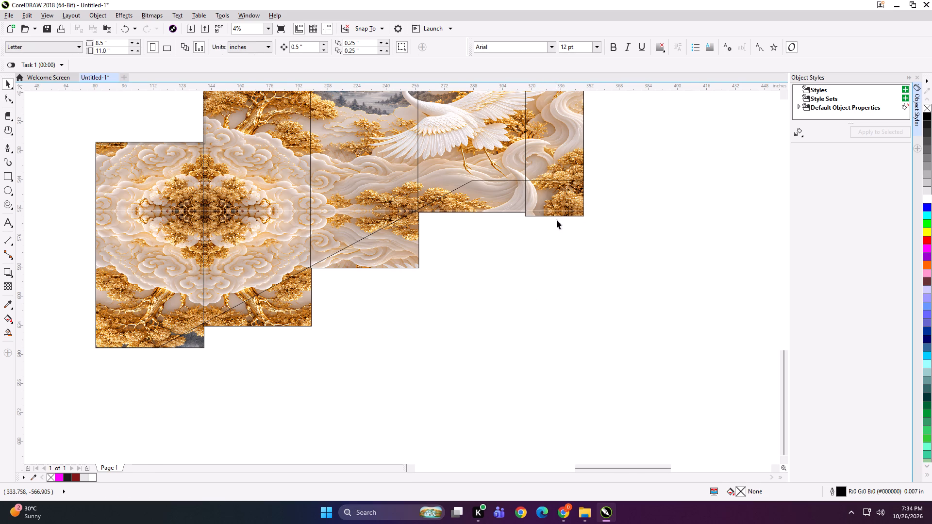
Convert the narrow fifth crane panel to curves for editing its corner nodes.
scroll(557, 220, "up", 2)
left_click(552, 199)
scroll(550, 228, "down", 1)
scroll(544, 278, "down", 1)
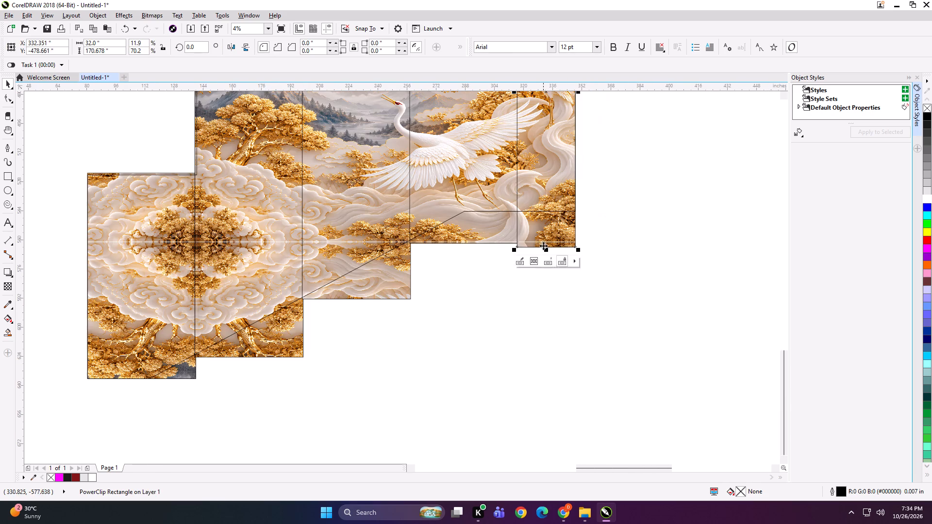
left_click(551, 194)
scroll(543, 214, "down", 1)
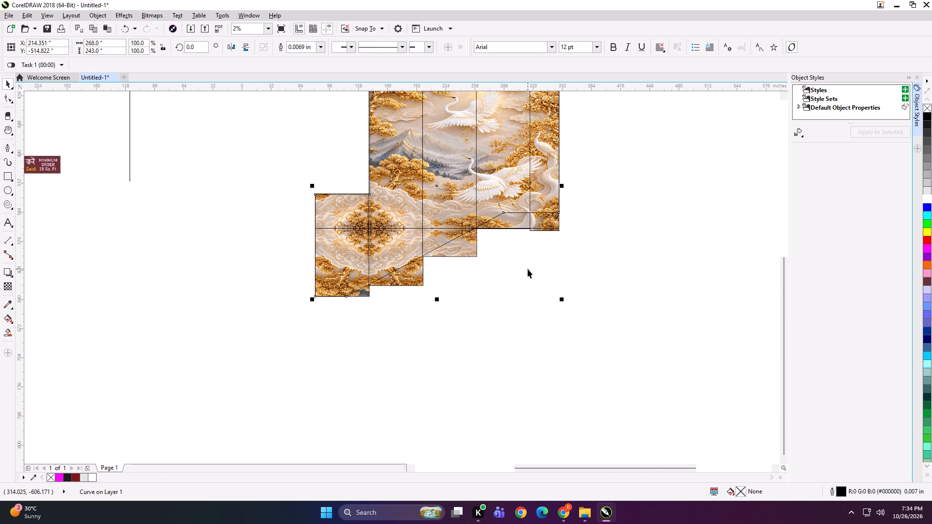
scroll(528, 269, "down", 1)
left_click(563, 259)
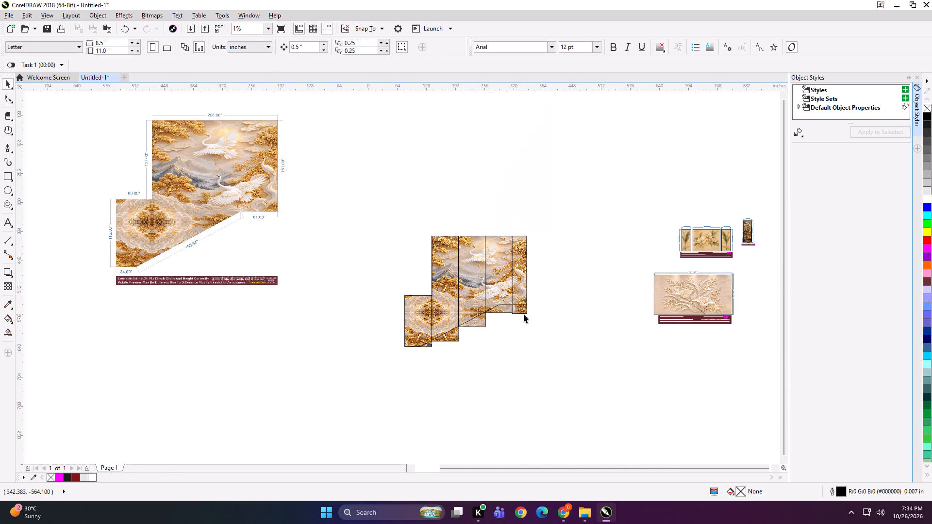
left_click(524, 313)
key("F10")
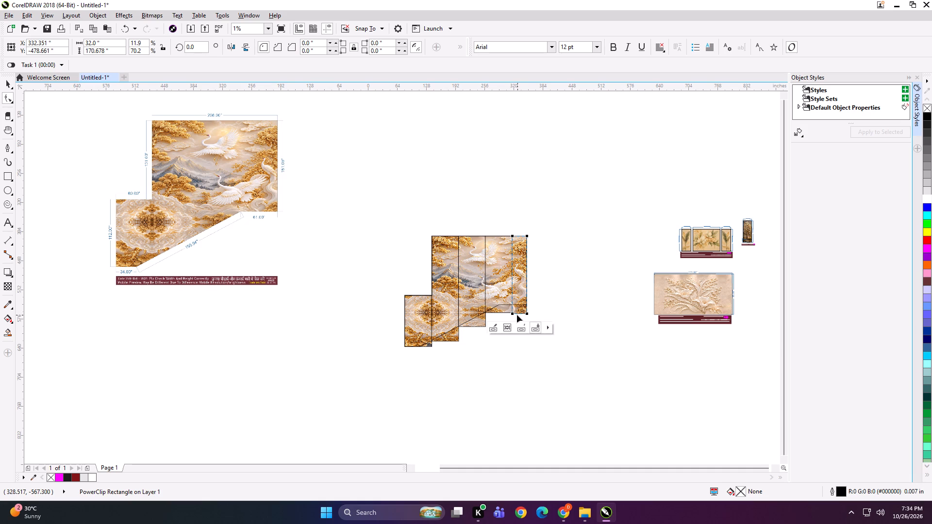
key("ctrl+q")
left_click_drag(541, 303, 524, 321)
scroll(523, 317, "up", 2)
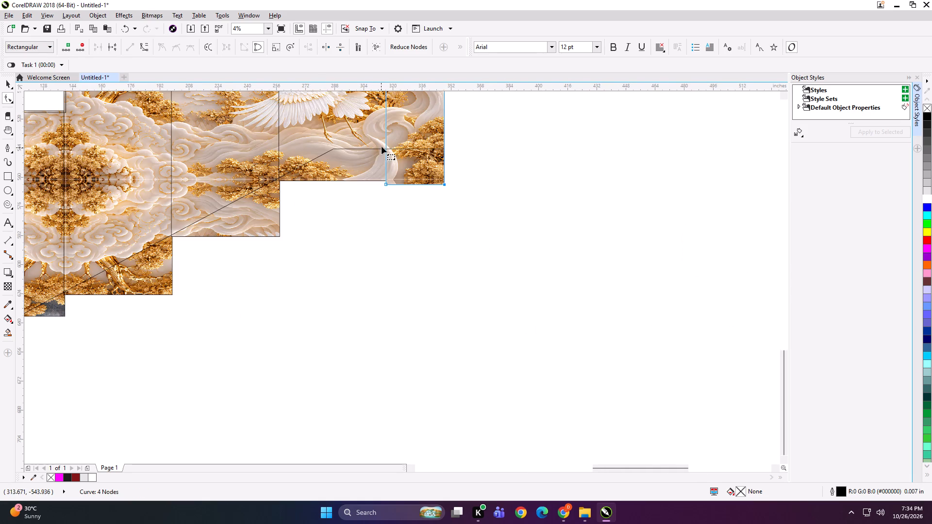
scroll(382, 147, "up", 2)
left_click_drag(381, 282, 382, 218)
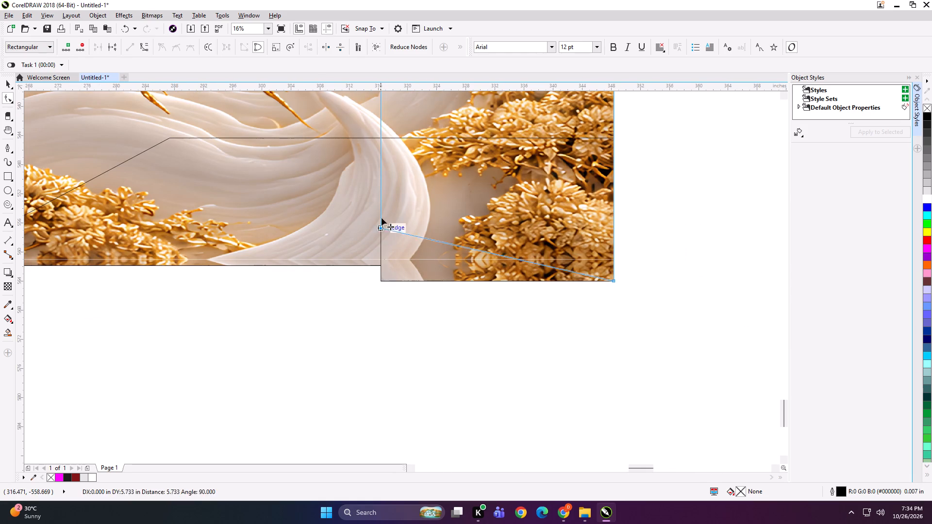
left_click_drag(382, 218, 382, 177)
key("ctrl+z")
Raise the fifth crane panel's bottom edge to just below the outline's flat lower section, making it about 151.7 inches high.
left_click_drag(652, 227, 587, 307)
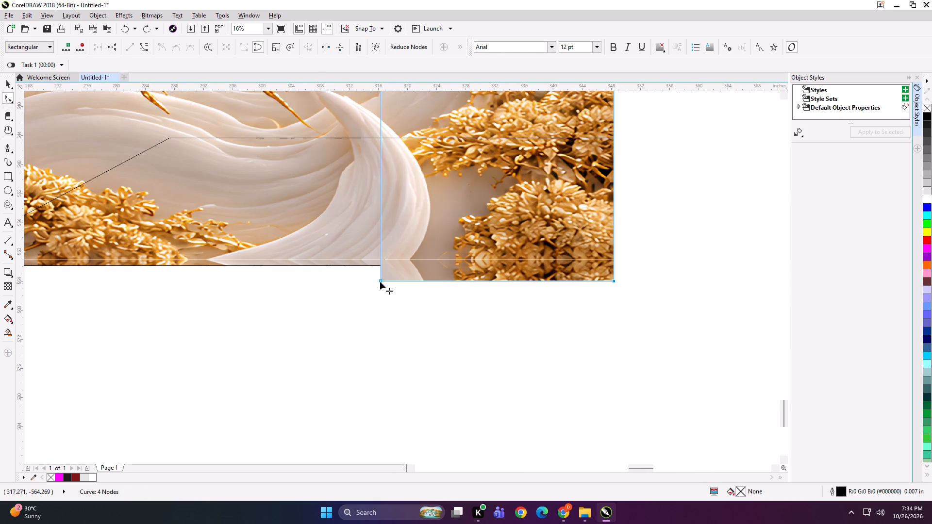
left_click_drag(381, 281, 375, 150, "shift")
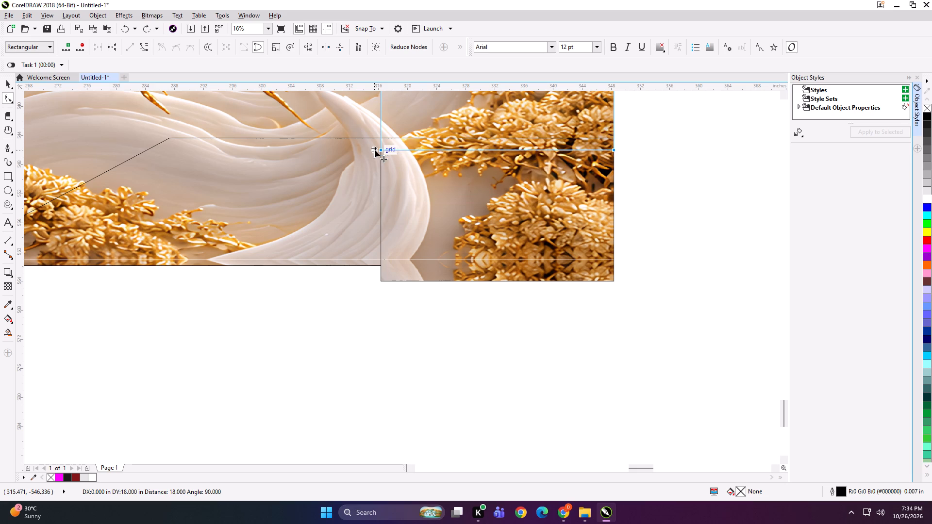
left_click_drag(375, 150, 379, 143, "shift")
key("space")
scroll(488, 236, "down", 2)
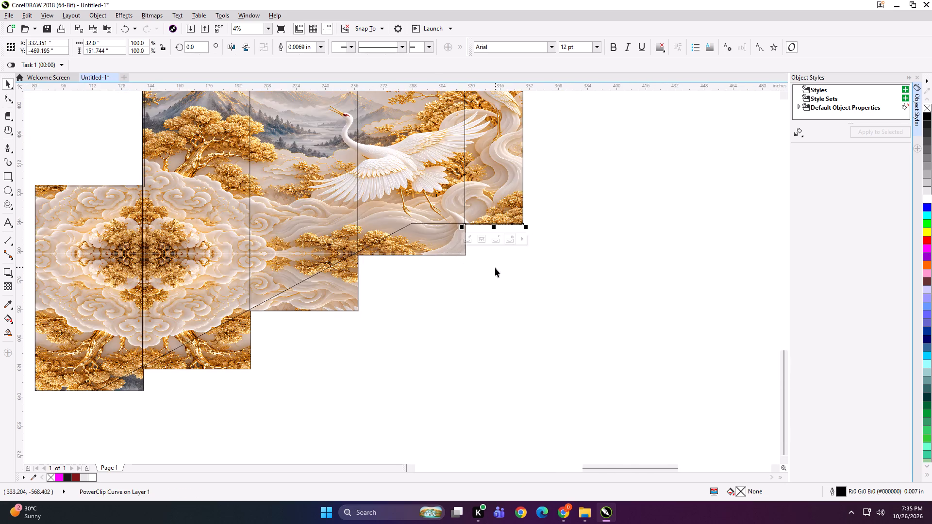
Delete the traced sloped wall outline lying over the crane print panels.
scroll(535, 232, "down", 1)
scroll(489, 254, "down", 1)
left_click(556, 213)
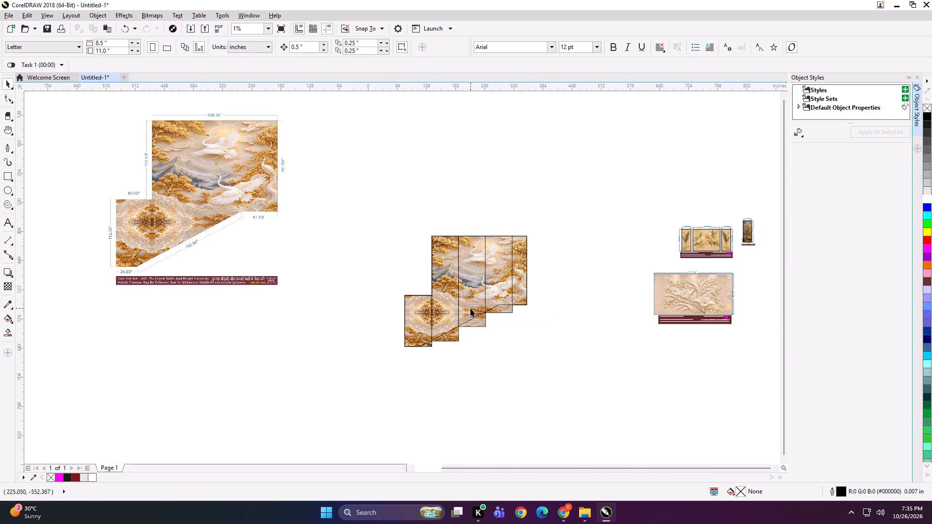
left_click_drag(470, 308, 408, 267)
key("Delete")
Scale the dimensioned crane wall preview down to about 362 by 293 inches and place it beside the print panels.
scroll(466, 310, "up", 1)
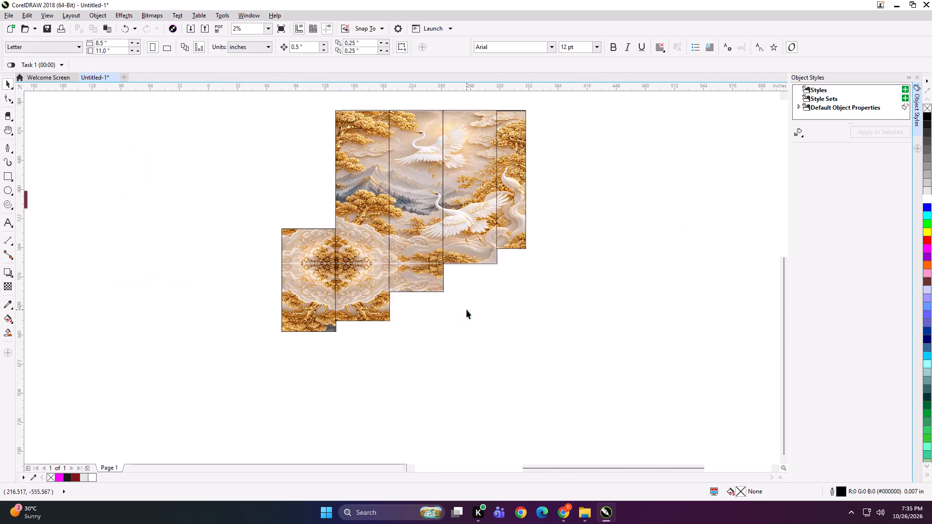
scroll(466, 310, "up", 1)
scroll(303, 245, "up", 1)
scroll(331, 196, "up", 2)
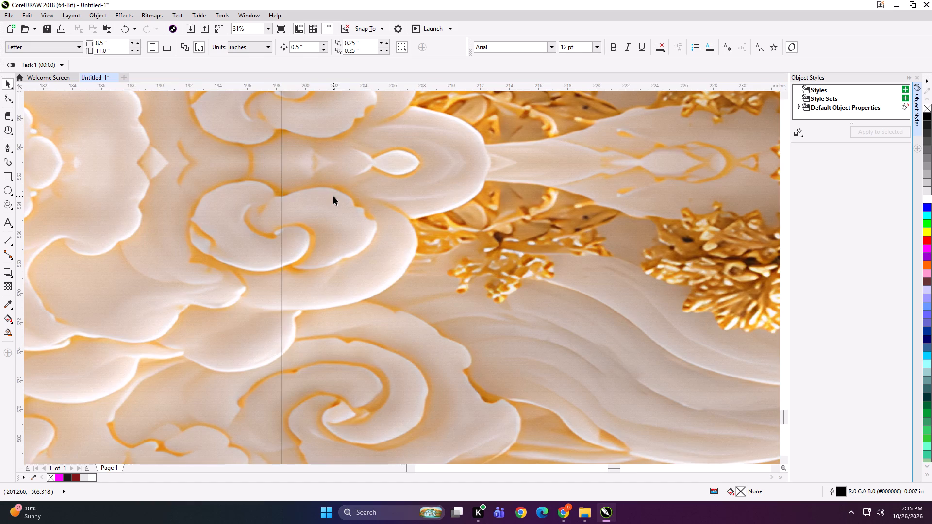
scroll(399, 207, "down", 4)
scroll(440, 247, "down", 2)
left_click_drag(224, 176, 267, 241)
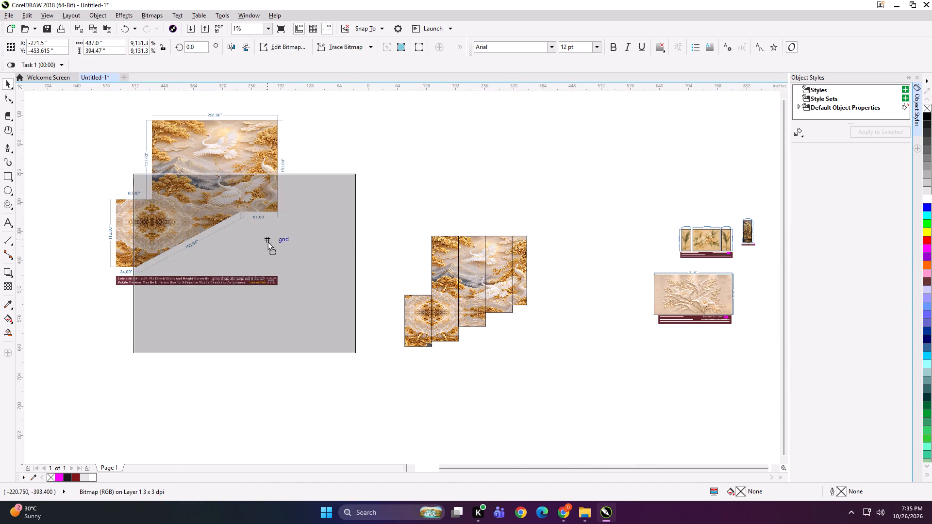
left_click_drag(267, 241, 294, 270)
left_click_drag(387, 386, 358, 371, "shift")
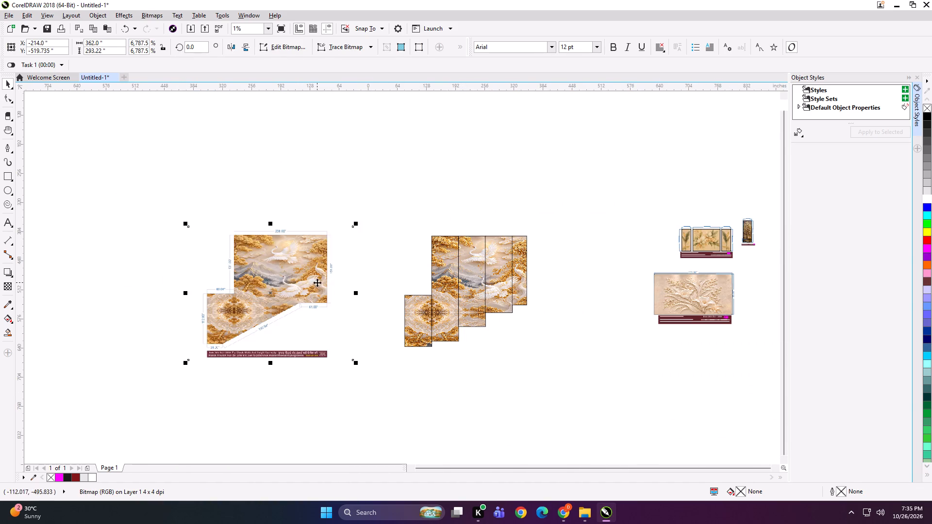
left_click_drag(317, 282, 342, 278)
Compare the trimmed crane print panels with the dimensioned preview and check the size of the first panel.
left_click_drag(552, 203, 366, 376, "shift")
key("shift+F2")
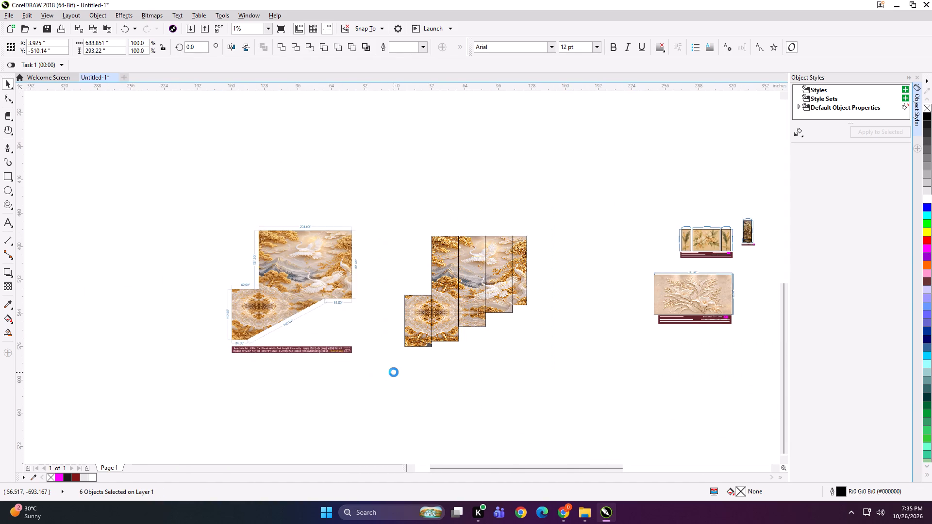
left_click(693, 394)
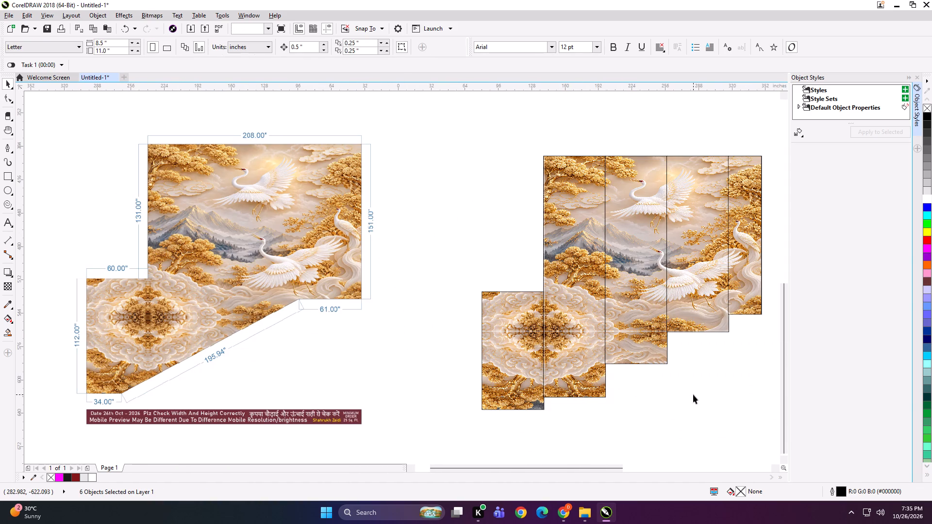
left_click(526, 327)
scroll(469, 305, "down", 1)
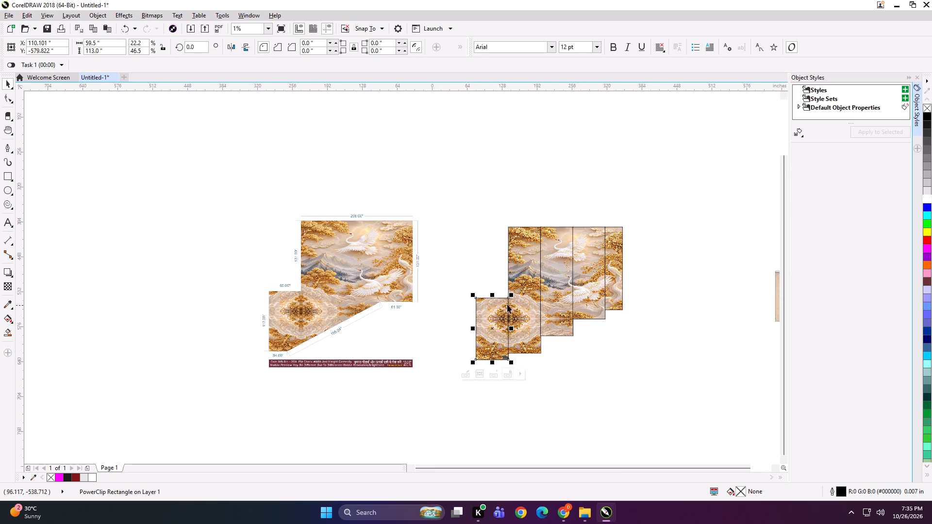
scroll(531, 305, "up", 1)
scroll(516, 295, "down", 1)
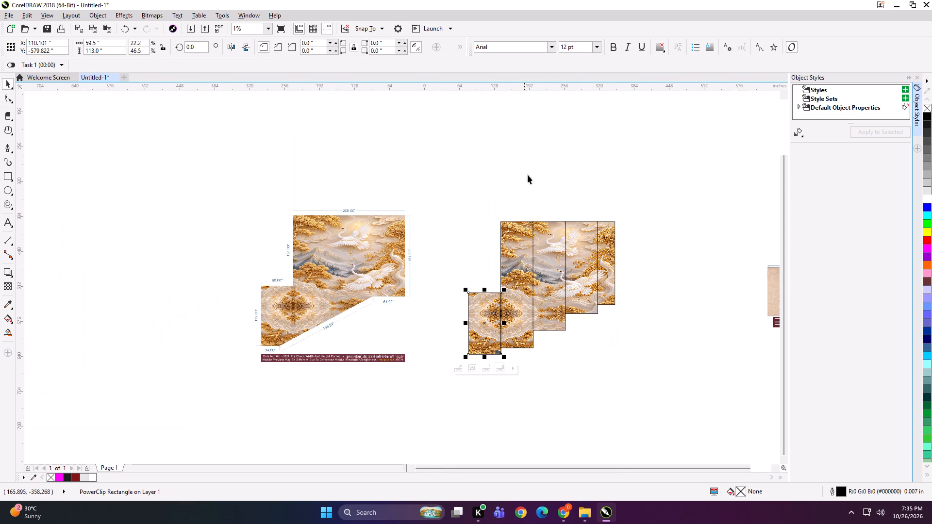
left_click(540, 166)
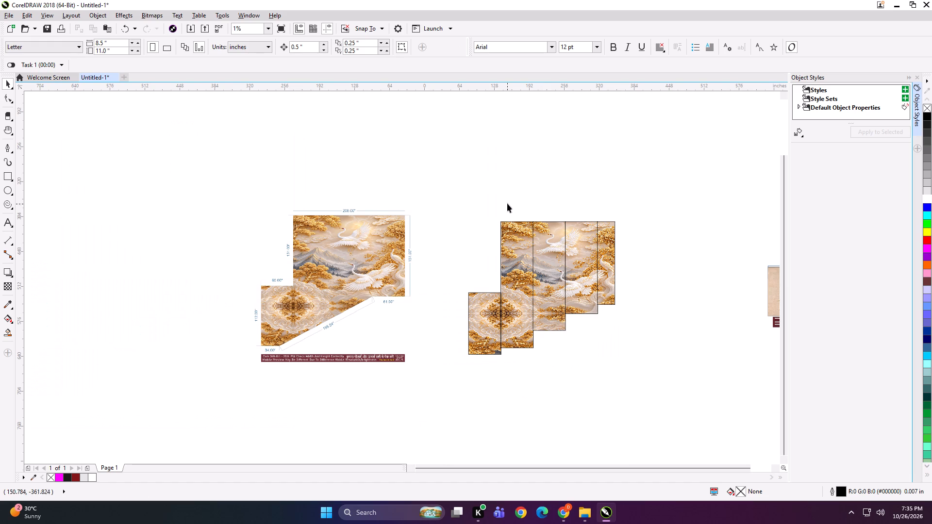
Place a text label on the first crane panel's top edge, trying 208, PART-1 and finally 60*112 as its wording.
left_click(8, 218)
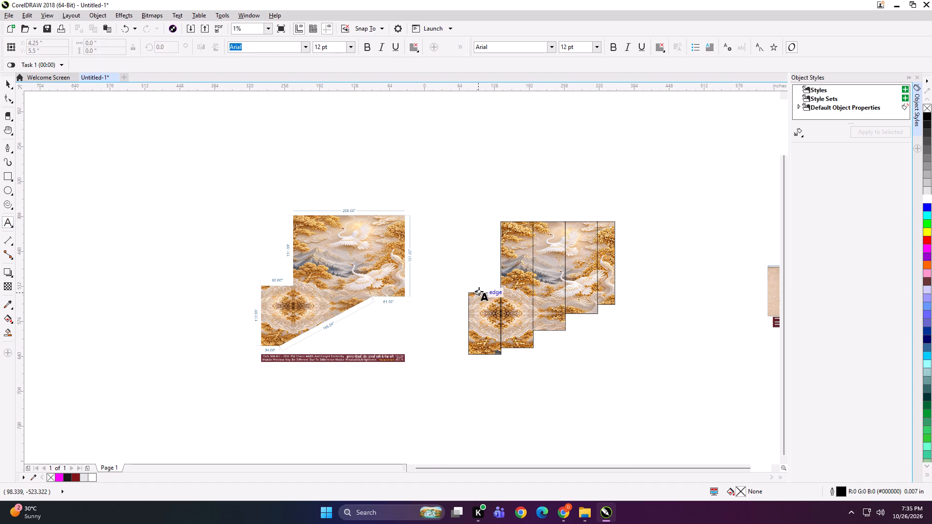
left_click(479, 291)
scroll(423, 294, "up", 1)
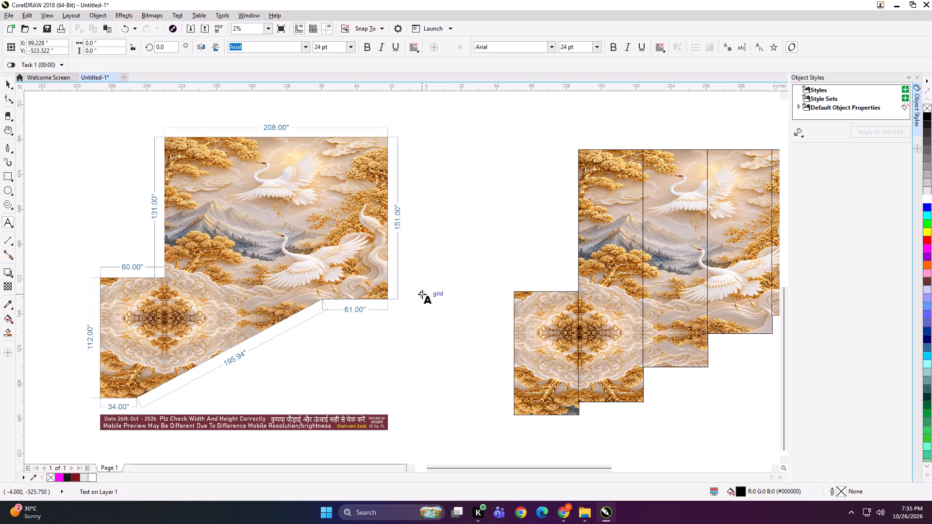
type("208")
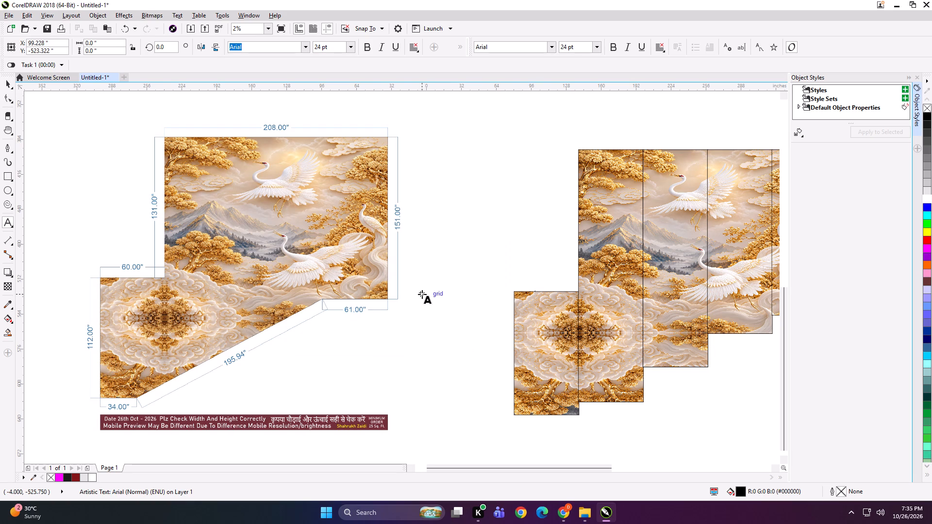
key("ctrl+a")
type("PART")
type("-1")
key("ctrl+a")
type("208")
key("ctrl+a")
type("60*")
type("112")
scroll(556, 291, "up", 2)
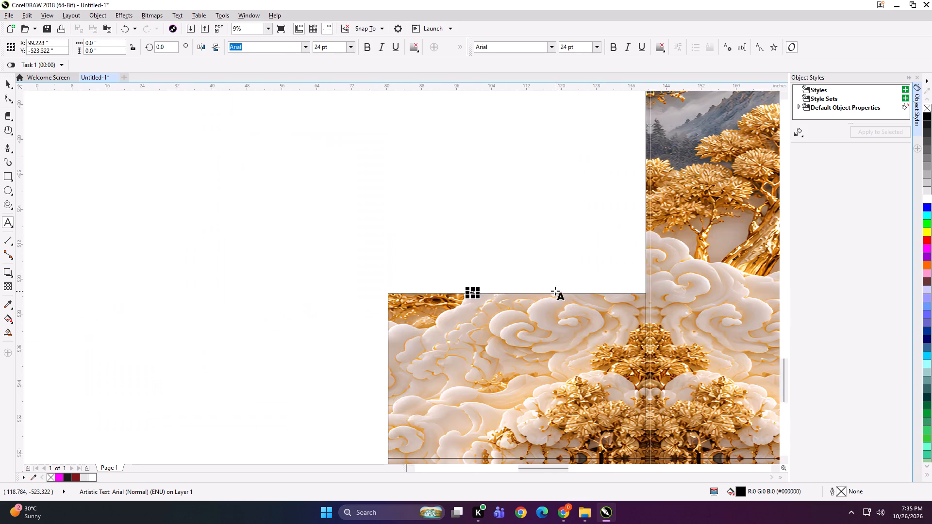
scroll(484, 291, "up", 3)
scroll(419, 298, "up", 2)
Replace the first panel's label text with PANEL 1.
key("ctrl+a")
scroll(419, 284, "down", 4)
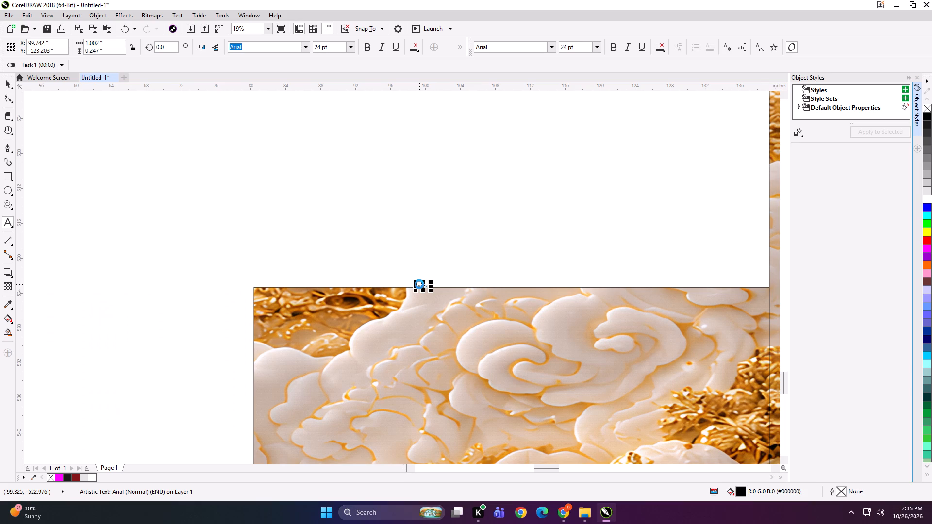
type("PANEL 1")
scroll(419, 284, "up", 2)
Copy the PANEL 1 label to the second crane panel's top edge and change it to PANEL 2.
key("ctrl+a")
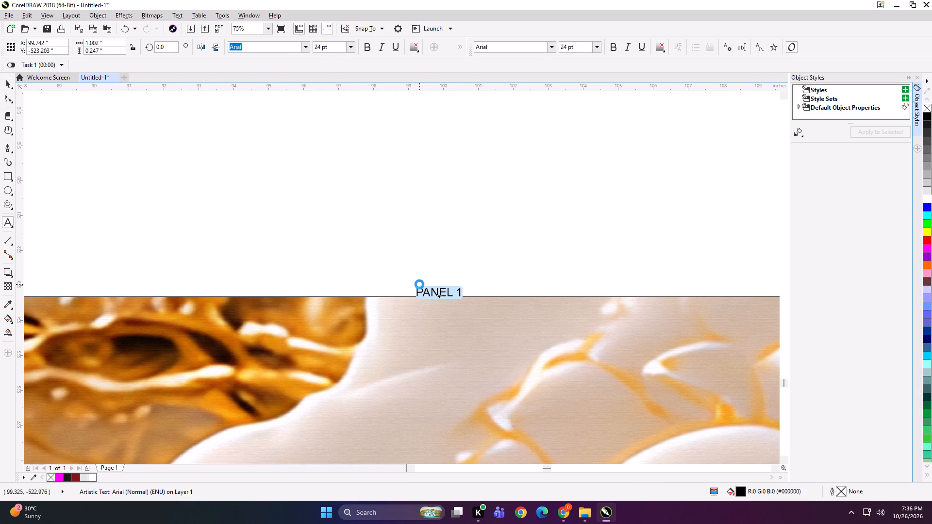
key("ctrl+c")
scroll(356, 247, "down", 6)
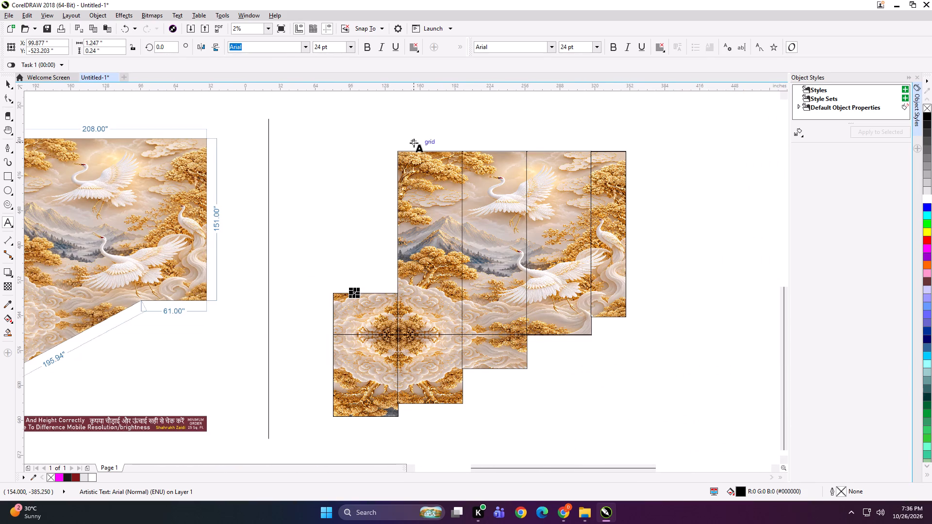
left_click(418, 149)
key("ctrl+v")
key("BackSpace")
key("2")
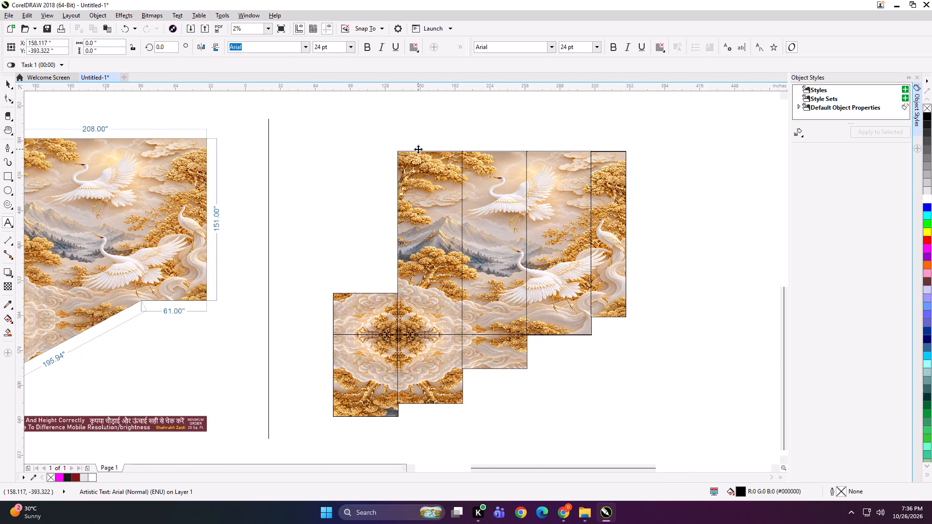
Paste the panel label on the third crane panel's top edge and change it to PANEL 3.
left_click(480, 149)
key("ctrl+v")
key("BackSpace")
key("3")
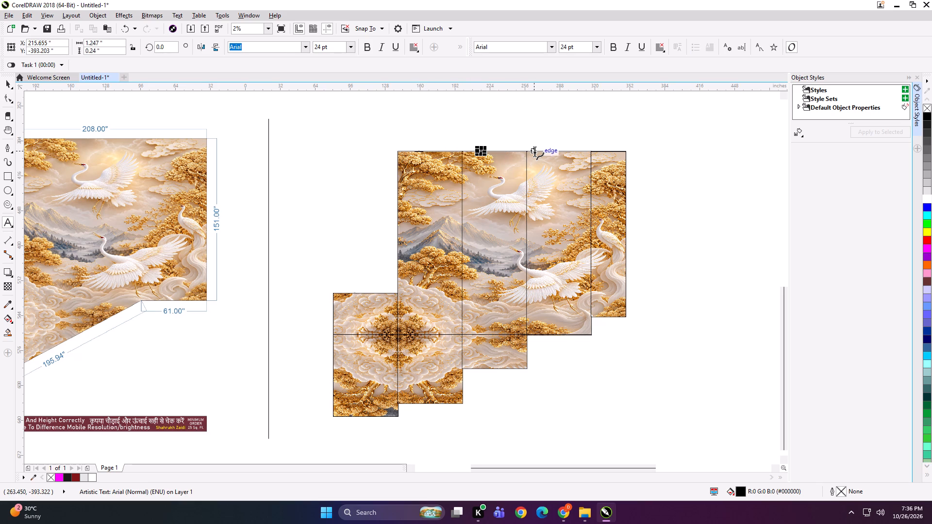
Paste the panel label on the fourth crane panel's top edge and change it to PANEL 4.
scroll(544, 147, "up", 2)
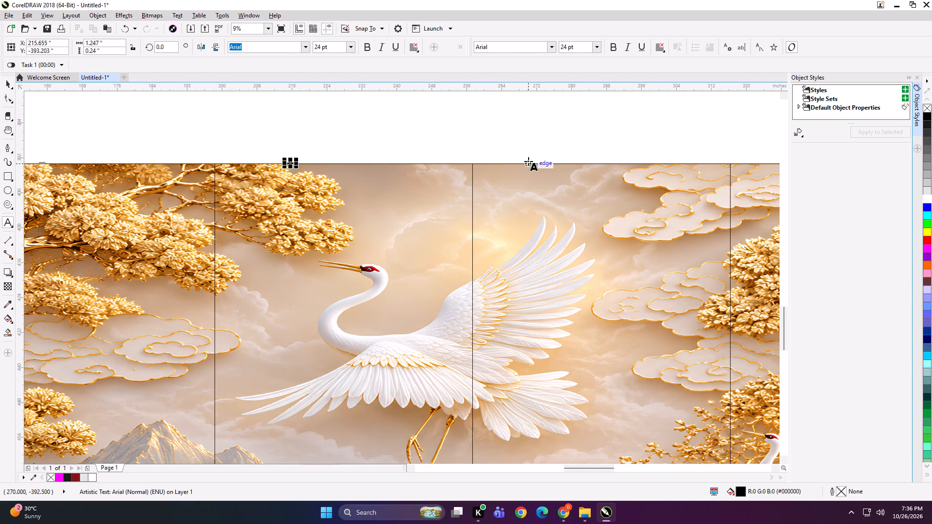
left_click(528, 162)
key("ctrl+v")
scroll(531, 162, "up", 3)
key("BackSpace")
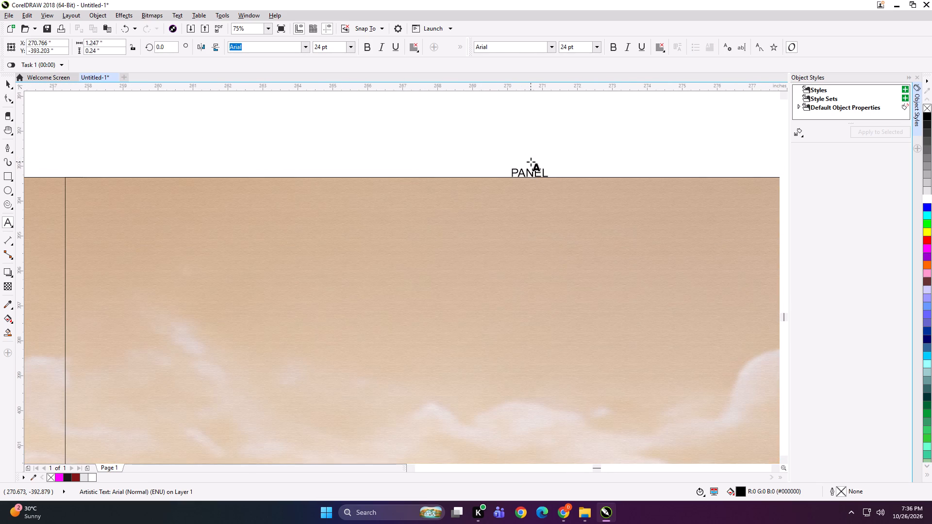
key("4")
Paste the panel label on the fifth crane panel's top edge and change it to PANEL 5.
scroll(531, 162, "down", 5)
scroll(537, 167, "up", 4)
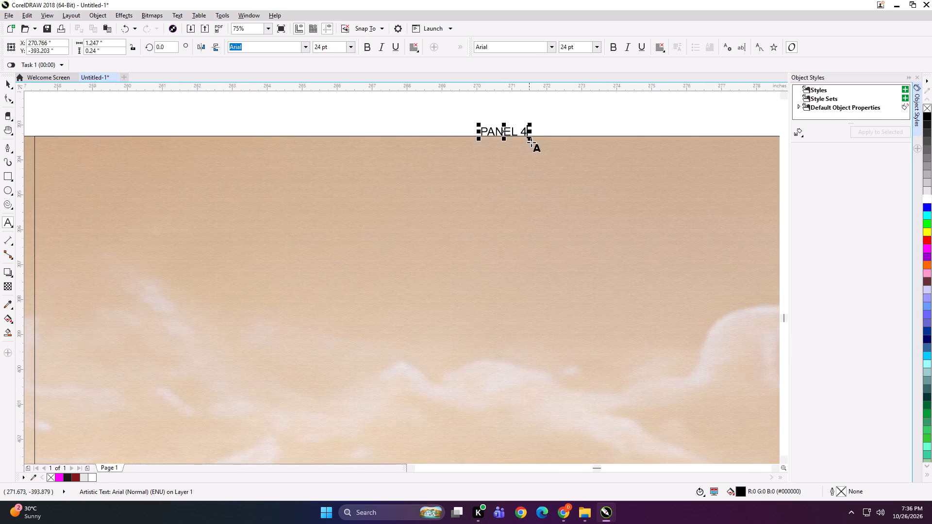
scroll(531, 140, "up", 1)
scroll(464, 158, "down", 5)
scroll(421, 165, "down", 2)
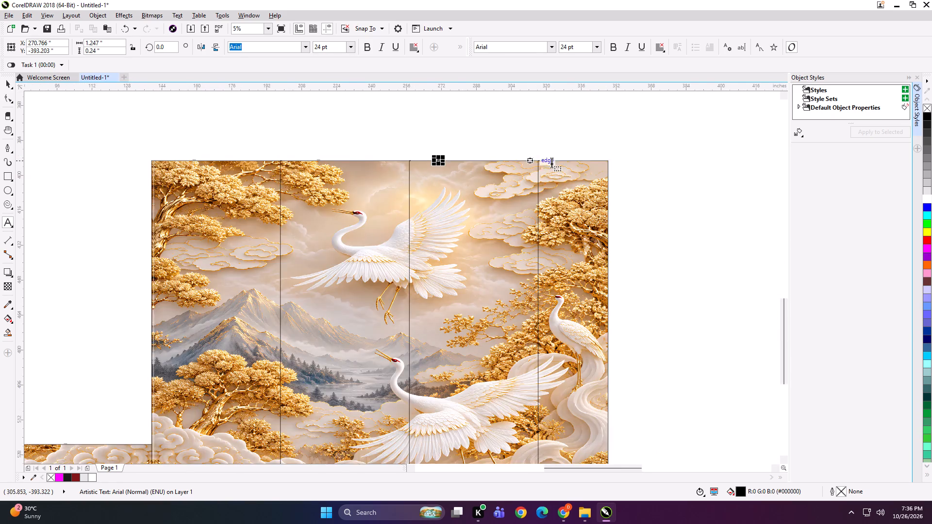
scroll(561, 162, "up", 3)
left_click(544, 154)
key("ctrl+v")
scroll(547, 153, "up", 1)
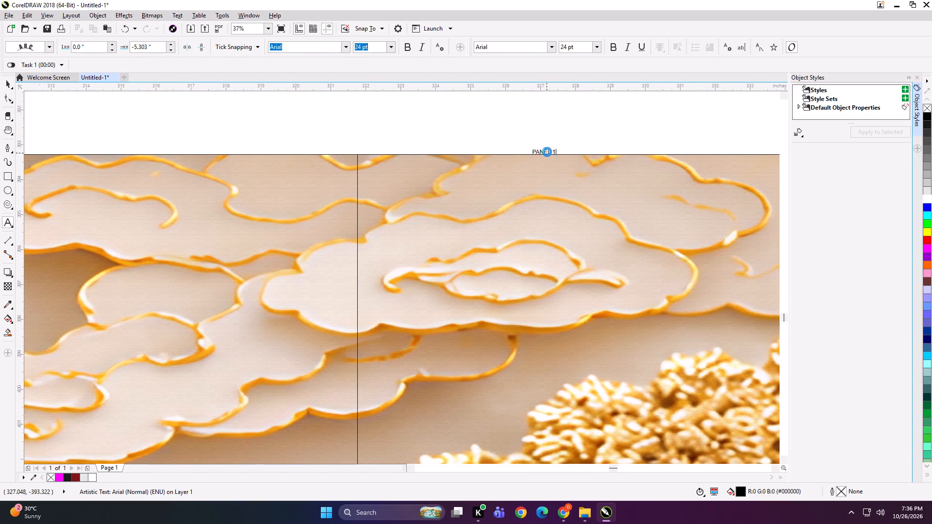
scroll(547, 152, "up", 1)
key("BackSpace")
key("5")
Group the fifth crane panel with its PANEL 5 label and the fourth panel with its PANEL 4 label.
scroll(547, 152, "down", 6)
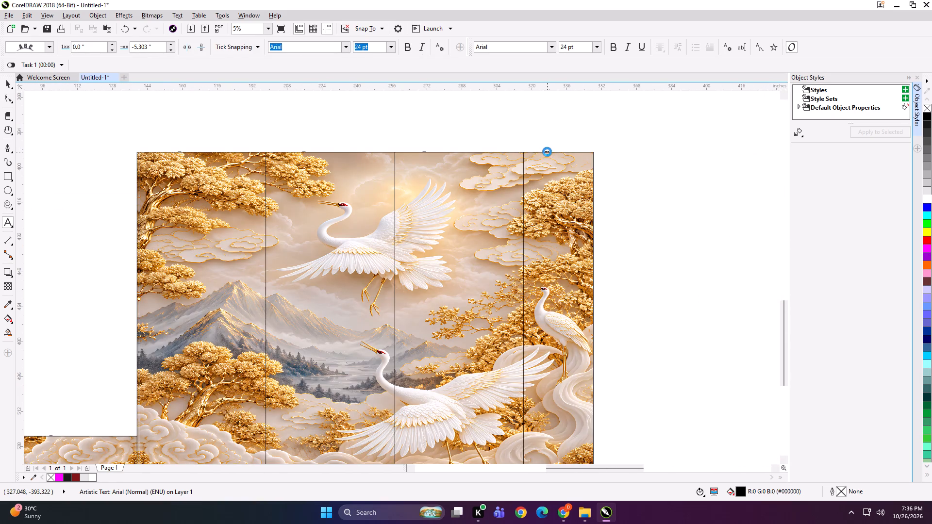
scroll(558, 149, "down", 1)
left_click(12, 87)
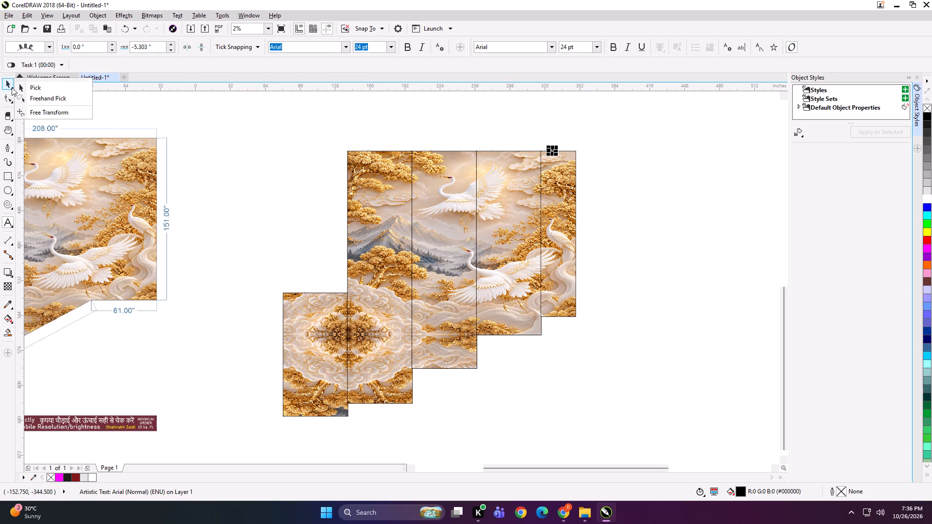
left_click(6, 82)
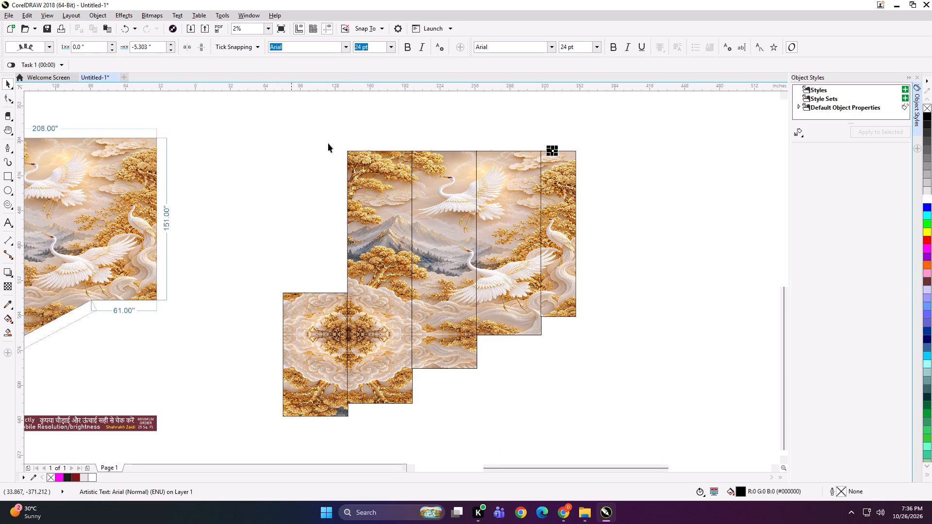
left_click(562, 188, "shift")
key("ctrl+g")
left_click_drag(554, 124, 466, 210)
left_click(505, 191, "shift")
key("ctrl+g")
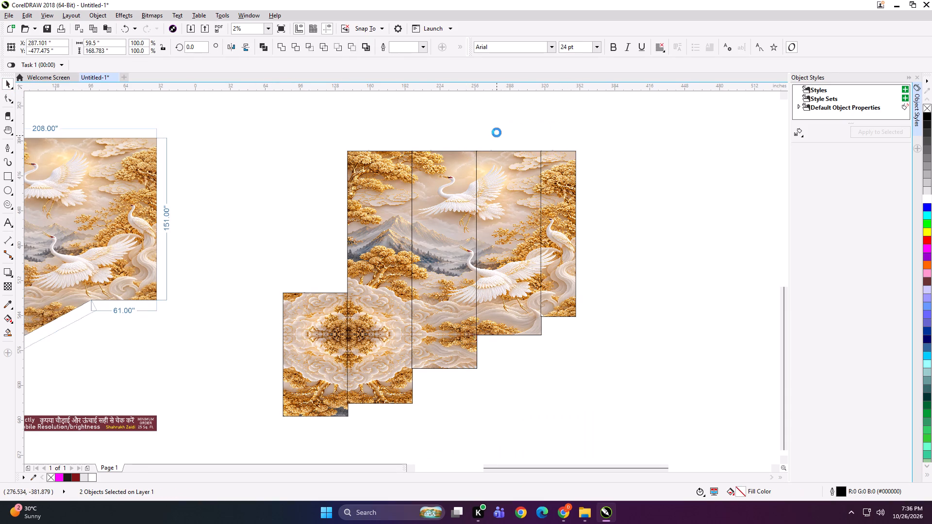
Group the third, second and first crane panels, each with its own panel label.
left_click_drag(486, 131, 417, 185)
left_click(424, 186, "shift")
key("ctrl+g")
left_click_drag(429, 126, 346, 188)
left_click(373, 187, "shift")
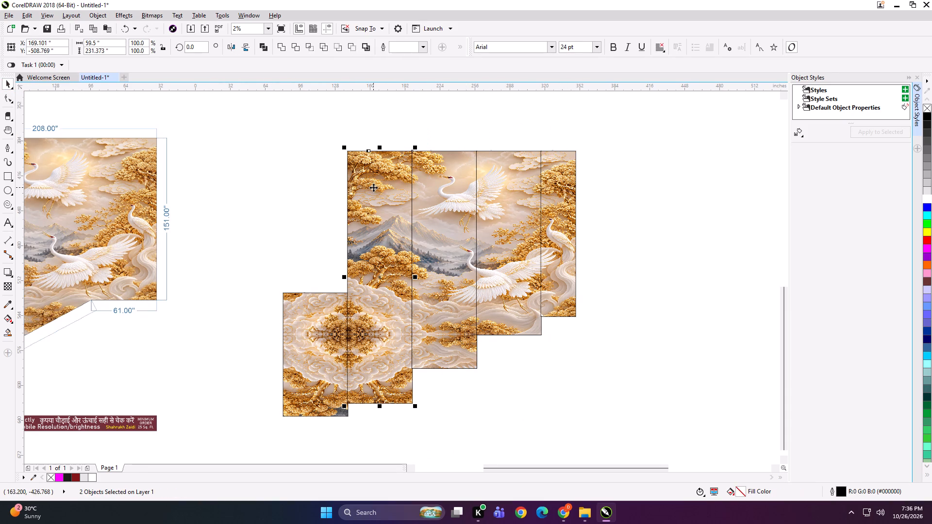
key("ctrl+g")
left_click_drag(326, 272, 287, 350)
left_click(300, 345, "shift")
key("ctrl+g")
Examine the mirrored tree artwork where the first and second crane panels meet.
scroll(327, 339, "up", 2)
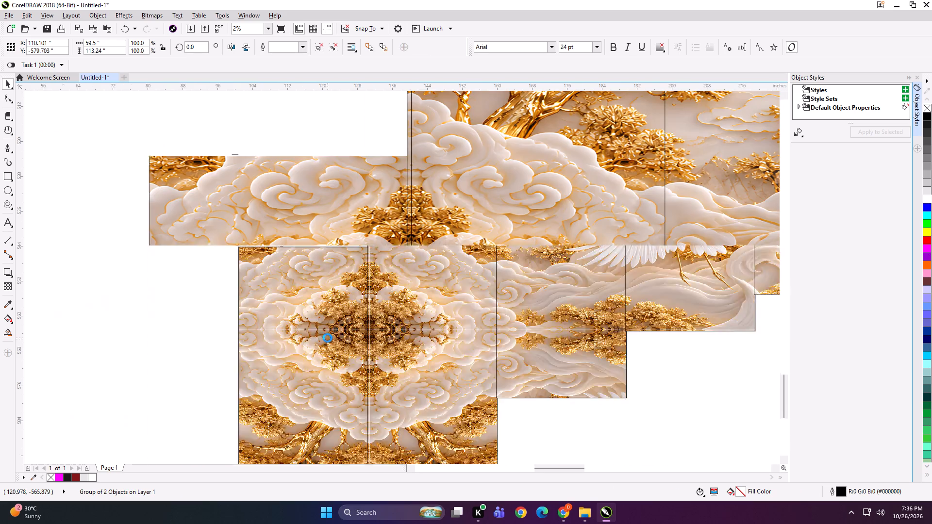
scroll(374, 312, "up", 2)
scroll(426, 346, "up", 1)
scroll(407, 319, "down", 3)
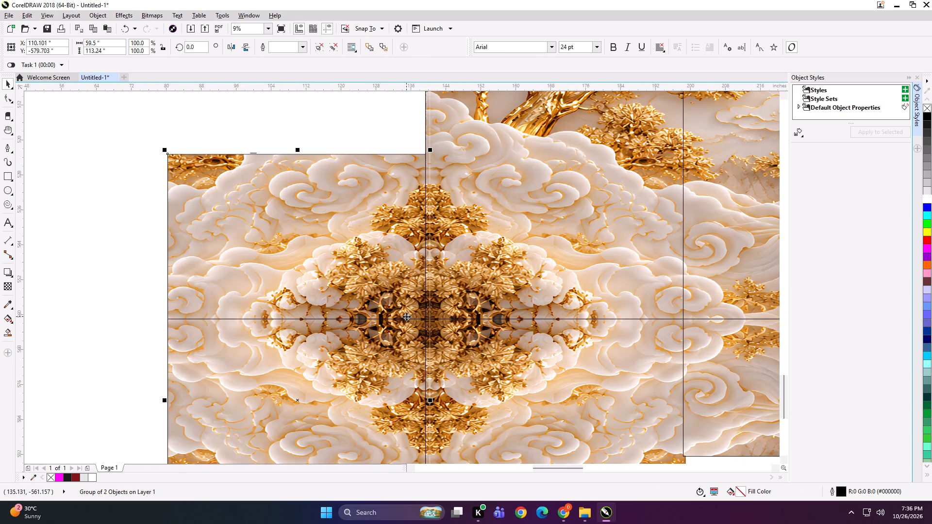
scroll(459, 316, "up", 2)
scroll(372, 316, "up", 1)
scroll(380, 301, "down", 3)
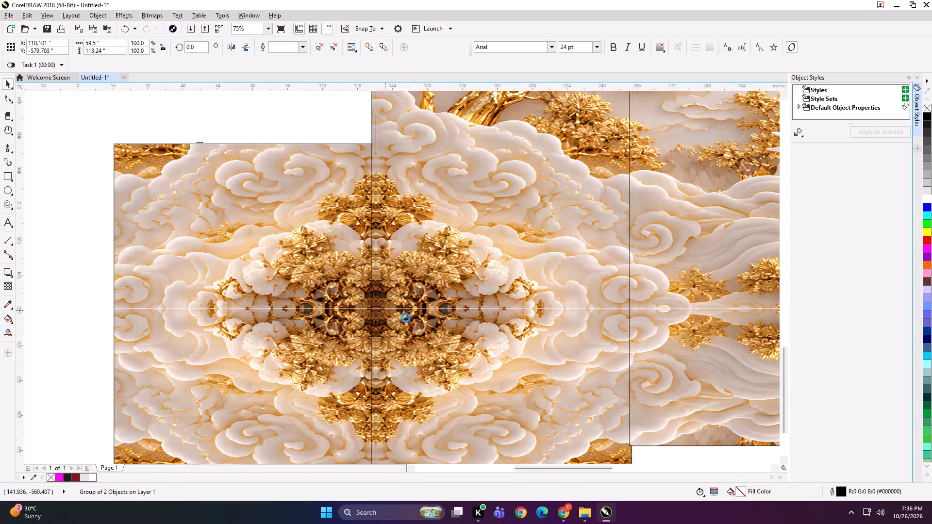
scroll(406, 318, "down", 3)
left_click(555, 185)
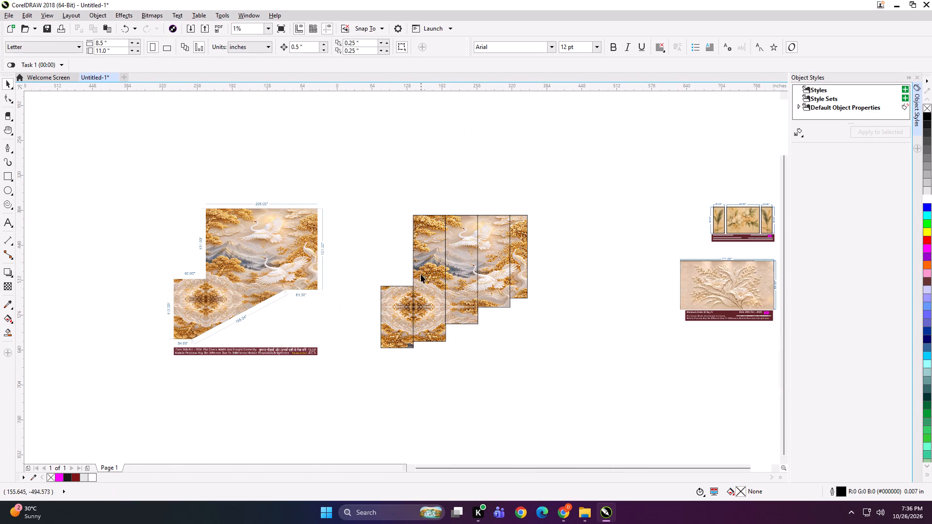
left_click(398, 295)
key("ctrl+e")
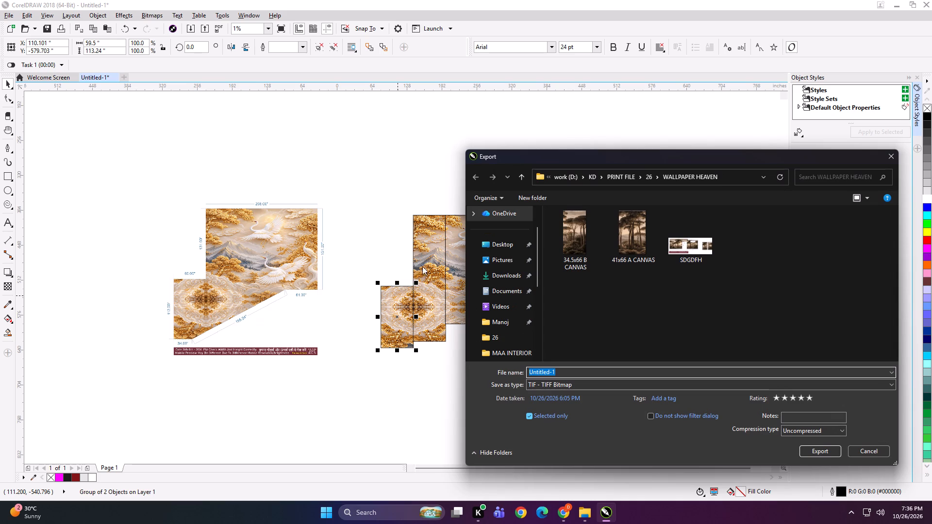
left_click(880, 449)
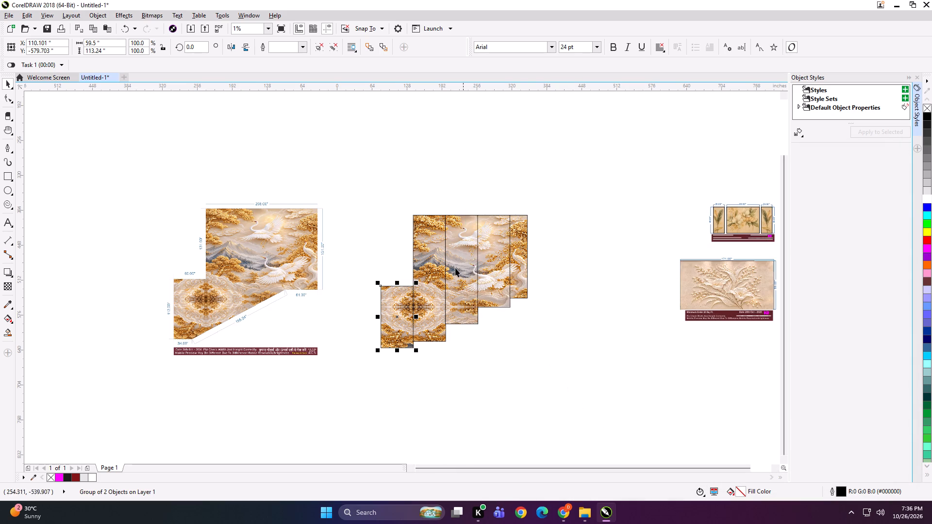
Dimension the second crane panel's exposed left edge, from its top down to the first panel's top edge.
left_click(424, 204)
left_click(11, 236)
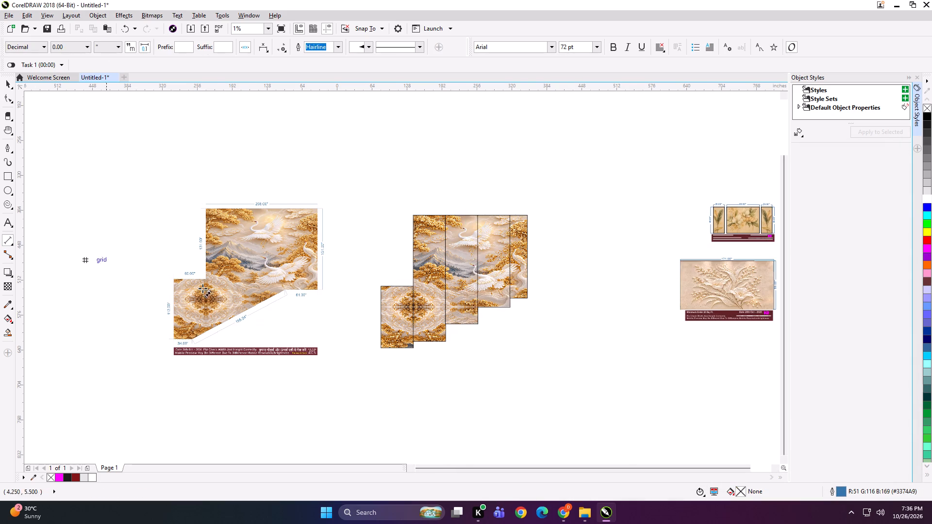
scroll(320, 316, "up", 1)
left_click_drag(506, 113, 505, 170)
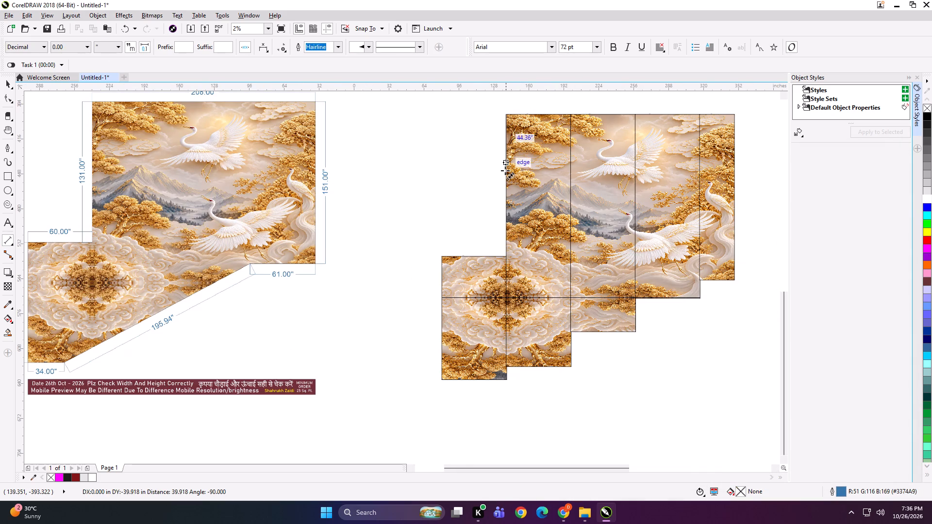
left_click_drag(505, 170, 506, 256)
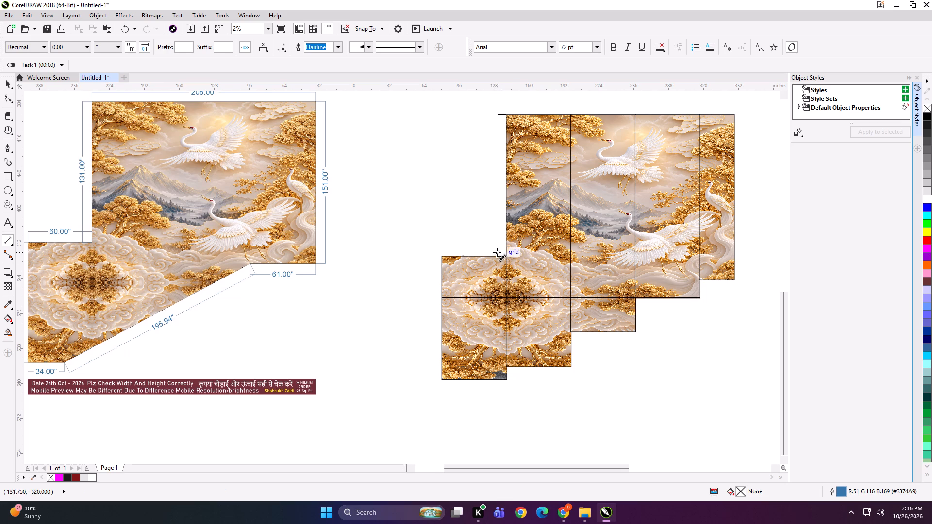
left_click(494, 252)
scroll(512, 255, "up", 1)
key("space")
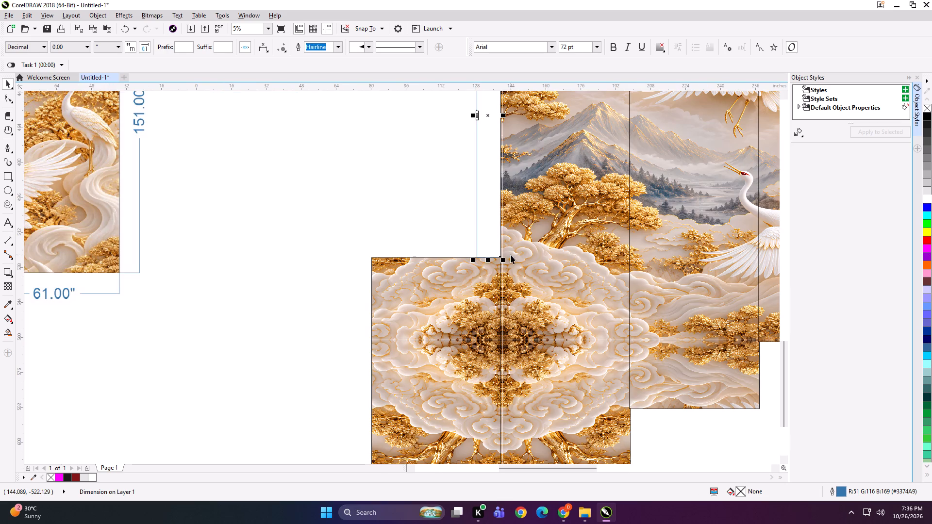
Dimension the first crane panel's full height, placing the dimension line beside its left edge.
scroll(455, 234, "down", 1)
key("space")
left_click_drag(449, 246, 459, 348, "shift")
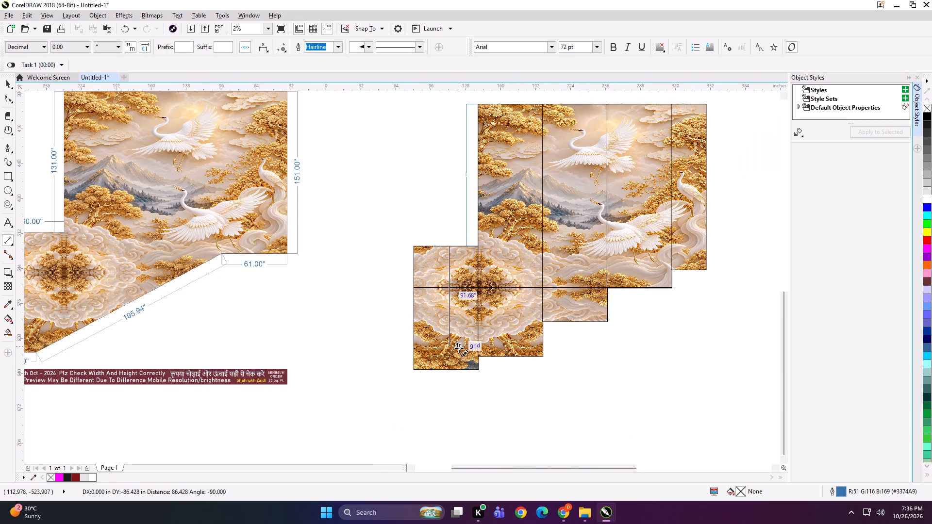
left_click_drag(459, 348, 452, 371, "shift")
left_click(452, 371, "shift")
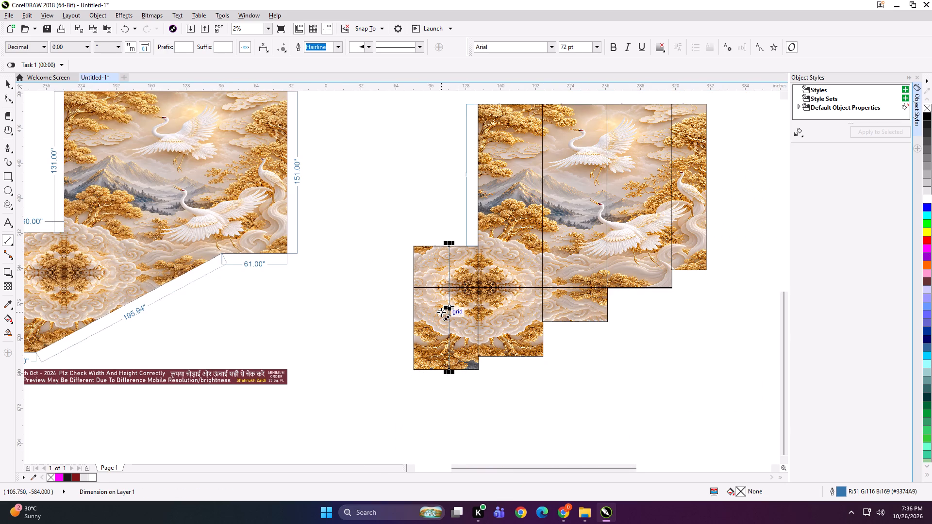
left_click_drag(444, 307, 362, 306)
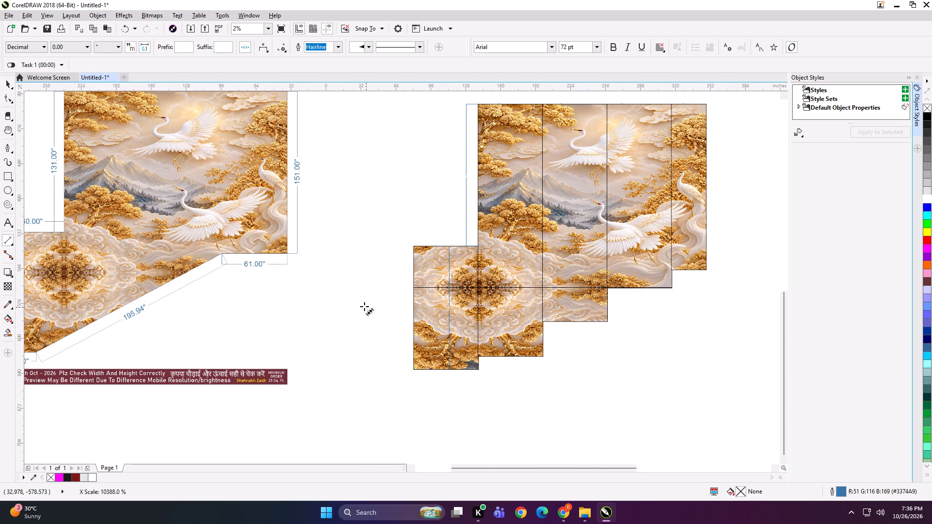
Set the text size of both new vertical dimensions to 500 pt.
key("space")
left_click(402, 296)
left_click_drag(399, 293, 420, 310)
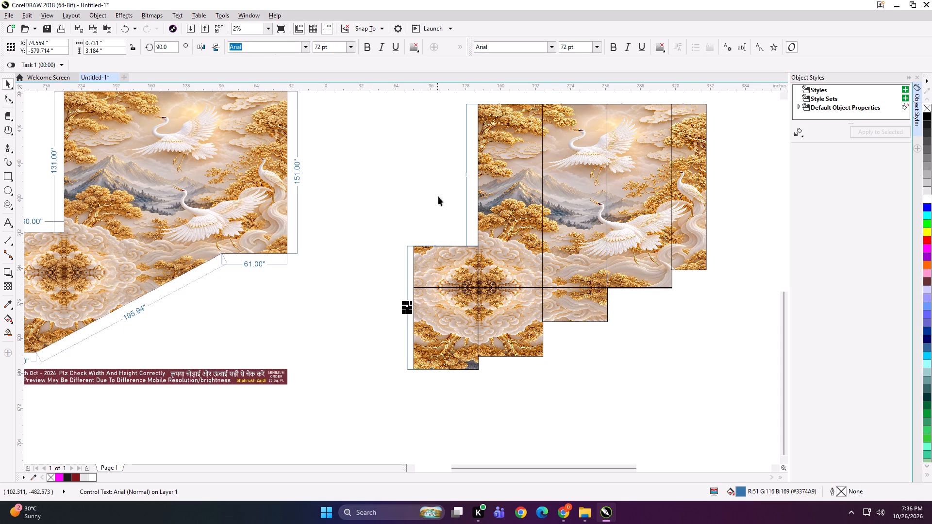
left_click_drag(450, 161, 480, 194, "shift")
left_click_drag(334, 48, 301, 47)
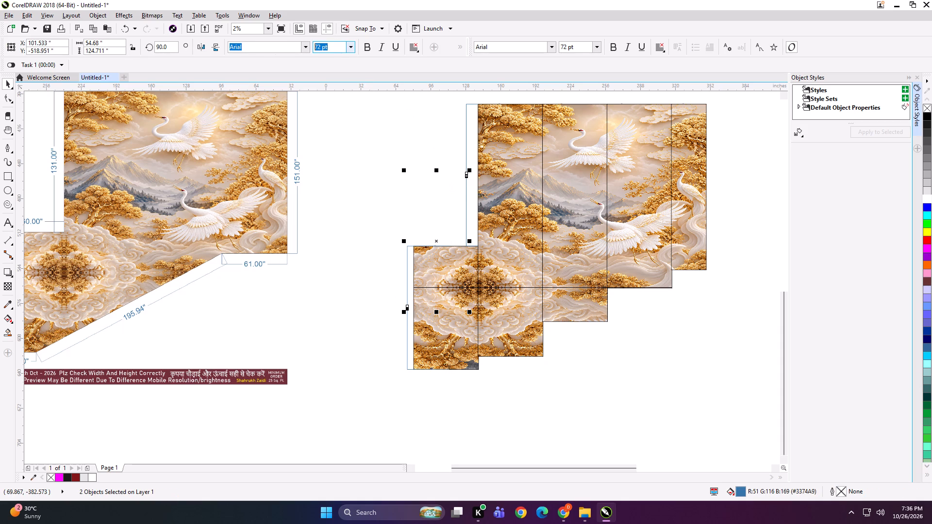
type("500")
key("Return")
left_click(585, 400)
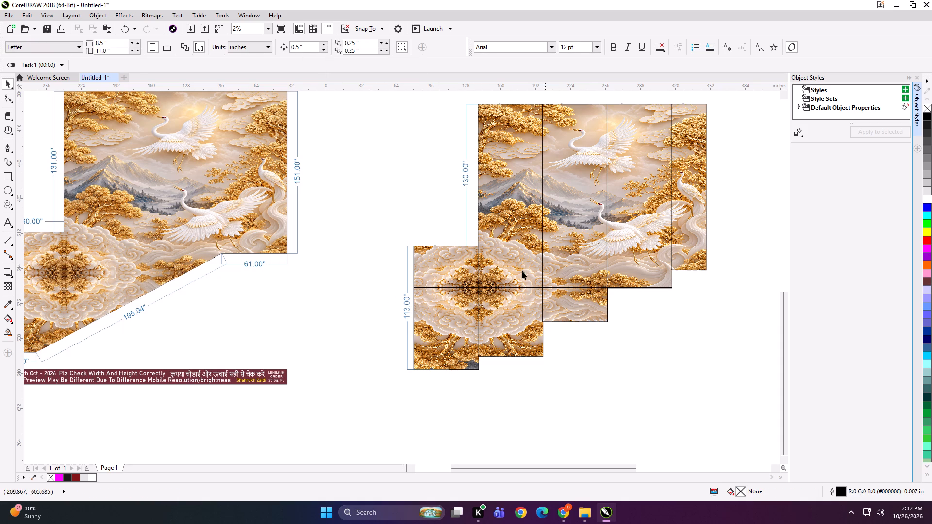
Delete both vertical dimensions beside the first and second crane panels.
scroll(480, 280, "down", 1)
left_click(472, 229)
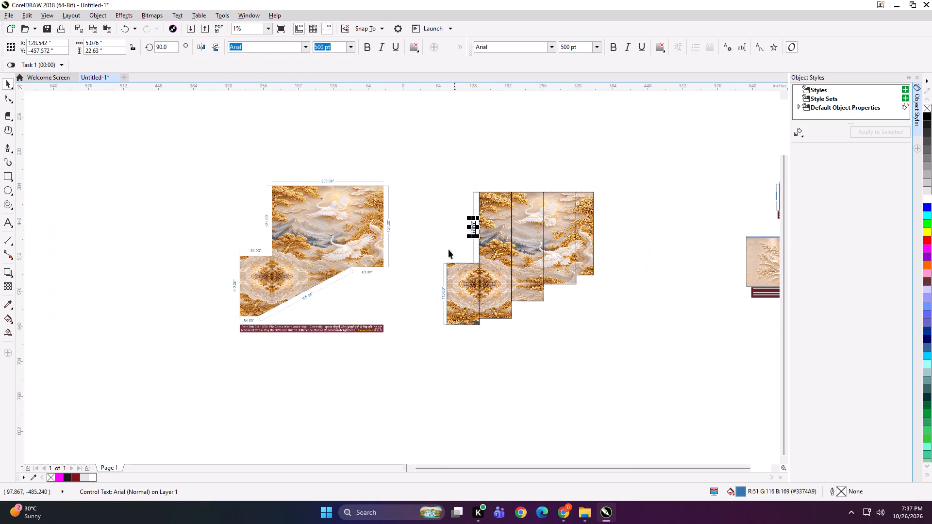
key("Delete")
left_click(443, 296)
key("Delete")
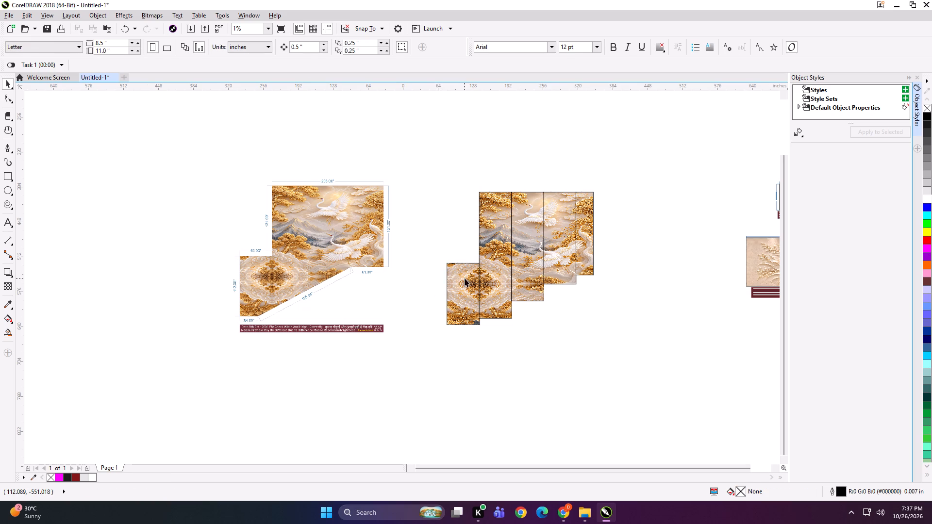
Check the grouped crane panels and inspect the labels along the top edge.
left_click(465, 278)
left_click_drag(467, 246, 431, 310)
left_click(501, 217)
left_click(529, 212)
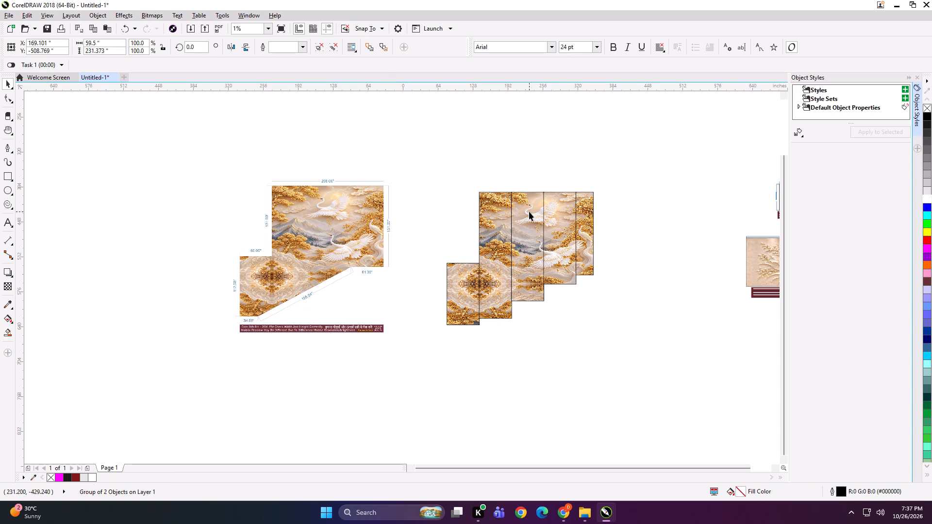
scroll(505, 187, "up", 1)
scroll(545, 189, "up", 3)
scroll(491, 252, "up", 2)
scroll(491, 238, "down", 4)
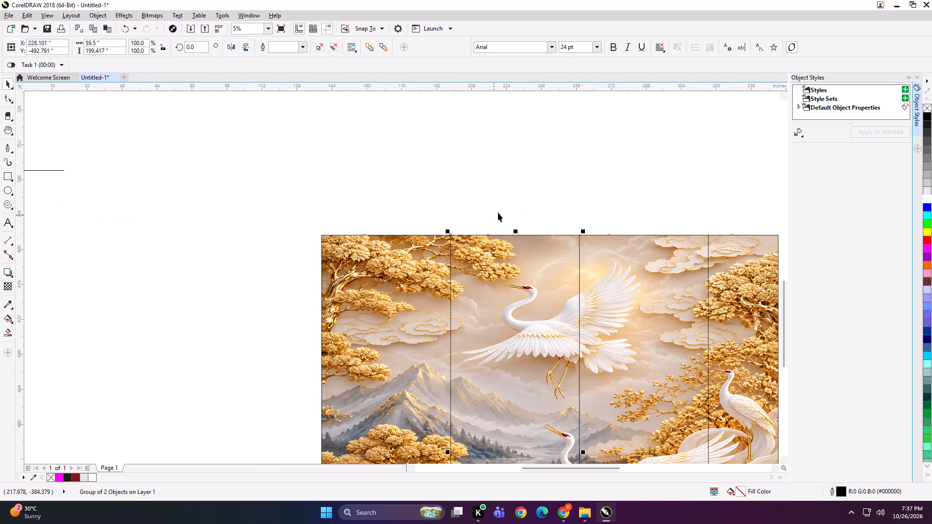
scroll(513, 203, "down", 2)
Start exporting the first crane panel's labelled group.
left_click(446, 300)
key("ctrl+e")
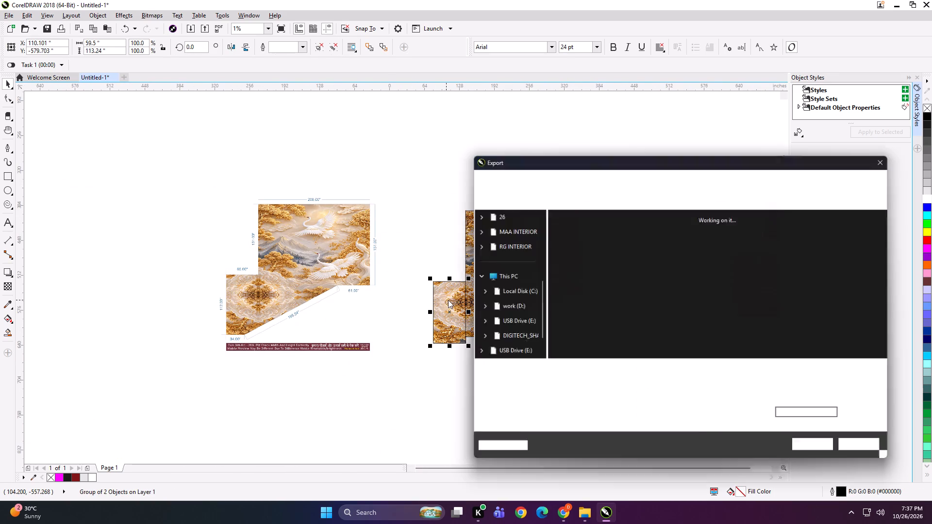
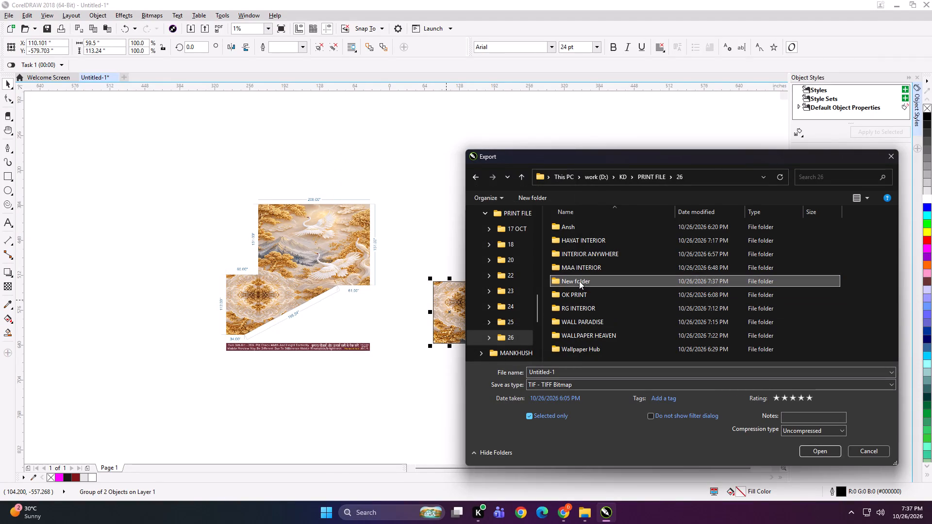
Name the new folder in the 26 print folder WALL PARADISEE.
left_click(595, 261)
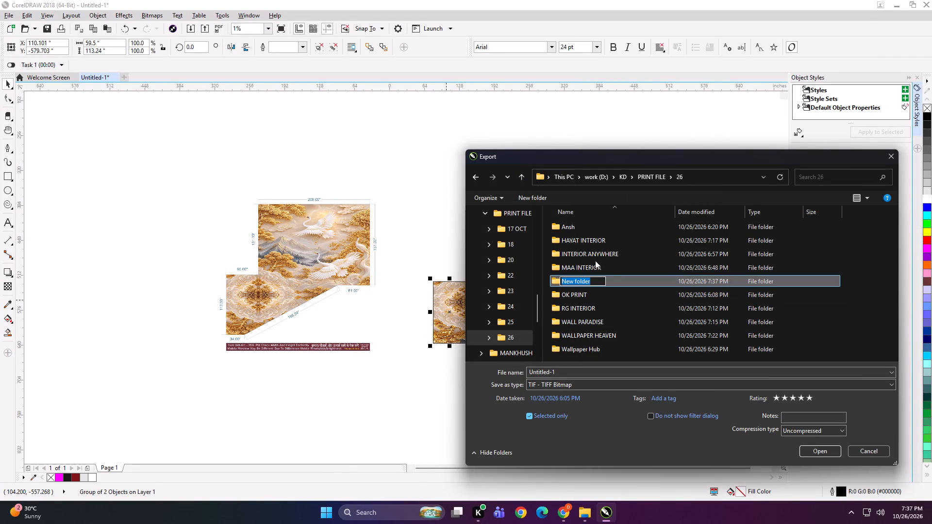
type("WAP")
key("BackSpace")
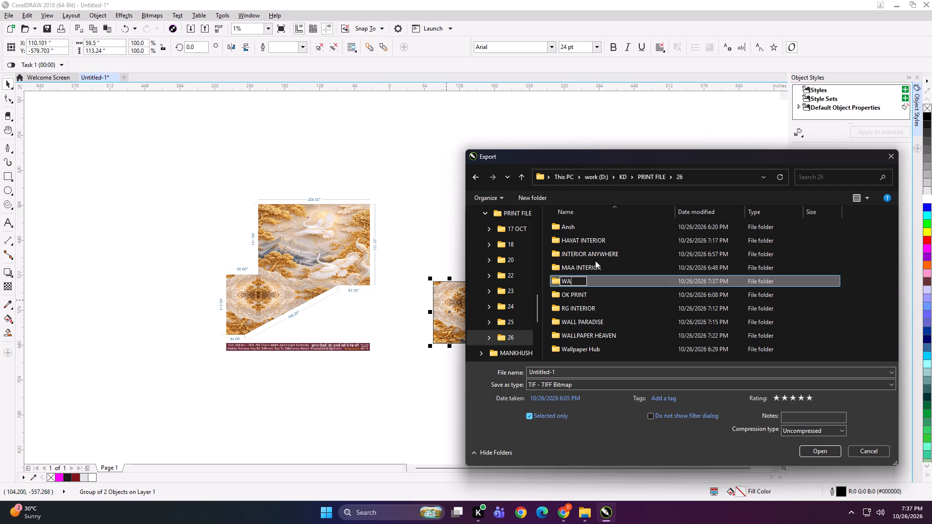
type("LL PARADISE")
key("e")
key("Return")
Export the first crane panel group into the WALL PARADISEE folder as TIFF 59.5x113 A NW.
double_click(600, 321)
left_click(589, 372)
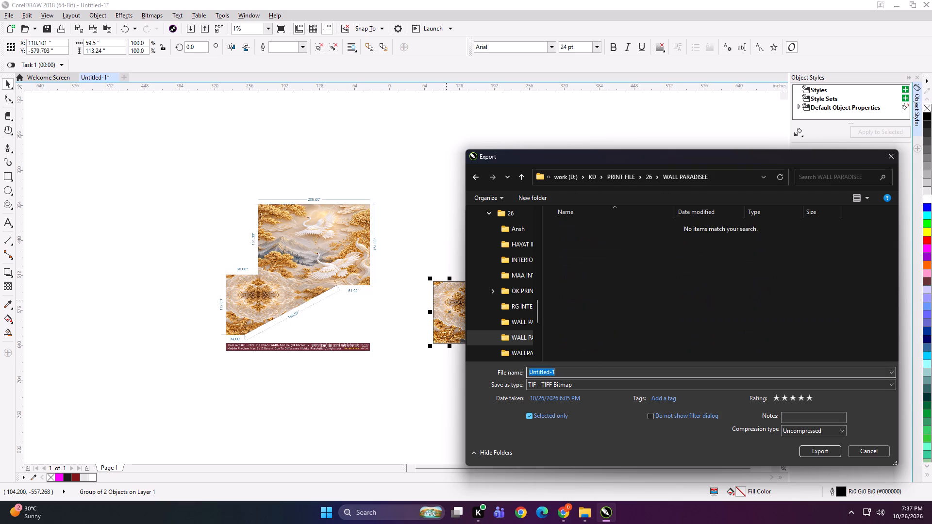
type("59.5x113 A NW")
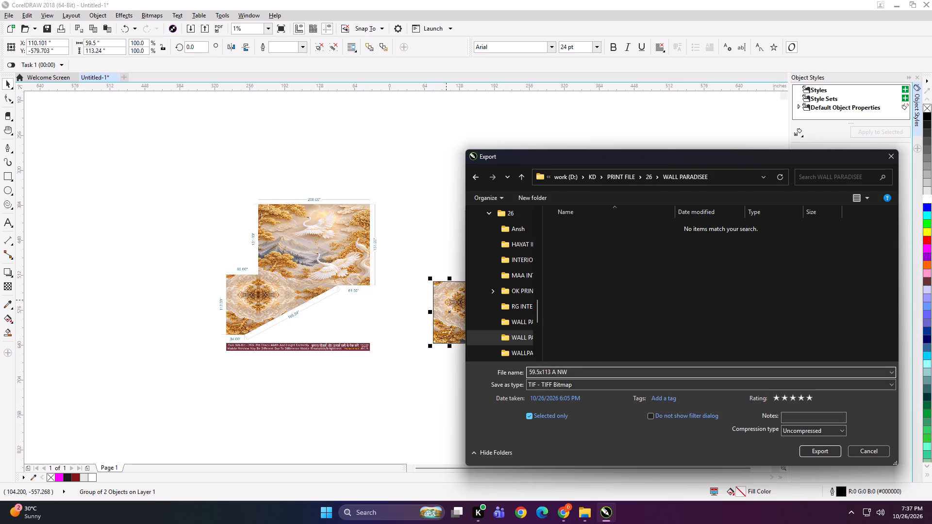
key("Return")
key("Return")
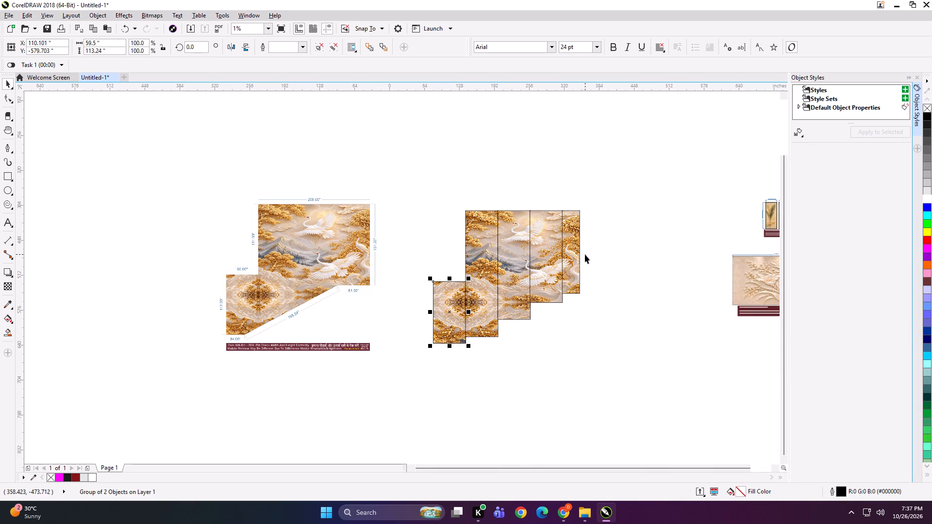
Export the second crane panel group to the same folder as TIFF 59.5x231 B NW.
left_click(485, 242)
key("ctrl+e")
key("ctrl+e")
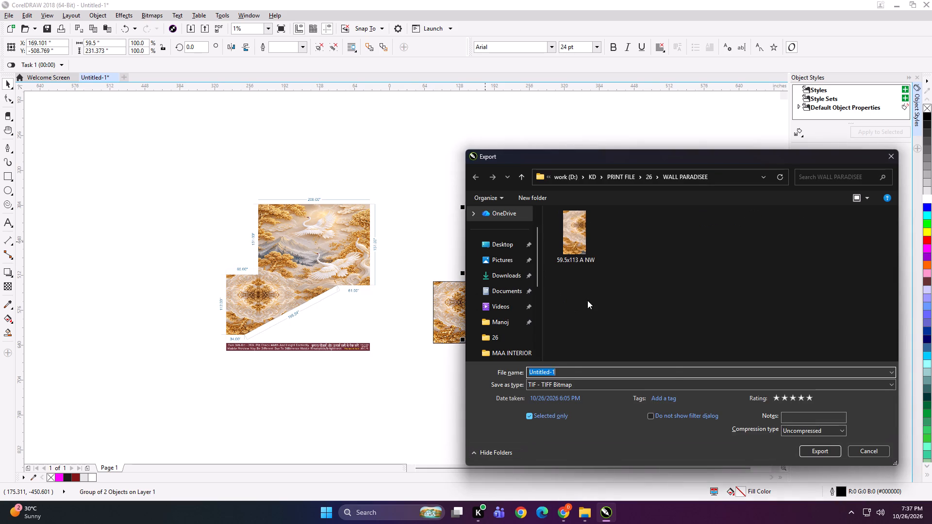
type("9.5x231")
key("space")
type("B NW")
key("Return")
key("Return")
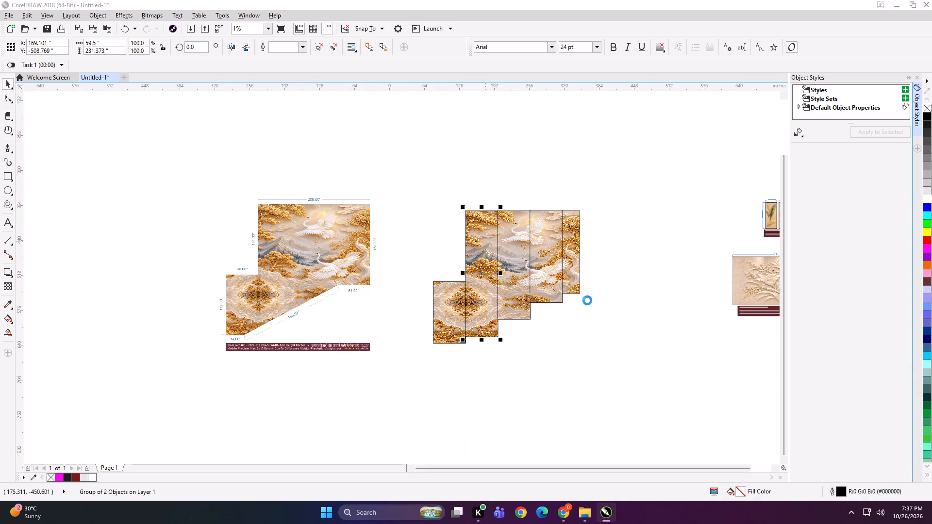
Export the third crane panel group to the same folder as TIFF 59.5x199 C NW.
left_click(515, 244)
key("ctrl+e")
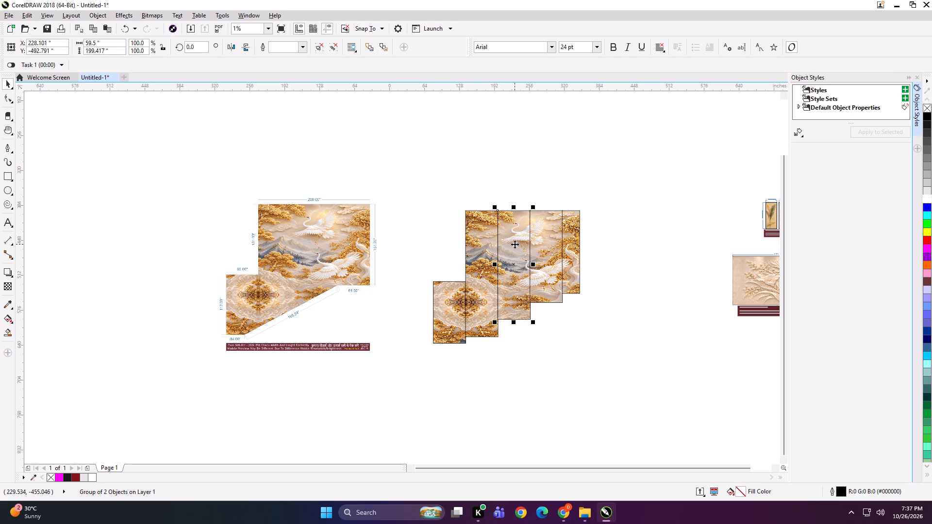
key("ctrl+e")
key("ctrl+e")
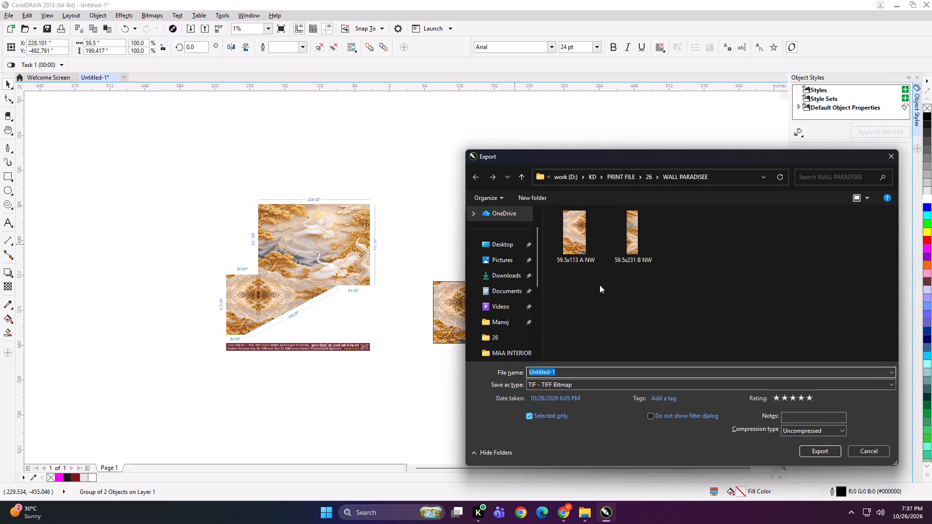
type("9.5x199 C NW")
key("Return")
key("Return")
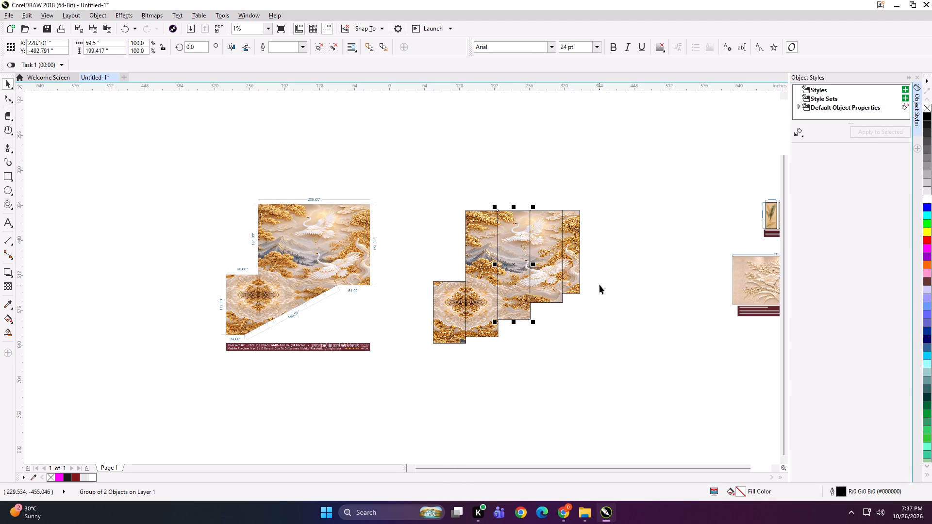
Export the fourth crane panel group to the same folder as TIFF 59.5x168 D NW at 100 dpi in RGB.
left_click(554, 223)
key("ctrl+e")
key("ctrl+e")
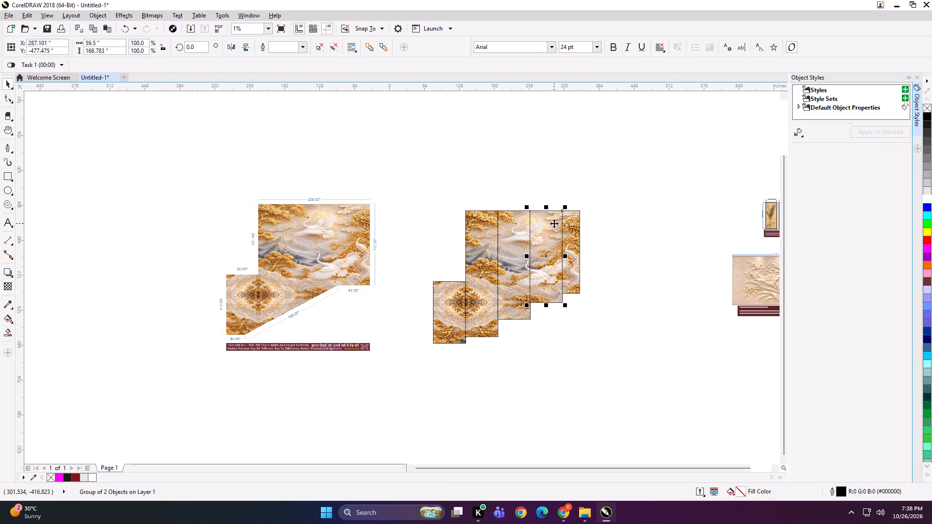
key("ctrl+e")
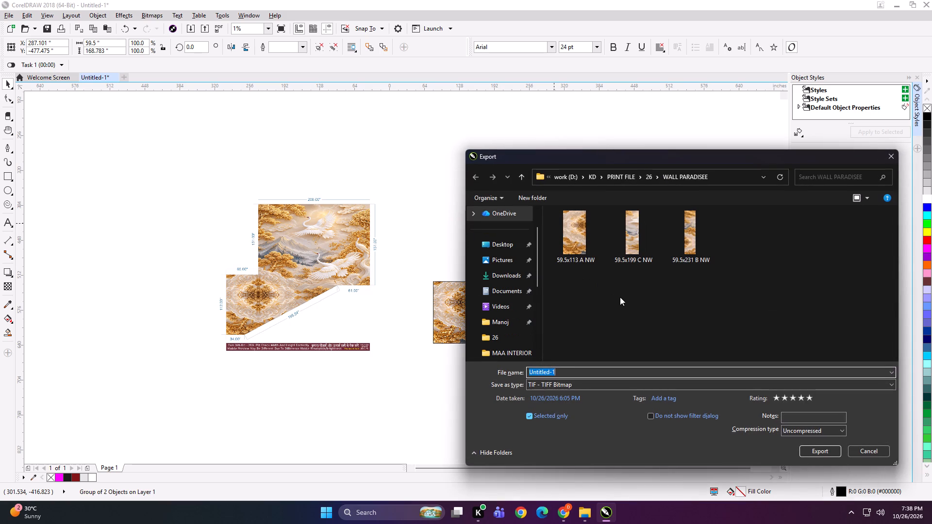
type("9.5x168")
key("space")
type("C")
key("space")
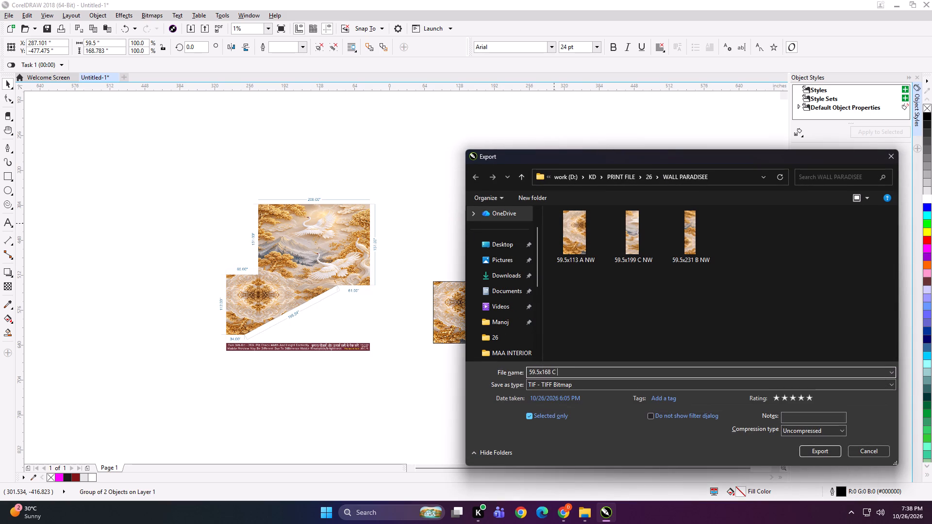
key("BackSpace")
key("BackSpace")
type("D NW")
key("Return")
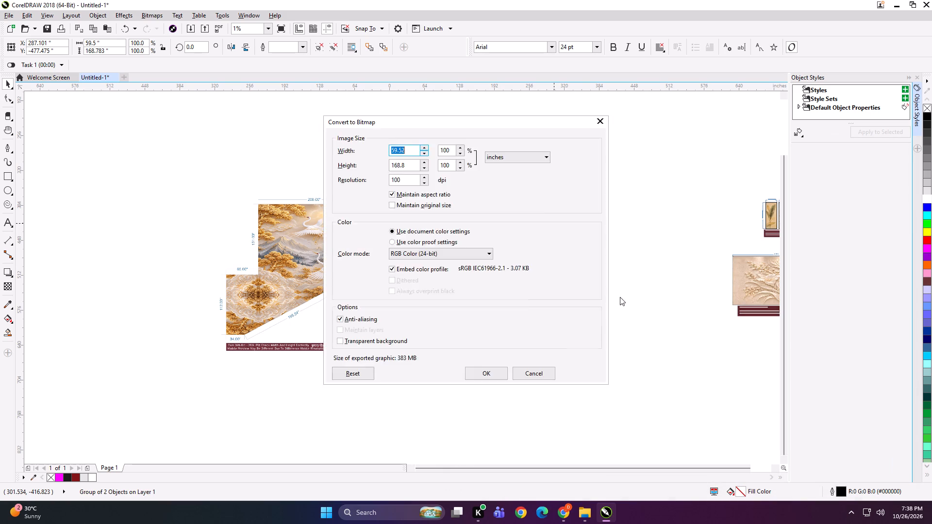
key("Return")
Export the fifth, narrowest crane panel group to the same folder as 32x151 E NW.
left_click_drag(615, 187, 552, 352)
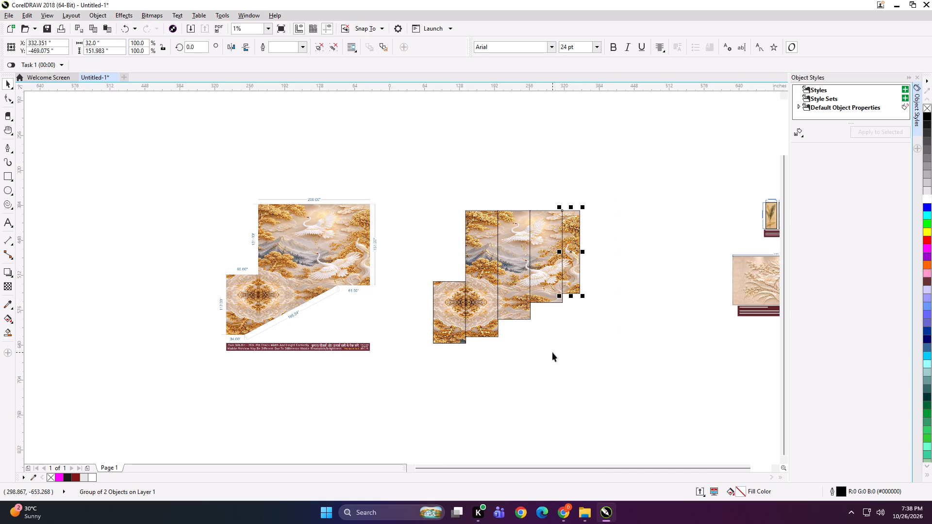
key("ctrl+e")
type("32x11")
key("space")
type("E NW")
key("Return")
key("Return")
Spread the five crane panels apart horizontally so that a gap separates each from its neighbour.
left_click_drag(610, 180, 603, 210)
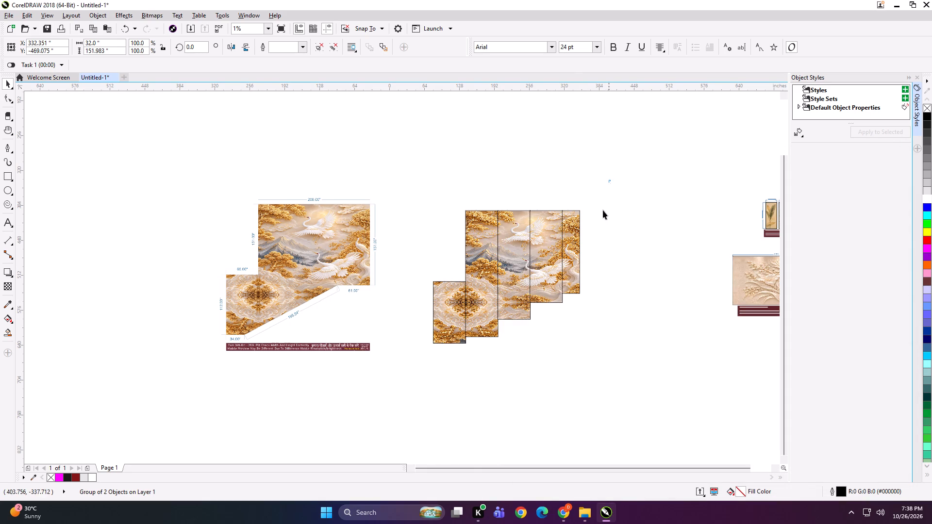
left_click_drag(603, 210, 453, 388)
key("Right")
key("Right")
key("Right")
key("Right")
key("Right")
key("Right")
key("Right")
key("Right")
key("Right")
key("Right")
key("Right")
key("Right")
key("Right")
key("Right")
key("Right")
key("Right")
key("Right")
key("Right")
key("Right")
key("Right")
left_click_drag(482, 187, 520, 260)
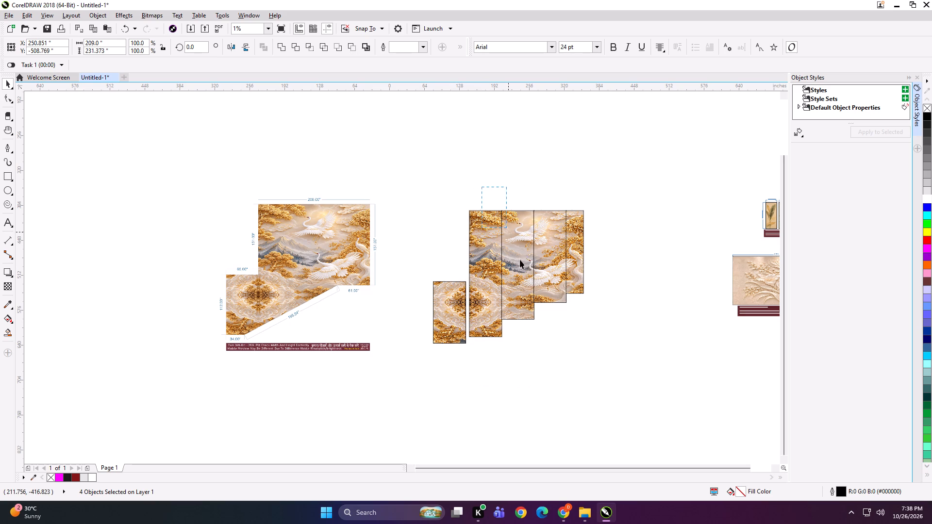
left_click_drag(520, 260, 618, 370)
left_click_drag(528, 185, 620, 321)
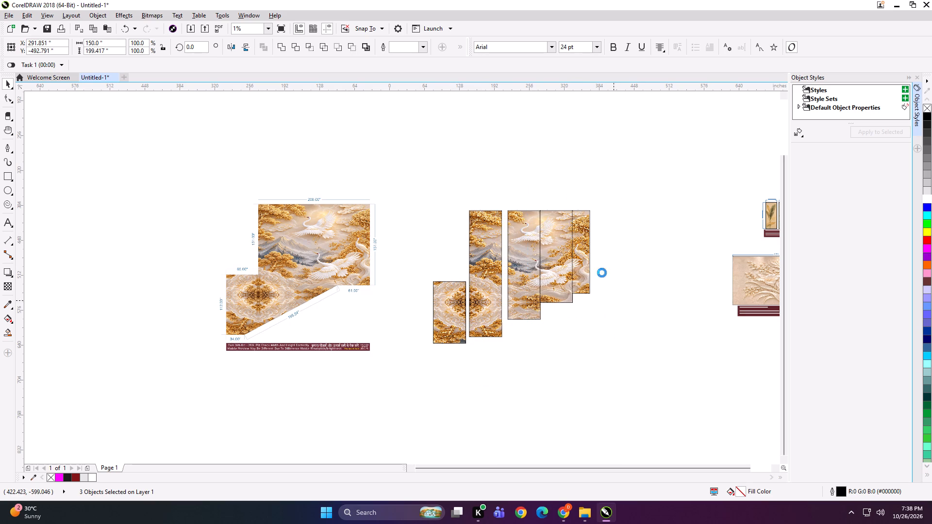
left_click_drag(559, 175, 623, 335)
Group the five spread panels close beside the dimensioned staircase layout, and group them together with that layout.
left_click_drag(629, 172, 403, 376)
left_click_drag(491, 269, 454, 270)
key("ctrl+g")
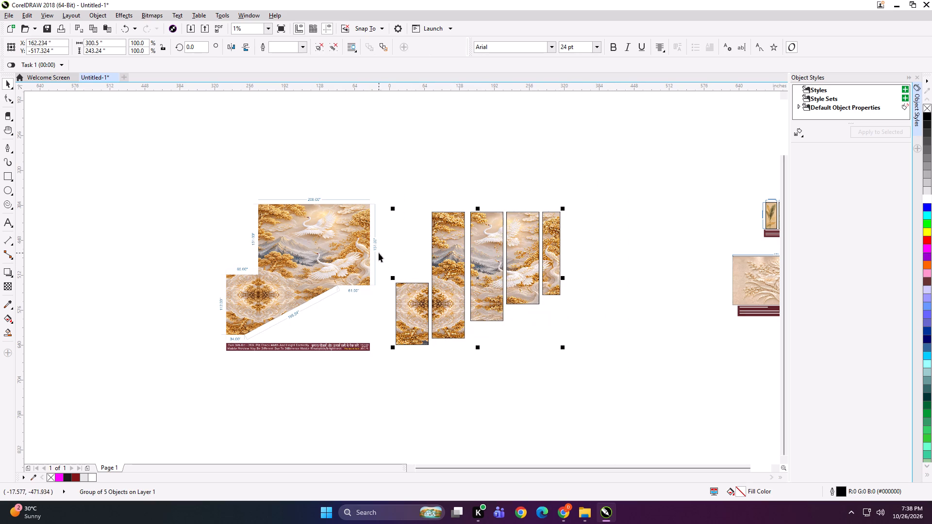
left_click(378, 253, "shift")
key("ctrl+g")
Scale the combined layout and panels group down to about 4.94 by 2.22 inches.
left_click_drag(564, 356, 422, 304, "shift")
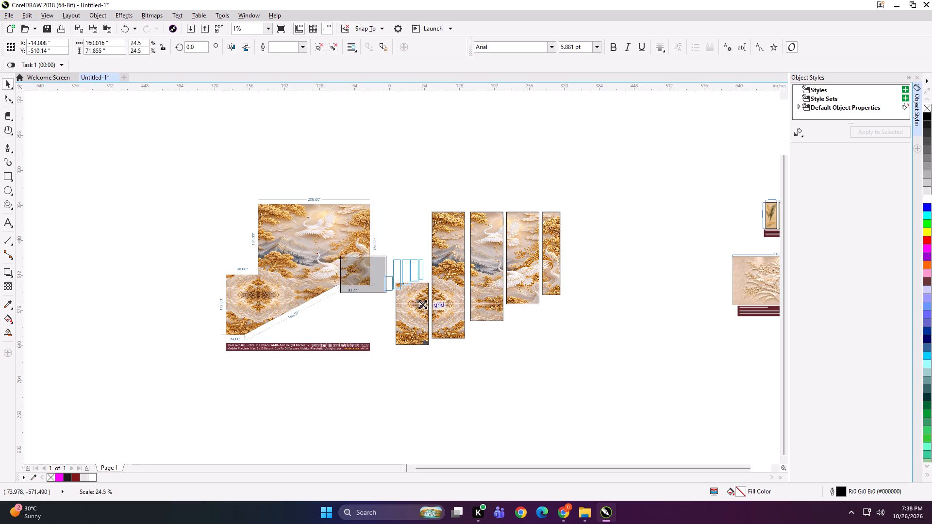
left_click_drag(422, 304, 395, 290, "shift")
scroll(381, 271, "up", 4)
scroll(320, 291, "up", 1)
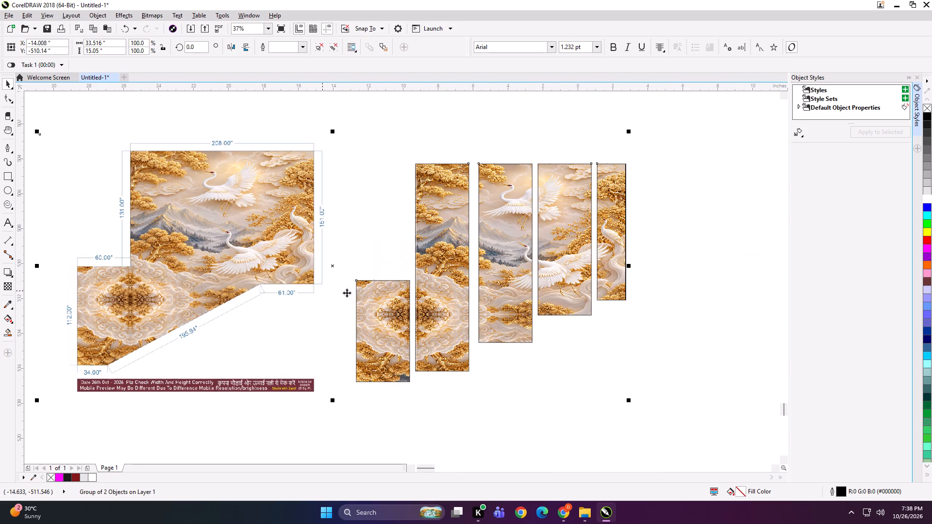
left_click_drag(631, 404, 393, 290, "shift")
Export the reduced overview group to the WALL PARADISEE folder as SDGDHH.
key("ctrl+e")
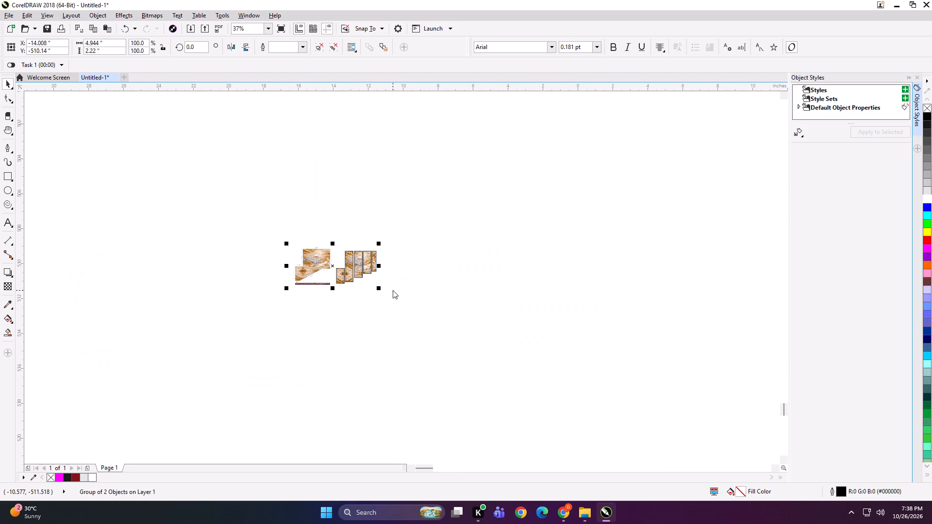
type("SDGDHH")
key("Return")
key("Return")
key("Return")
Delete the reduced crane overview group from the drawing.
key("Delete")
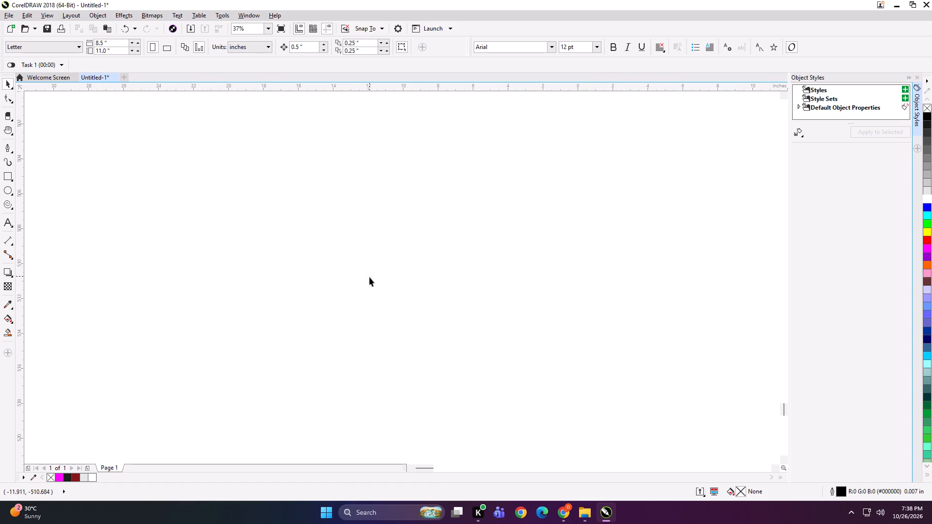
key("F4")
scroll(514, 273, "down", 2)
left_click(416, 287)
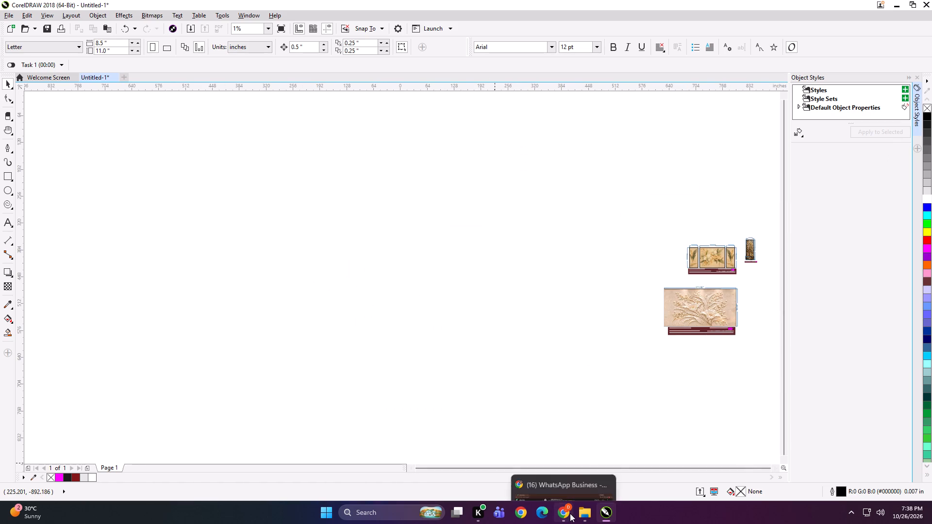
In File Explorer, open the WALL PARADISEE folder under work (D:), KD, PRINT FILE, 26 to view the exported files.
left_click(579, 513)
double_click(43, 285)
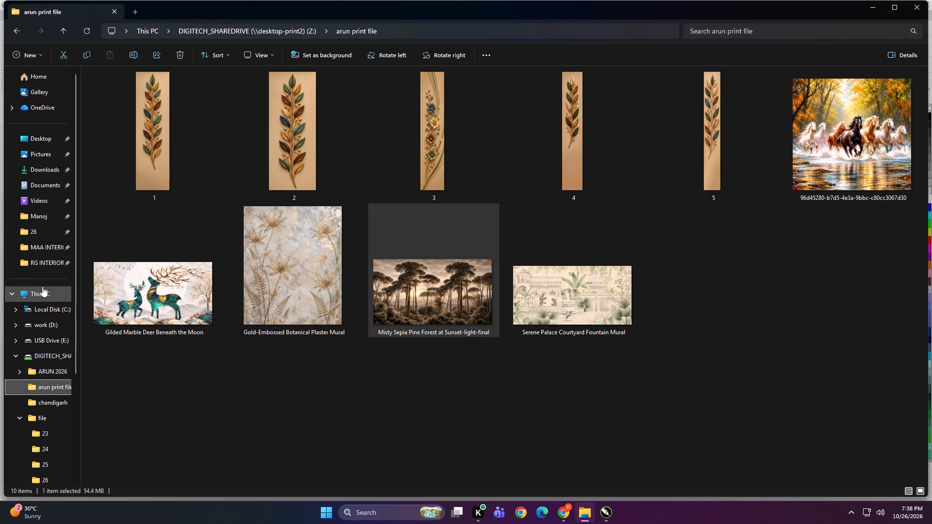
double_click(316, 171)
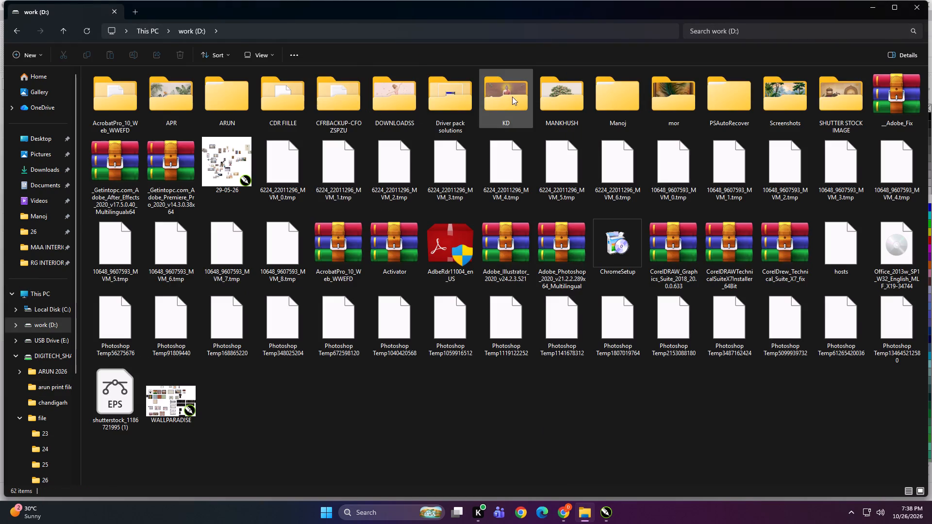
double_click(512, 97)
double_click(242, 138)
double_click(319, 245)
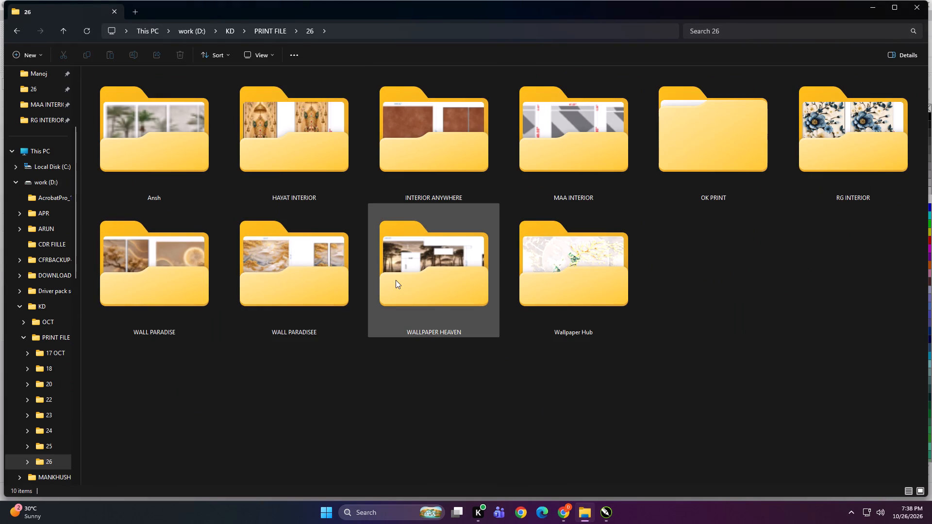
left_click(293, 273)
double_click(293, 273)
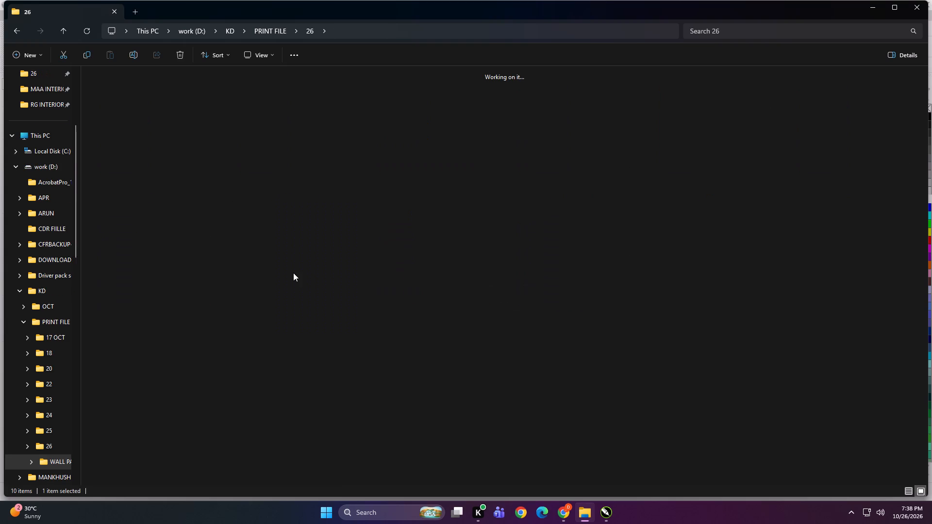
scroll(330, 310, "up", 15, "ctrl")
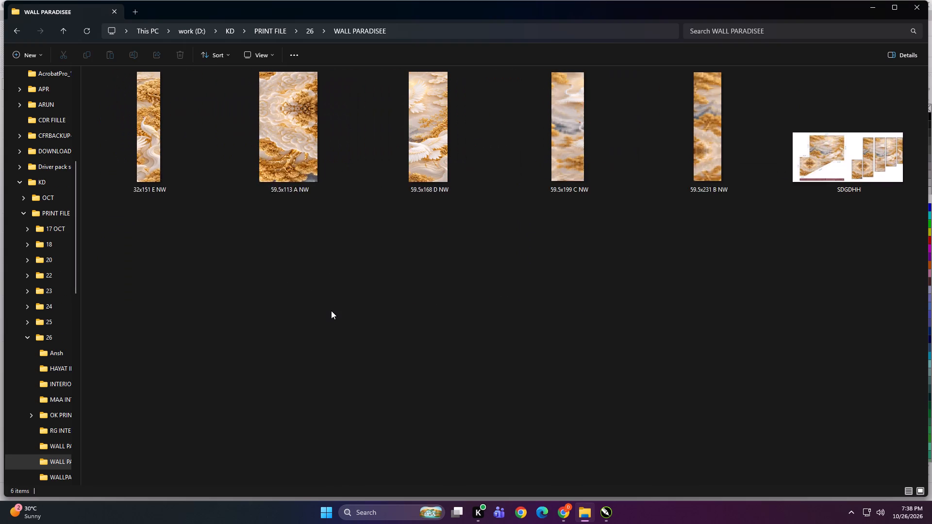
scroll(331, 311, "up", 8, "ctrl")
Open the exported 59.5x113 A NW image and examine its print detail up close.
double_click(300, 107)
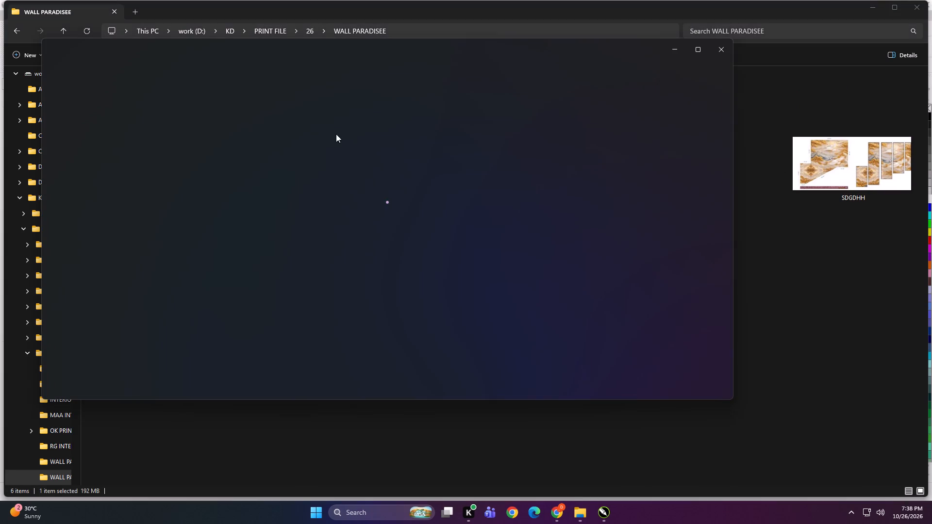
left_click(695, 50)
scroll(581, 158, "up", 10)
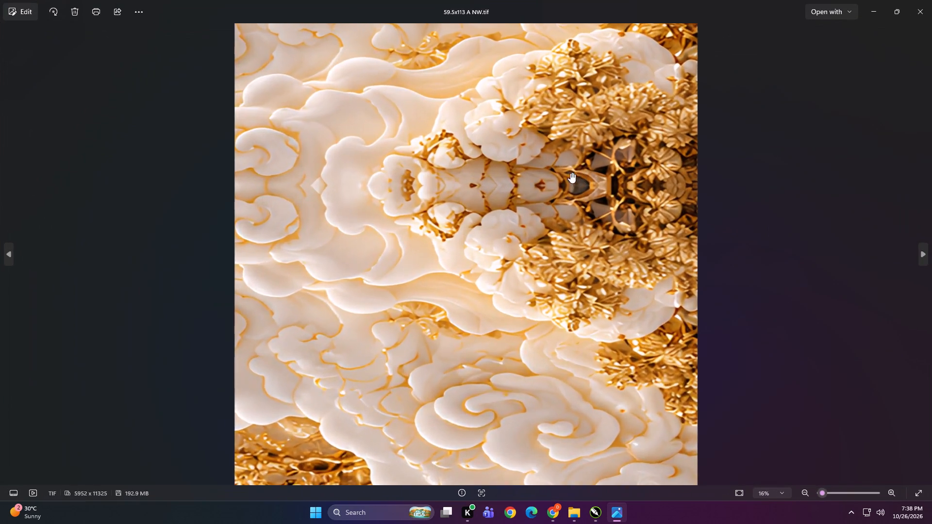
scroll(570, 173, "up", 12)
left_click_drag(221, 211, 745, 228)
scroll(682, 229, "up", 2)
left_click(931, 0)
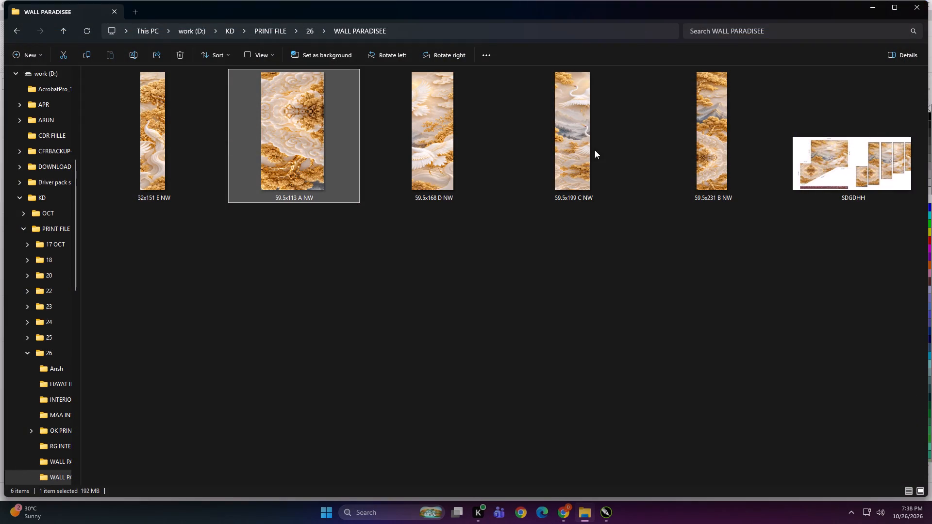
Open the exported 59.5x231 B NW image and examine its mirrored pattern up close.
left_click(712, 153)
double_click(712, 153)
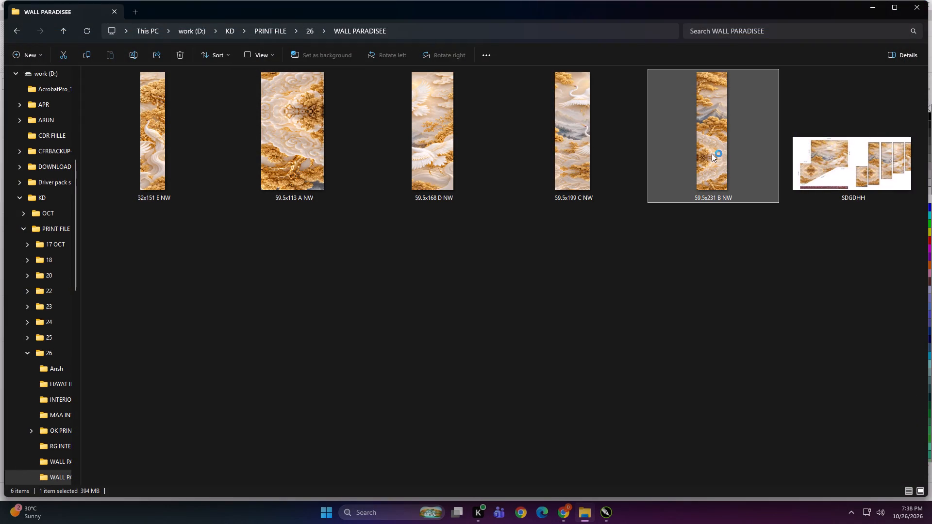
scroll(541, 222, "up", 7)
scroll(449, 400, "up", 6)
scroll(466, 467, "up", 8)
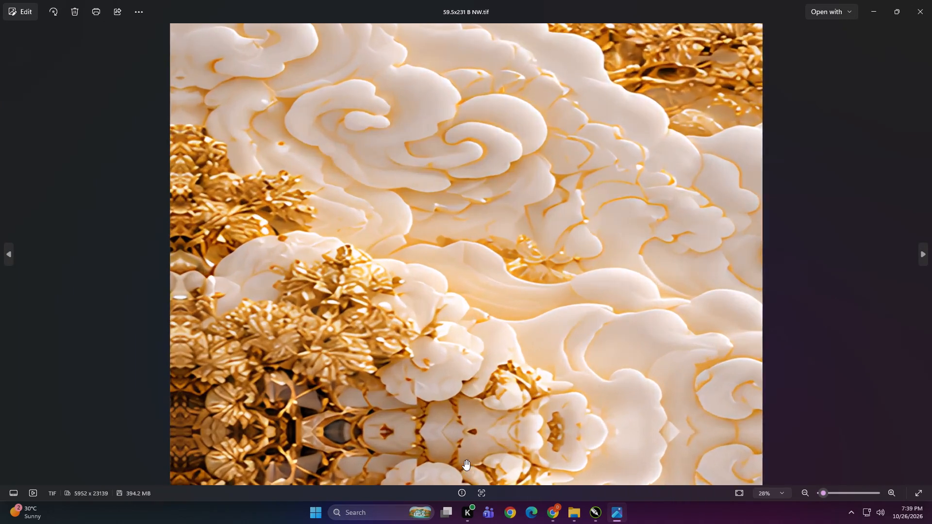
left_click_drag(468, 430, 365, 295)
scroll(712, 282, "up", 7)
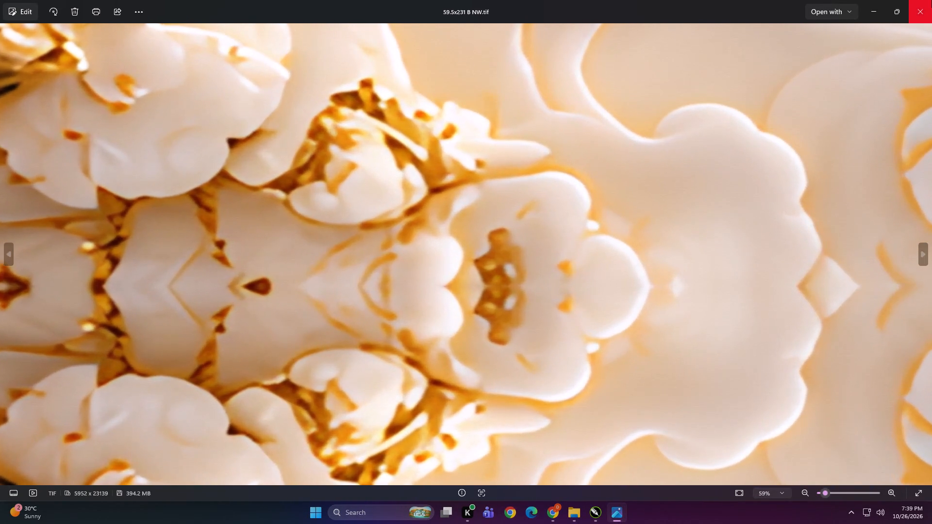
left_click(931, 0)
Return to the parent folder 26 holding the customer print folders.
left_click(569, 322)
key("BackSpace")
left_click(466, 314)
left_click(472, 379)
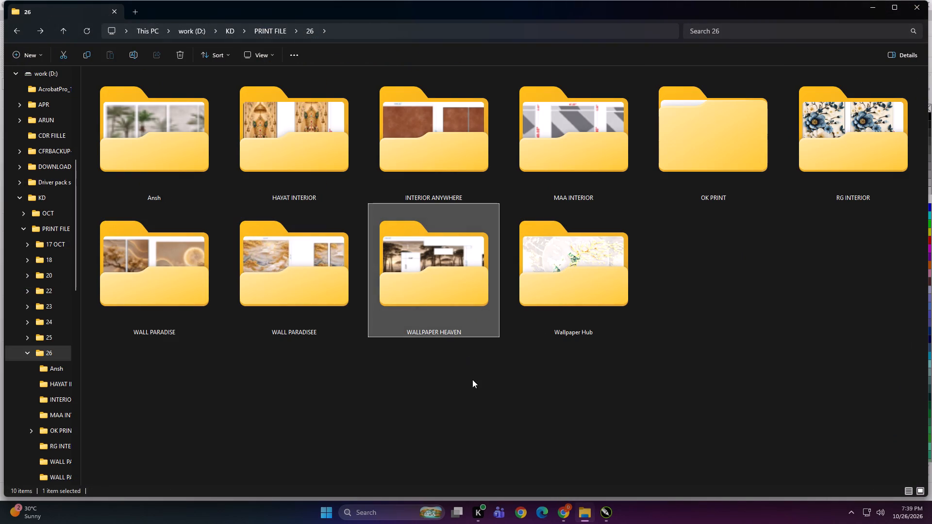
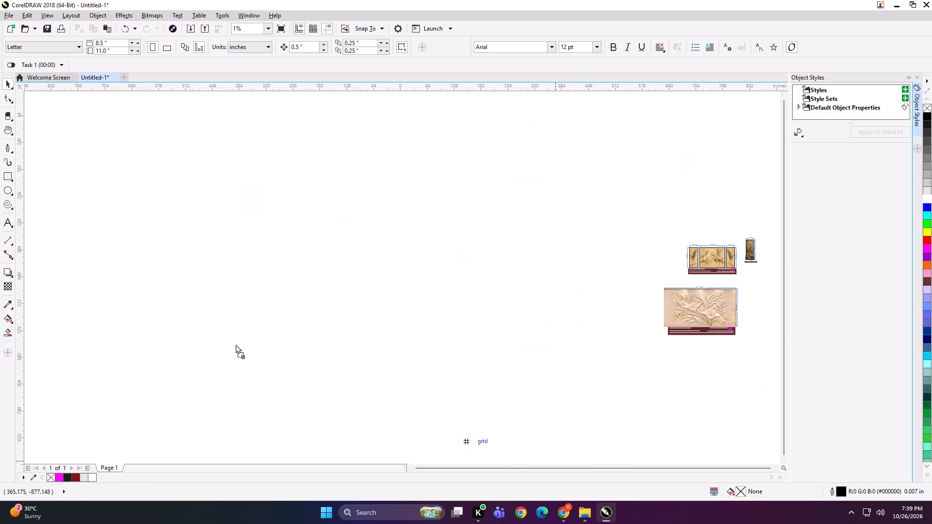
Import the beige leaf-pattern preview image marked 222.00" by 138.00" and position it in the blank area away from the existing panel artwork.
left_click_drag(235, 344, 174, 300)
left_click_drag(178, 304, 312, 410, "shift")
left_click_drag(226, 344, 233, 310)
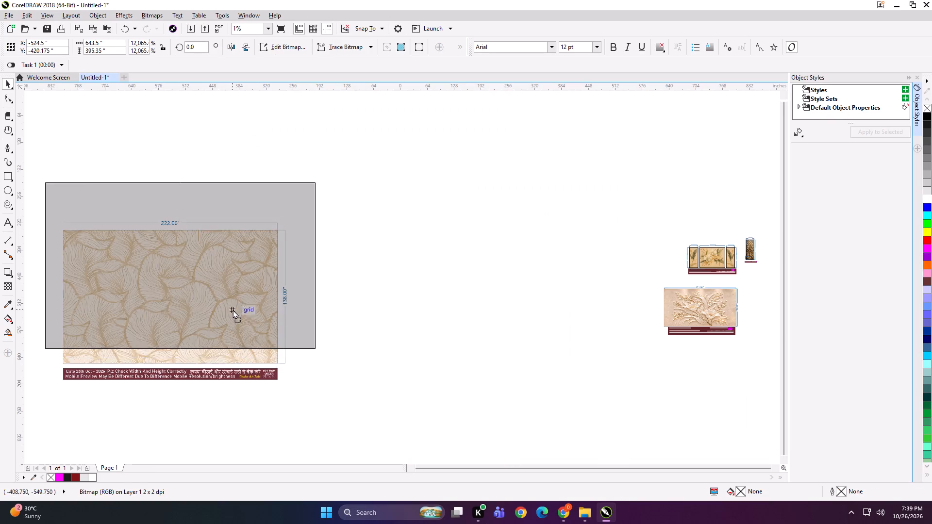
left_click_drag(233, 310, 233, 310)
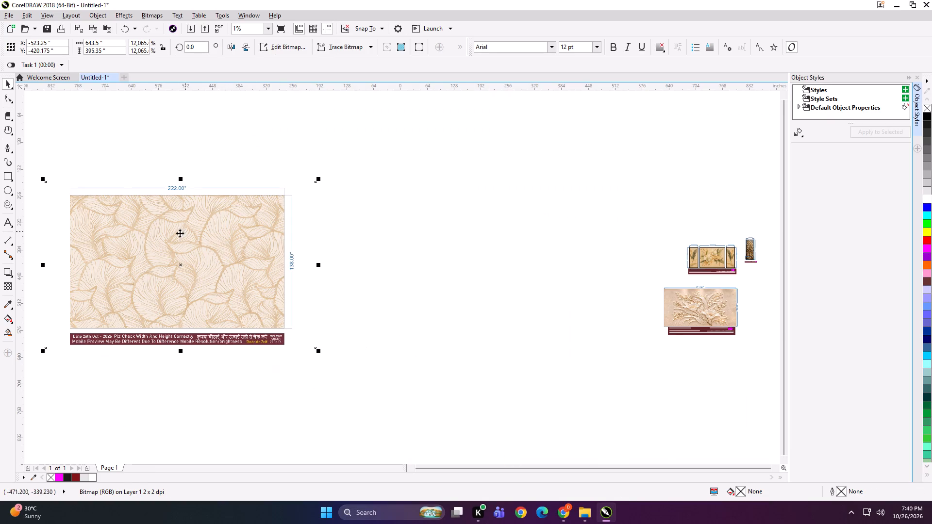
scroll(57, 240, "up", 1)
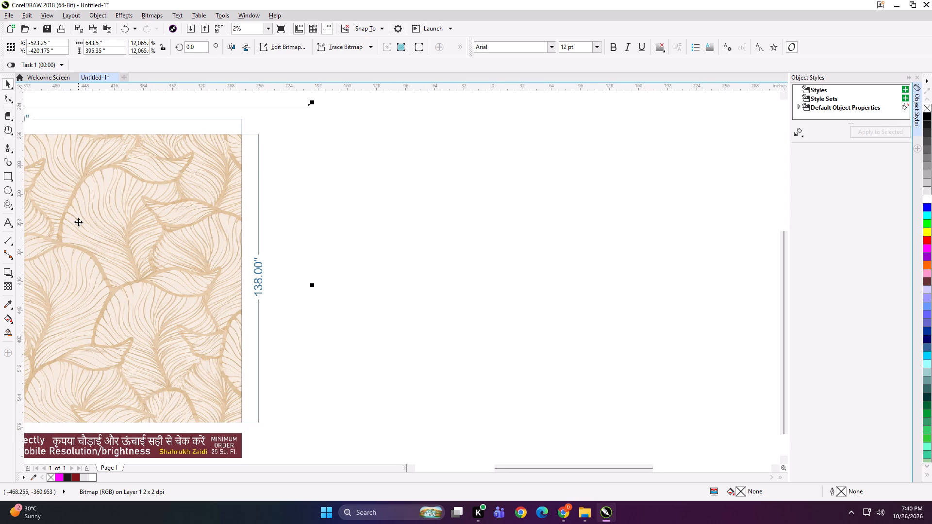
scroll(247, 262, "down", 2)
left_click_drag(227, 251, 241, 240)
left_click(370, 266)
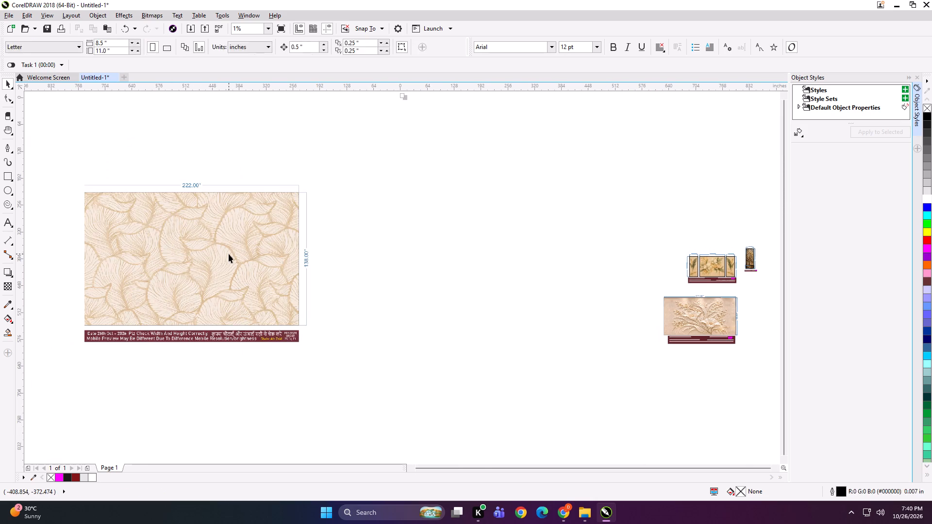
left_click_drag(229, 254, 216, 242)
left_click(444, 267)
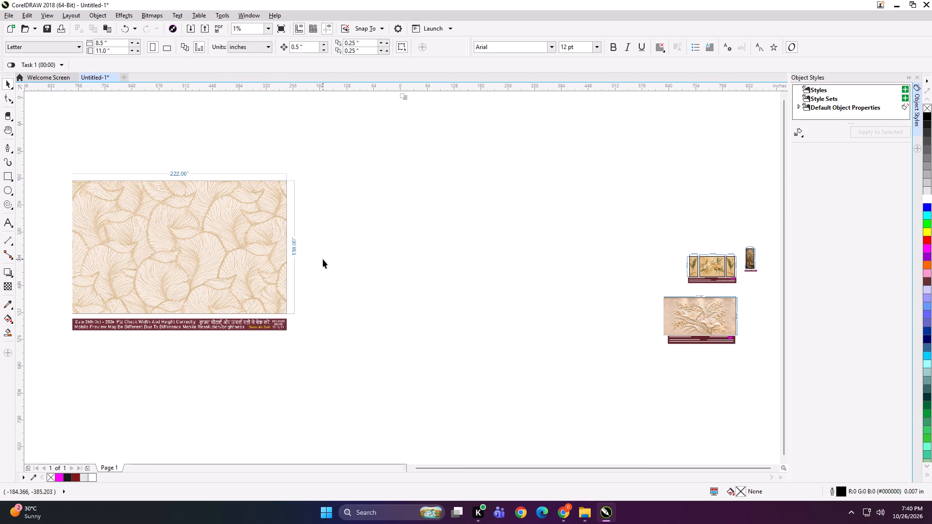
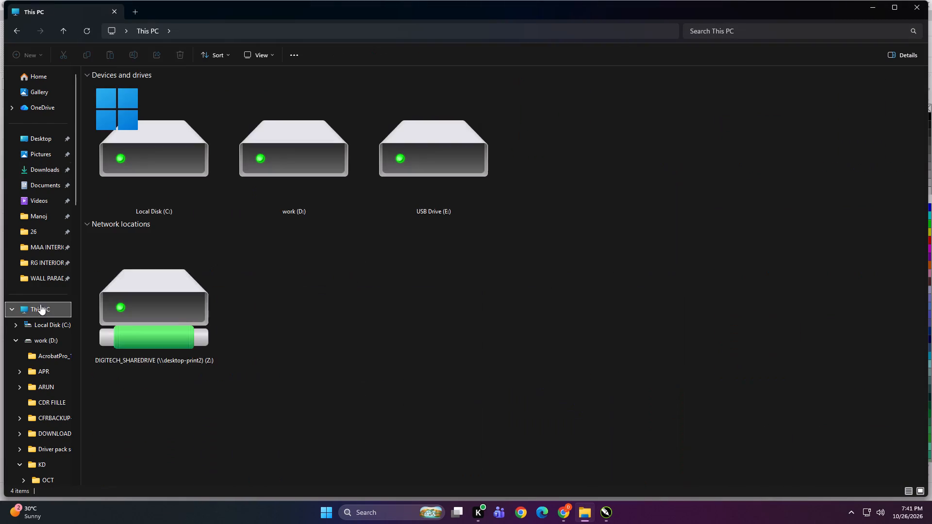
Look through folder 26 in the shared drive's file folder for the full-resolution beige leaf-pattern image.
double_click(114, 297)
double_click(374, 121)
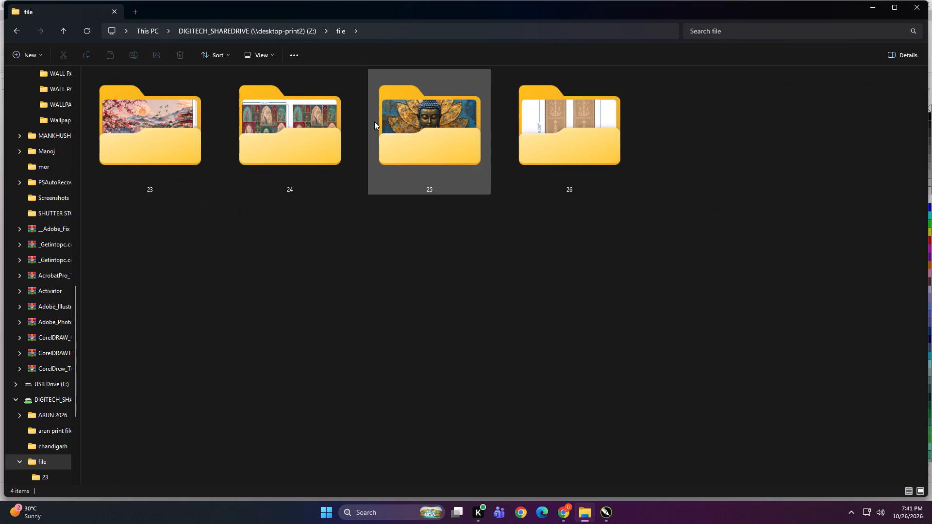
double_click(512, 178)
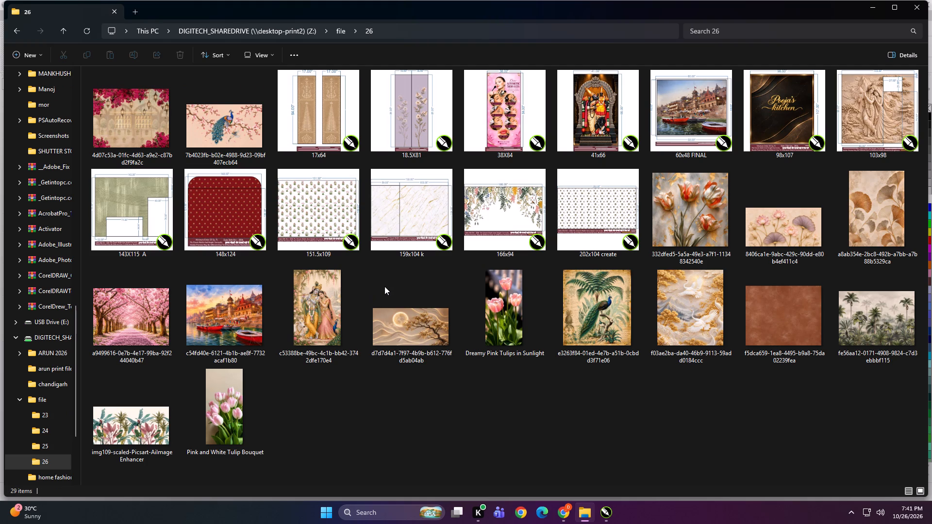
scroll(384, 286, "down", 8, "ctrl")
left_click(383, 323)
scroll(383, 321, "up", 5, "ctrl")
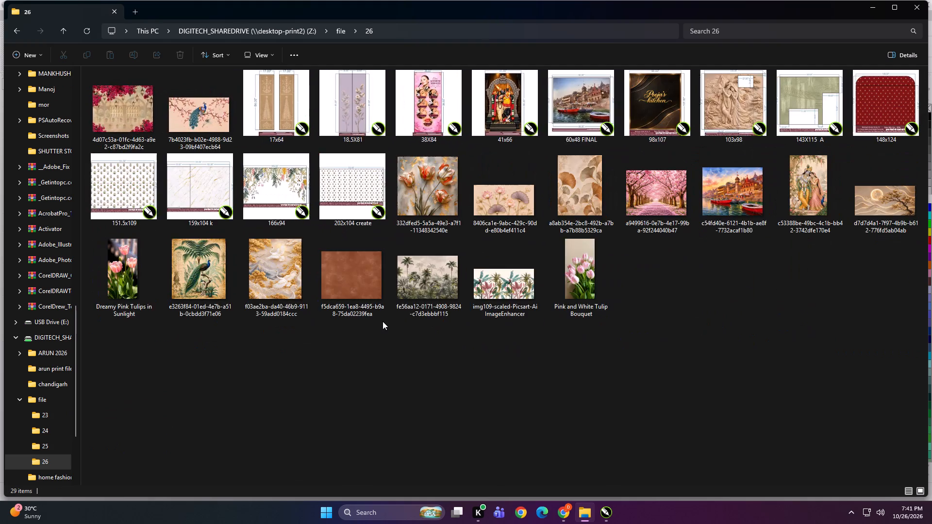
scroll(383, 321, "up", 3, "ctrl")
left_click(497, 393)
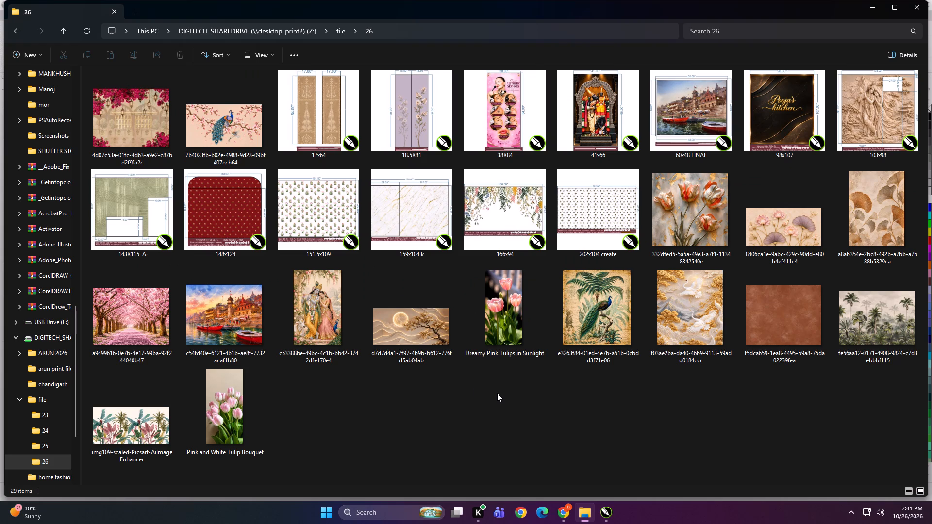
Import the beige leaf-pattern image from the shared drive's top level into the CorelDRAW document, in the blank area beside the preview.
key("BackSpace")
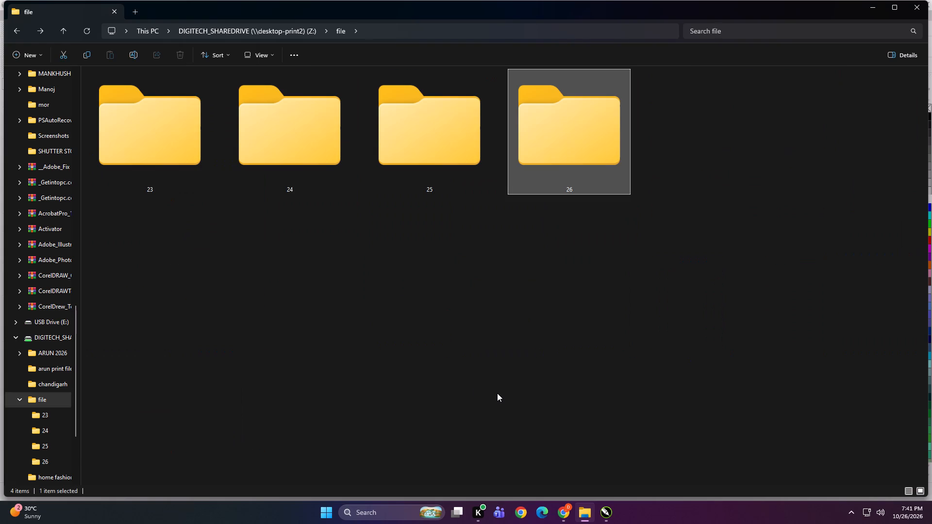
key("BackSpace")
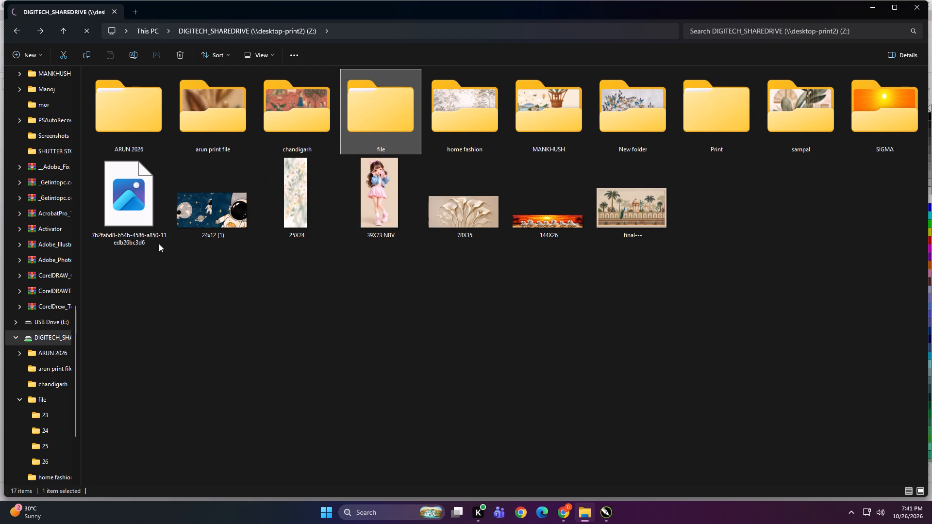
left_click(130, 210)
left_click_drag(120, 195, 613, 519)
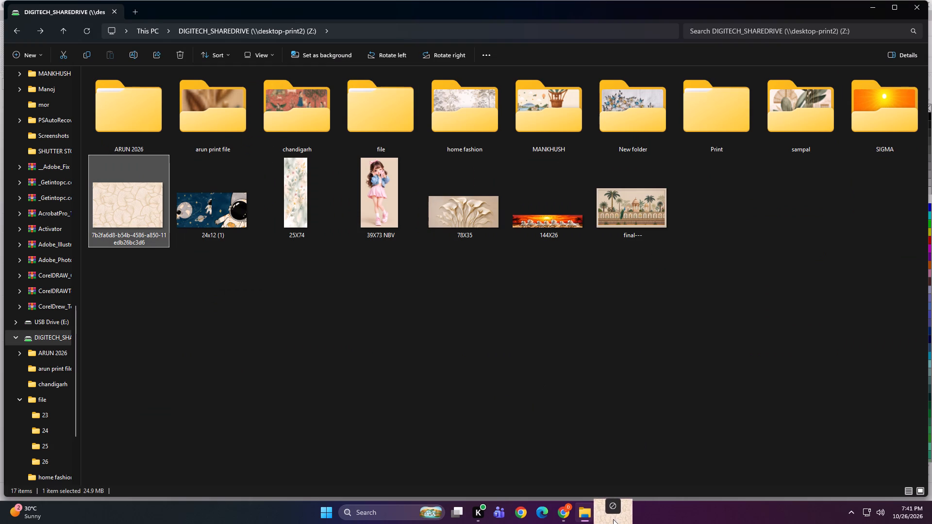
left_click_drag(613, 519, 376, 252)
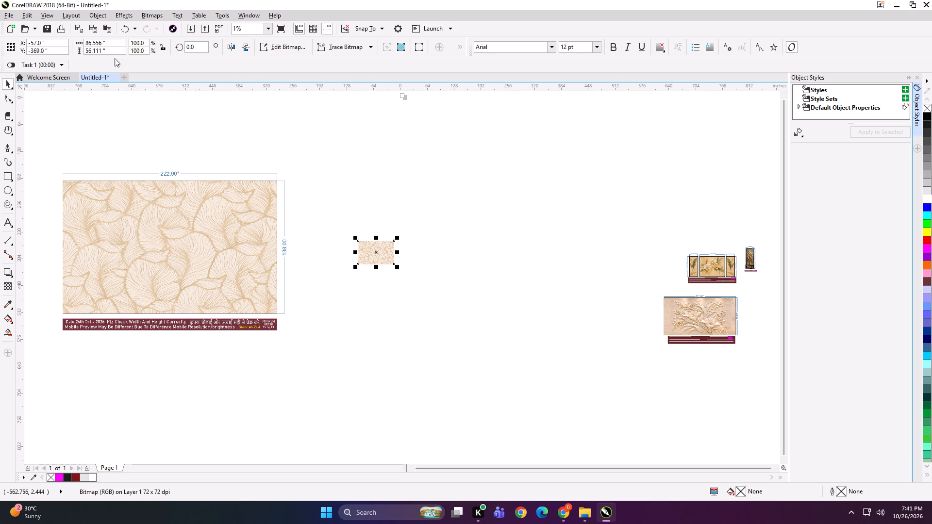
Resize the imported leaf-pattern bitmap to 222 inches wide by 138 inches high.
left_click_drag(115, 44, 78, 41)
scroll(158, 193, "up", 1)
type("222")
key("Tab")
type("138")
key("Return")
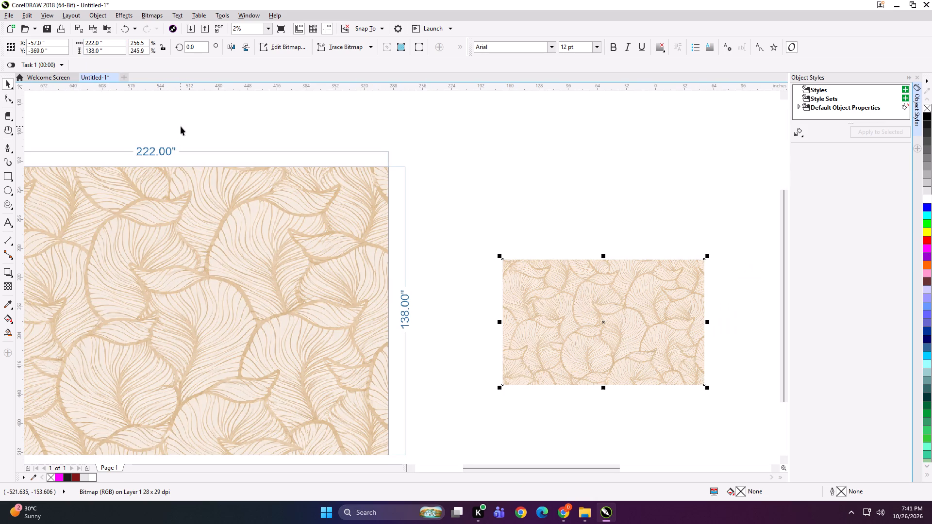
Scale down the leaf-pattern preview with the dimension marks, place it beside the resized bitmap, and select both together.
left_click(361, 221)
left_click_drag(459, 135, 443, 193, "shift")
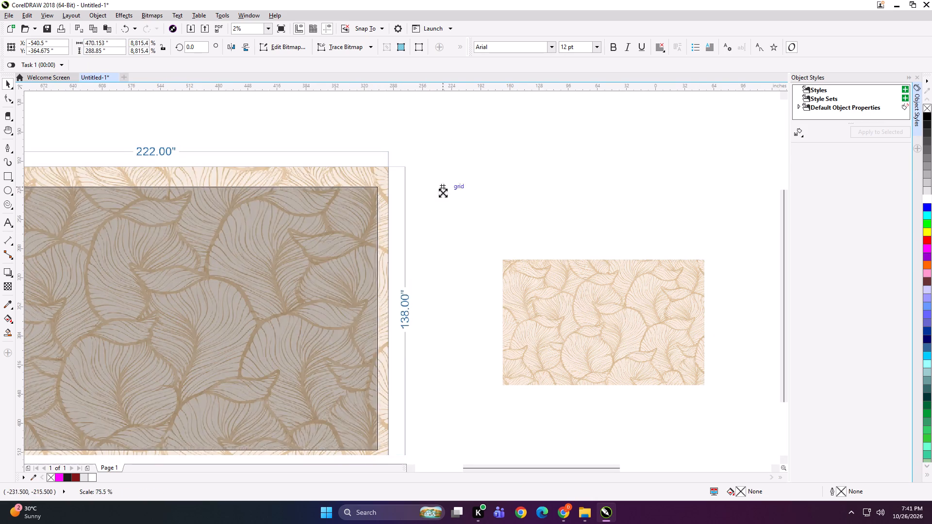
left_click_drag(443, 193, 428, 242, "shift")
left_click_drag(200, 291, 400, 285)
left_click(606, 309, "shift")
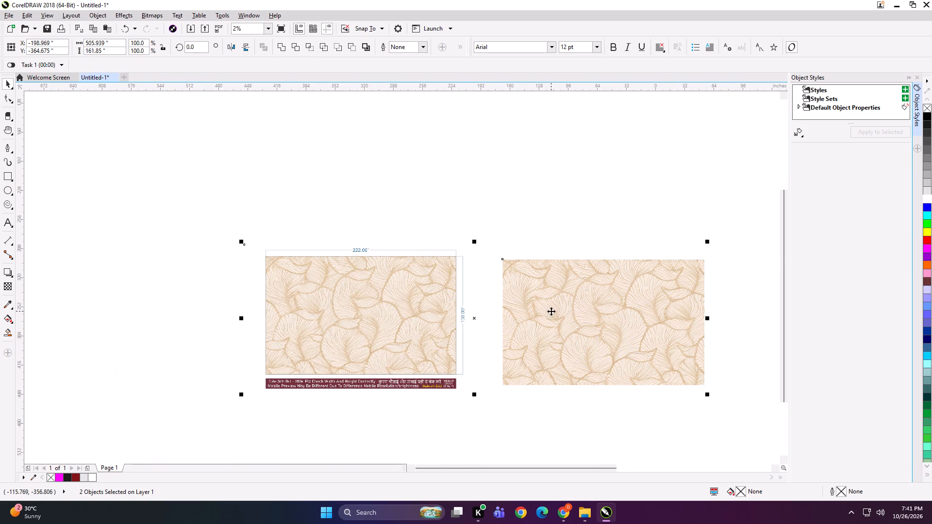
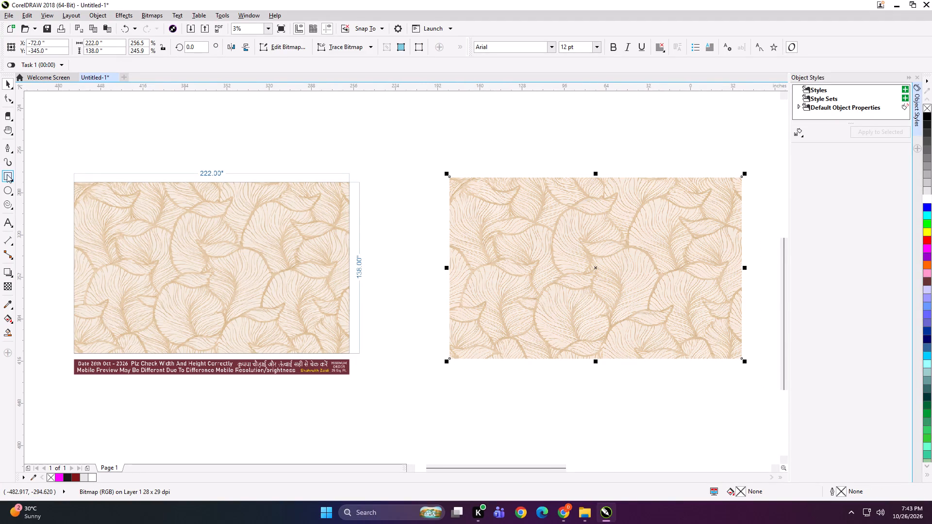
Create a rectangle matching the resized leaf-pattern bitmap's outline and set its width to 53 inches.
double_click(7, 174, "shift")
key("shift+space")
left_click_drag(111, 42, 95, 42)
key("ctrl+a")
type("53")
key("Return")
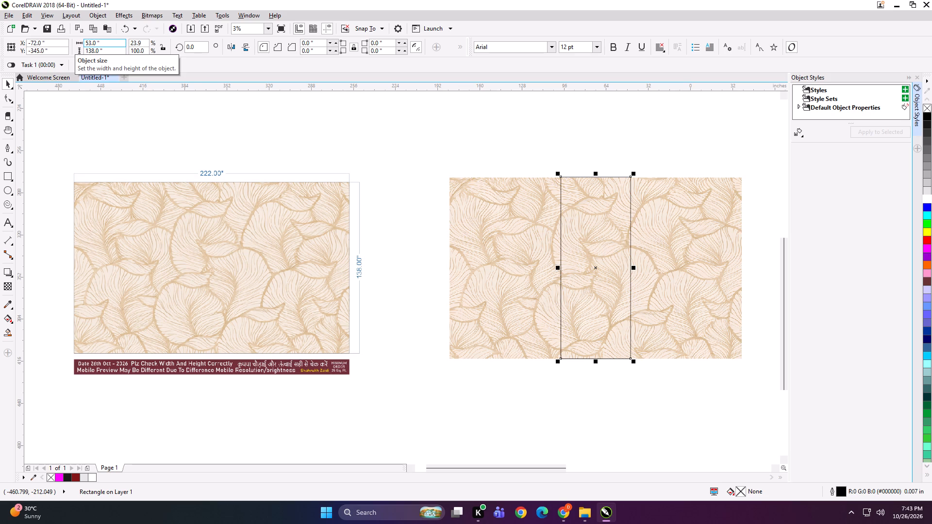
Align the panel rectangle with the left edge of the resized leaf-pattern bitmap, leaving only the rectangle selected.
left_click(505, 230, "shift")
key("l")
left_click(518, 155)
left_click(510, 257)
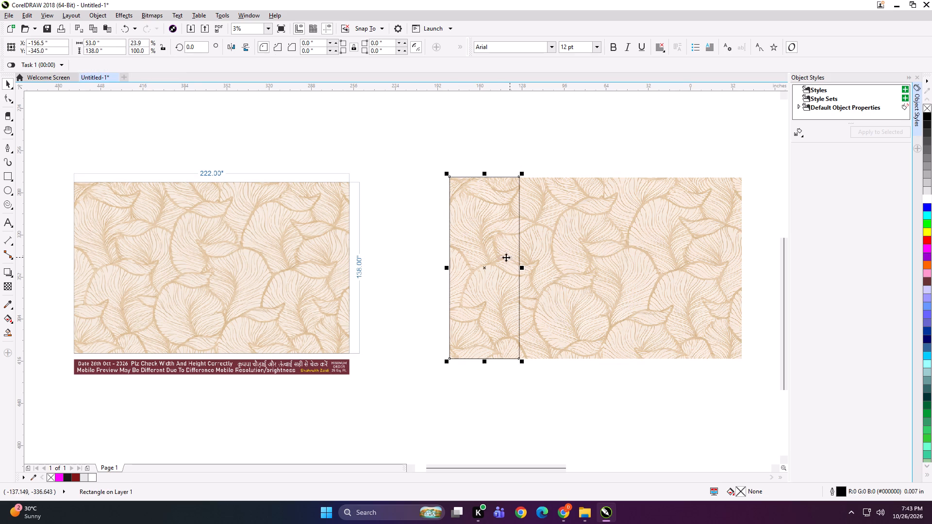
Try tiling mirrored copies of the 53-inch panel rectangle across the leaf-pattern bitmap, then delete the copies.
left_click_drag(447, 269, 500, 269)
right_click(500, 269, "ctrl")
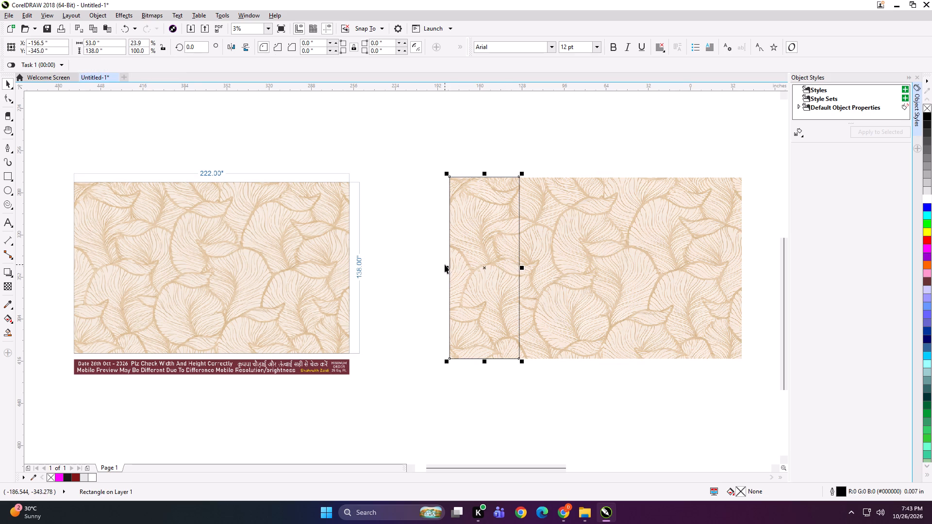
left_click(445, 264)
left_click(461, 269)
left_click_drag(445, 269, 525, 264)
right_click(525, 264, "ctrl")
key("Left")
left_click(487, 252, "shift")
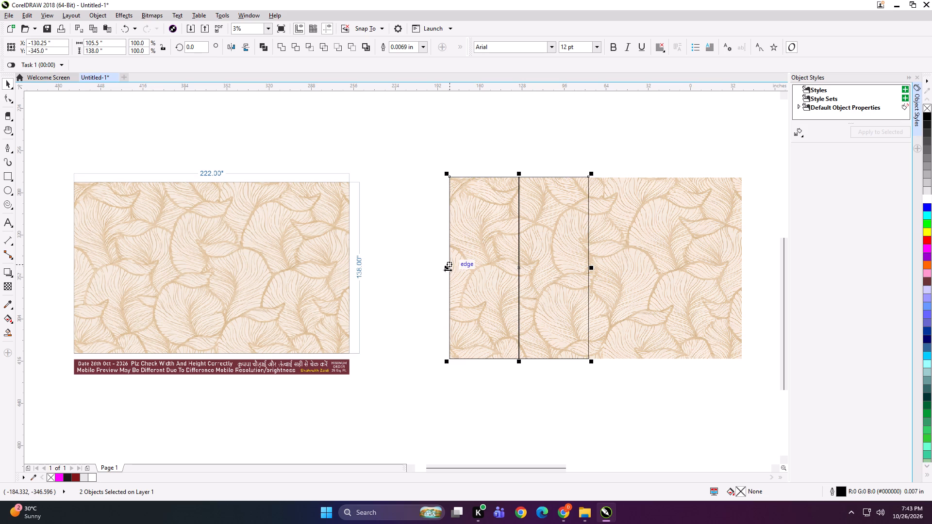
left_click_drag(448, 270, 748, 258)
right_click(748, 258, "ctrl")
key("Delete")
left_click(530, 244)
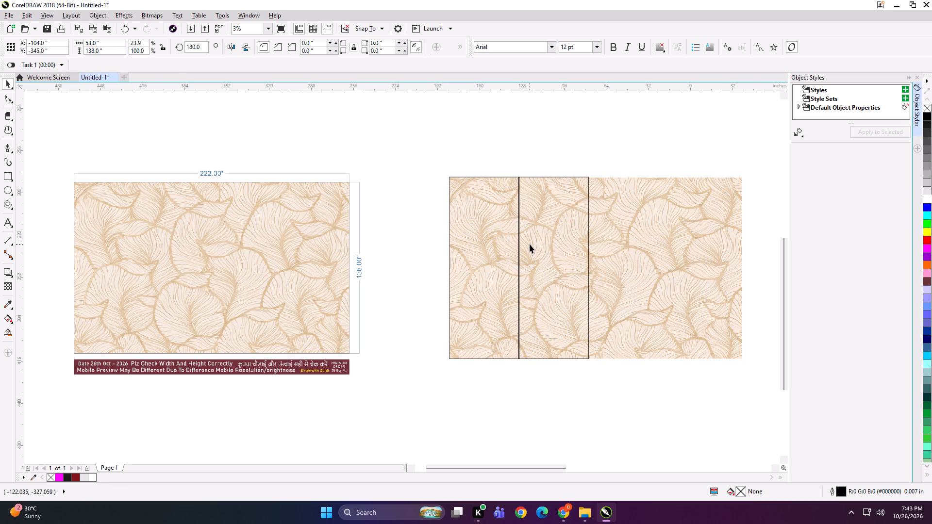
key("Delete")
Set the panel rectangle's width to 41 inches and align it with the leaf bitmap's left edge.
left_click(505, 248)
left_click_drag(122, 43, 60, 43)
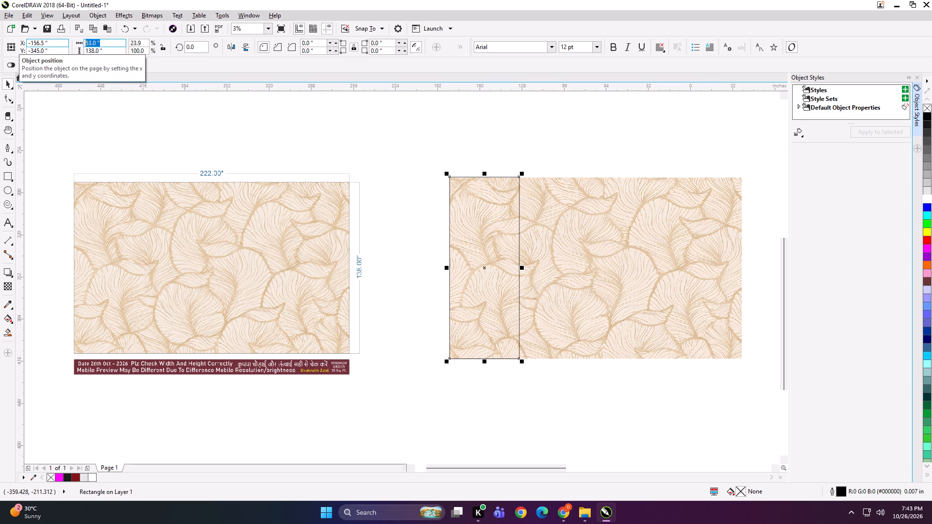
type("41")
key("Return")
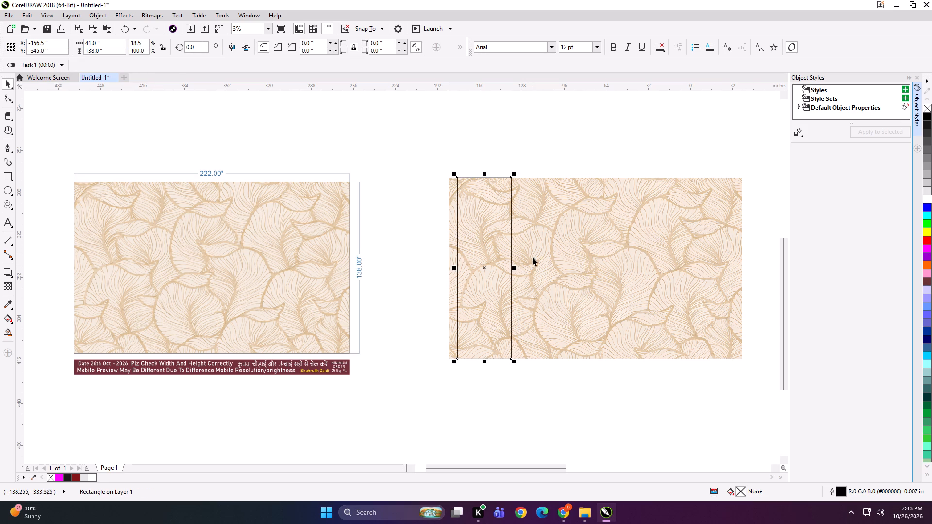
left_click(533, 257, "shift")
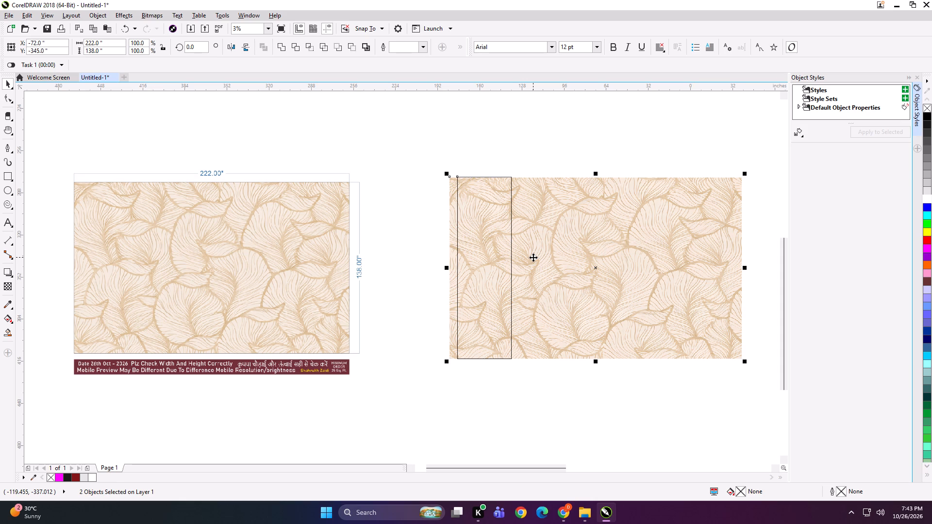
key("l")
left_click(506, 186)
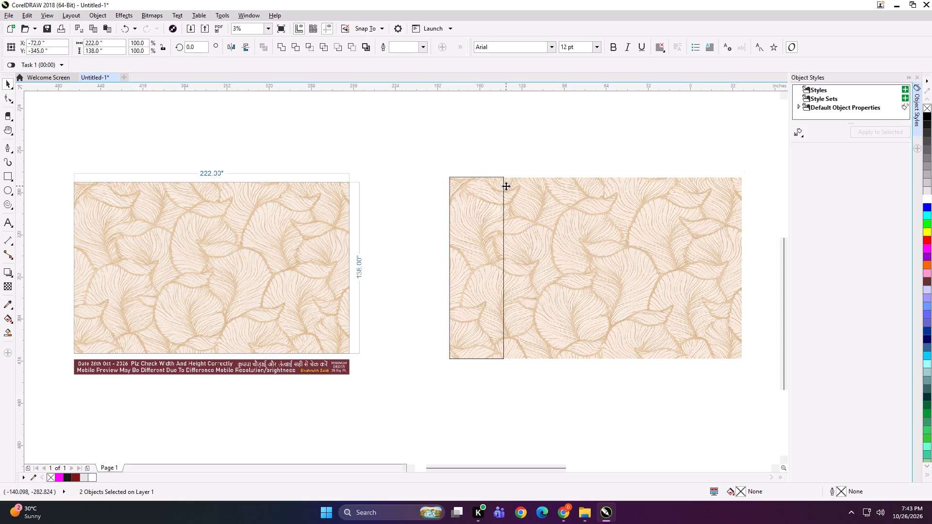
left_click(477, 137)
Set the panel rectangle's width to 59 inches and align it with the leaf bitmap's left edge.
left_click(482, 233)
left_click_drag(121, 42, 43, 50)
type("59")
key("Return")
left_click(599, 290, "shift")
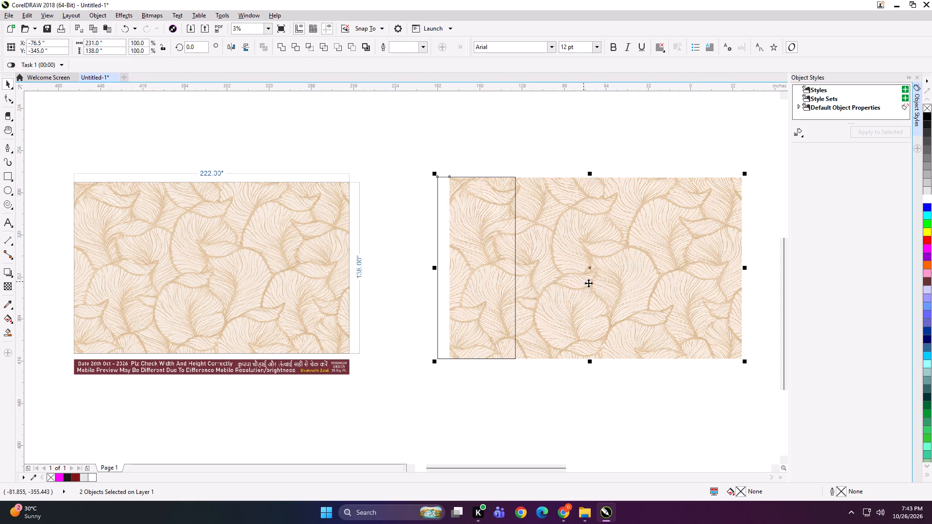
key("l")
left_click(506, 141)
Copy the 59-inch panel across the leaf bitmap to make a row of four panels with 0.5-inch overlaps.
left_click(453, 254)
left_click_drag(445, 269, 531, 267)
right_click(531, 267, "ctrl")
key("Left")
left_click(504, 256, "shift")
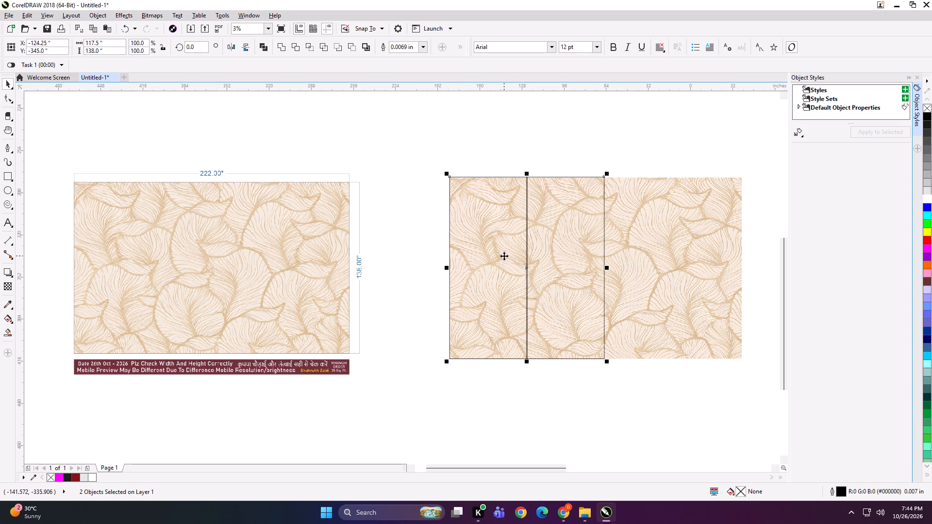
left_click_drag(445, 267, 677, 263)
right_click(677, 263, "ctrl")
key("Left")
left_click(658, 153)
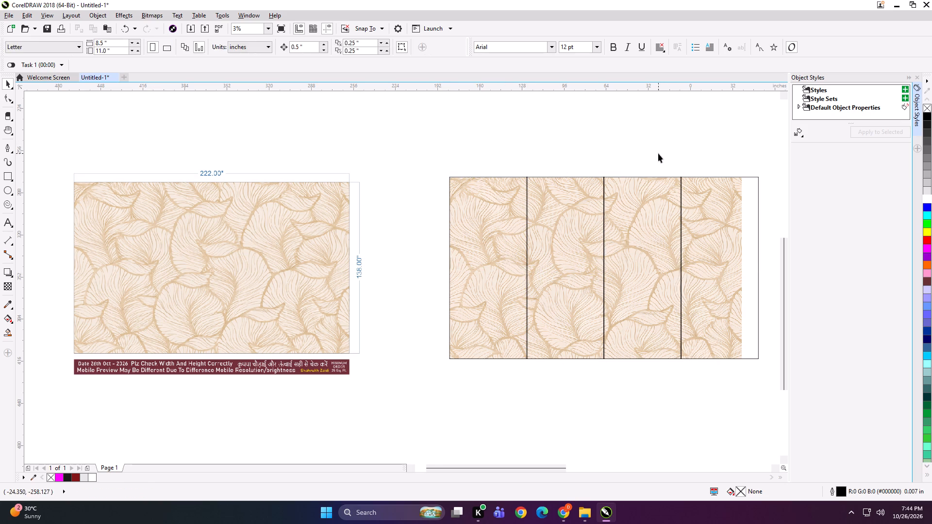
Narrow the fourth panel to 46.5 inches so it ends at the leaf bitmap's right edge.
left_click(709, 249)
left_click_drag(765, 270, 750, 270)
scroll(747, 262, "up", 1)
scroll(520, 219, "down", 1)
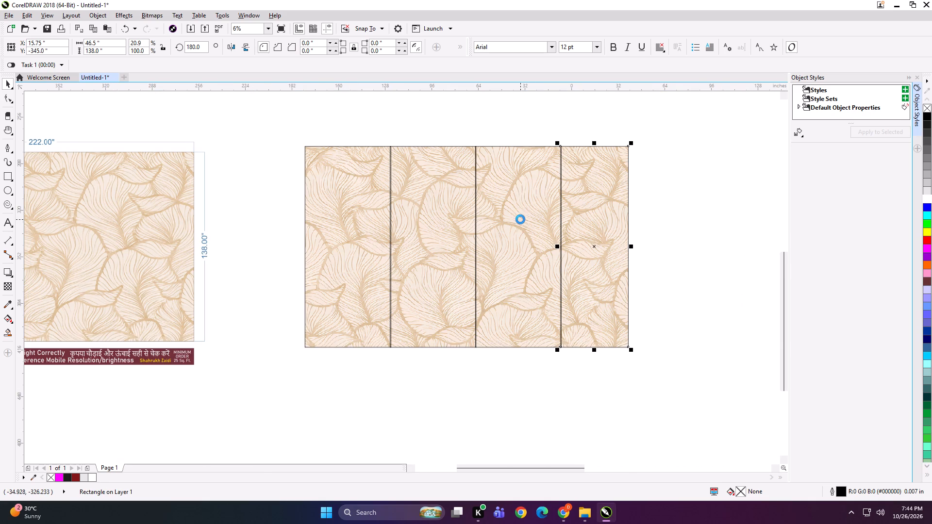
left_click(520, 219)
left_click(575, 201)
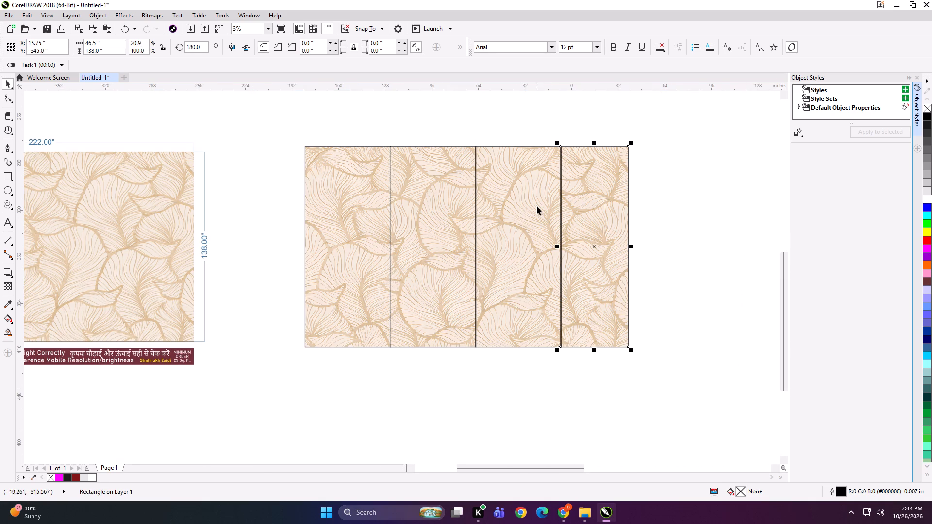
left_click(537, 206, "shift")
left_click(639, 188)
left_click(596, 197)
Convert the third panel to curves and move its right-edge nodes inward to make it 53 inches wide.
left_click(519, 186)
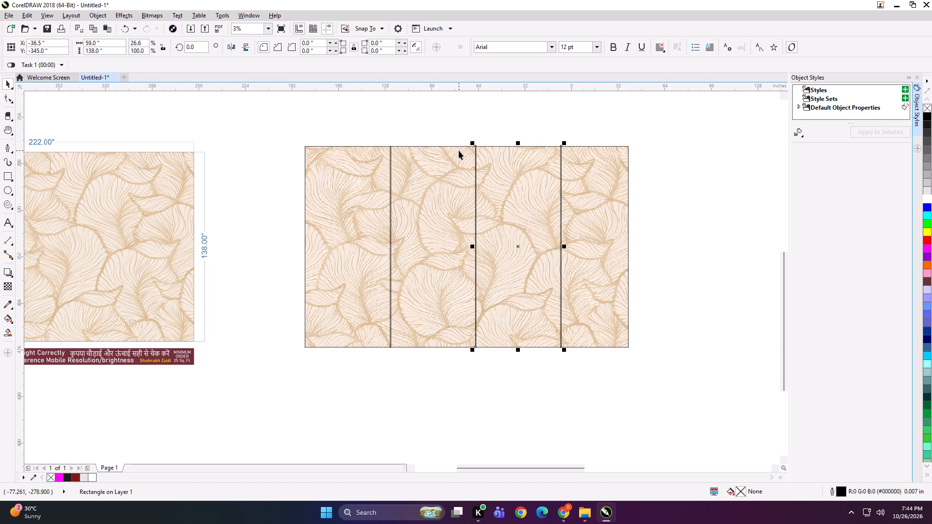
key("F10")
key("ctrl+q")
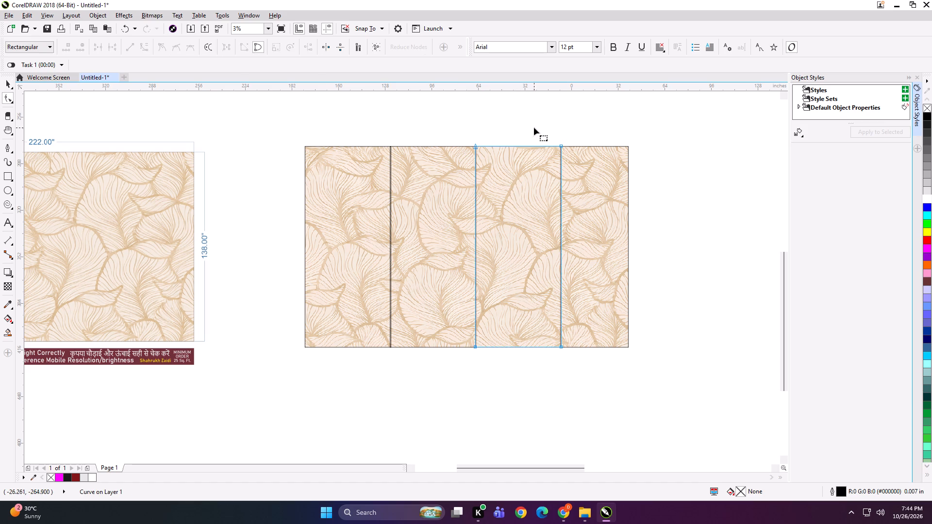
left_click_drag(534, 128, 600, 387)
key("Left")
key("Left")
key("Left")
key("Left")
key("Left")
key("Left")
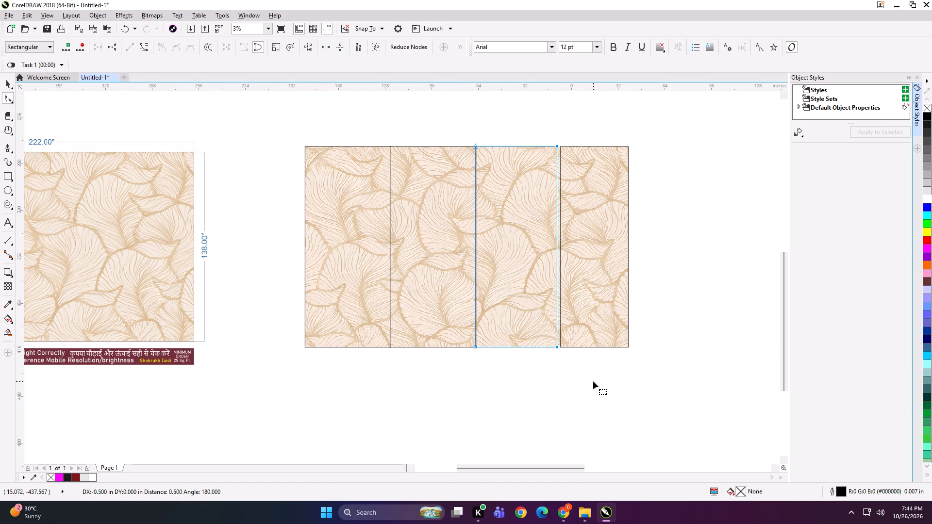
key("Left")
key("Left")
key("Left")
key("Left")
key("Left")
key("Left")
key("space")
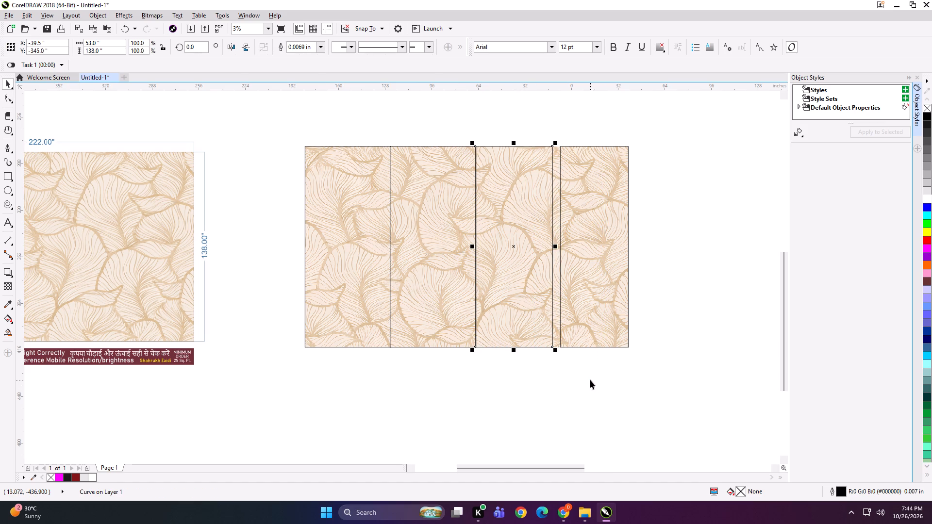
Replace the fourth panel with a mirrored copy of the 53-inch third panel, overlapping it by 0.5 inch.
left_click(567, 245)
key("Delete")
left_click(542, 241)
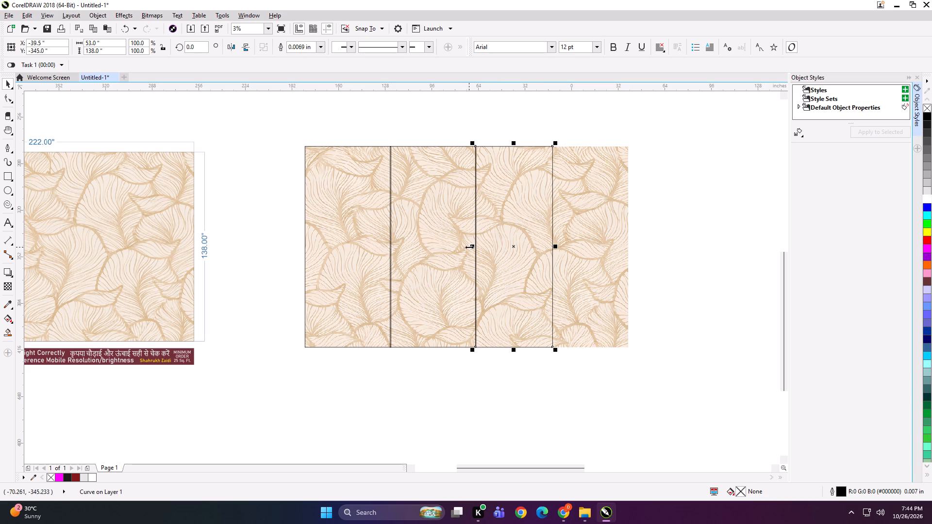
left_click_drag(470, 247, 583, 252)
right_click(583, 252, "ctrl")
scroll(583, 252, "up", 1)
key("Left")
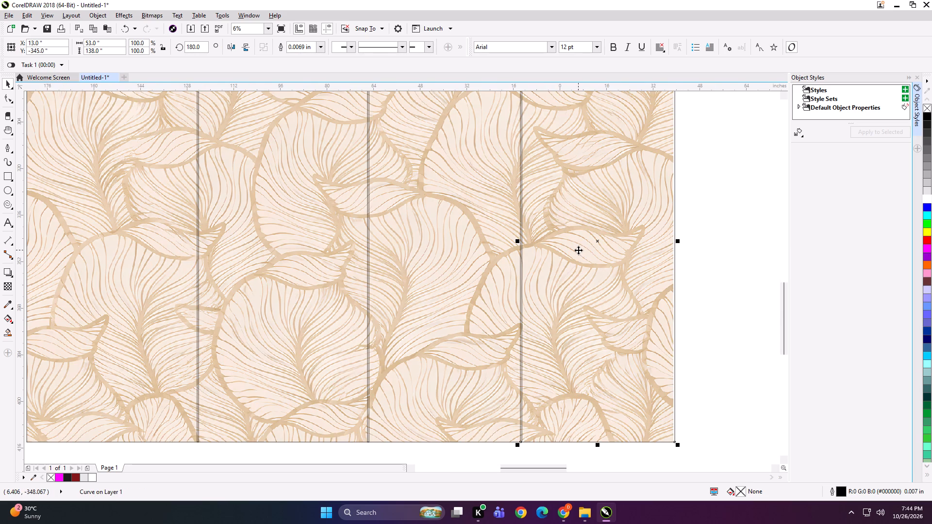
Narrow the new fourth panel so its outer edge meets the leaf bitmap's right edge.
scroll(676, 243, "up", 4)
left_click_drag(651, 228, 638, 228)
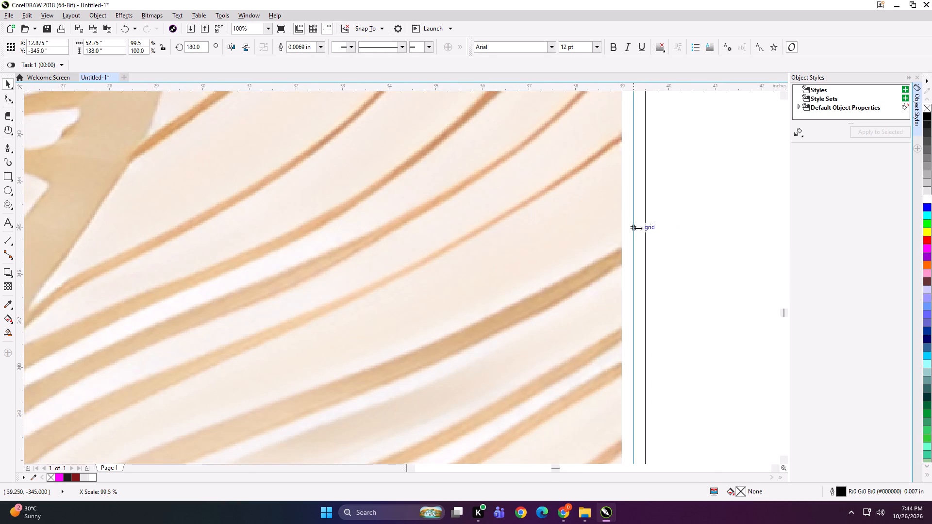
left_click_drag(638, 228, 623, 228)
scroll(623, 228, "down", 6)
Group the four panels, PowerClip the leaf bitmap inside the group, and ungroup it into separate panels.
left_click(580, 240, "shift")
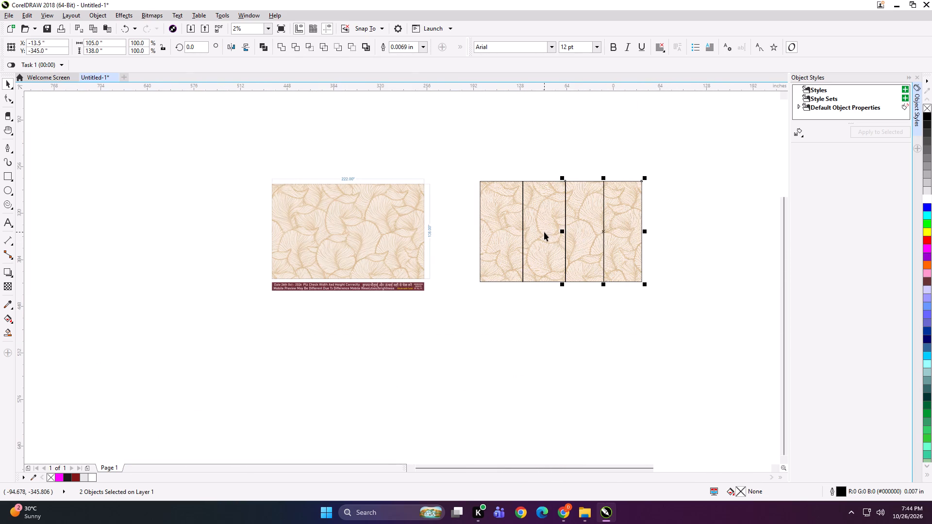
left_click(544, 232, "shift")
left_click(511, 231, "shift")
key("ctrl+g")
left_click(513, 156)
left_click(543, 210, "alt")
key("shift+Return")
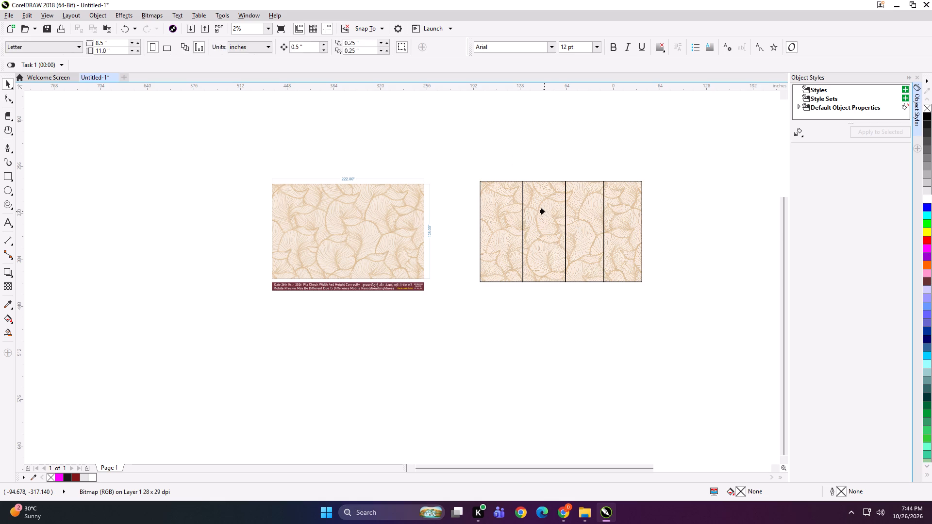
left_click(544, 211)
key("ctrl+u")
left_click(533, 146)
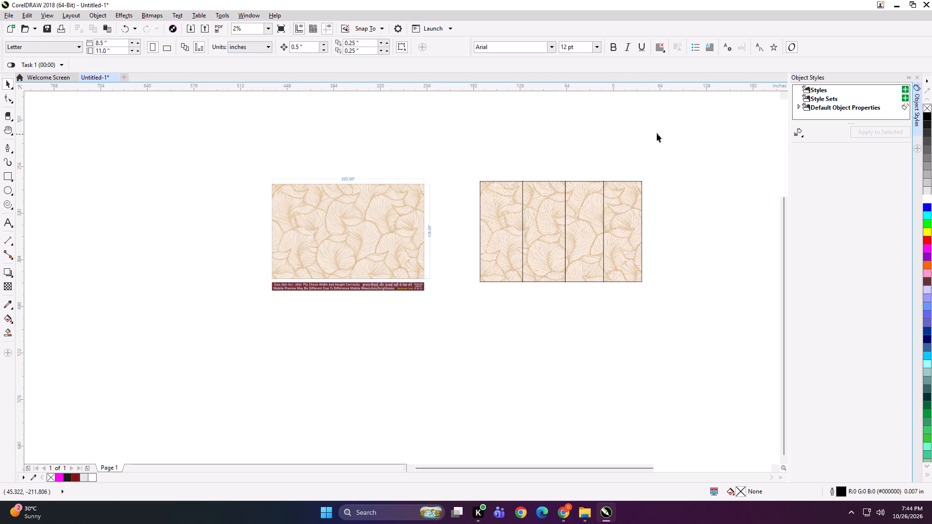
Add the text label "222*138 PANEL 1" at the top edge of the first panel and copy its text.
left_click_drag(672, 135, 436, 351)
left_click(374, 254, "shift")
key("shift+F2")
left_click(434, 125)
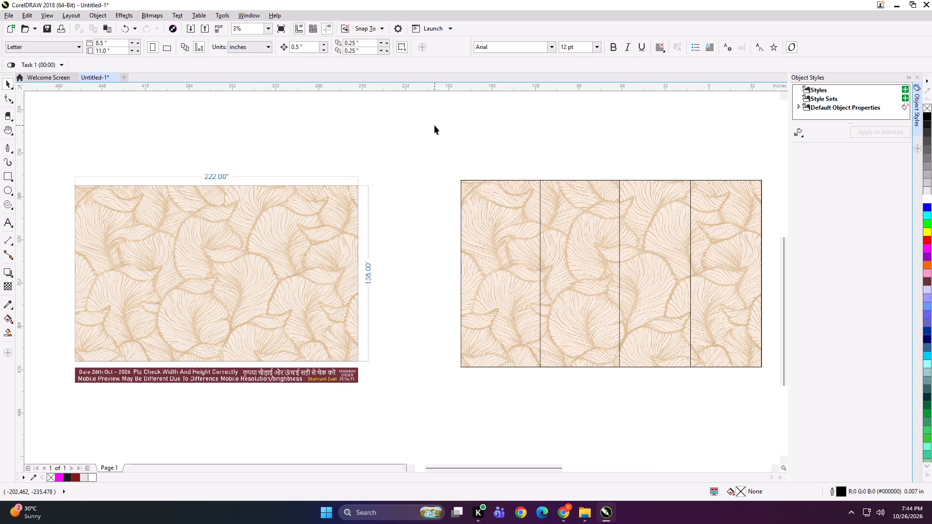
left_click(465, 213)
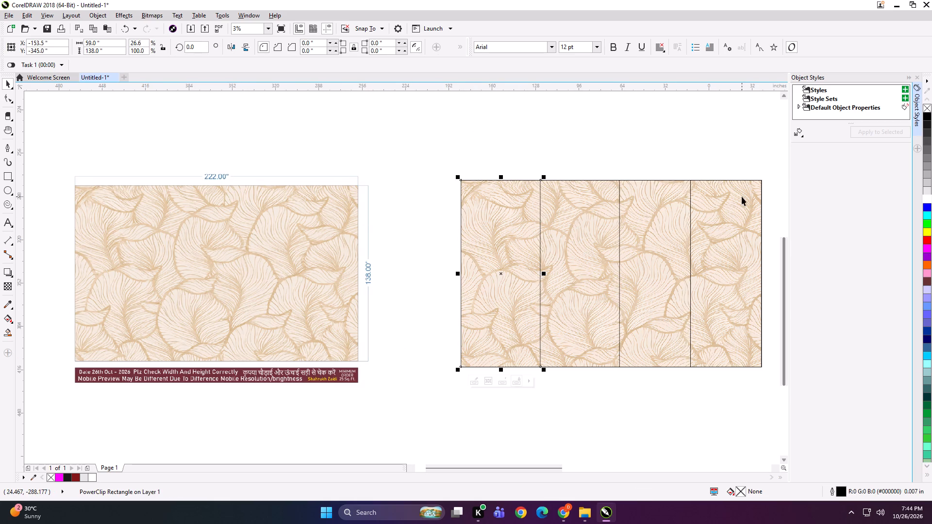
left_click(742, 196, "shift")
left_click(621, 147)
left_click(8, 226)
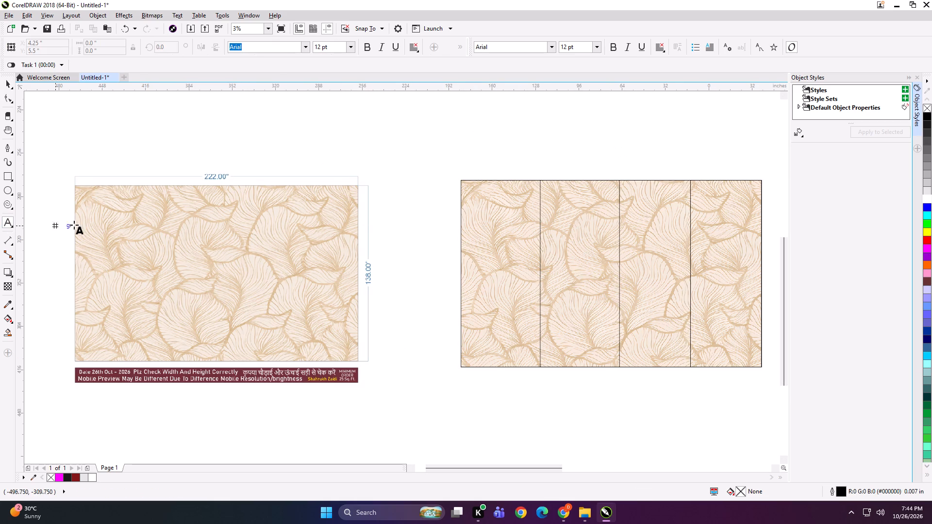
left_click(479, 179)
type("222*138 PANEL 1")
key("ctrl+a")
key("ctrl+c")
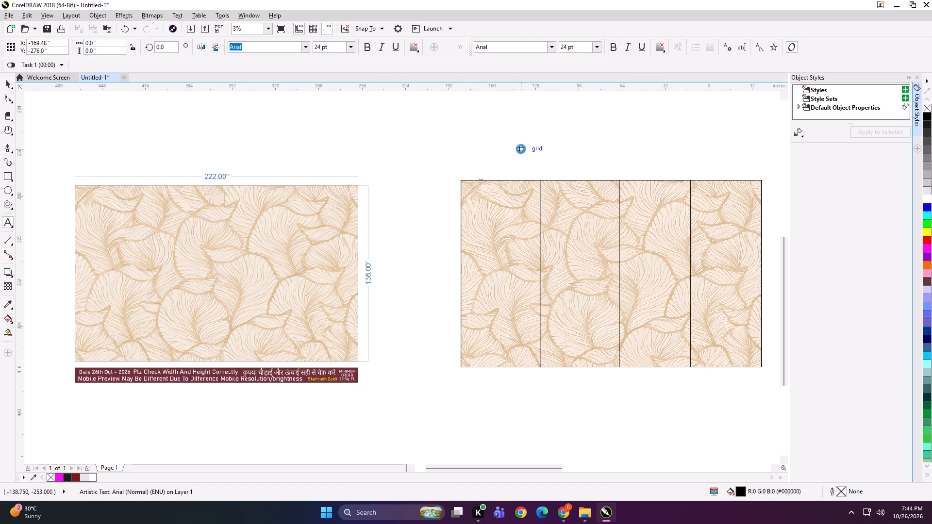
Paste the label at the top edges of the other three panels, renumbering them PANEL 2, PANEL 3 and PANEL 4.
left_click(562, 178)
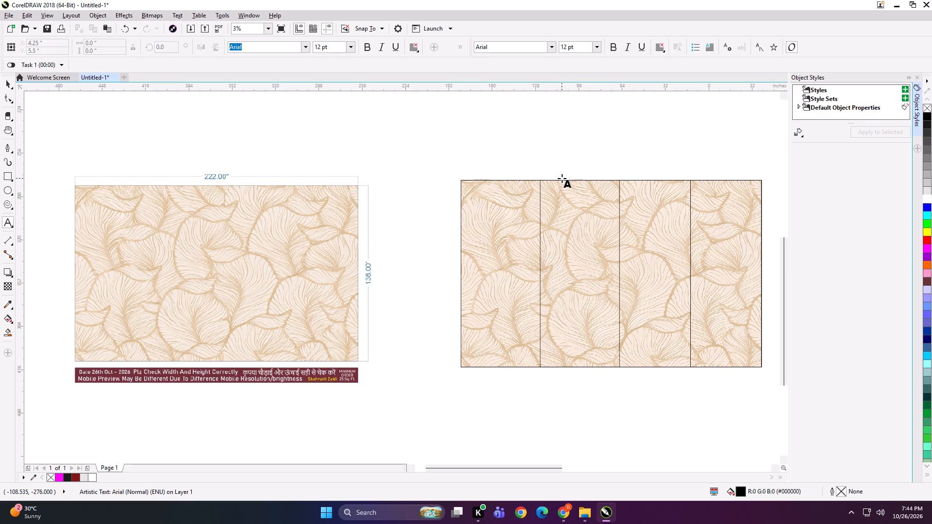
key("ctrl+v")
key("BackSpace")
key("2")
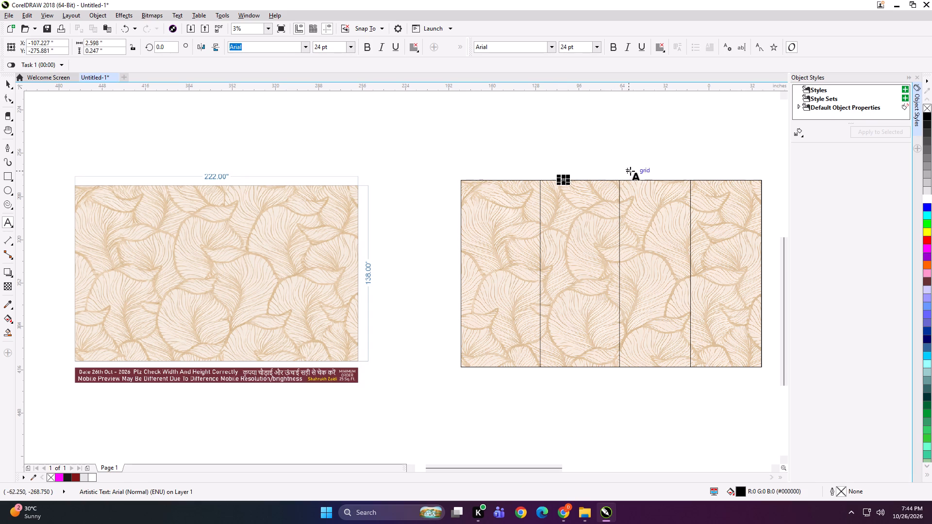
left_click(641, 179)
key("ctrl+v")
key("BackSpace")
key("3")
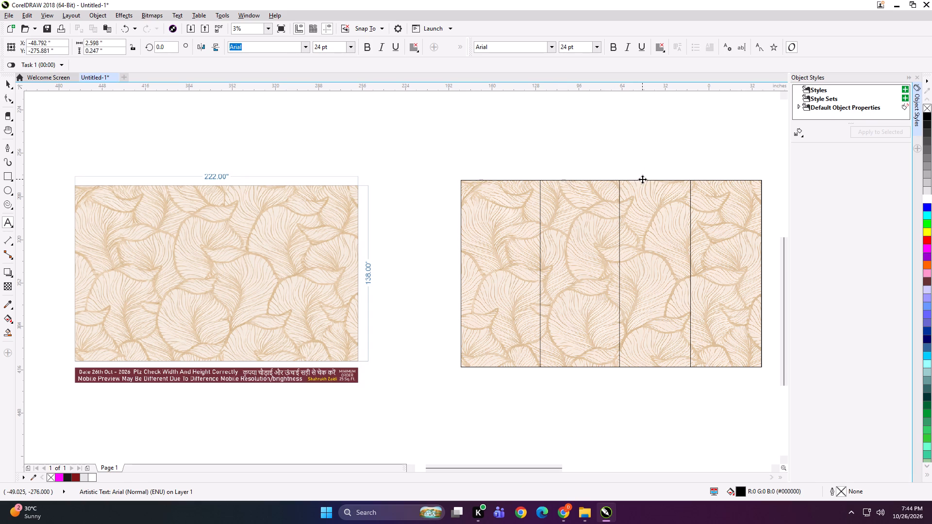
left_click(707, 178)
key("ctrl+v")
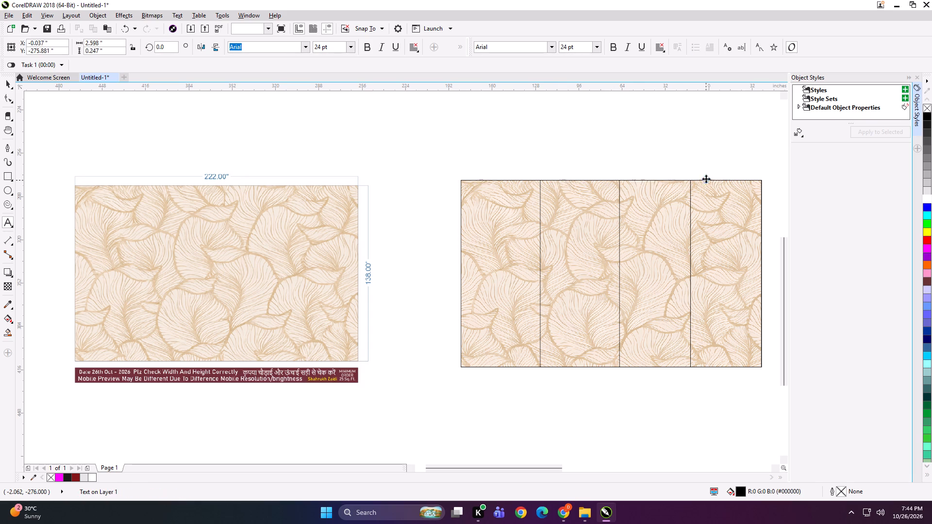
key("BackSpace")
key("4")
Group each of the four panels with its own label, working from the fourth panel back to the first.
left_click(7, 86)
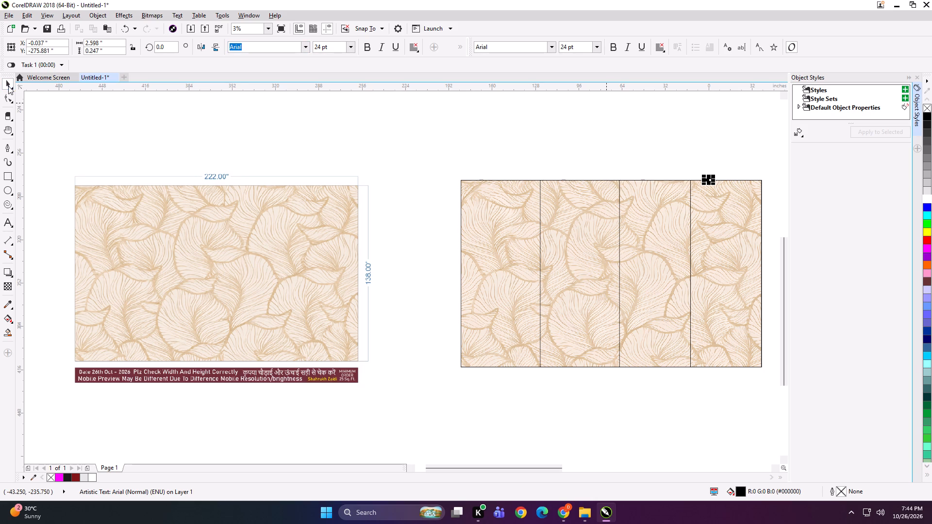
left_click(754, 237, "shift")
key("ctrl+g")
left_click_drag(698, 138, 633, 217)
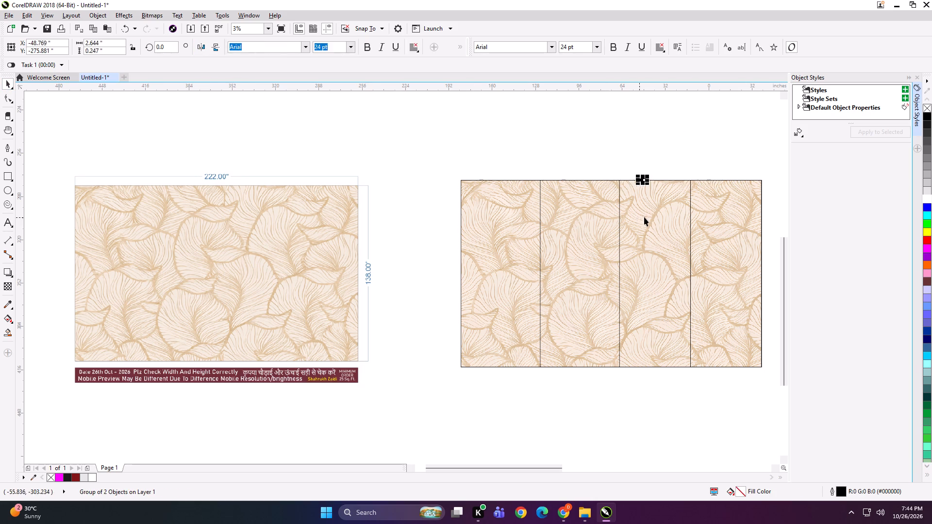
left_click(645, 215, "shift")
key("ctrl+g")
left_click_drag(627, 156, 533, 219)
left_click(567, 218, "shift")
key("ctrl+g")
left_click_drag(549, 148, 480, 229)
left_click(496, 230, "shift")
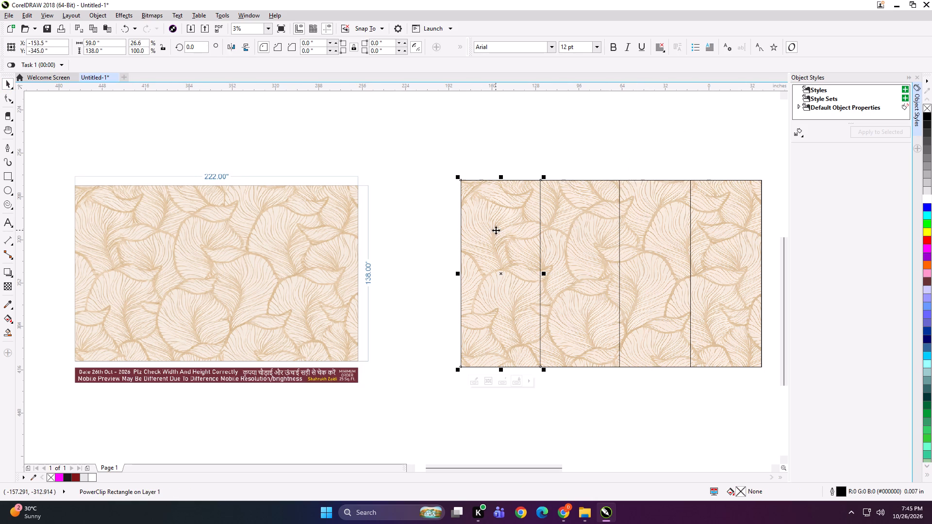
left_click_drag(499, 144, 462, 284)
left_click(489, 270, "shift")
key("ctrl+g")
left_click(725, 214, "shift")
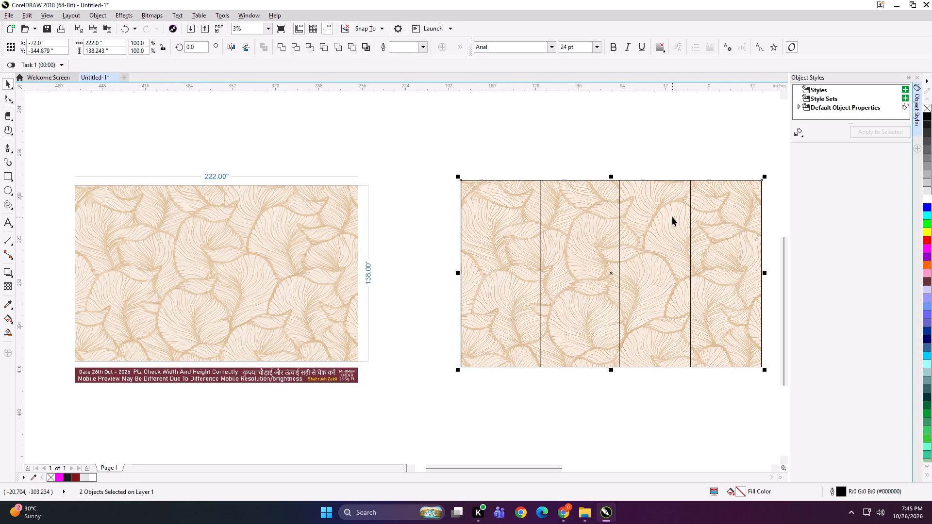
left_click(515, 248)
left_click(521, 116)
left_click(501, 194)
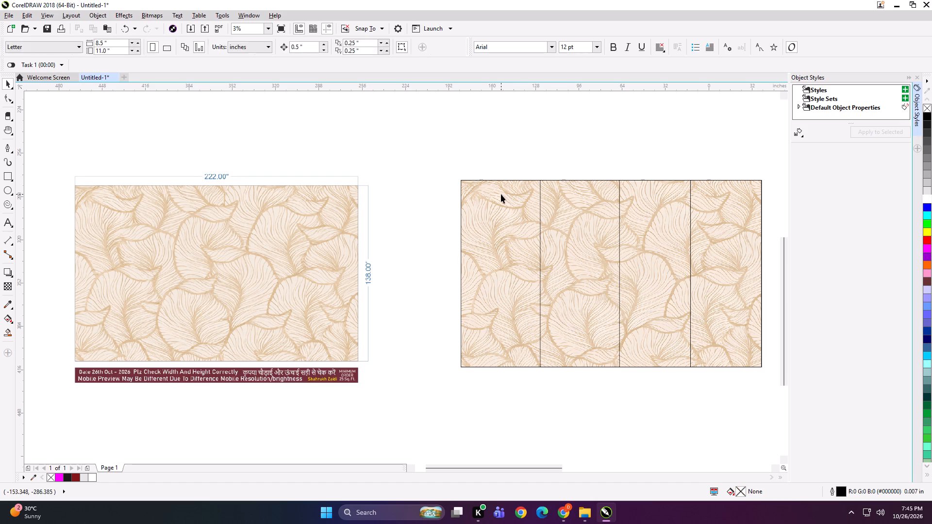
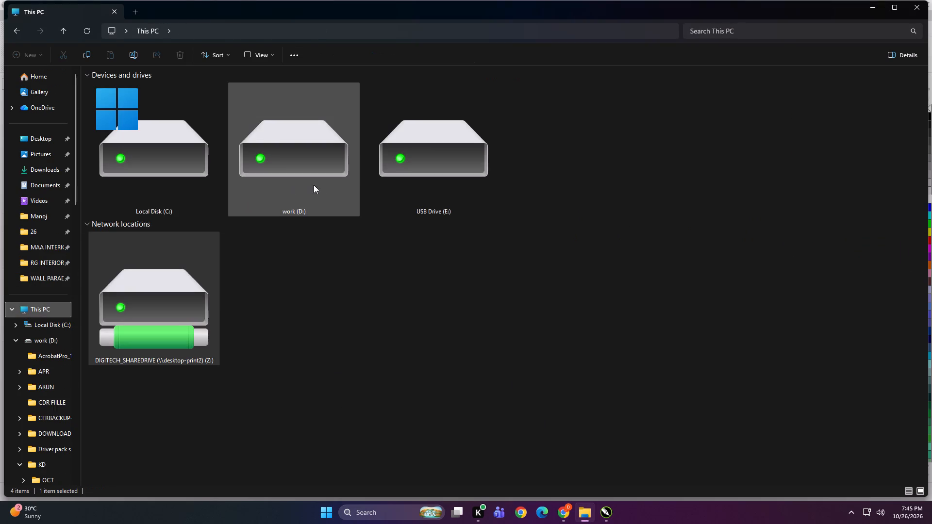
Open the 26 folder inside KD > PRINT FILE on the work (D:) drive.
double_click(305, 171)
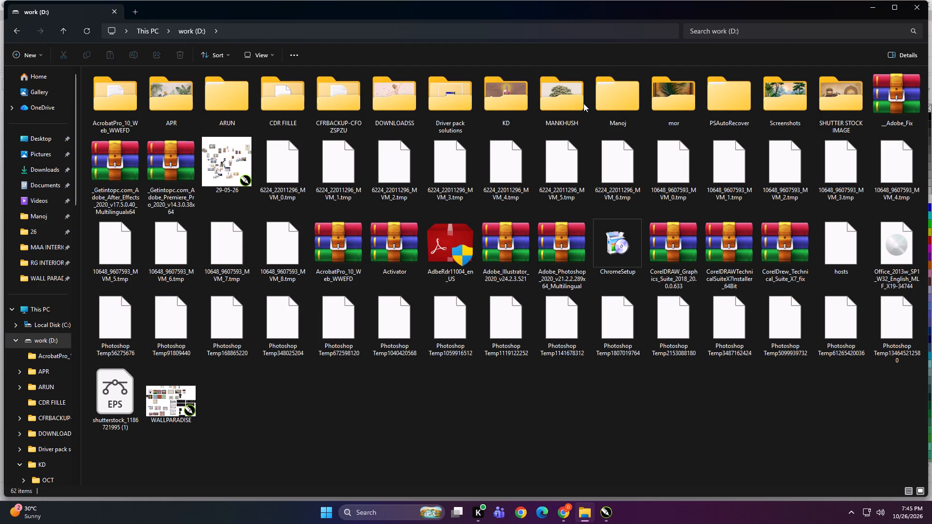
left_click(528, 101)
left_click(528, 101)
double_click(278, 110)
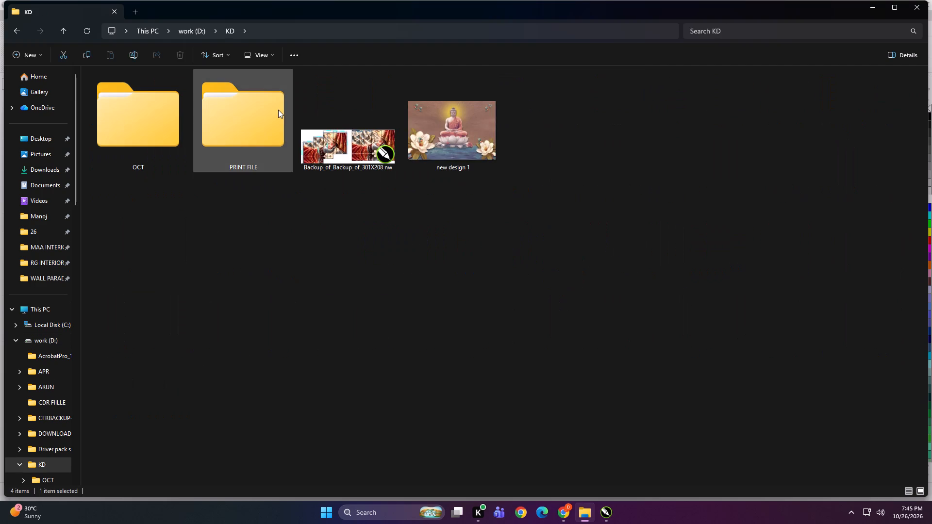
double_click(320, 323)
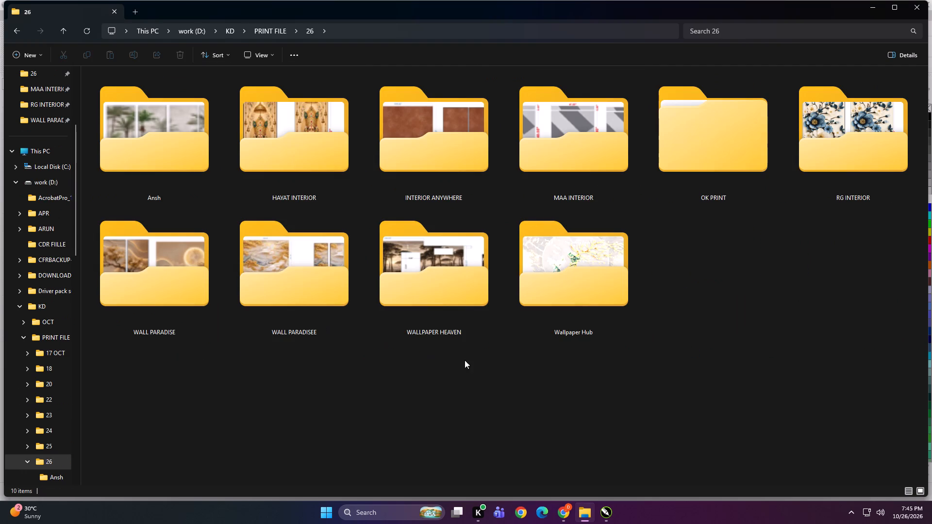
Cut all the client folders in folder 26, leaving out the OK PRINT folder.
left_click(465, 360)
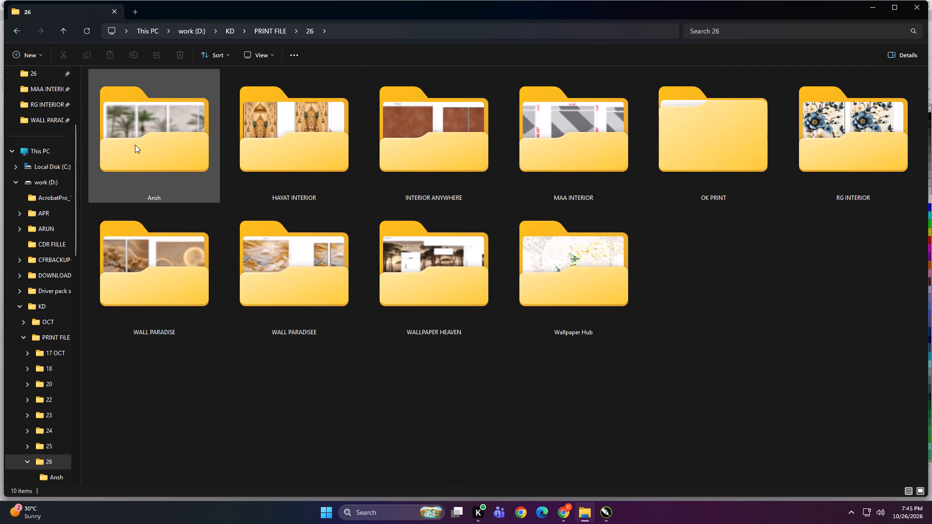
left_click(135, 145)
left_click(574, 289, "shift")
left_click(662, 148, "ctrl")
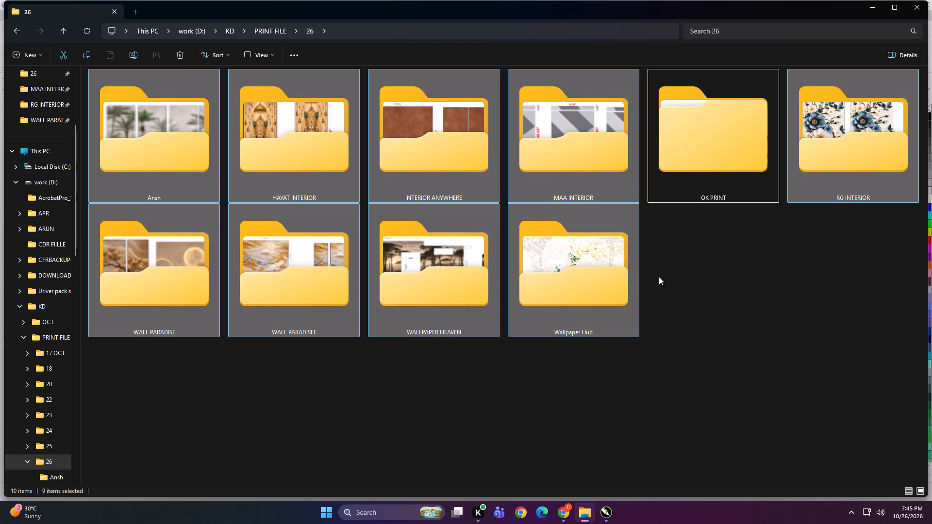
key("ctrl+x")
Create a new folder named NEW 6 inside the OK PRINT folder.
double_click(679, 134)
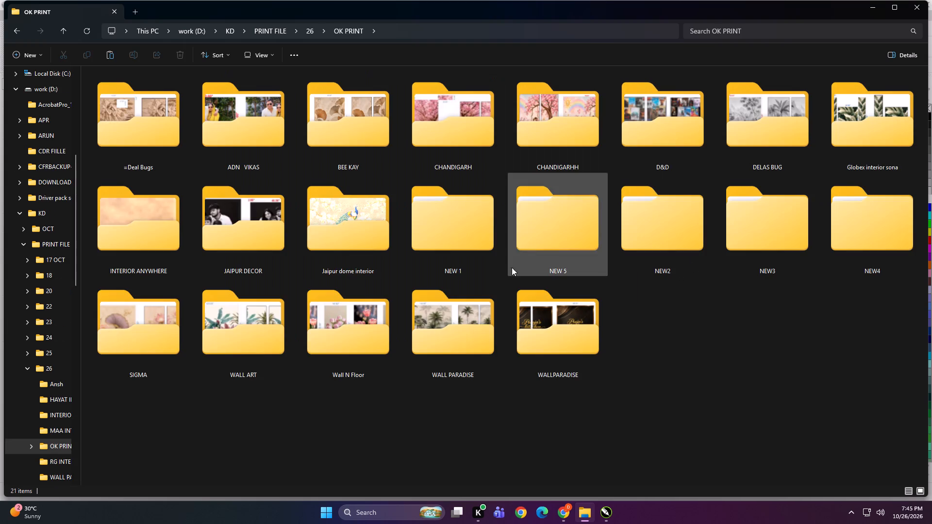
scroll(483, 225, "down", 5, "ctrl")
left_click(485, 267)
left_click(28, 56)
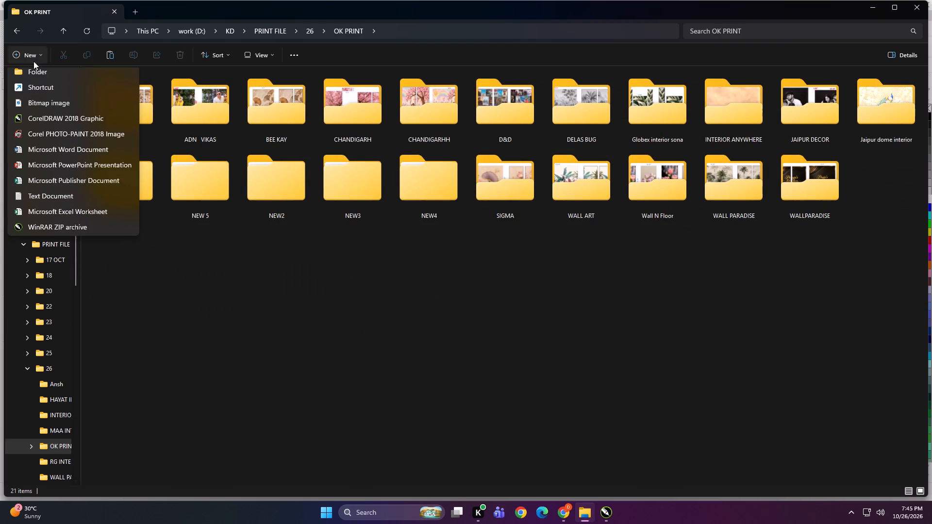
left_click(38, 75)
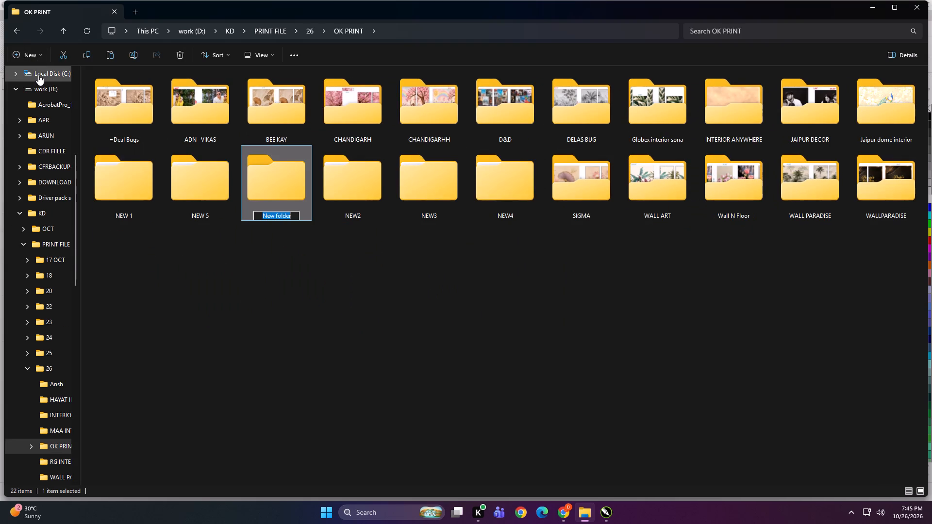
type("NEW 6")
key("Return")
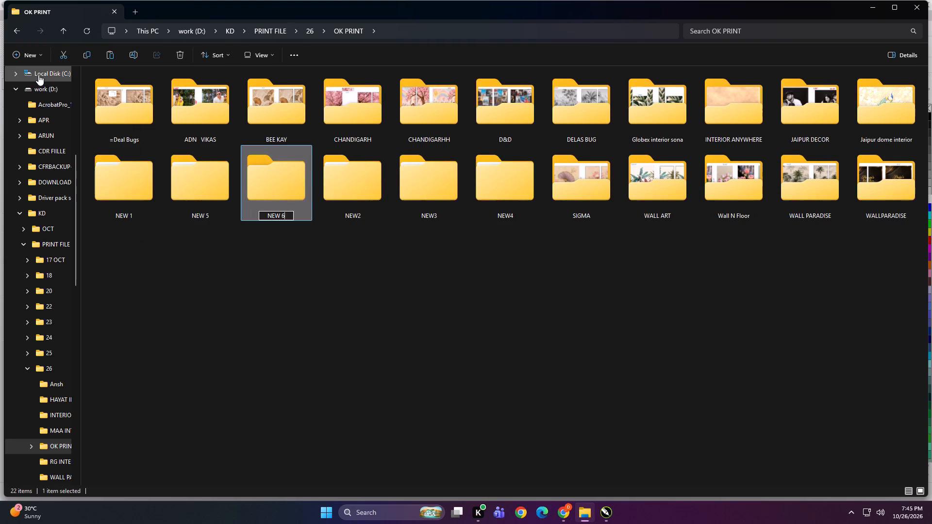
Paste the cut client folders into the NEW 6 folder.
double_click(259, 180)
right_click(325, 205)
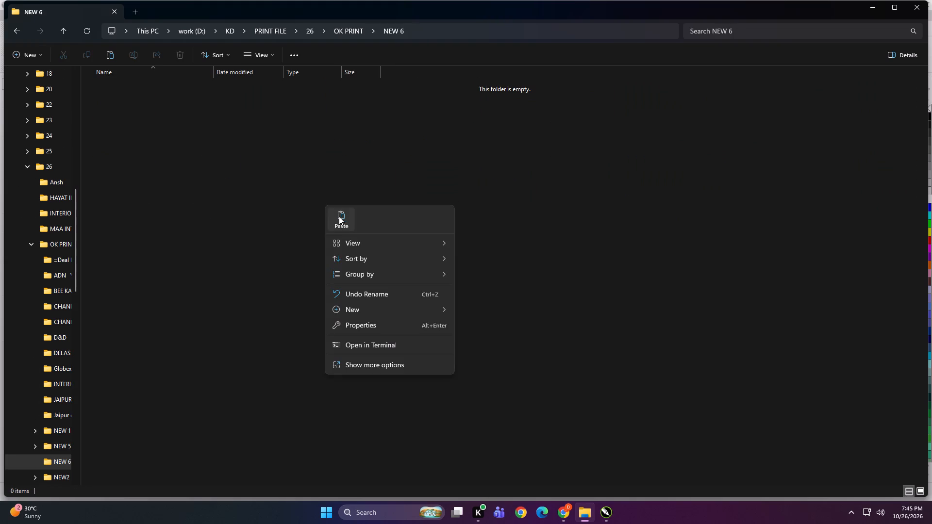
left_click(339, 216)
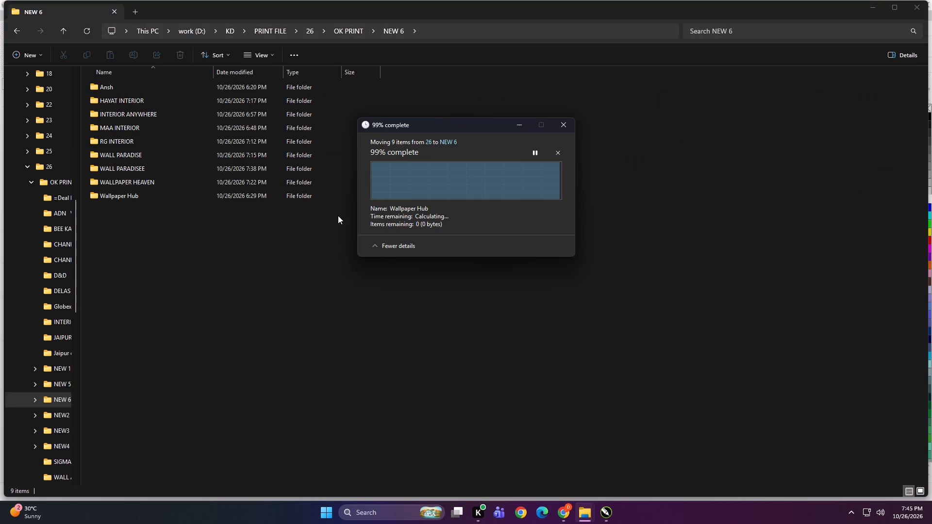
left_click(338, 215)
Copy the NEW 6 folder from OK PRINT into Print > 26 on the DIGITECH_SHAREDRIVE (Z:) network drive.
key("BackSpace")
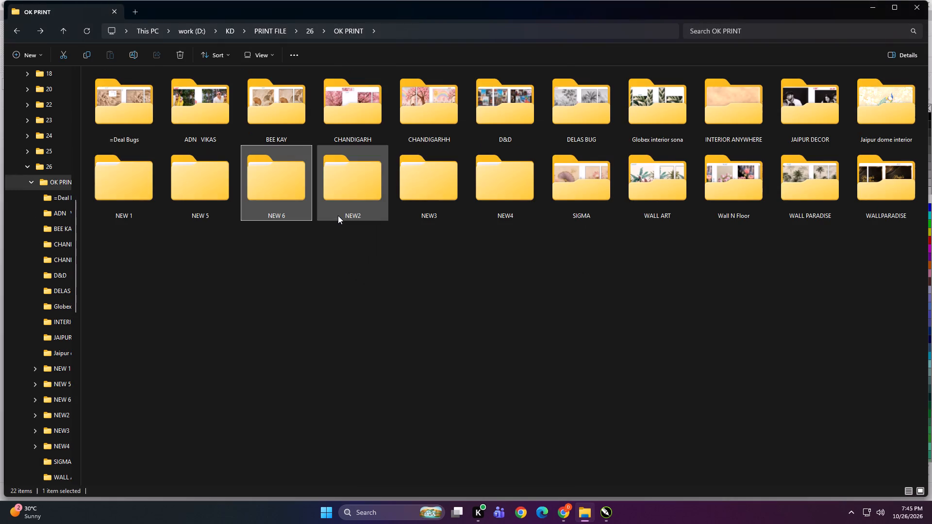
left_click(321, 284)
left_click(267, 171)
key("ctrl+c")
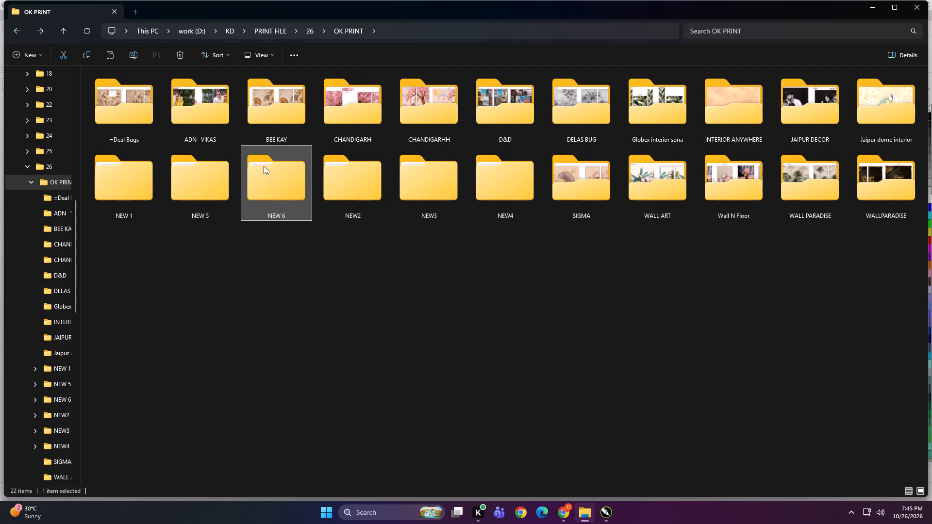
scroll(54, 240, "up", 5)
left_click(48, 322)
left_click(43, 313)
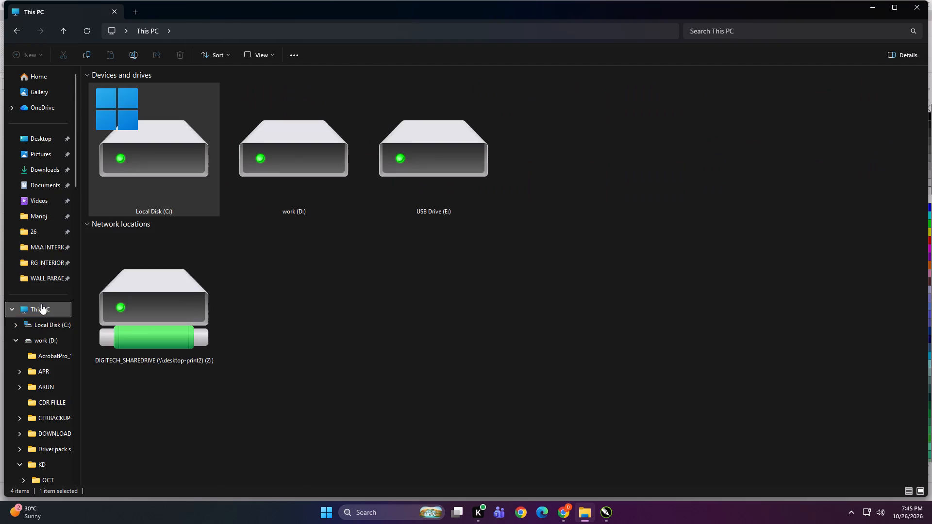
double_click(140, 313)
triple_click(697, 131)
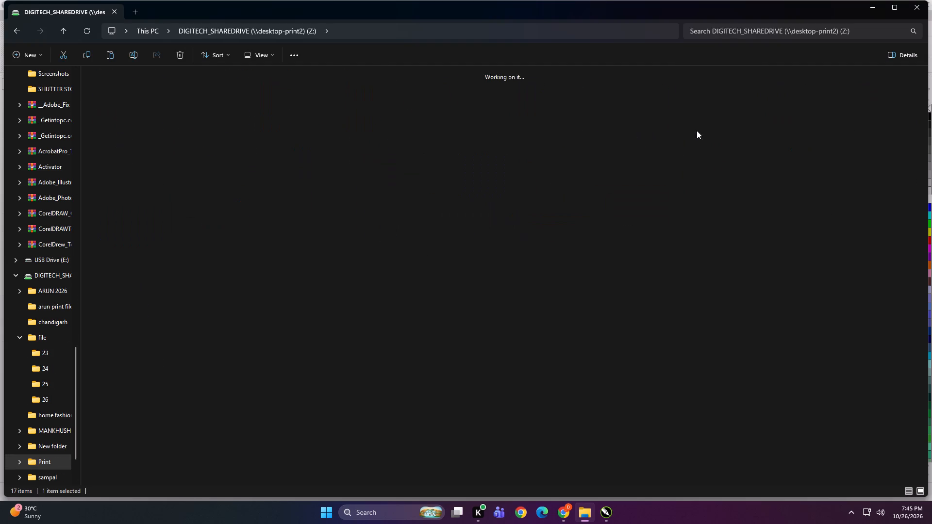
double_click(488, 99)
right_click(382, 307)
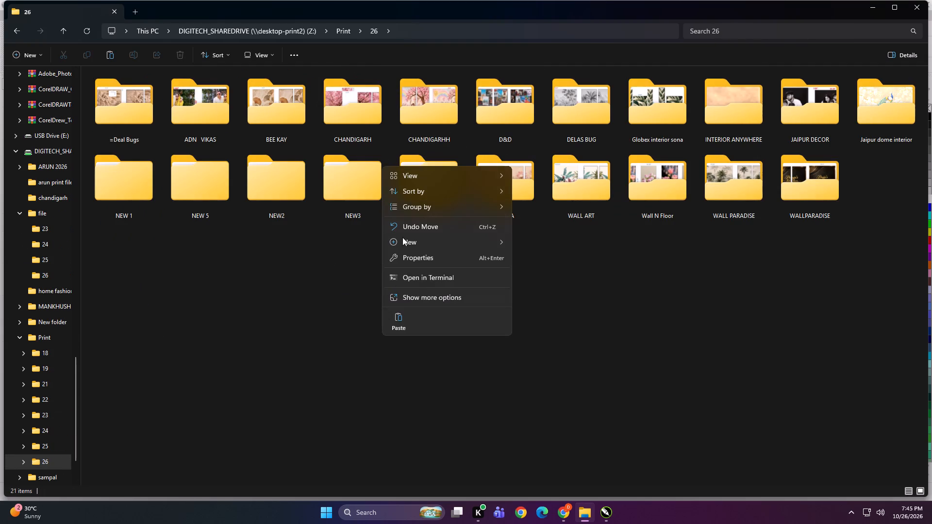
left_click(399, 322)
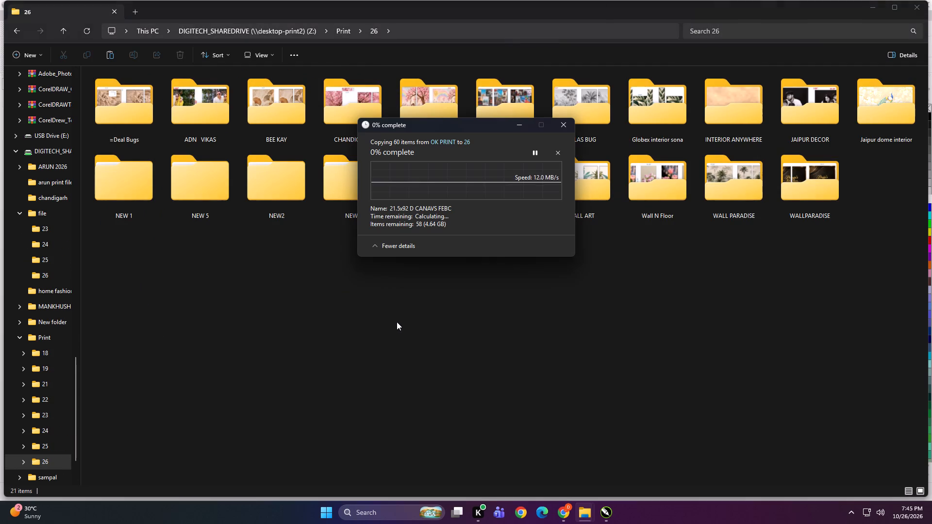
left_click(433, 331)
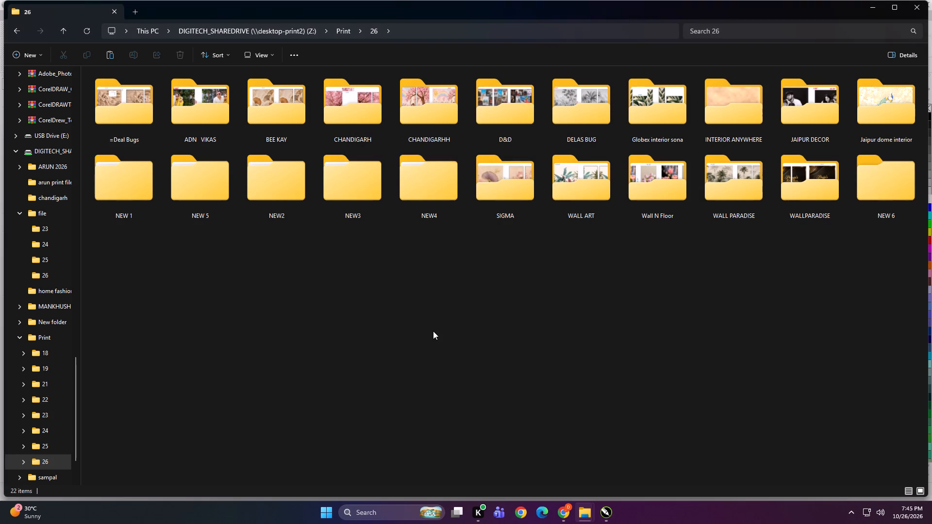
Switch to CorelDRAW to view the pending export, and return to the File Explorer windows.
left_click(599, 517)
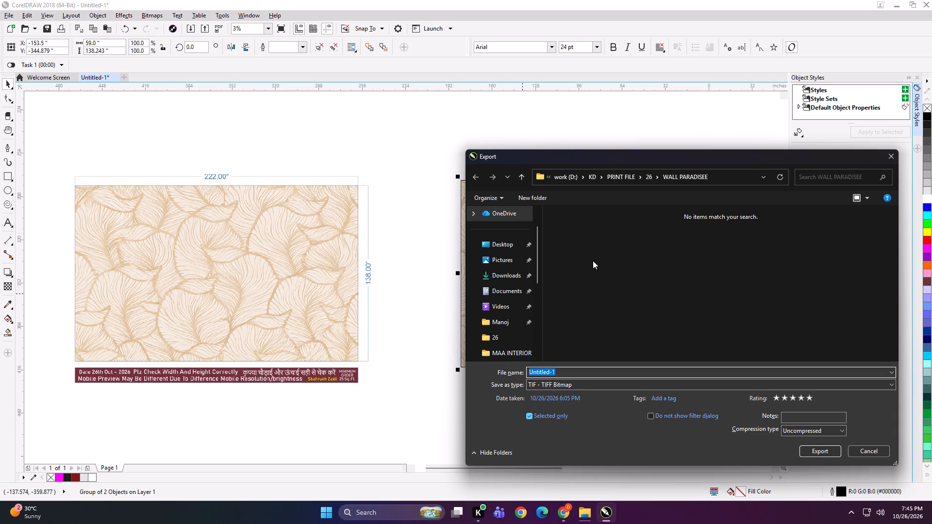
left_click(595, 523)
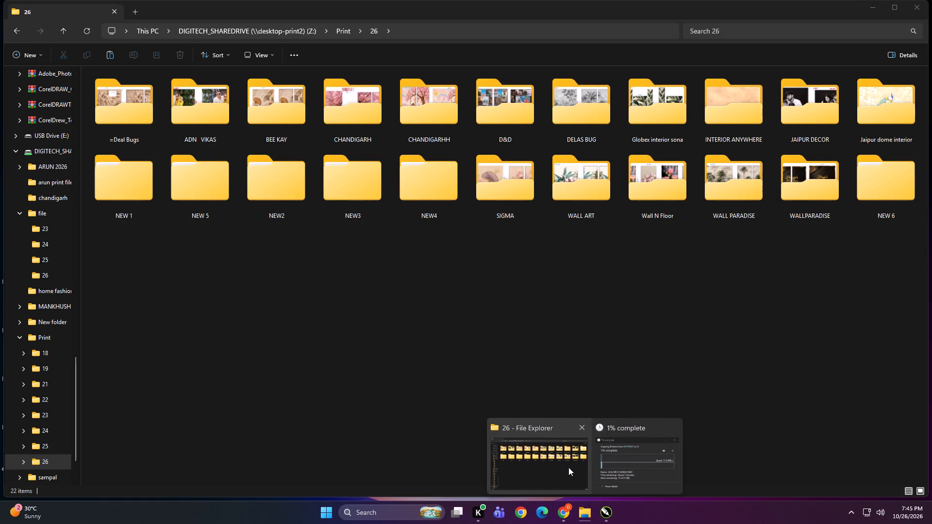
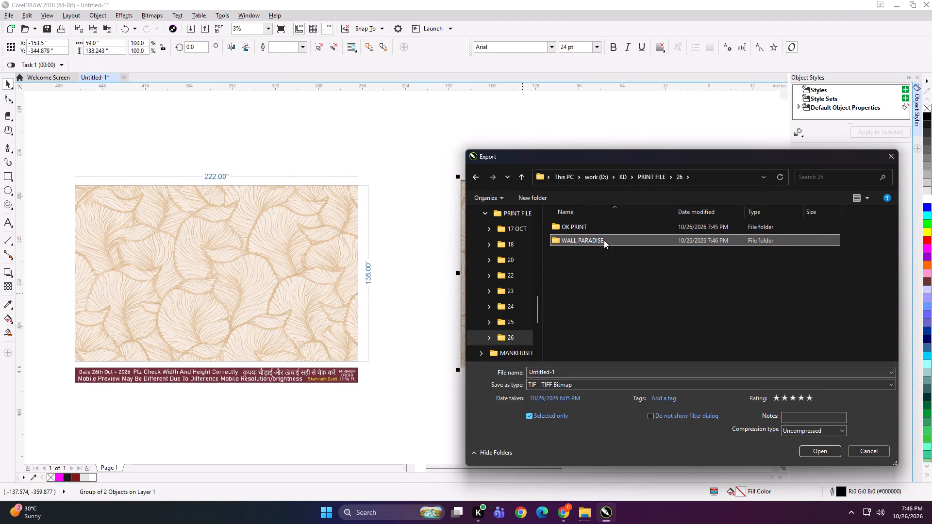
Export the selected first wallpaper panel as a TIFF named 59x138 A NW into the WALL PARADISE folder.
left_click(604, 240)
triple_click(611, 239)
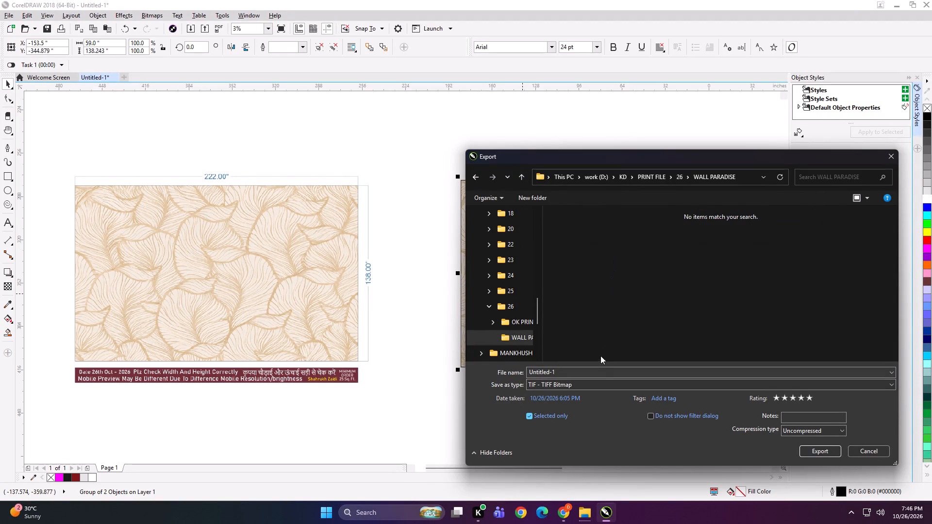
left_click(599, 370)
type("59x138 A")
key("space")
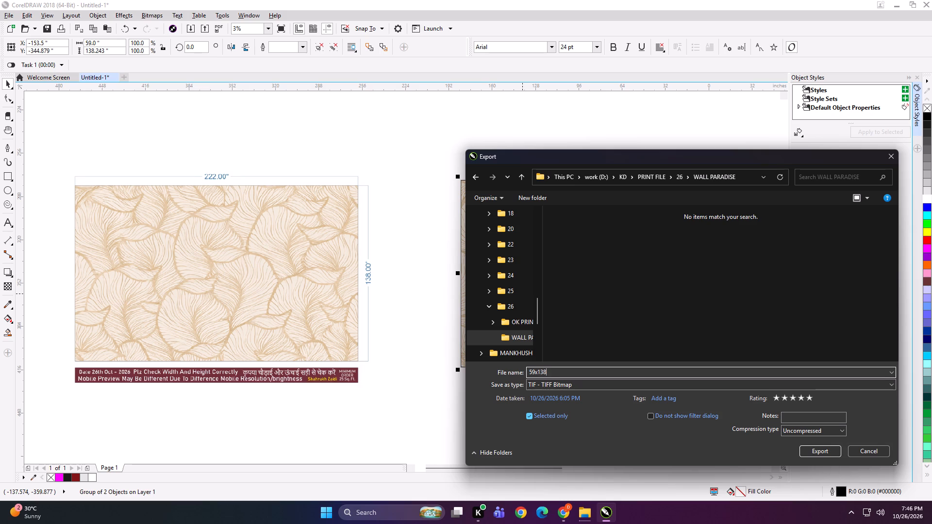
key("space")
key("BackSpace")
type("NW")
key("Return")
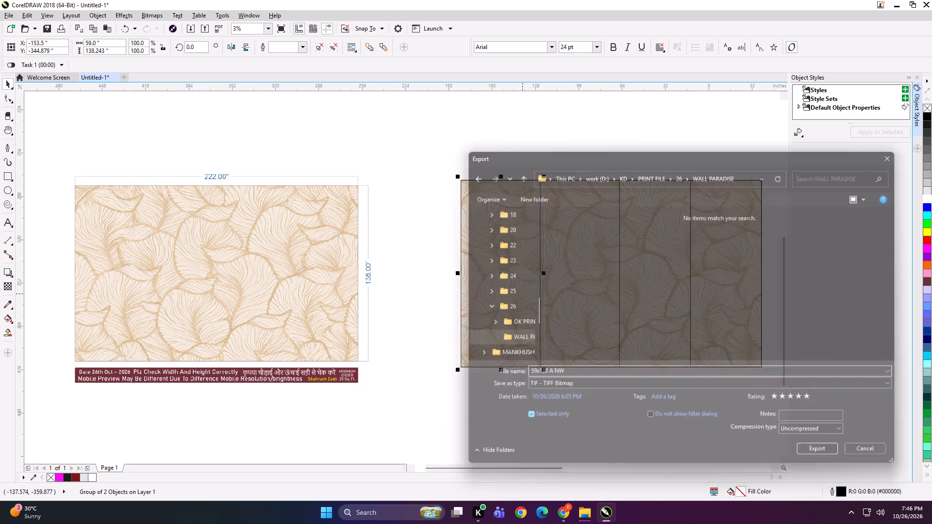
key("Return")
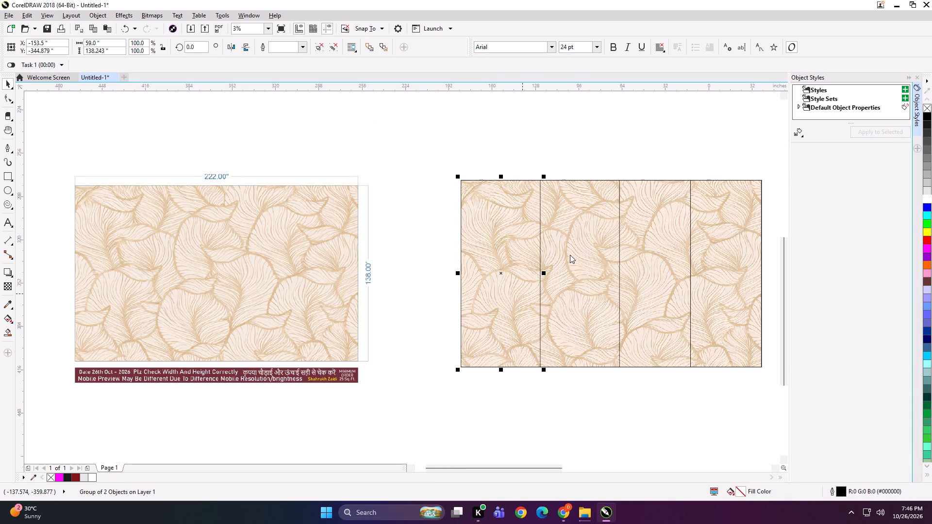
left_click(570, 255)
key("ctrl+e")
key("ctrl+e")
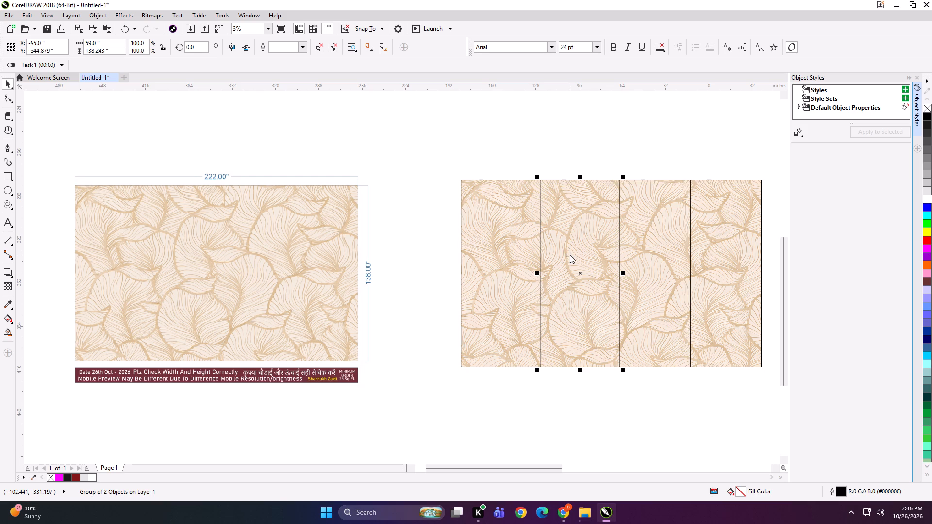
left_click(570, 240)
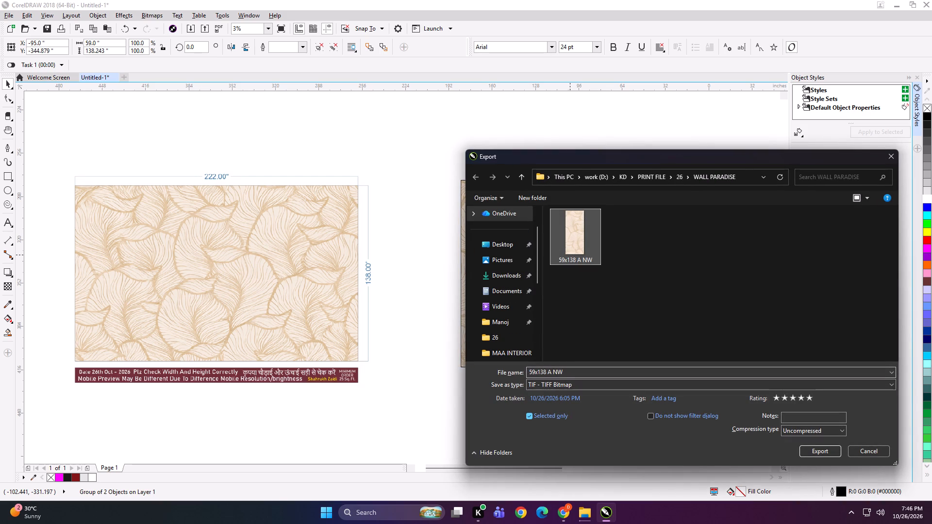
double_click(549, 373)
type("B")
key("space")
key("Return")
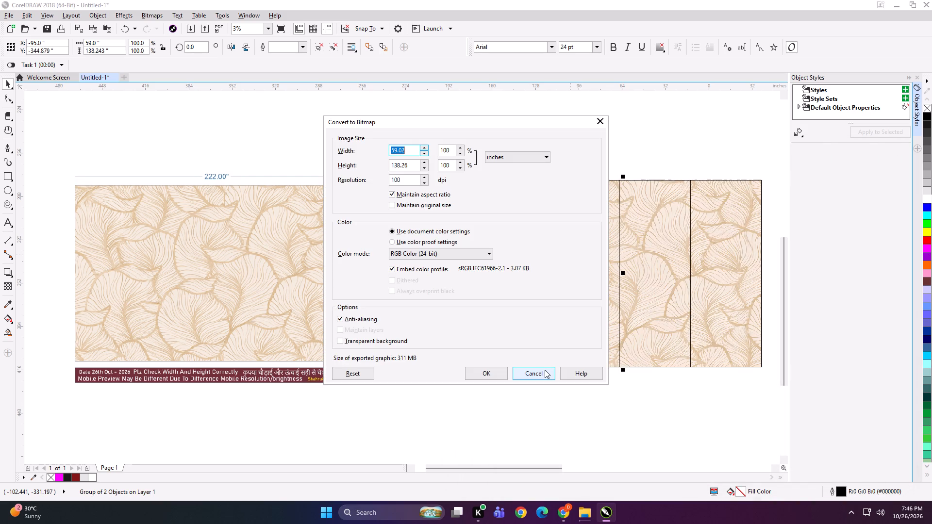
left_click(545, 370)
Export the second wallpaper panel as a TIFF named 59x138 B NW into the WALL PARADISE folder.
key("ctrl+e")
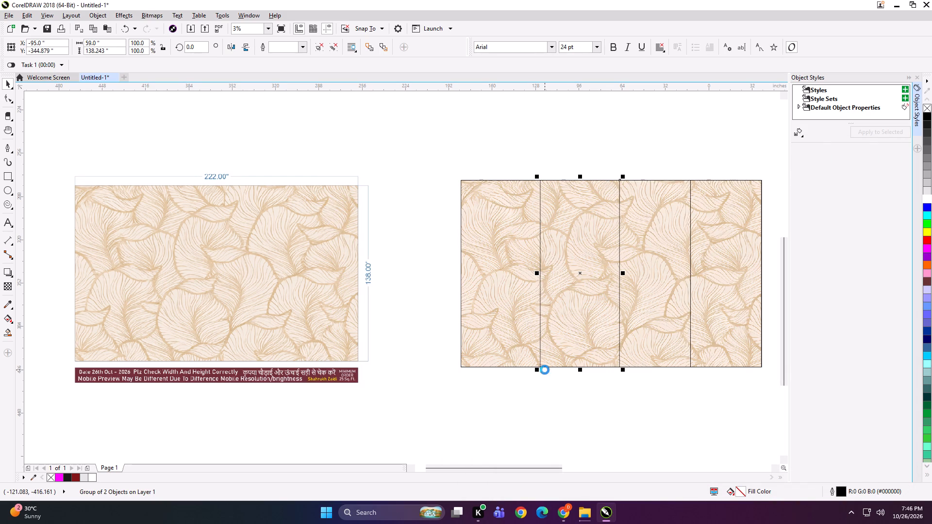
left_click(584, 220)
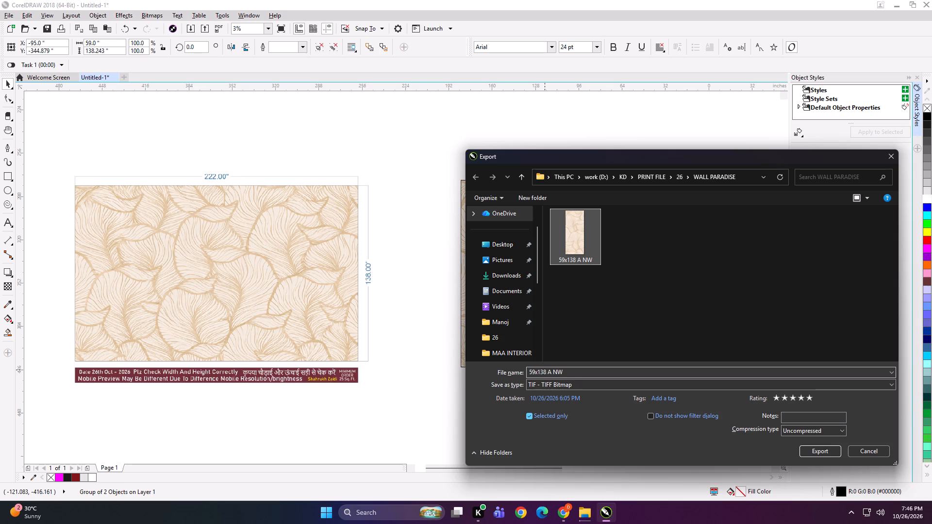
triple_click(551, 372)
left_click(549, 372)
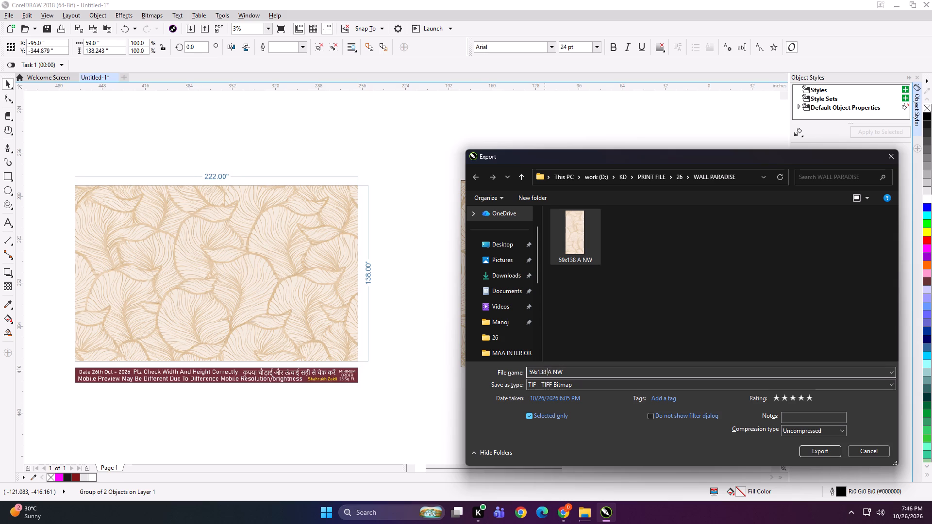
left_click(551, 372)
key("BackSpace")
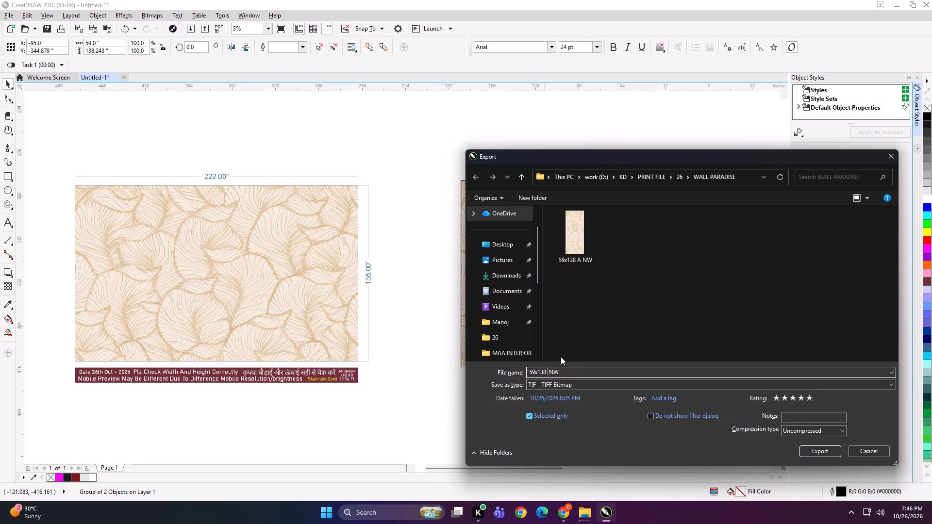
key("b")
key("Return")
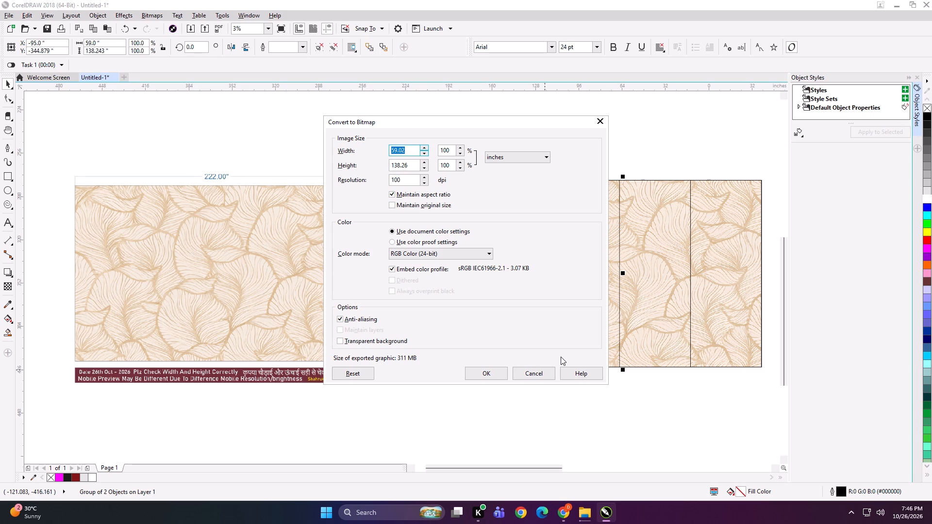
key("Return")
key("Return")
Export the third wallpaper panel as a TIFF named 53x138 C NW into the WALL PARADISE folder.
left_click(633, 206)
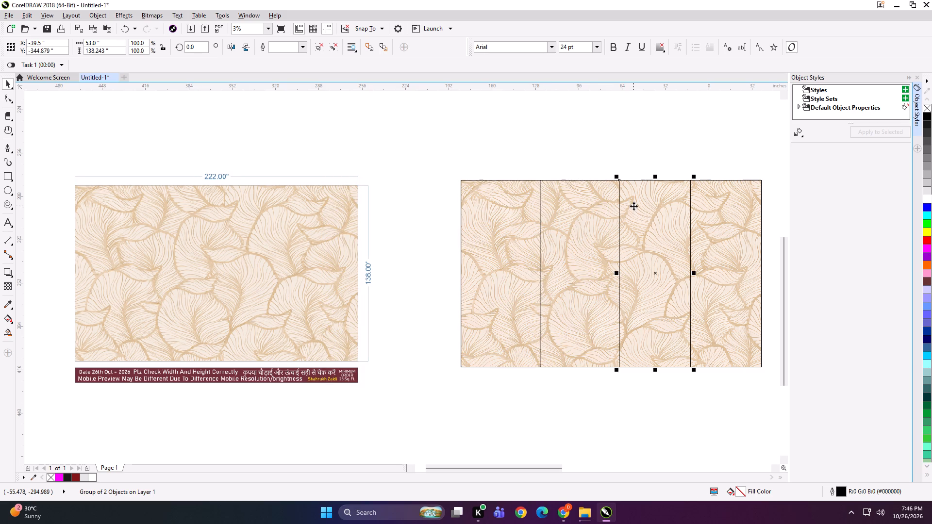
key("ctrl+e")
type("3x138")
key("space")
type("C NW")
key("Return")
key("Return")
Export the fourth wallpaper panel as a TIFF named 52.5x138 D into the WALL PARADISE folder.
left_click(714, 242)
key("ctrl+e")
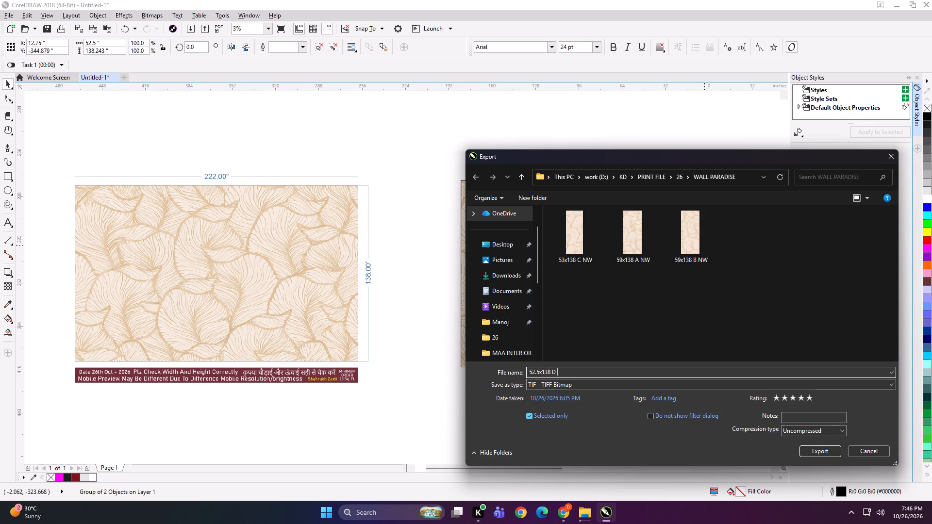
key("Return")
key("Return")
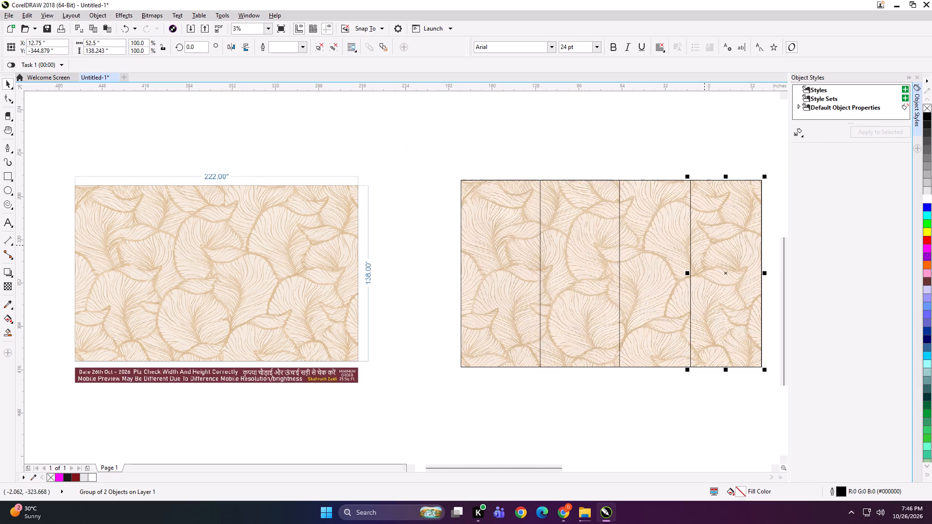
key("Return")
Shift the second, third and fourth panels together about 7 in away from the first panel.
scroll(464, 243, "down", 1)
left_click_drag(484, 175, 695, 385)
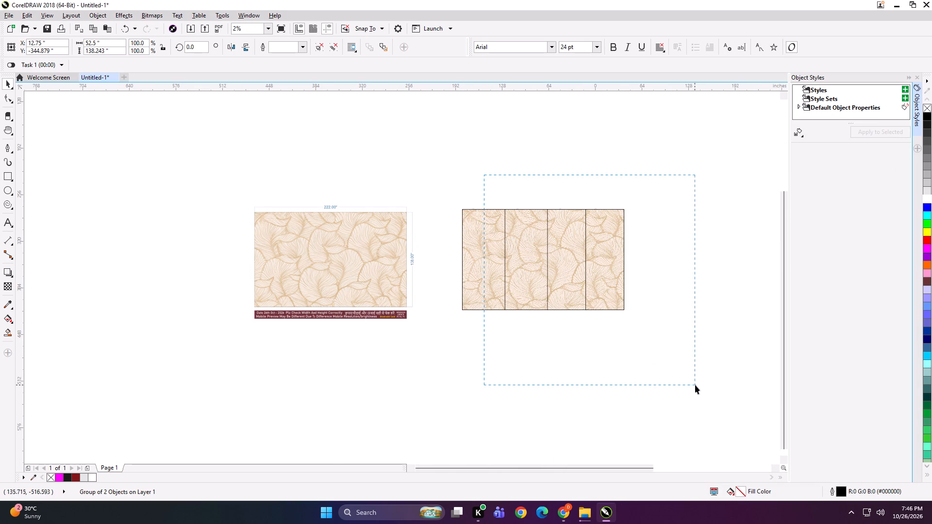
left_click_drag(695, 385, 695, 385)
key("Right")
key("Right")
key("Right")
key("Right")
key("Right")
key("Right")
key("Right")
key("Right")
key("Right")
key("Right")
key("Right")
key("Right")
key("Right")
key("Right")
key("Right")
key("Right")
key("Right")
key("Right")
key("Right")
key("Right")
Shift the third and fourth panels together about 8.5 in away from the second panel.
left_click_drag(532, 177, 660, 344)
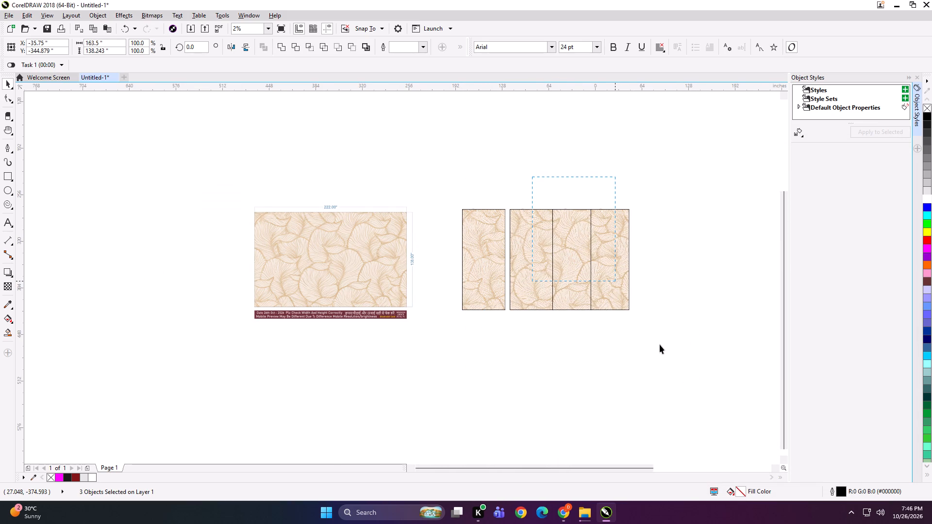
left_click_drag(660, 344, 657, 342)
key("Right")
key("Right")
key("Right")
key("Right")
key("Right")
key("Right")
key("Right")
key("Right")
key("Right")
key("Right")
key("Right")
key("Right")
key("Right")
key("Right")
key("Right")
key("Right")
key("Right")
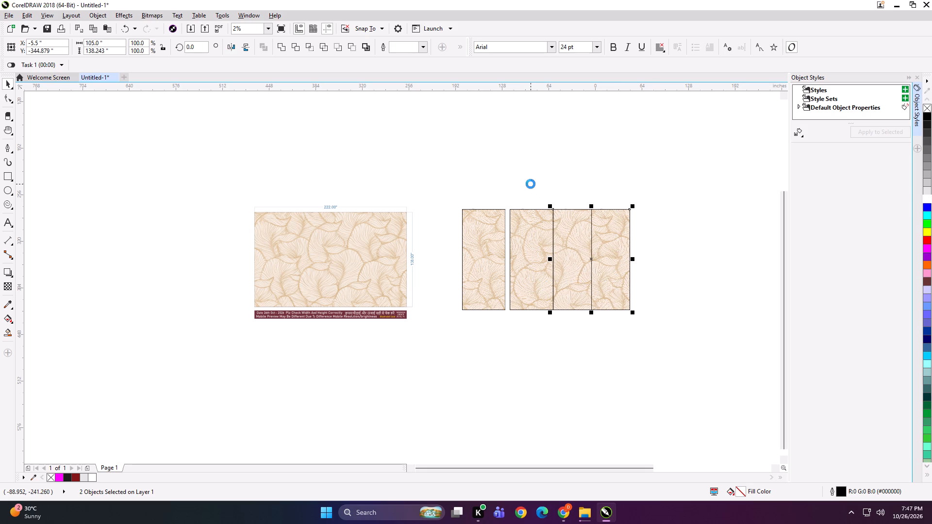
Shift the fourth panel about 8.5 in away from the third panel.
left_click_drag(571, 184, 679, 370)
key("Right")
key("Right")
key("Right")
key("Right")
key("Right")
key("Right")
key("Right")
key("Right")
key("Right")
key("Right")
key("Right")
key("Right")
key("Right")
key("Right")
key("Right")
key("Right")
key("Right")
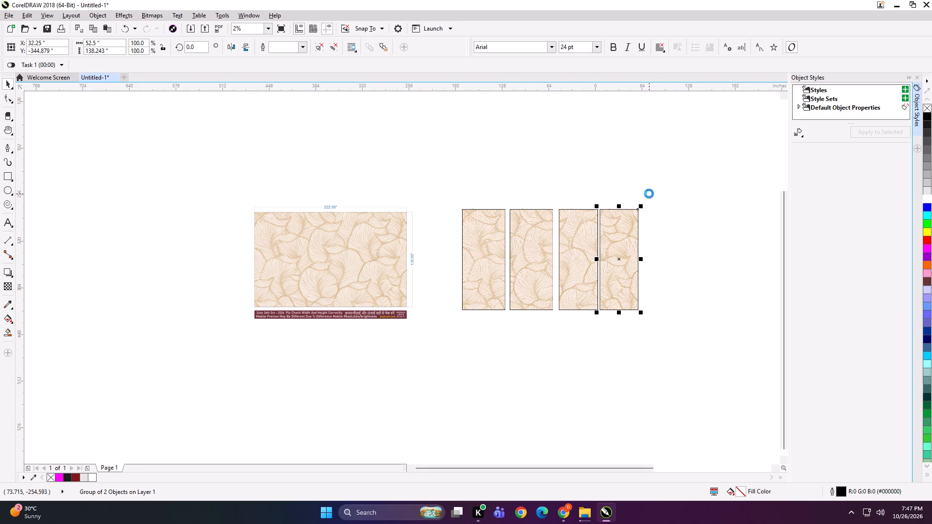
Move the four separated panels together so they sit close beside the dimensioned 222 x 138 wallpaper preview.
left_click_drag(666, 190, 431, 352)
left_click_drag(482, 260, 437, 259)
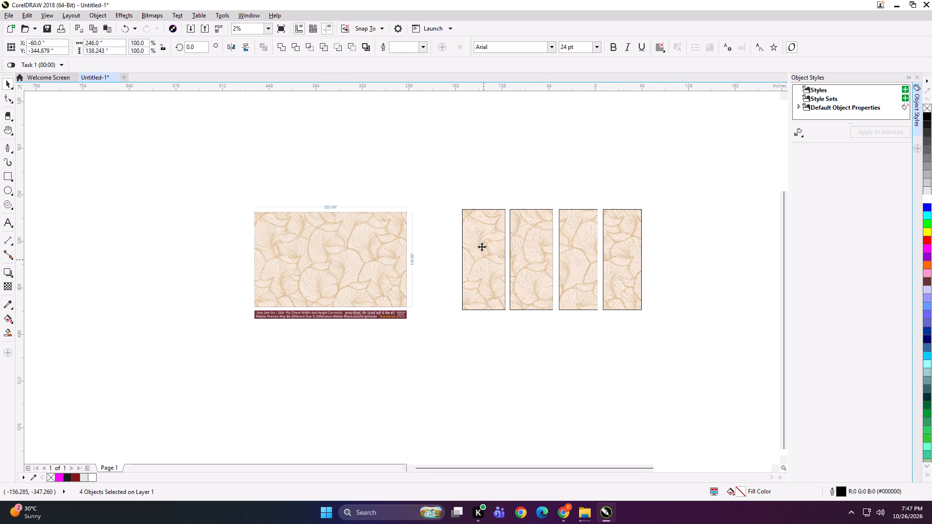
left_click(427, 165)
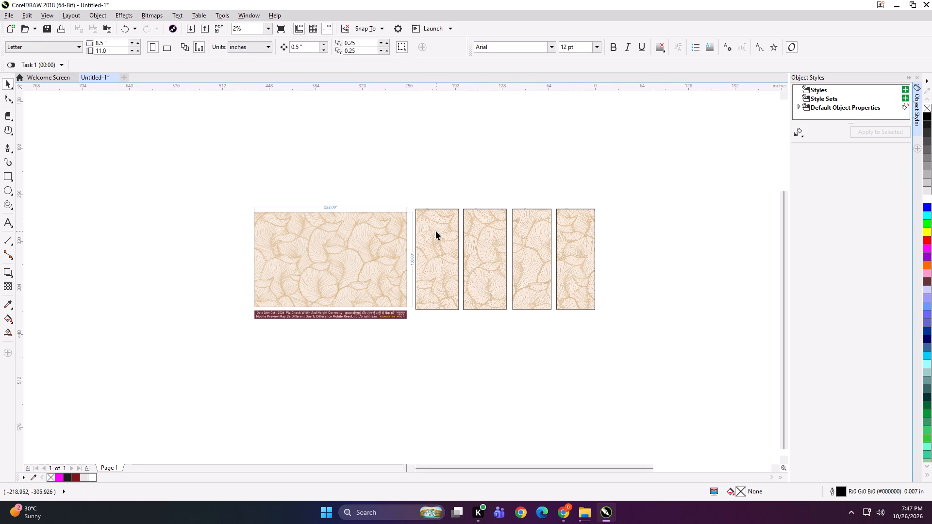
left_click_drag(404, 169, 617, 329)
left_click_drag(476, 256, 487, 264)
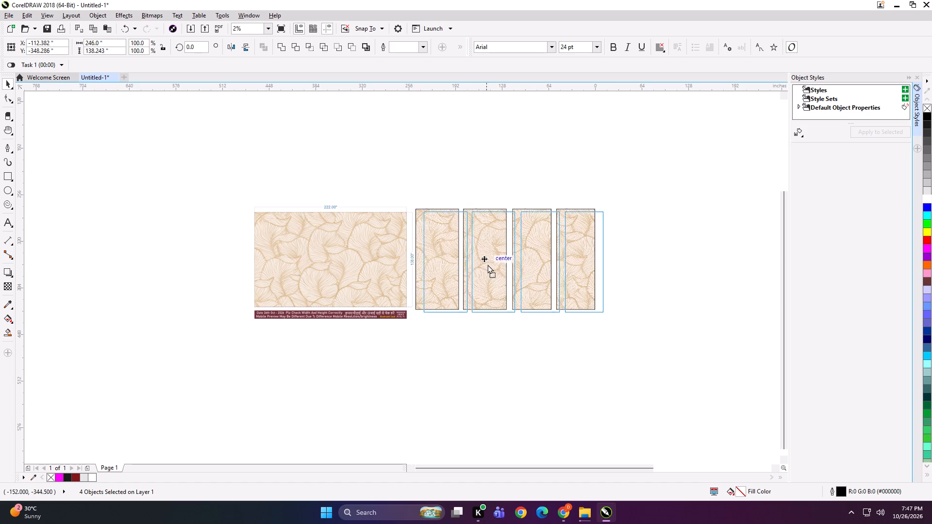
left_click_drag(487, 264, 488, 264)
Group the four panels with the dimensioned wallpaper preview.
left_click(387, 251, "shift")
key("ctrl+g")
Scale the whole group down proportionally to about 4.94 x 1.58 in.
left_click_drag(609, 325, 564, 313, "shift")
scroll(503, 292, "up", 7)
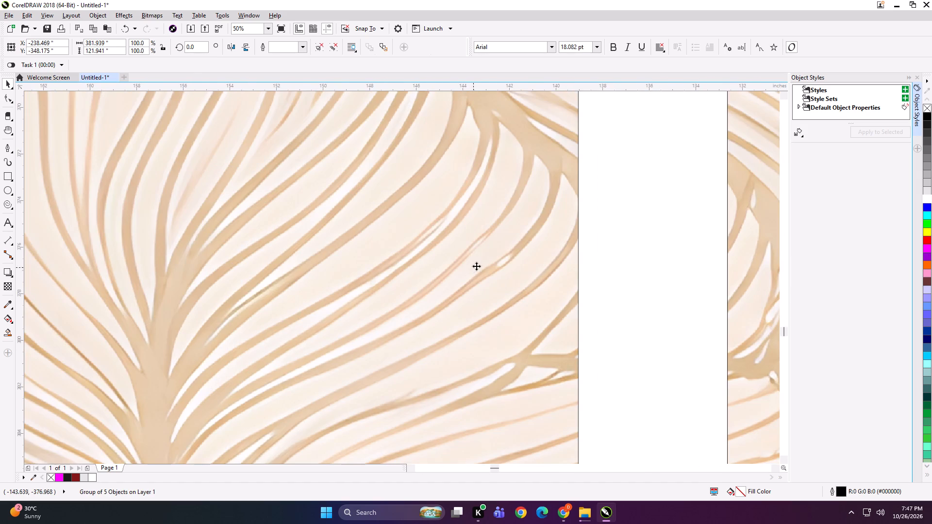
scroll(491, 263, "down", 4)
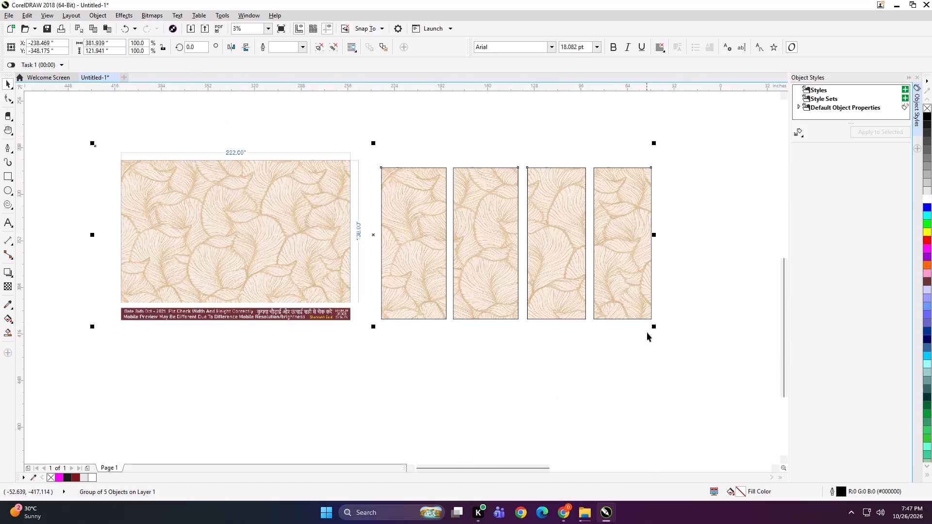
left_click_drag(654, 327, 380, 260, "shift")
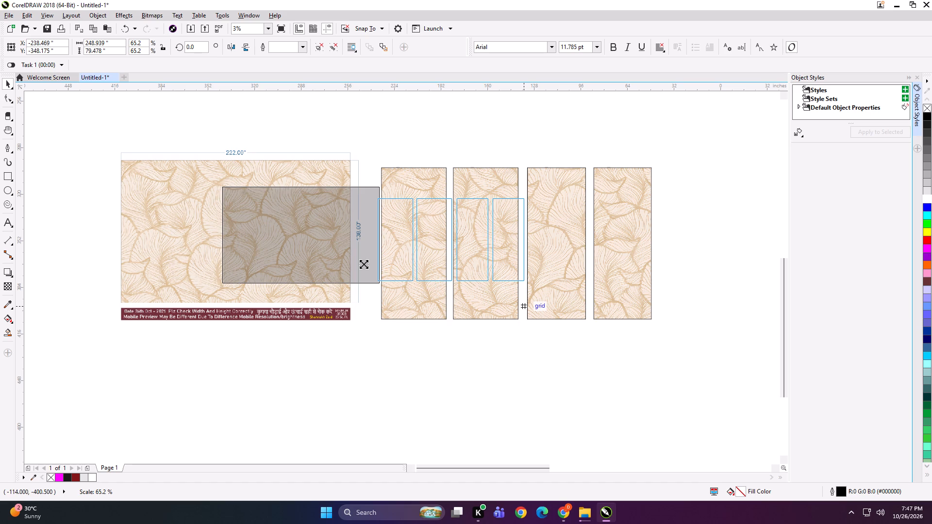
Switch to File Explorer and open the beige leaf-pattern image at the root of DIGITECH_SHAREDRIVE (Z:) for viewing.
left_click(579, 512)
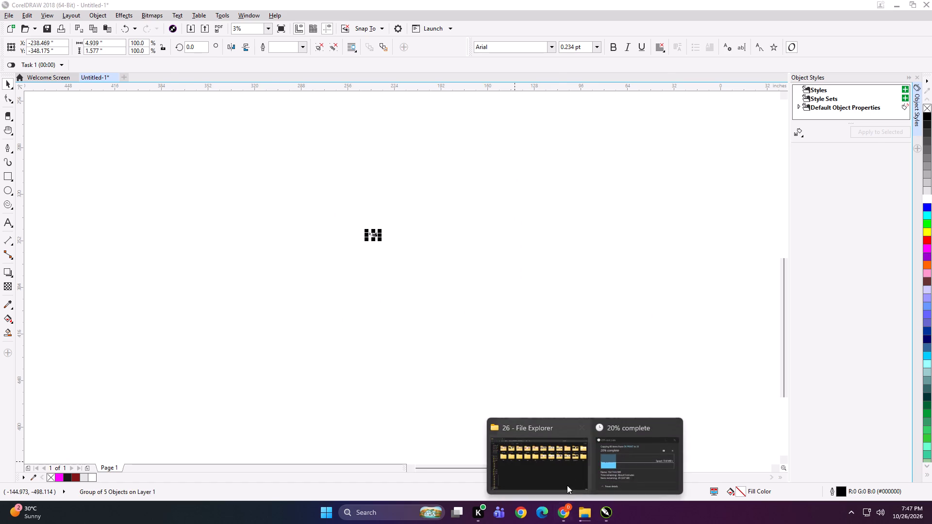
left_click(558, 471)
scroll(59, 304, "up", 4)
left_click(52, 305)
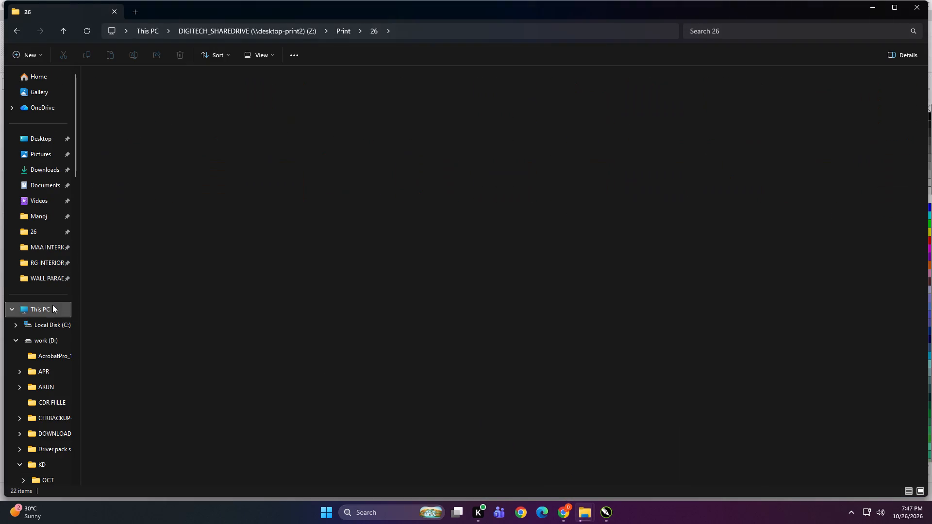
double_click(151, 317)
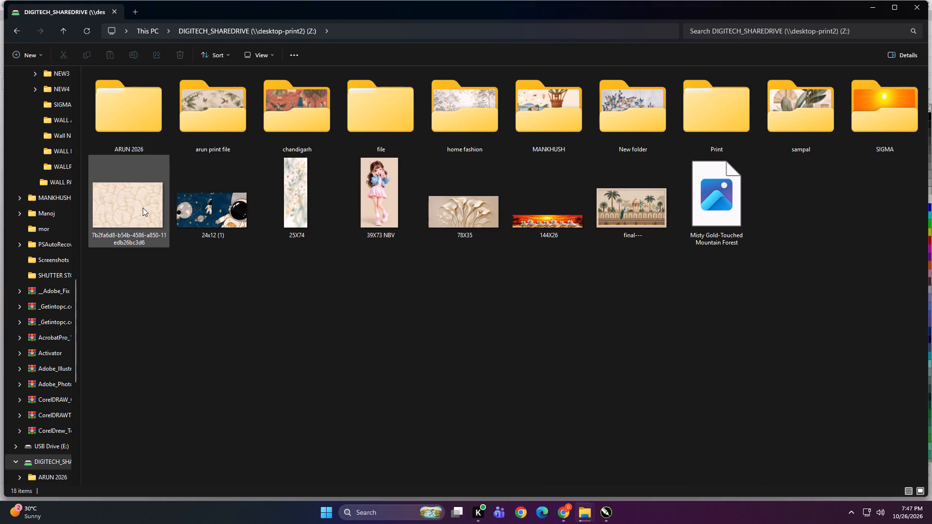
left_click(200, 208)
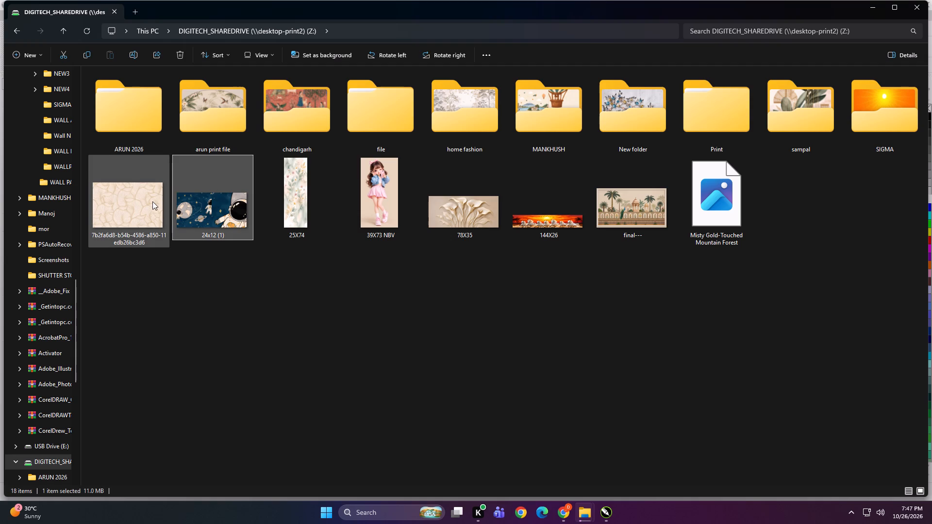
left_click(145, 201)
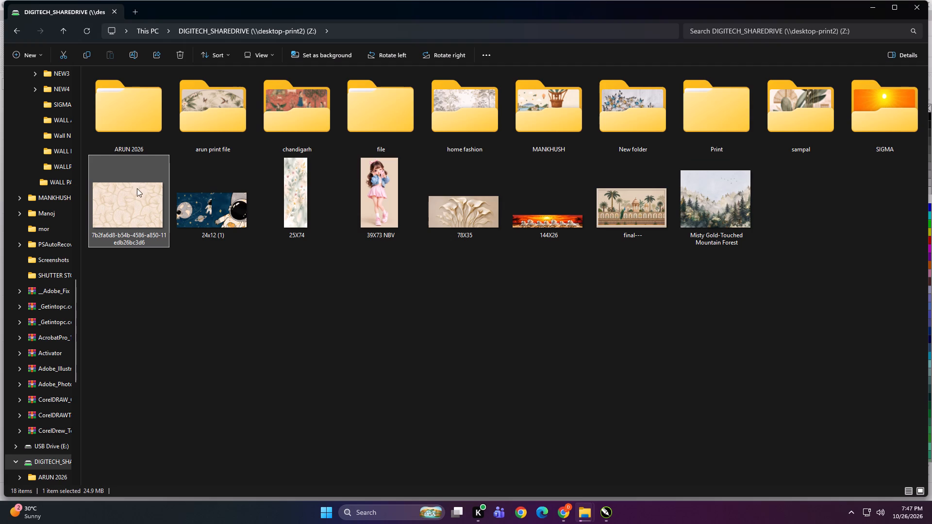
double_click(126, 197)
left_click(917, 4)
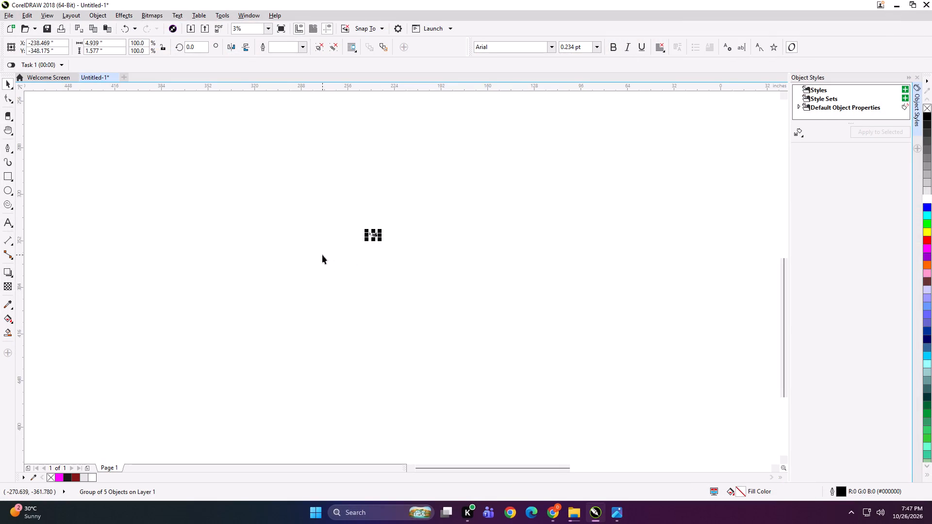
Scale the grouped wallpaper preview and four panels up proportionally to about 10.31 x 3.29 in.
scroll(347, 241, "up", 1)
left_click_drag(410, 233, 424, 237, "shift")
scroll(416, 236, "up", 2)
left_click_drag(427, 236, 413, 237, "shift")
Export the scaled group of preview and panels under the file name SGDGH, accepting the current export settings.
key("ctrl+e")
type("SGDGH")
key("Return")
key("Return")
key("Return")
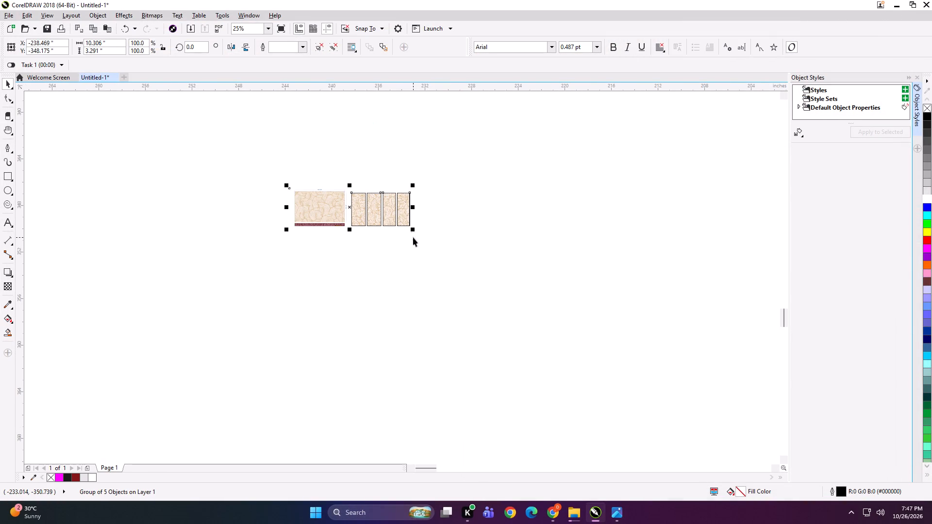
Delete the exported group of wallpaper preview and four panels from the canvas.
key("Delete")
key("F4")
left_click(398, 239)
scroll(628, 265, "down", 2)
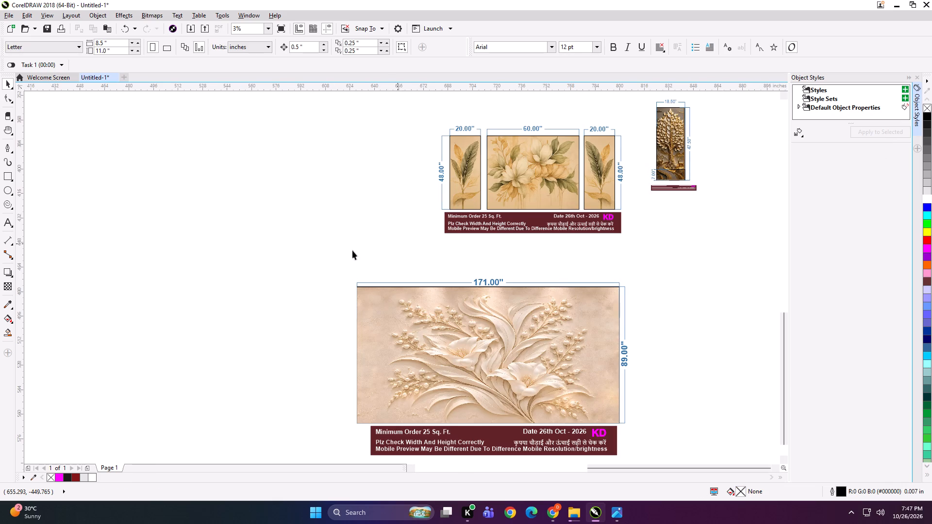
left_click(645, 262)
scroll(686, 260, "down", 3)
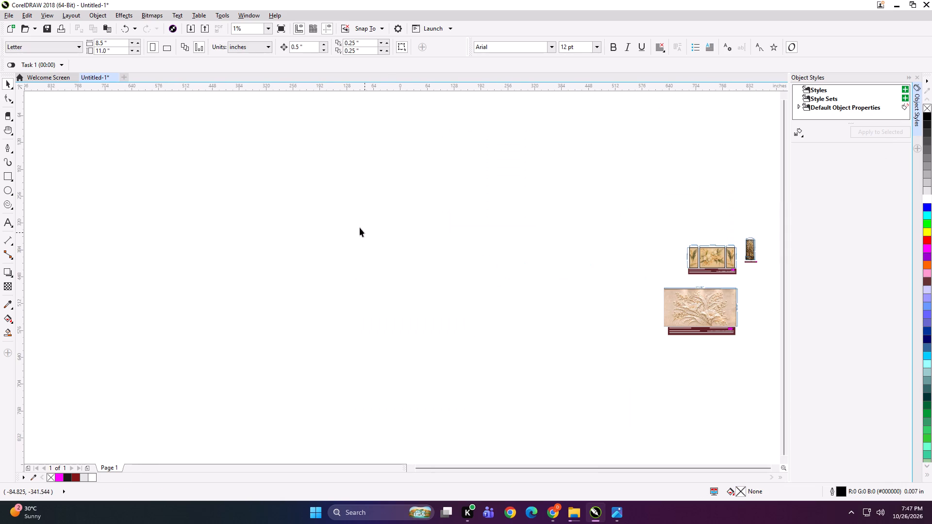
Switch to the open File Explorer windows.
left_click(571, 513)
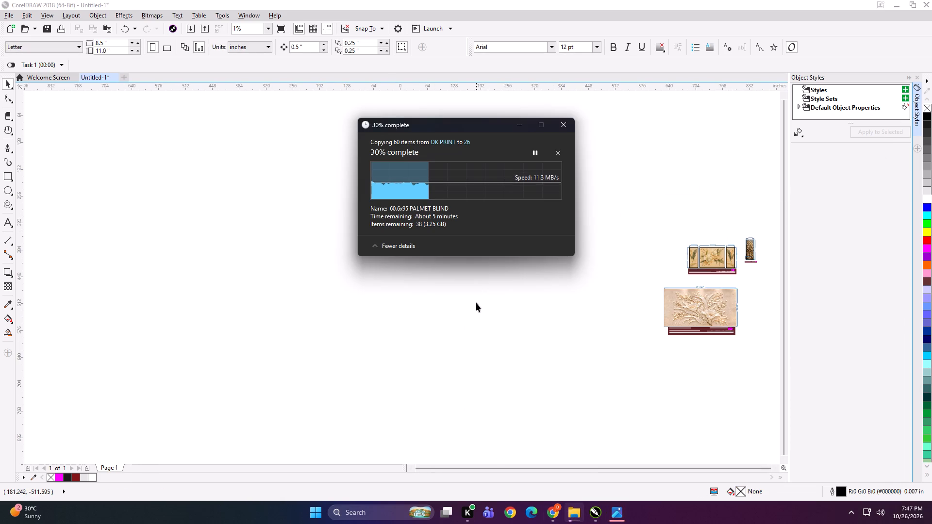
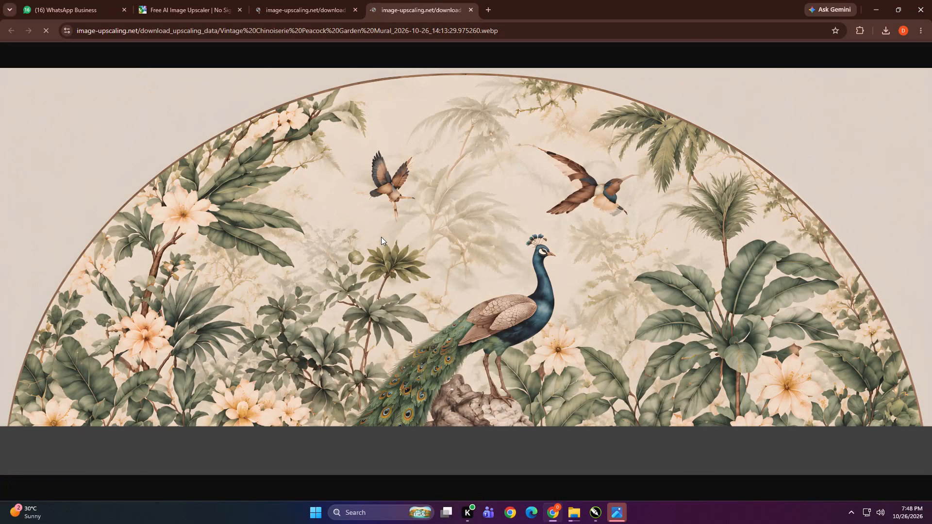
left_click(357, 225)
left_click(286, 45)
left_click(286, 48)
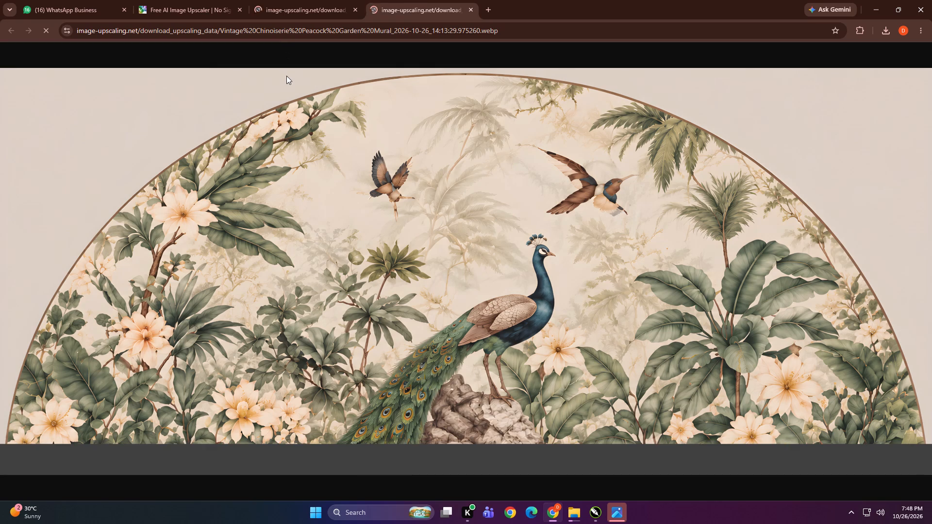
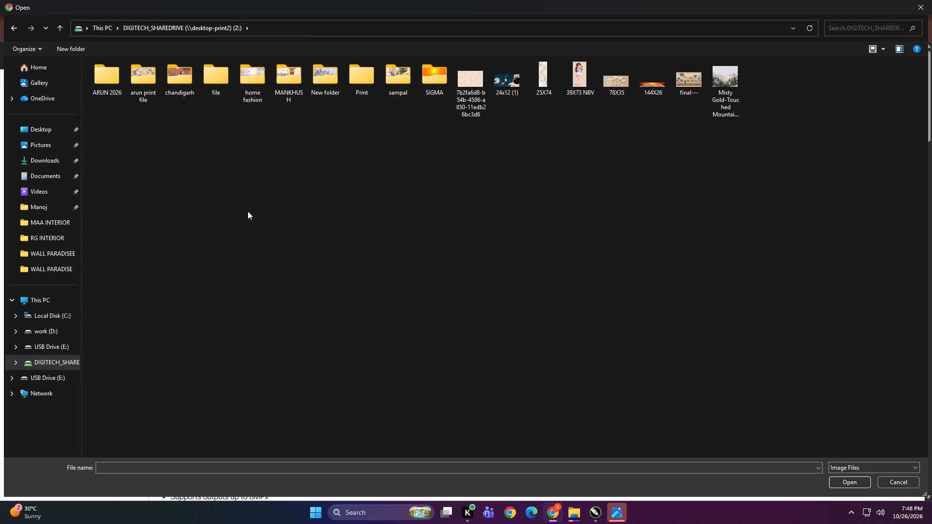
Enlarge the file thumbnails at the root of DIGITECH_SHAREDRIVE (Z:) to examine the images available for opening.
scroll(335, 293, "up", 16, "ctrl")
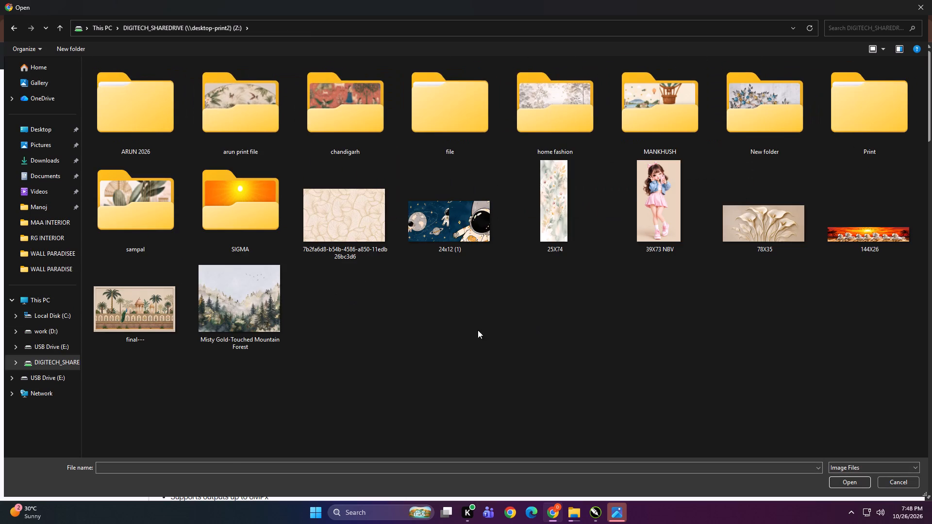
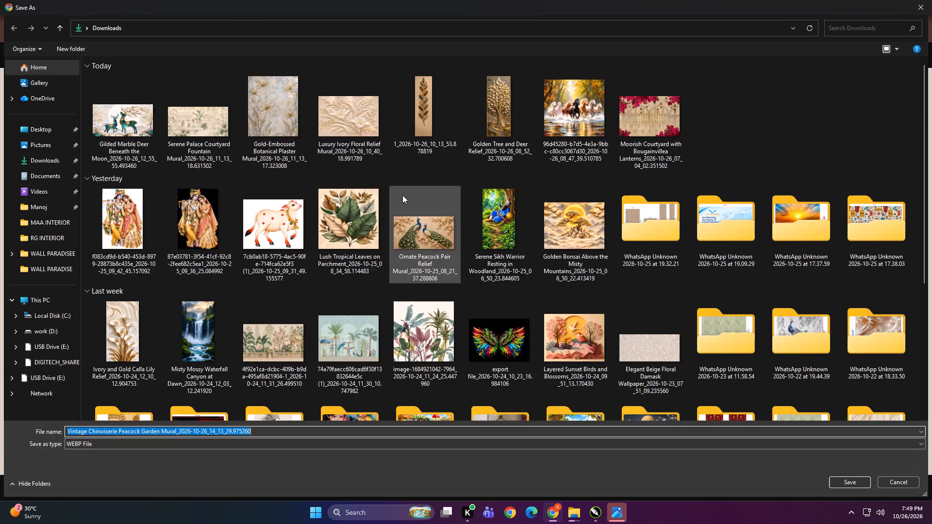
Save the upscaled Vintage Chinoiserie Peacock Garden Mural image as a WEBP file in Downloads under the suggested name.
key("Return")
Save the upscaled Arched Tropical Botanical Mural (1) image as a WEBP file in Downloads.
left_click(297, 13)
left_click(444, 158)
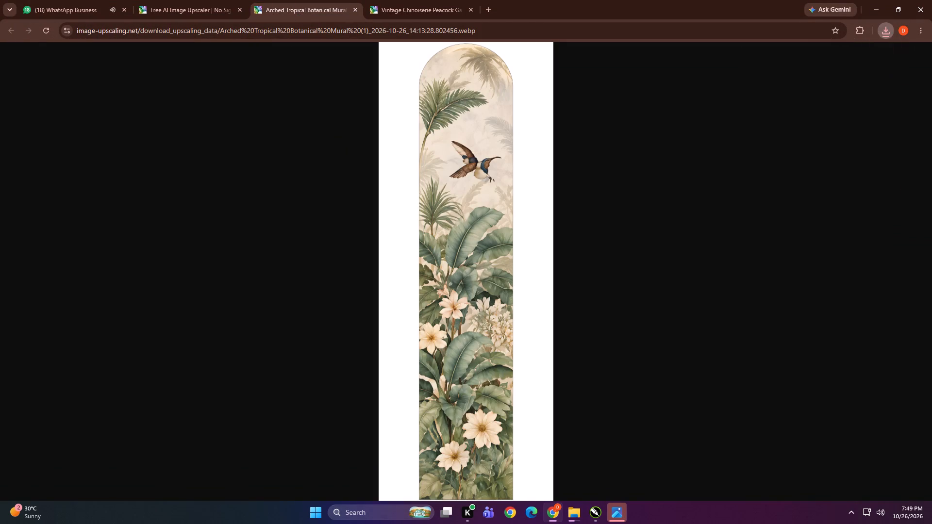
left_click(444, 158)
right_click(444, 158)
left_click(466, 179)
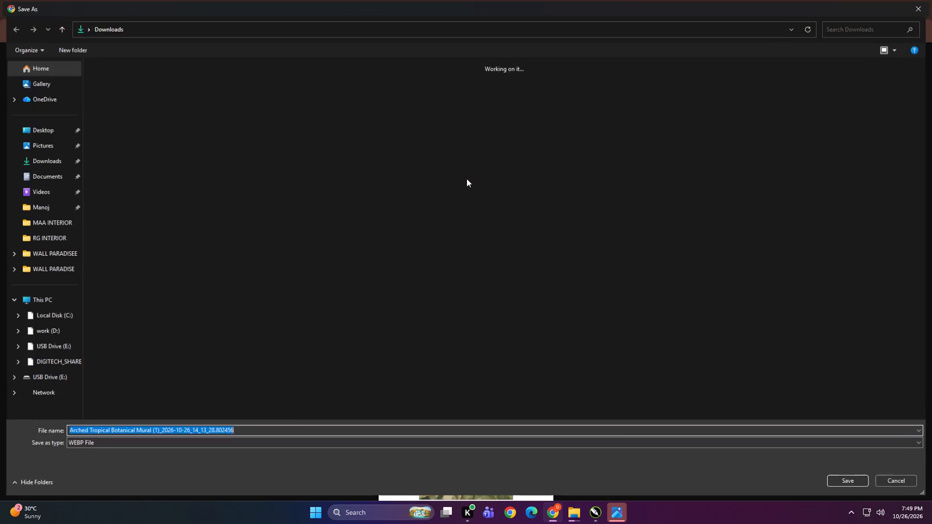
Save the upscaled Arched Tropical Botanical Mural image as a WEBP file in Downloads under its suggested name.
key("Return")
Copy the upscaled Arched Tropical Botanical Mural image from the browser and paste it into the Untitled-1 document in CorelDRAW.
left_click(466, 179)
right_click(466, 179)
left_click(498, 221)
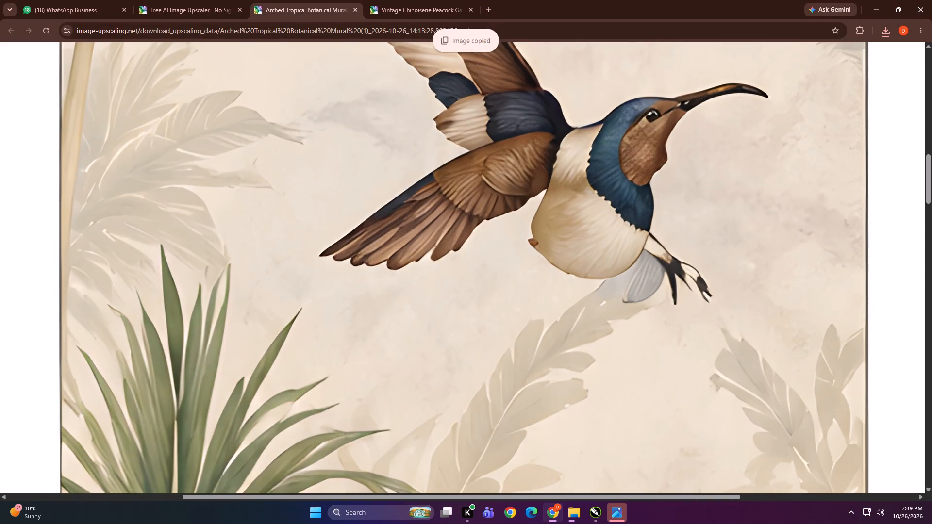
left_click(594, 514)
left_click(450, 346)
key("ctrl+v")
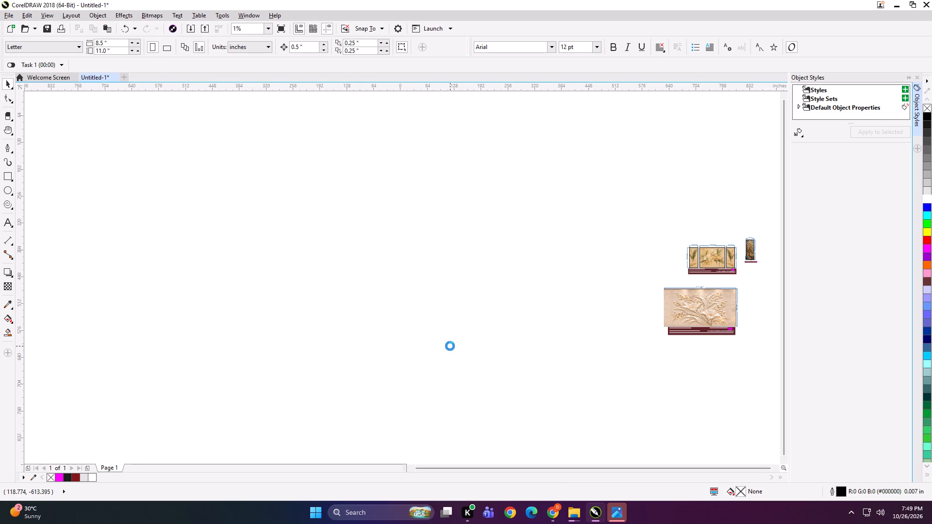
key("F4")
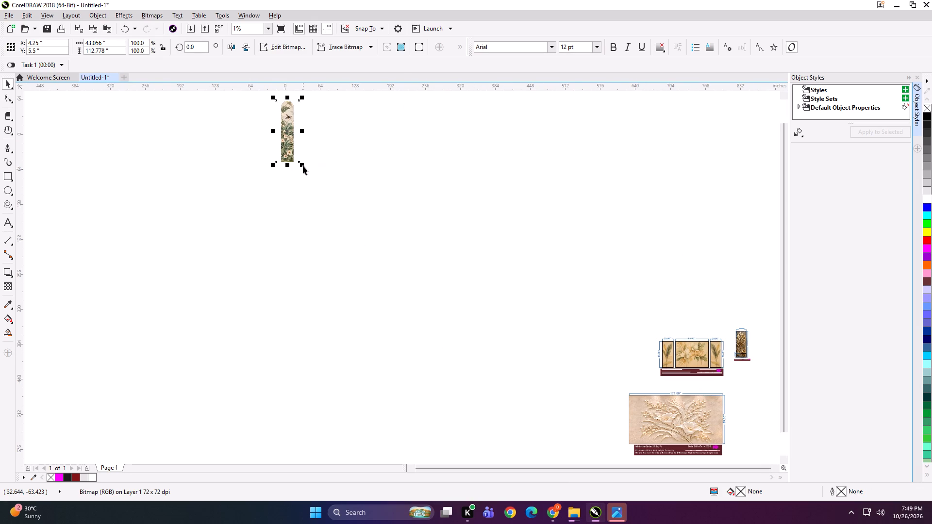
Enlarge the pasted arched botanical mural proportionally to over twice its size and place it below and left of the page.
left_click_drag(303, 165, 341, 209, "shift")
left_click_drag(298, 140, 233, 235)
left_click(430, 259)
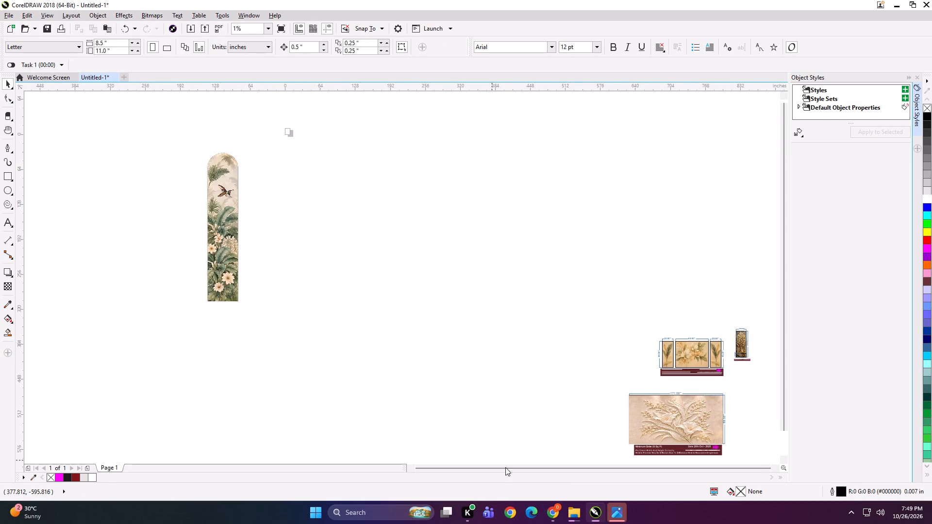
Switch to Chrome and copy the upscaled Vintage Chinoiserie Peacock Garden Mural image.
left_click(556, 510)
left_click(410, 13)
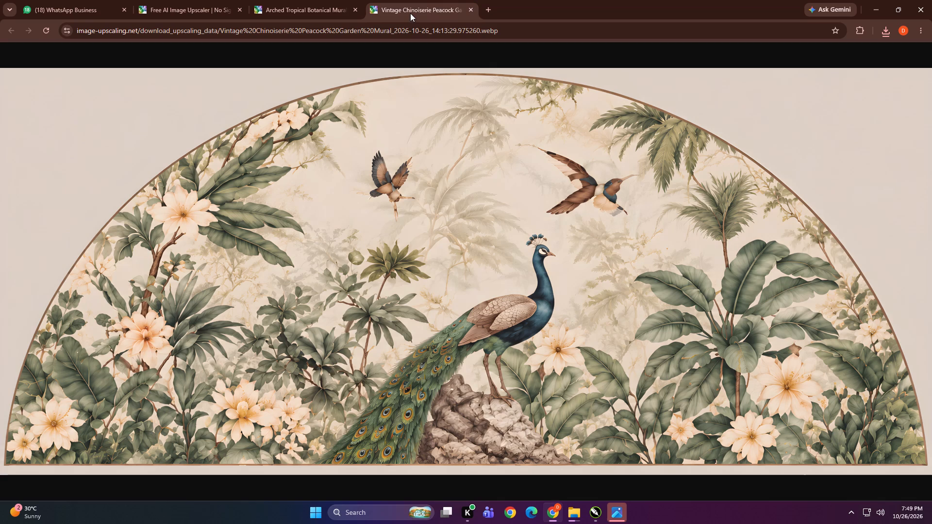
right_click(410, 166)
left_click(437, 202)
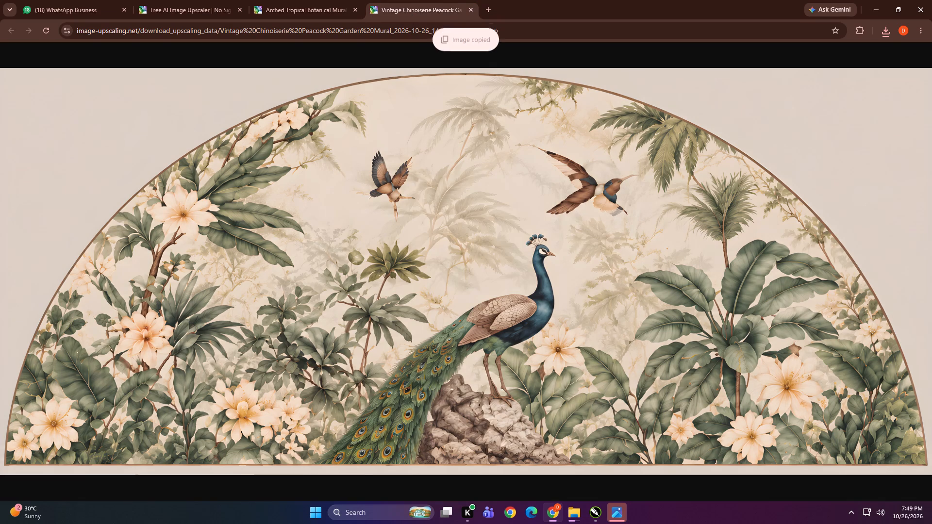
Switch to CorelDRAW and paste the copied Vintage Chinoiserie Peacock Garden Mural image into the Untitled-1 document.
left_click(599, 510)
left_click(440, 318)
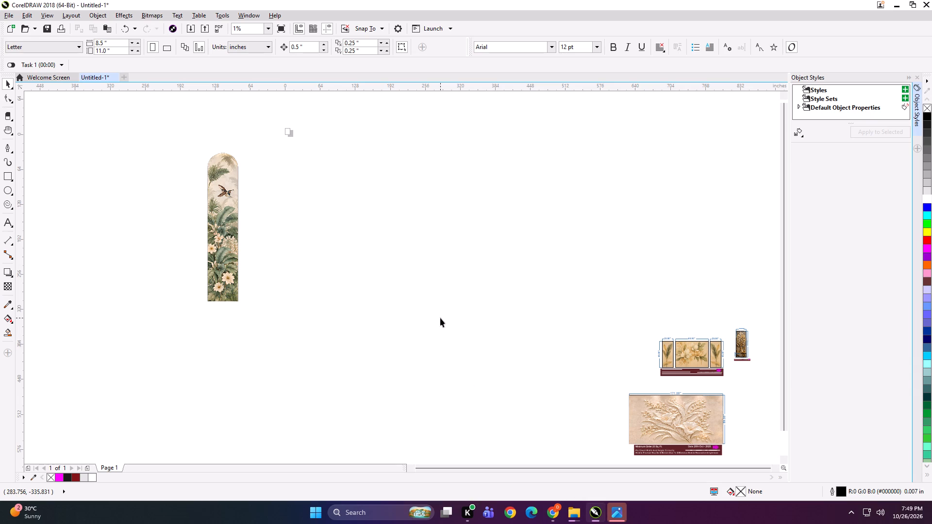
key("ctrl+v")
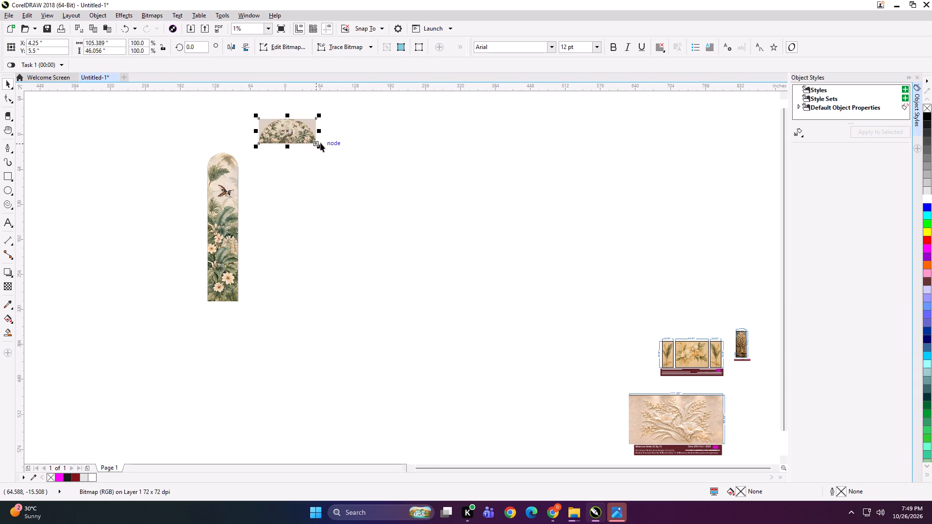
Enlarge the pasted peacock garden mural proportionally to over twice its size and place it to the right of the tall arched botanical mural.
left_click_drag(321, 147, 361, 171, "shift")
left_click_drag(311, 144, 355, 179)
left_click(399, 296)
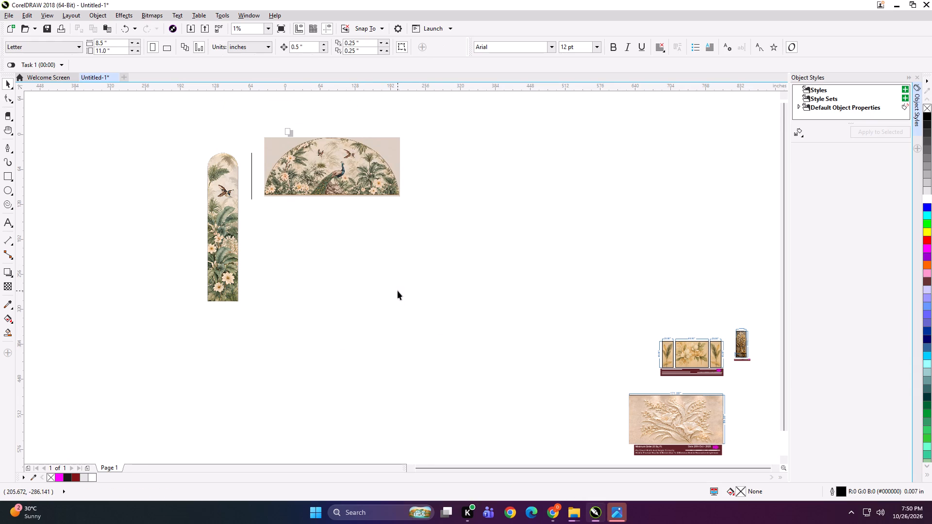
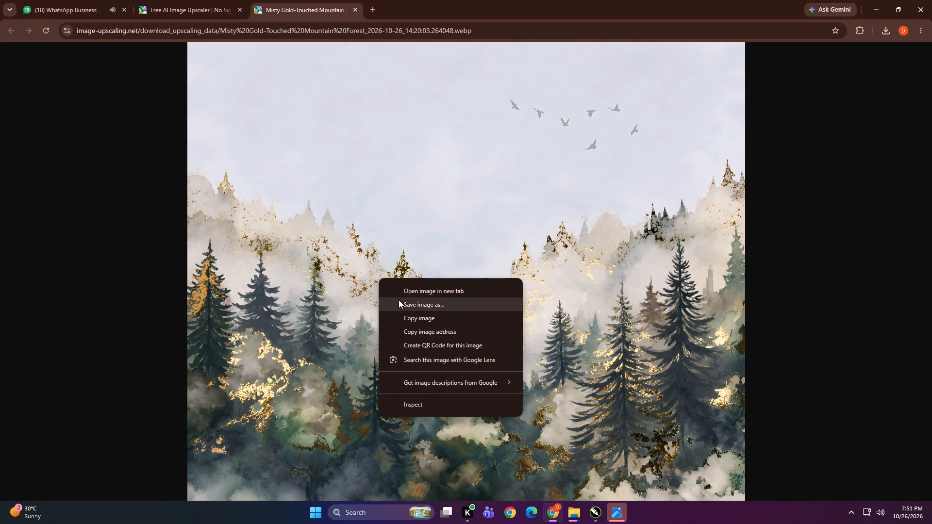
Save the upscaled Misty Gold-Touched Mountain Forest image from the browser under its suggested name.
left_click(399, 300)
key("Return")
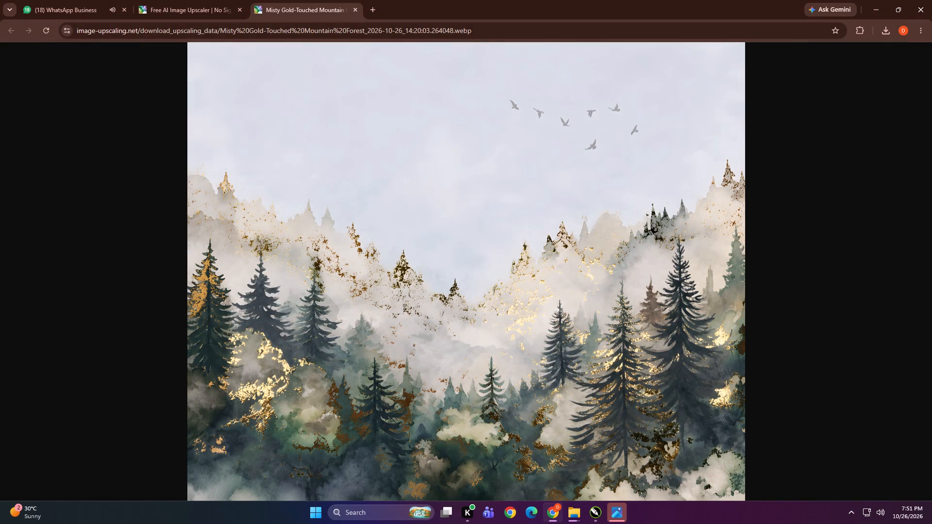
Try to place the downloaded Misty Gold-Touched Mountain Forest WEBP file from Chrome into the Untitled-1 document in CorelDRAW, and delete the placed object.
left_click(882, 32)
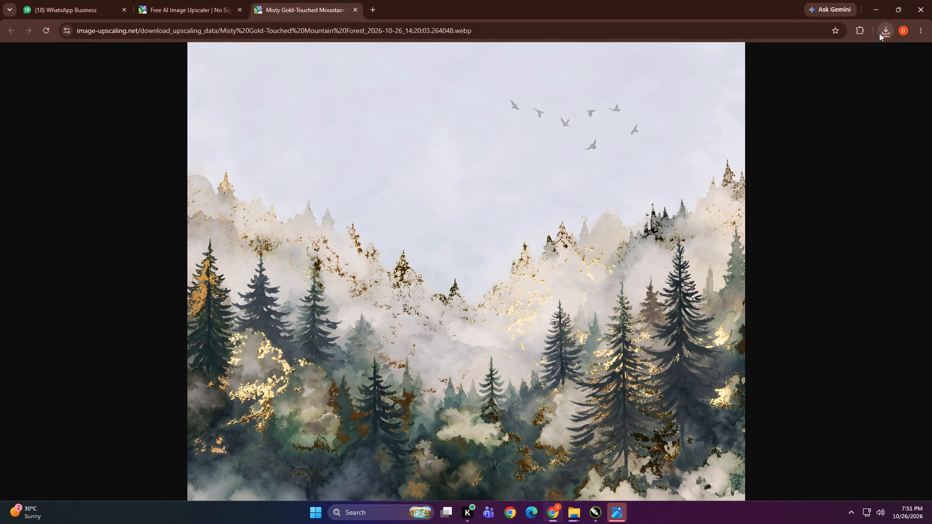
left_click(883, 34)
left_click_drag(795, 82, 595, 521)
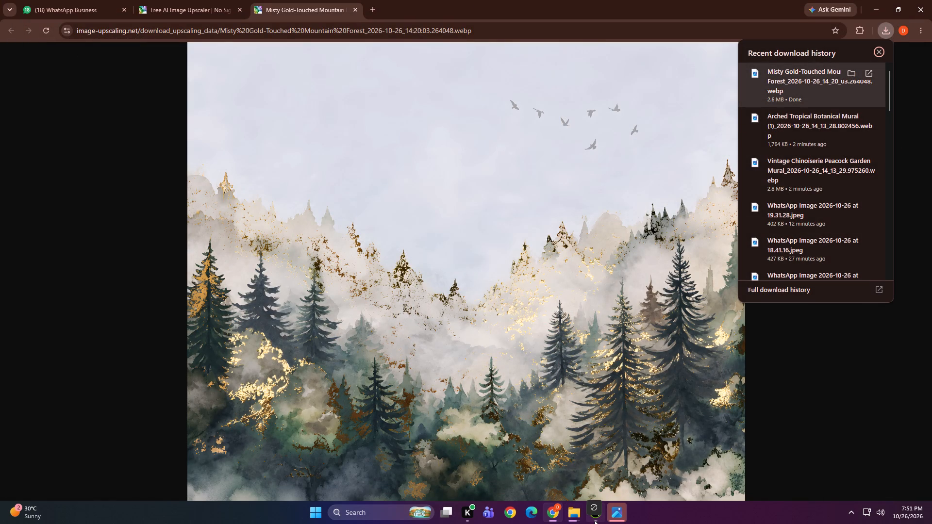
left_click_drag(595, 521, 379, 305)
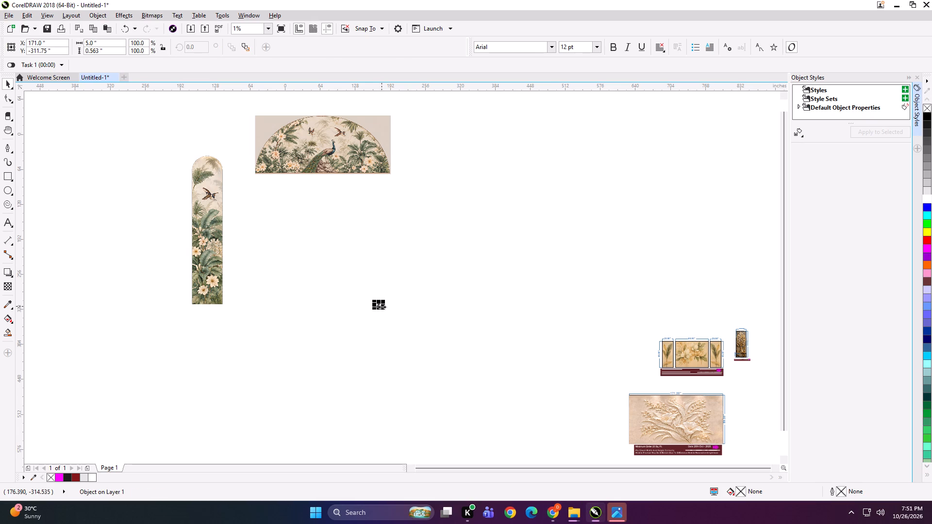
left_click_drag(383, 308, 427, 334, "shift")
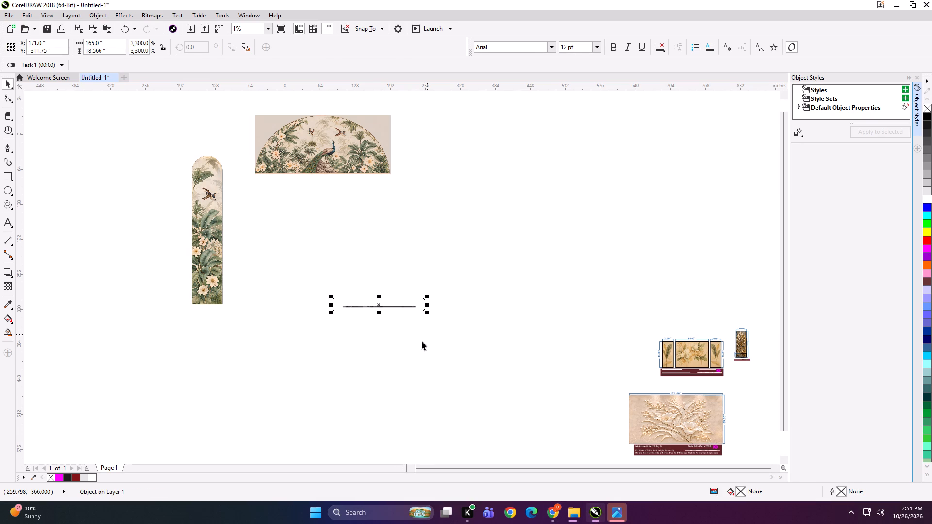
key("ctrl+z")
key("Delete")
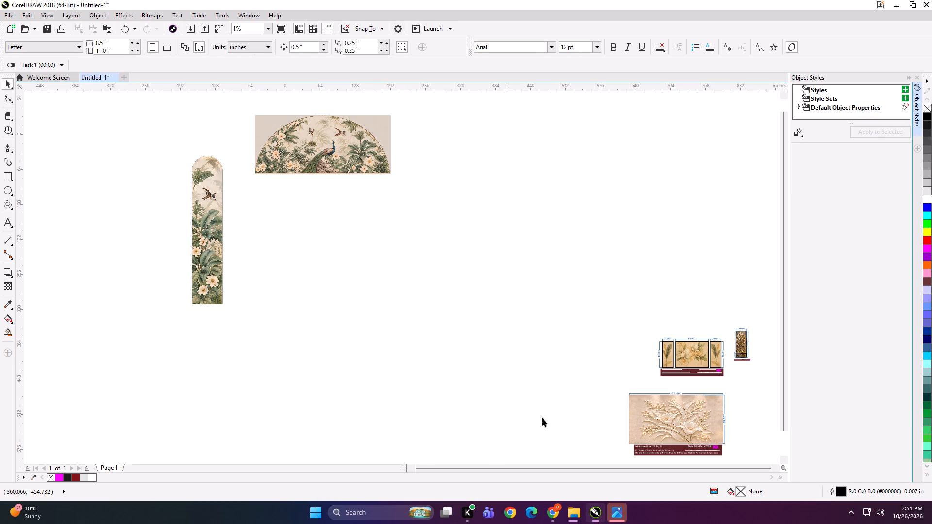
Copy the upscaled Misty Gold-Touched Mountain Forest image from Chrome and paste it into the Untitled-1 document in CorelDRAW.
left_click(576, 512)
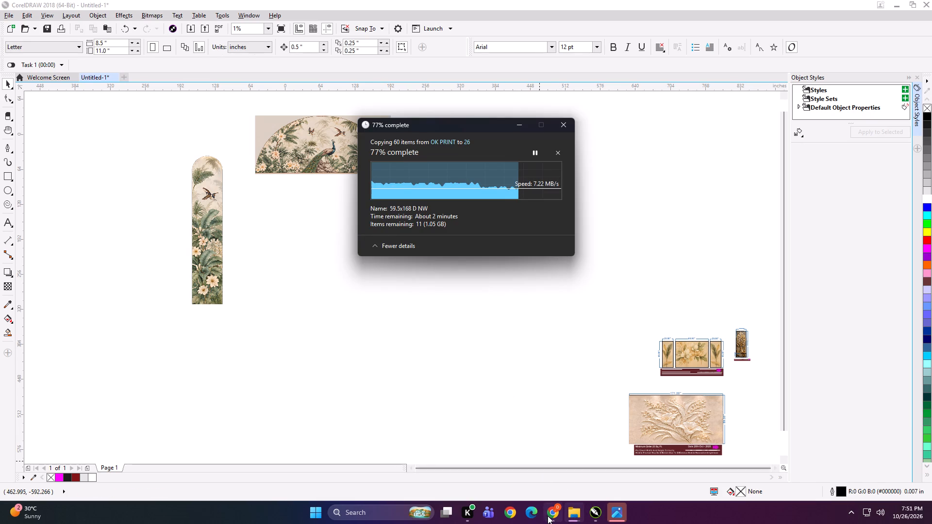
left_click(548, 516)
right_click(489, 222)
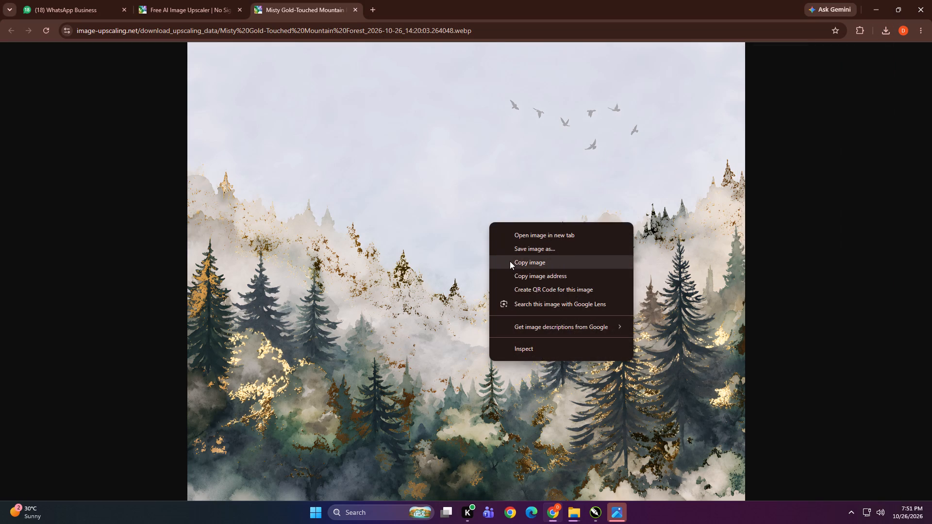
left_click(510, 261)
left_click(593, 523)
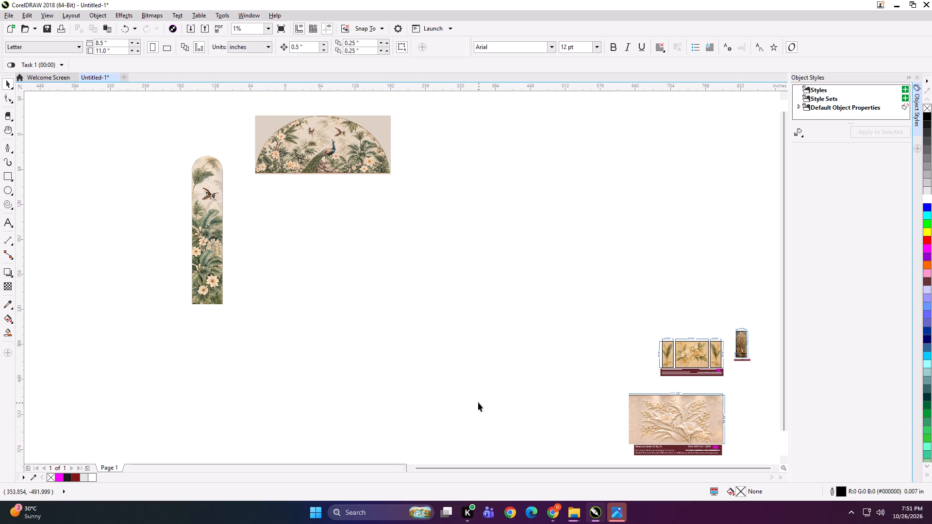
left_click(473, 390)
key("ctrl+v")
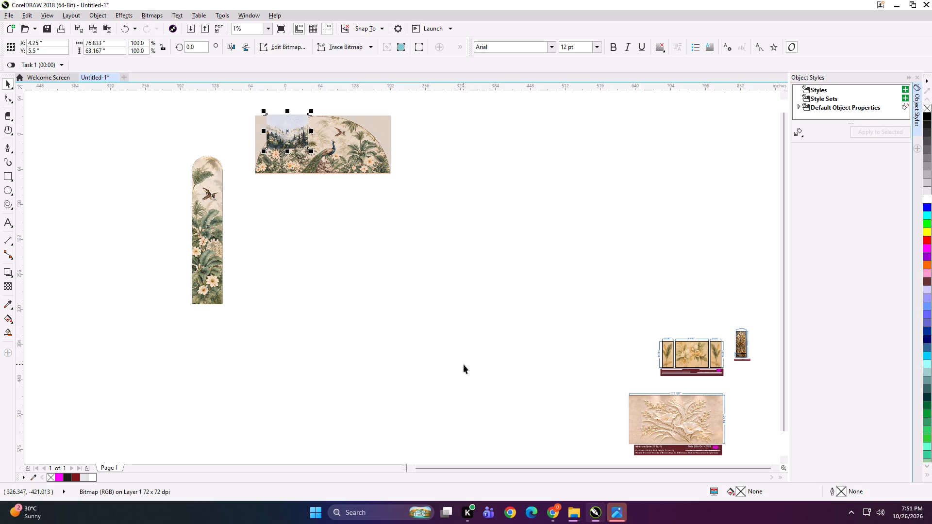
Move the pasted forest image clear of the peacock mural and enlarge it proportionally to about 248 by 204 inches.
left_click_drag(291, 133, 346, 296)
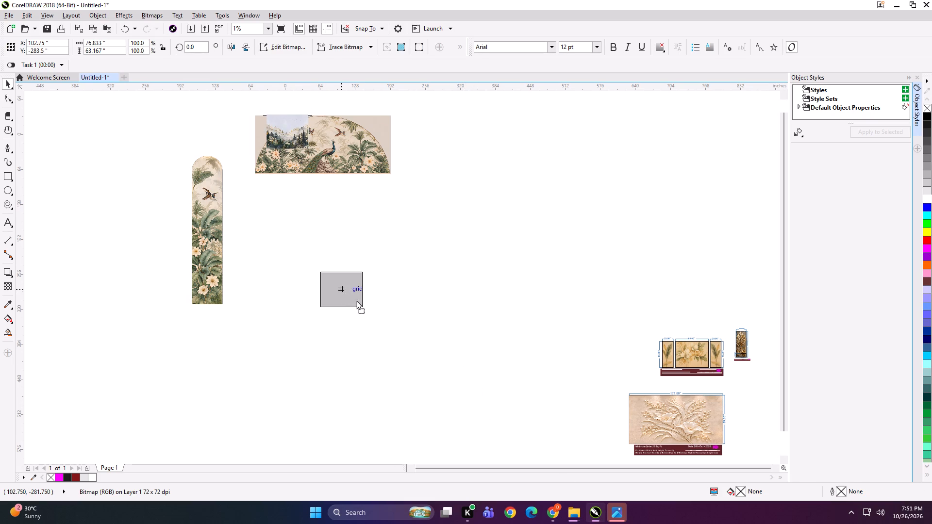
key("space")
key("space")
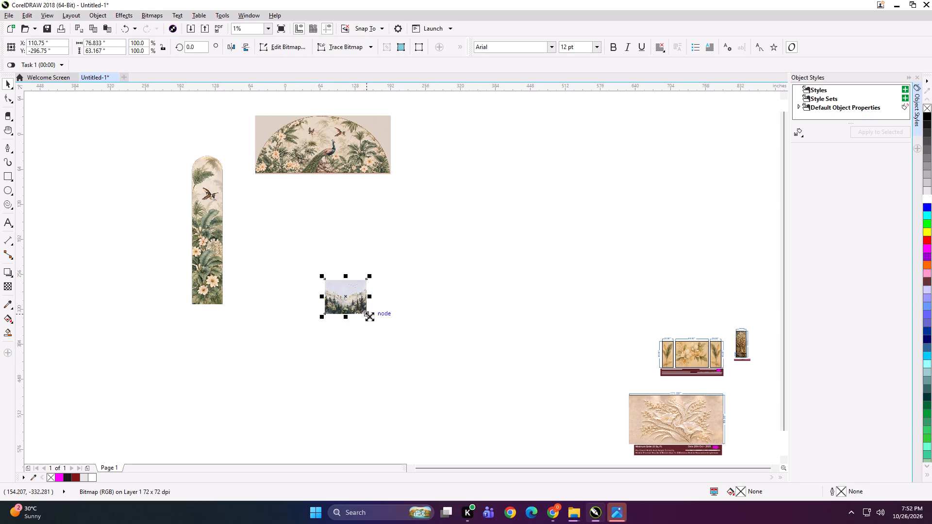
left_click_drag(369, 316, 432, 355, "shift")
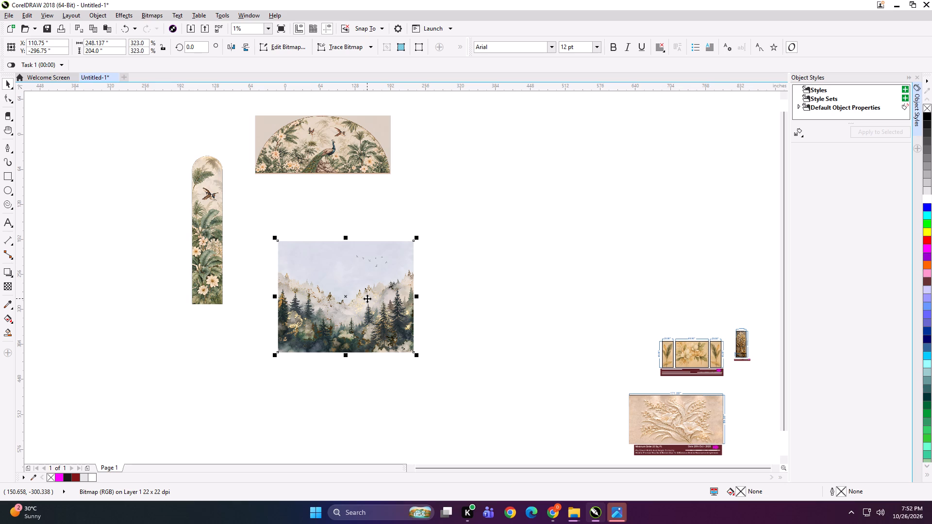
Reposition the enlarged forest image in the empty area below the tall arched botanical mural.
left_click_drag(342, 301, 352, 320)
left_click_drag(352, 320, 355, 325)
left_click(436, 317)
left_click(368, 304)
left_click_drag(348, 289, 350, 318)
left_click(467, 306)
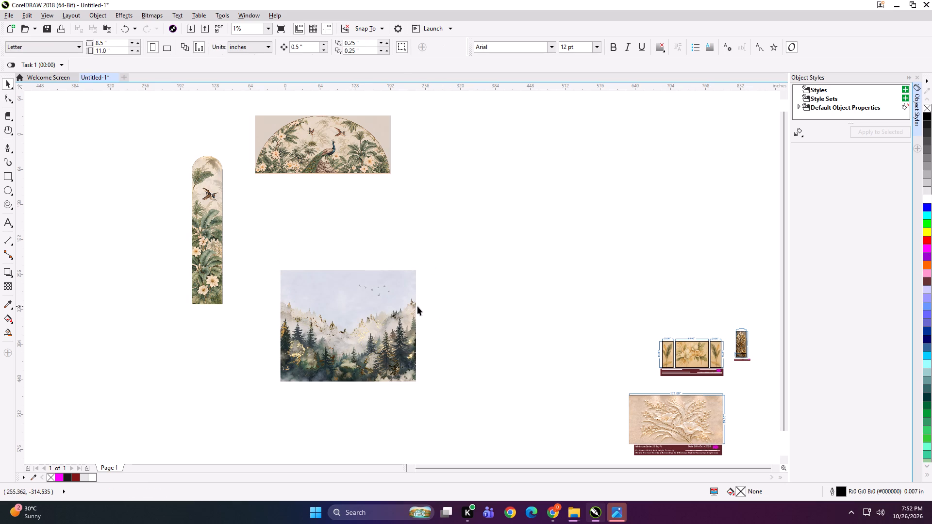
left_click_drag(369, 314, 214, 380)
left_click(474, 320)
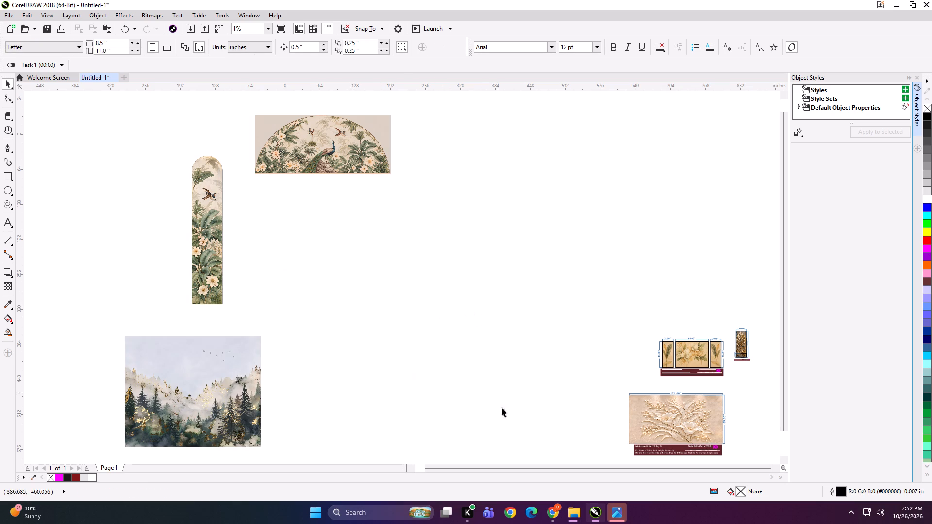
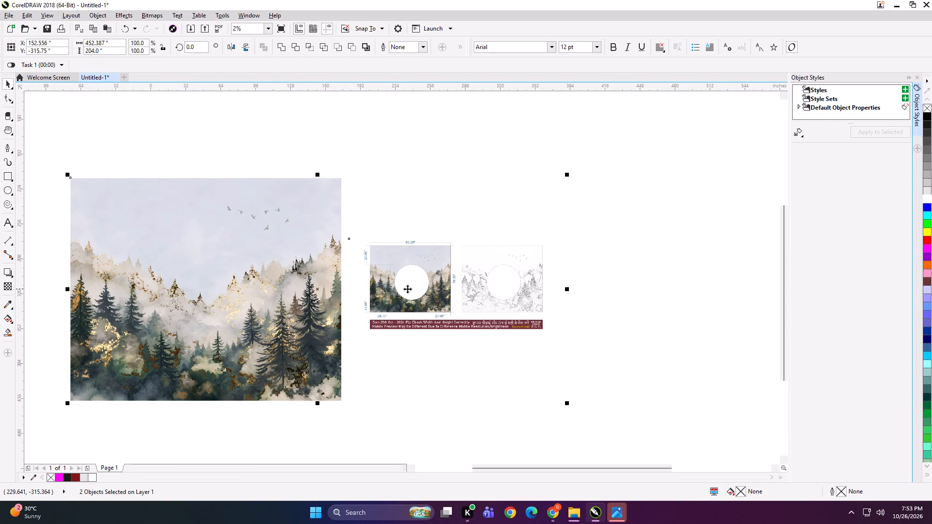
Resize the enlarged forest image beside the circular-cutout order layout to 85 inches wide by 70 inches high.
left_click(441, 205)
left_click(409, 260)
left_click(283, 246)
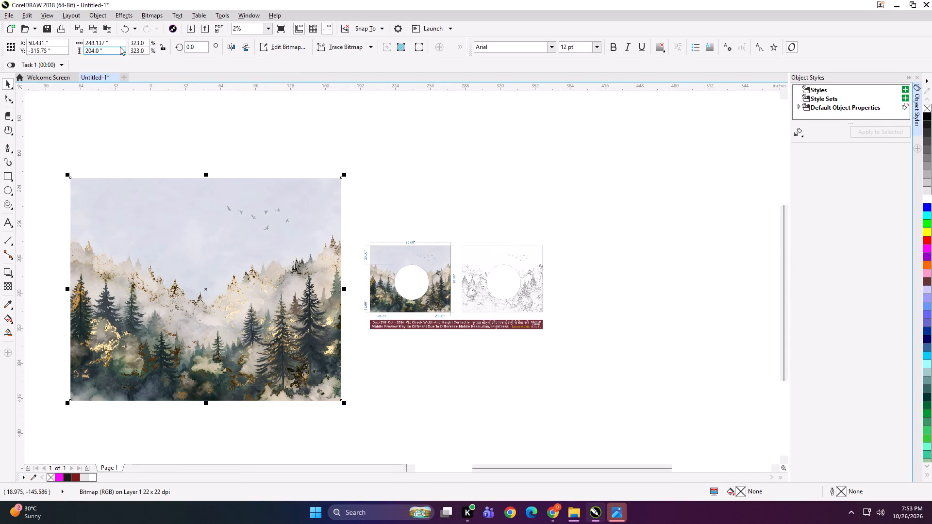
left_click_drag(117, 43, 55, 42)
left_click_drag(121, 41, 102, 43)
key("ctrl+a")
scroll(510, 301, "up", 2)
scroll(266, 184, "up", 1)
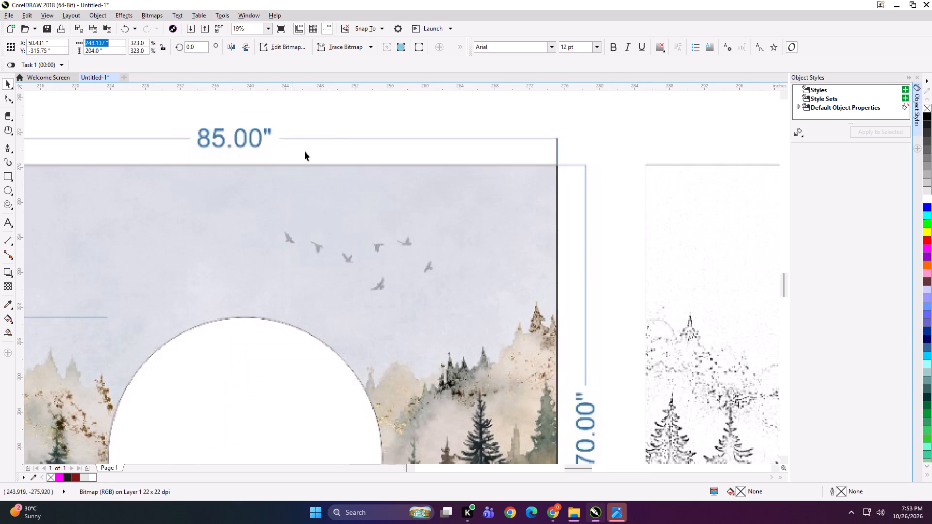
scroll(332, 146, "down", 1)
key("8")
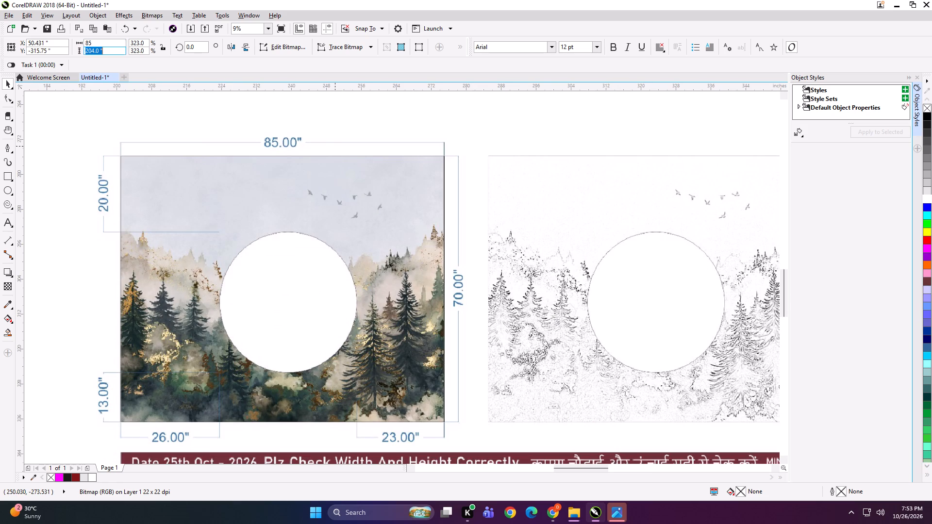
key("Tab")
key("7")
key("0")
key("Return")
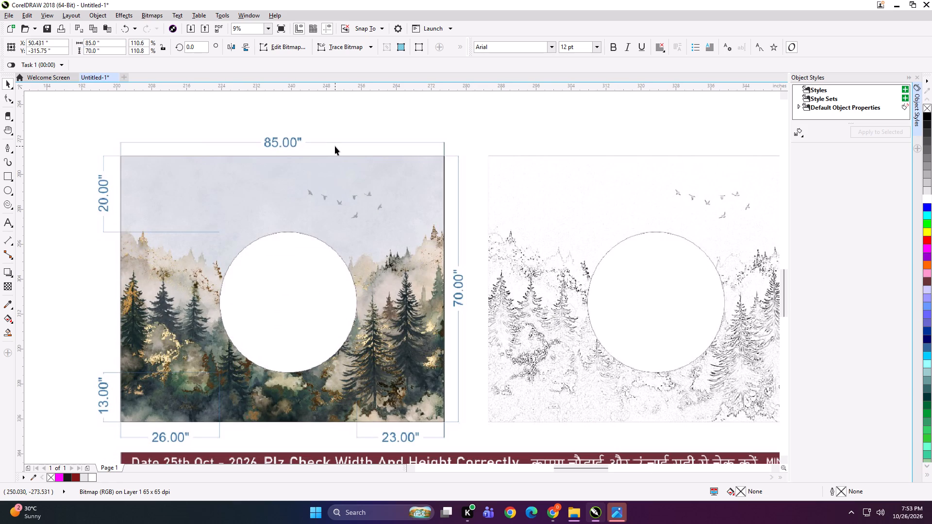
Move the resized forest image closer to the circular-cutout order layout, centred at about X 114.4, Y -297 inches.
scroll(441, 236, "down", 5)
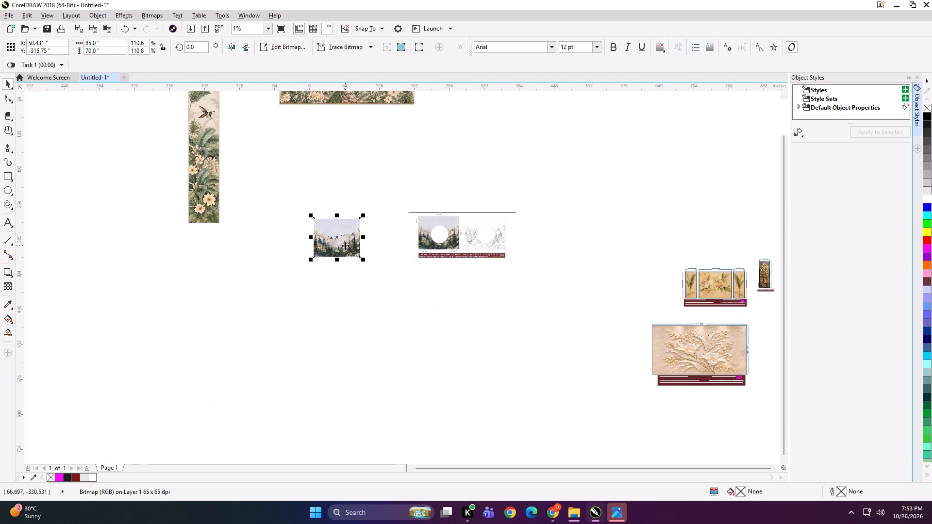
left_click_drag(348, 244, 383, 233)
left_click(443, 231, "shift")
key("shift+F2")
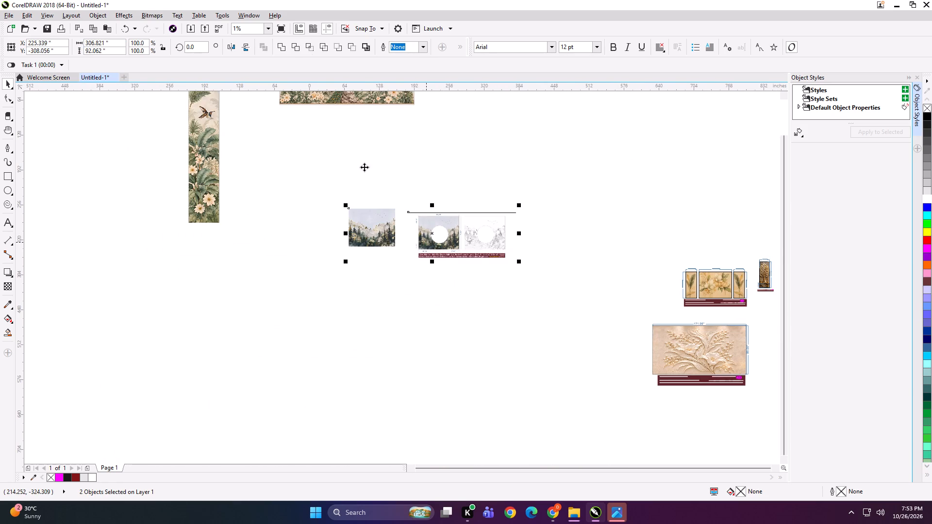
left_click(364, 167)
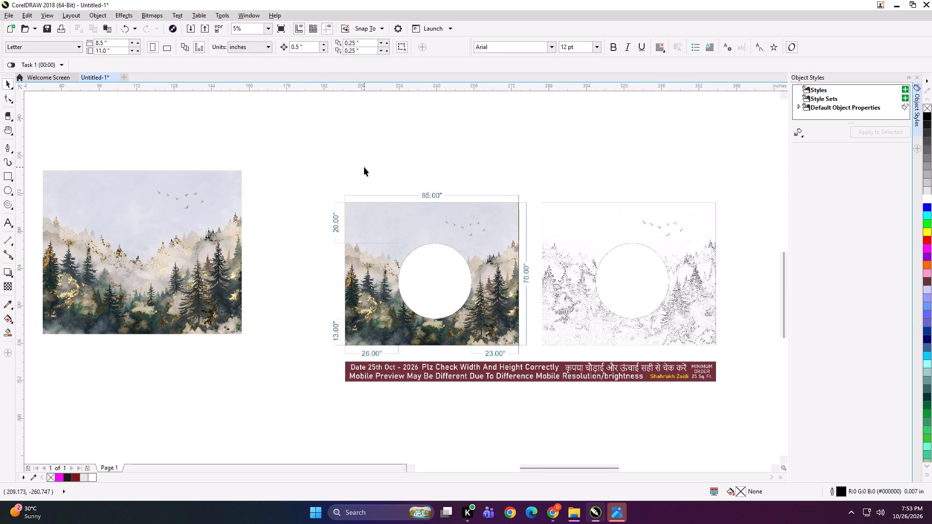
left_click(350, 155)
left_click(233, 193)
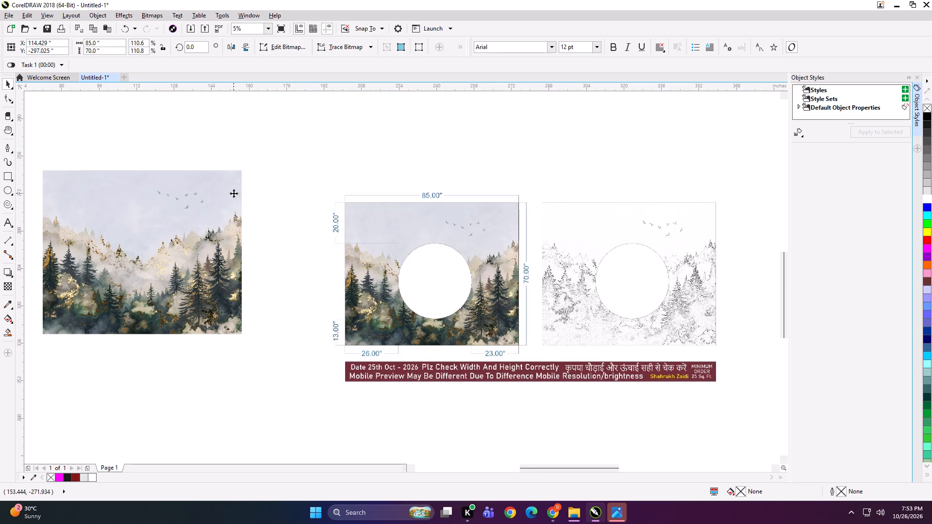
Shift the dimensioned forest layout slightly upward and move the separate forest image closer to it, centred at about X 123.3, Y -303.6 inches.
left_click_drag(390, 275, 393, 260)
left_click_drag(203, 232, 224, 248)
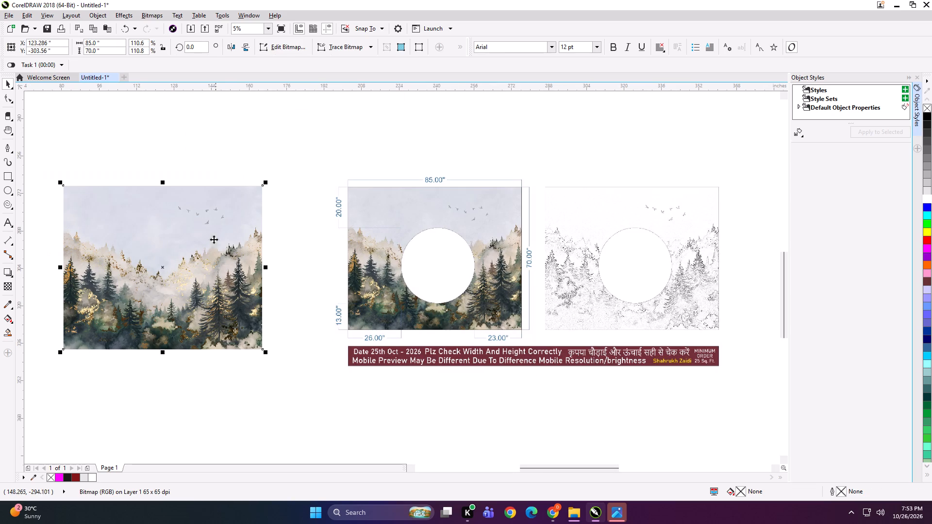
left_click(187, 148)
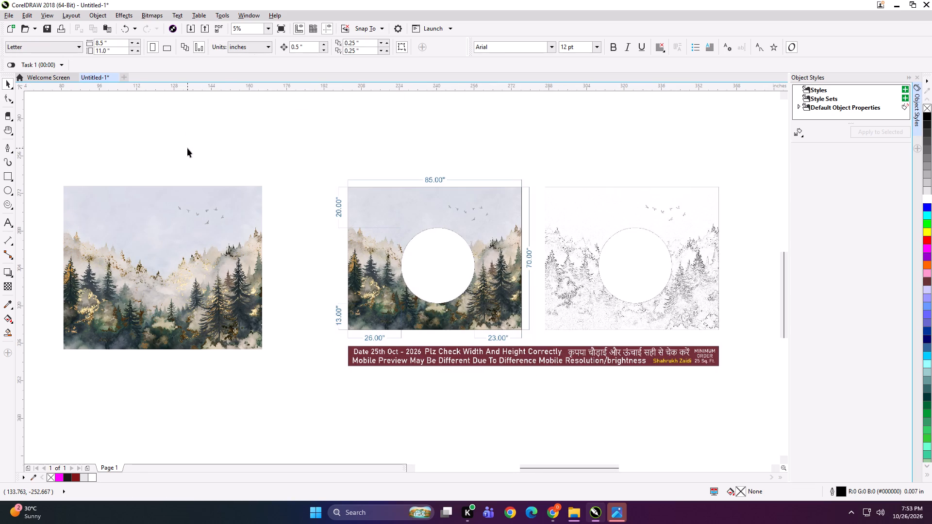
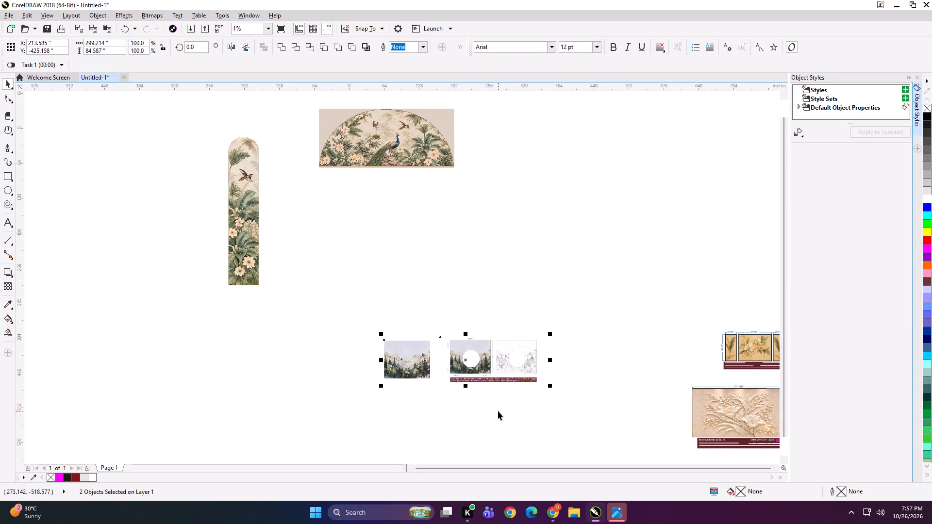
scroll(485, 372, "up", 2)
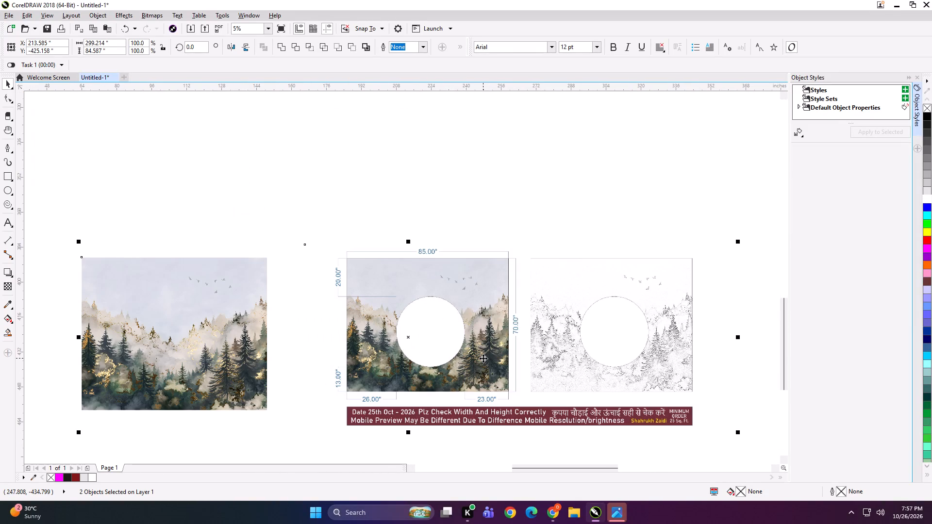
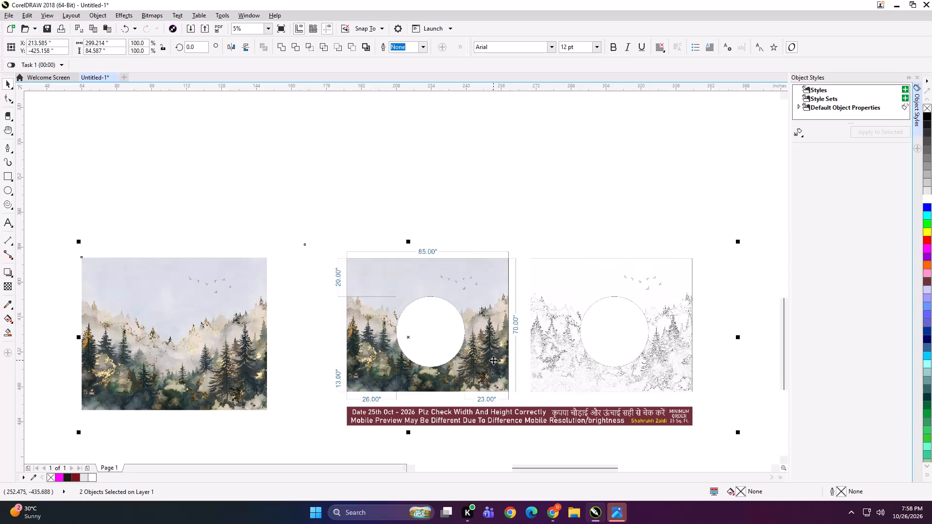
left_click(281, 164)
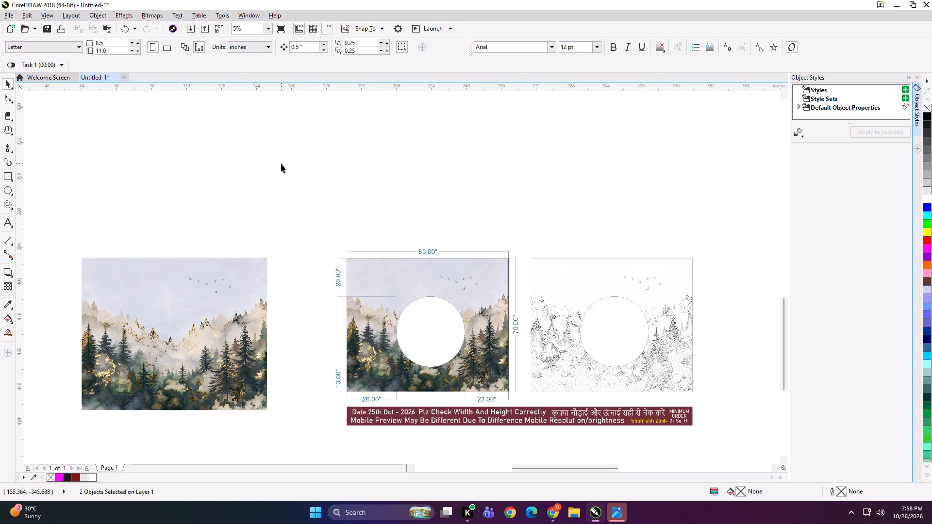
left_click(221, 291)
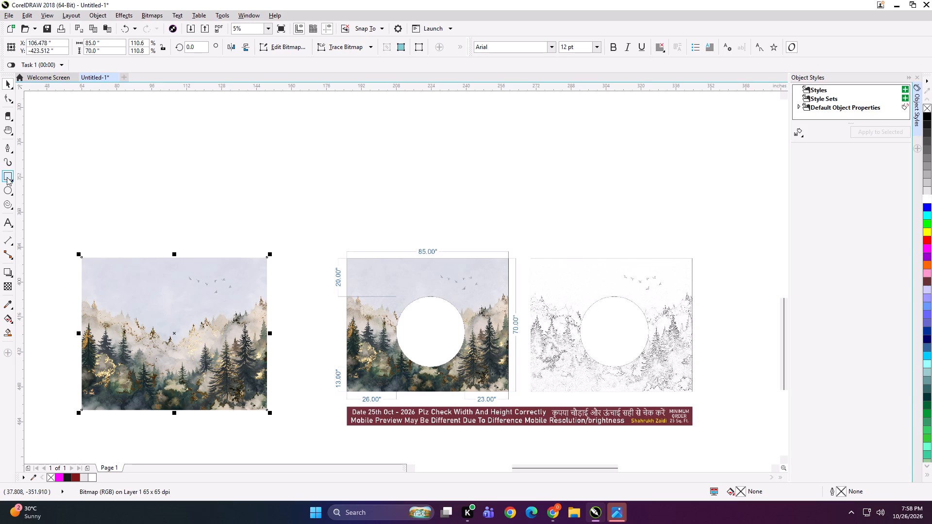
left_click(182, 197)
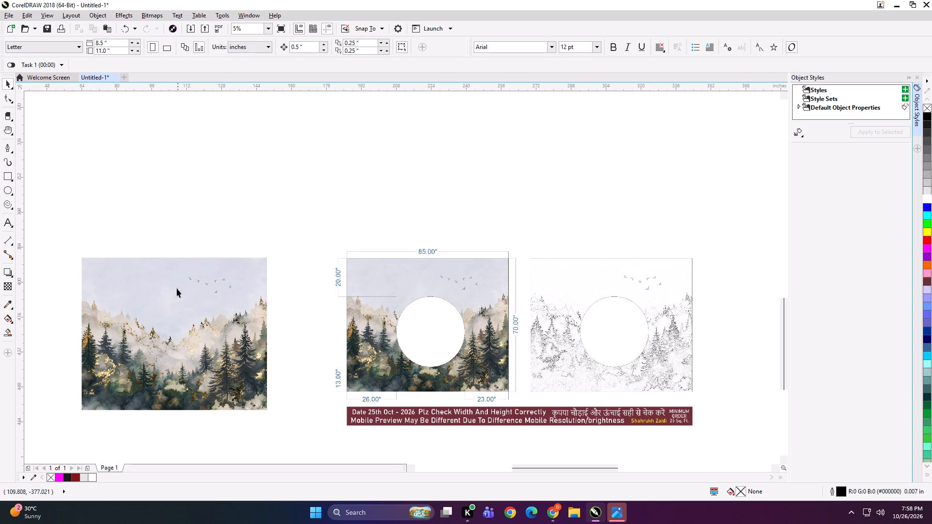
Take a screen snip of the plain misty forest mural without the circular cutout, shown enlarged in full-screen preview.
left_click(174, 305)
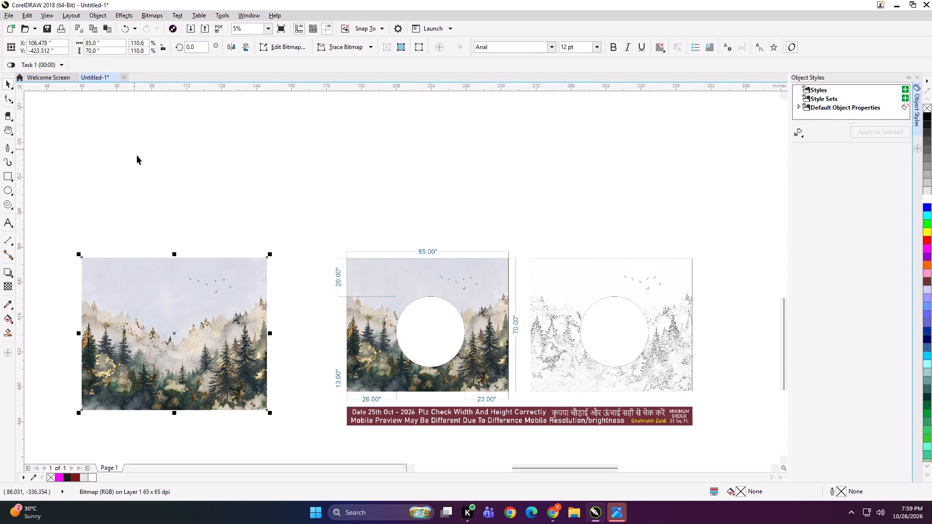
key("shift+F2")
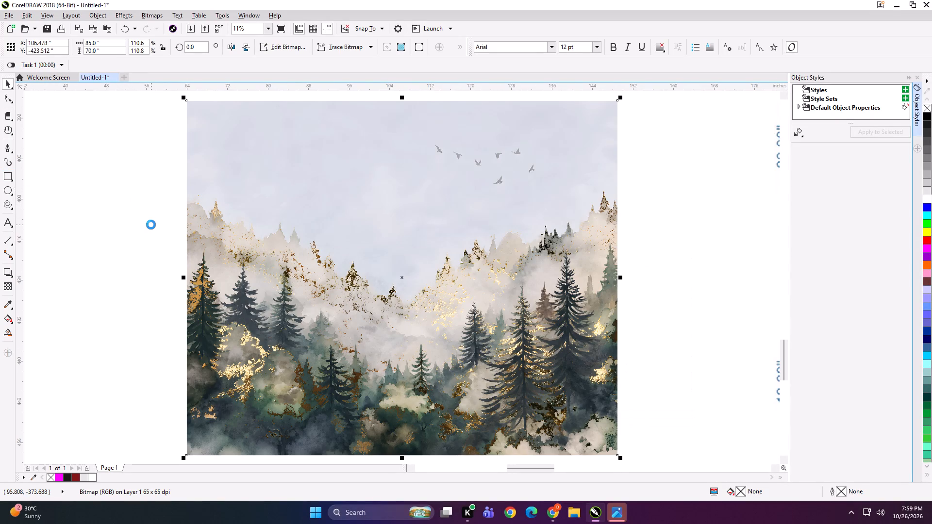
key("Print")
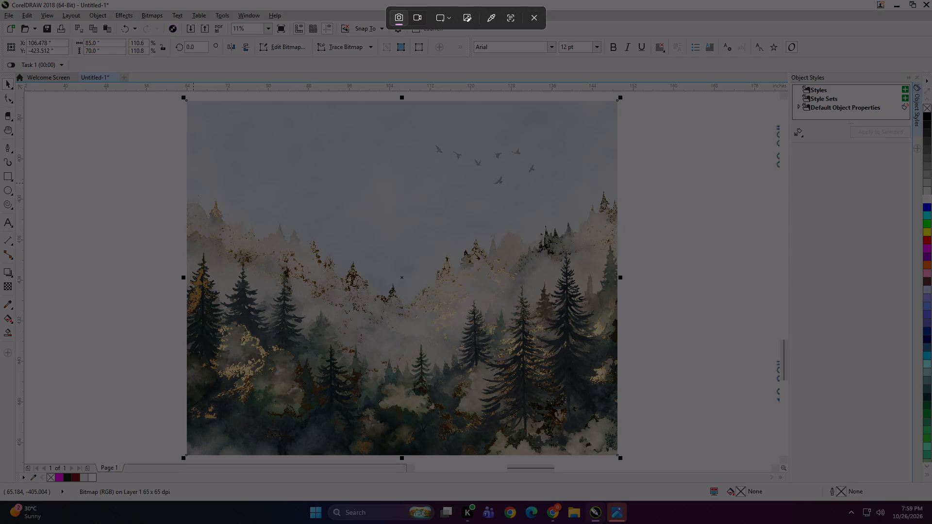
left_click(534, 21)
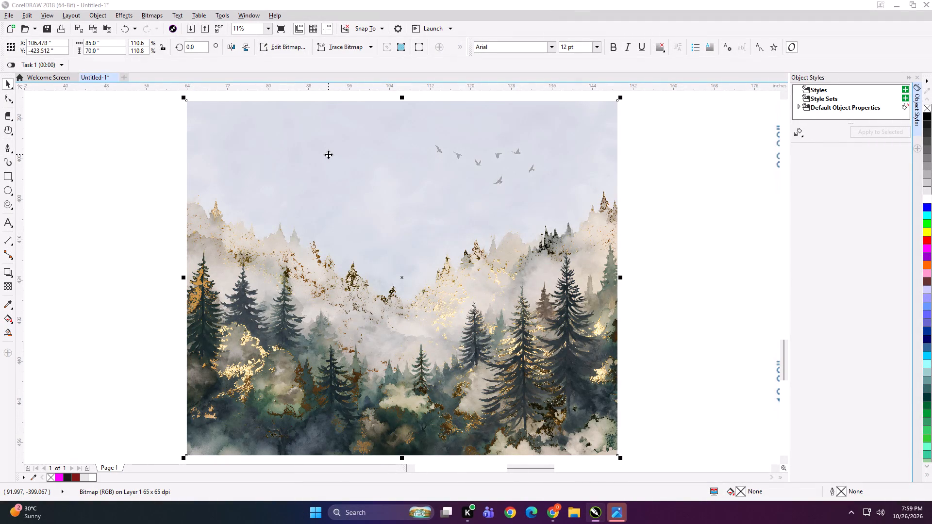
key("F9")
left_click(142, 145)
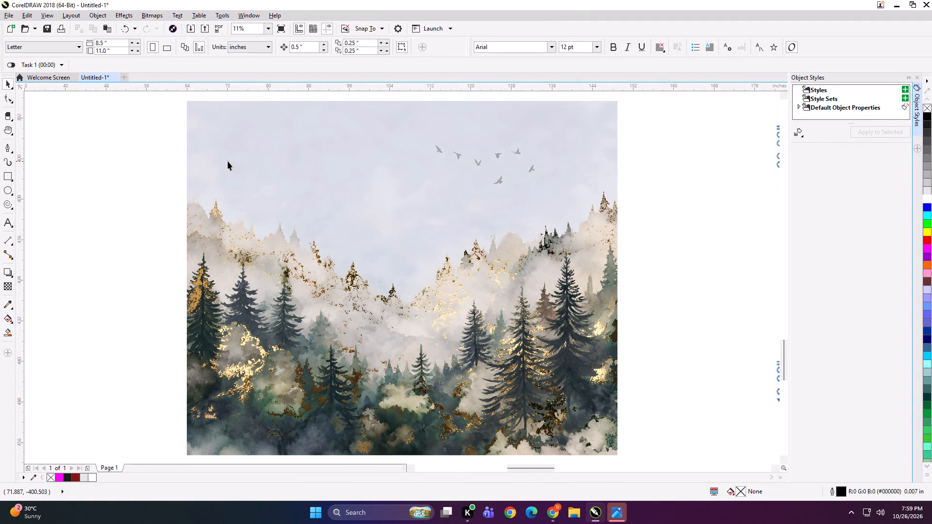
left_click(228, 161)
key("F9")
key("Print")
left_click_drag(136, 0, 380, 198)
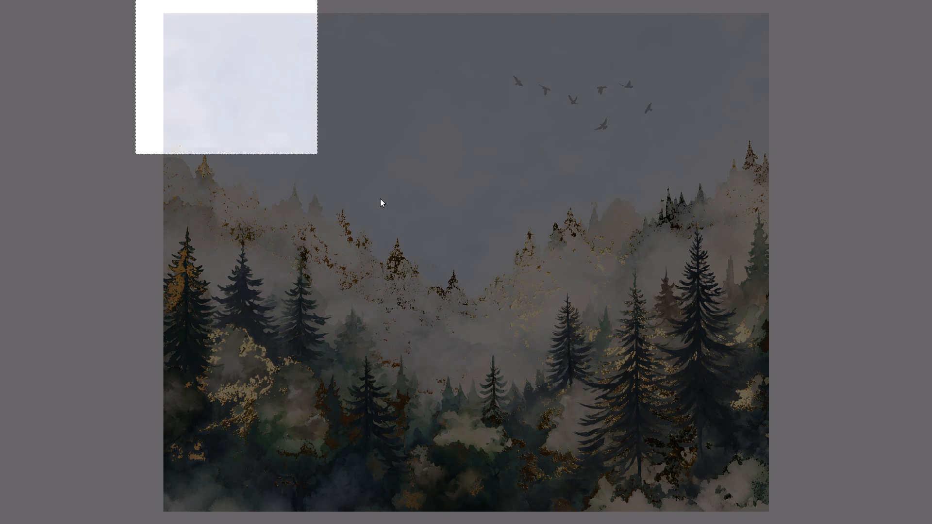
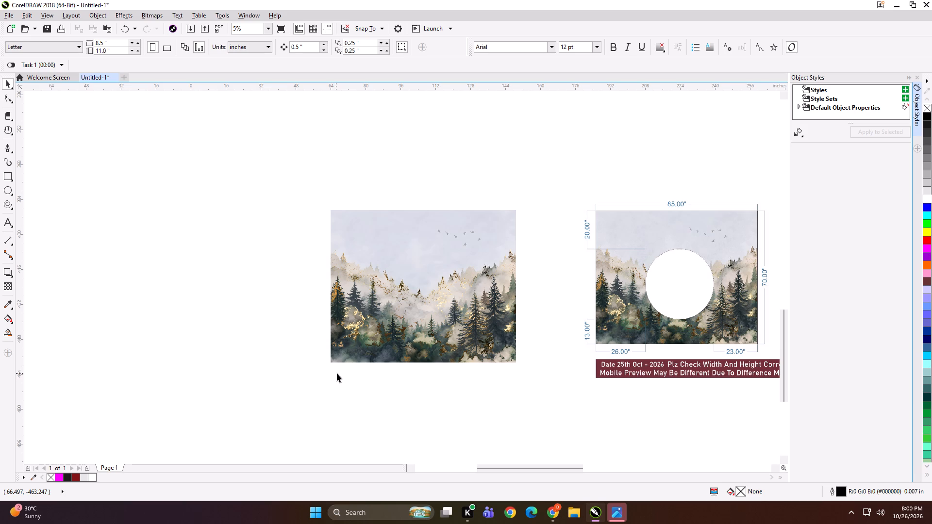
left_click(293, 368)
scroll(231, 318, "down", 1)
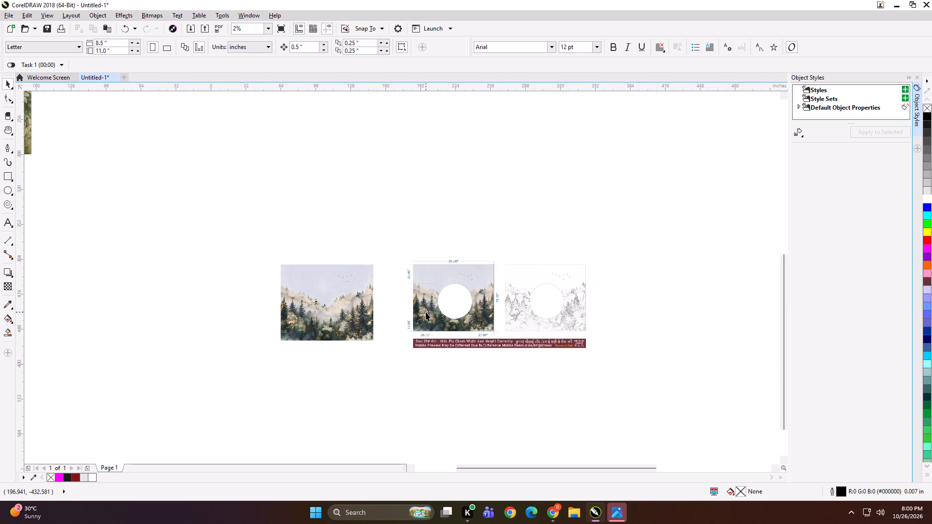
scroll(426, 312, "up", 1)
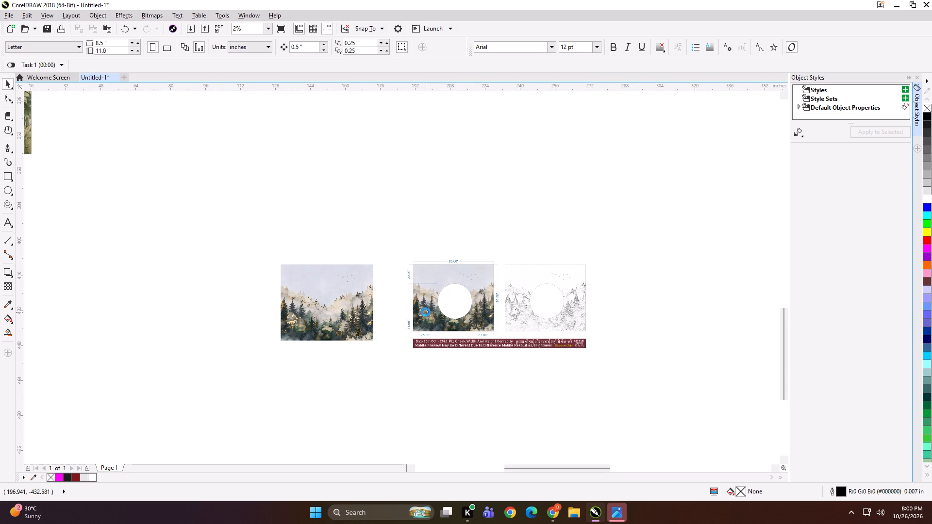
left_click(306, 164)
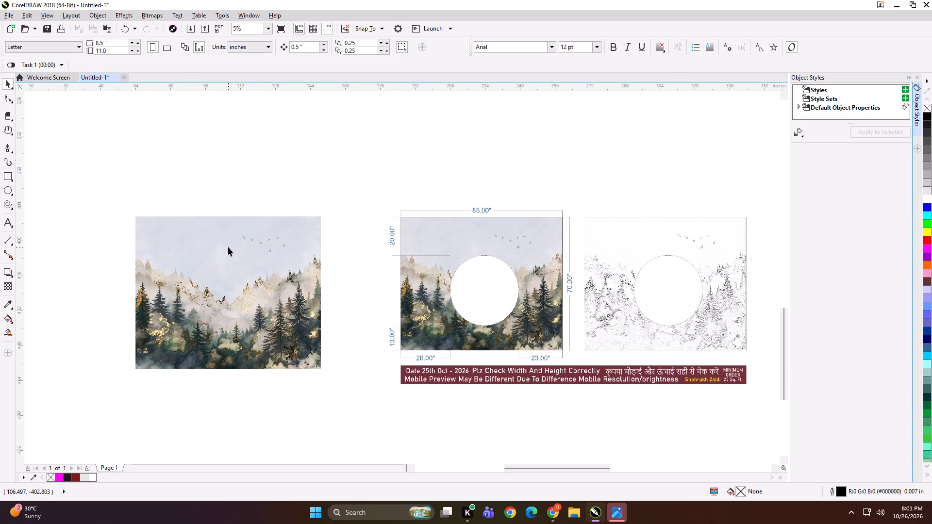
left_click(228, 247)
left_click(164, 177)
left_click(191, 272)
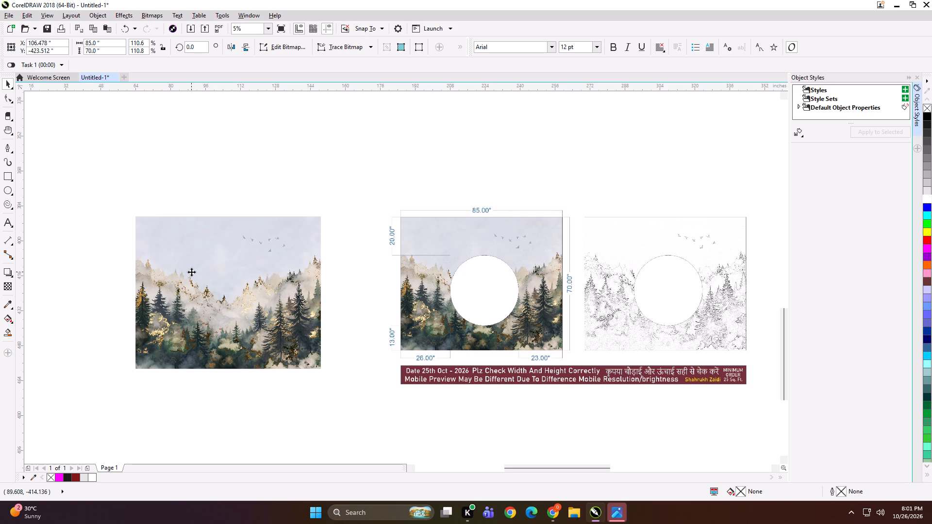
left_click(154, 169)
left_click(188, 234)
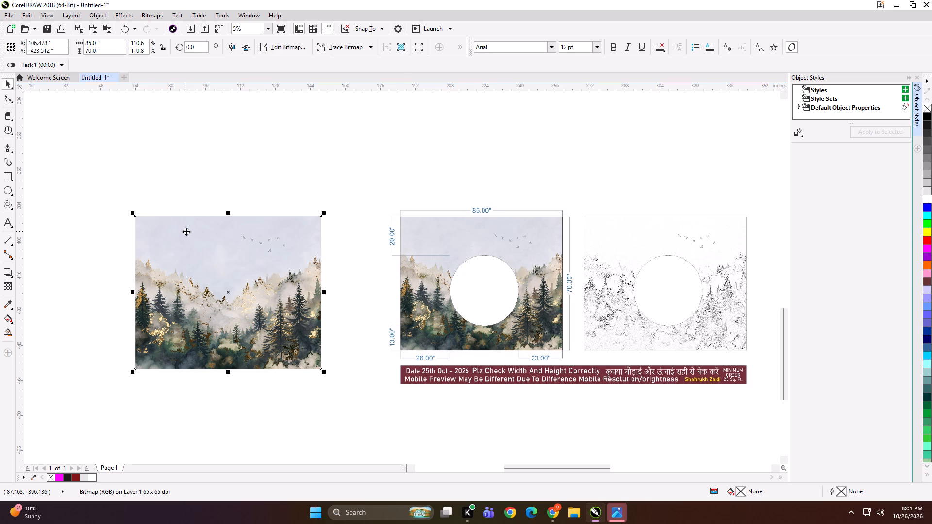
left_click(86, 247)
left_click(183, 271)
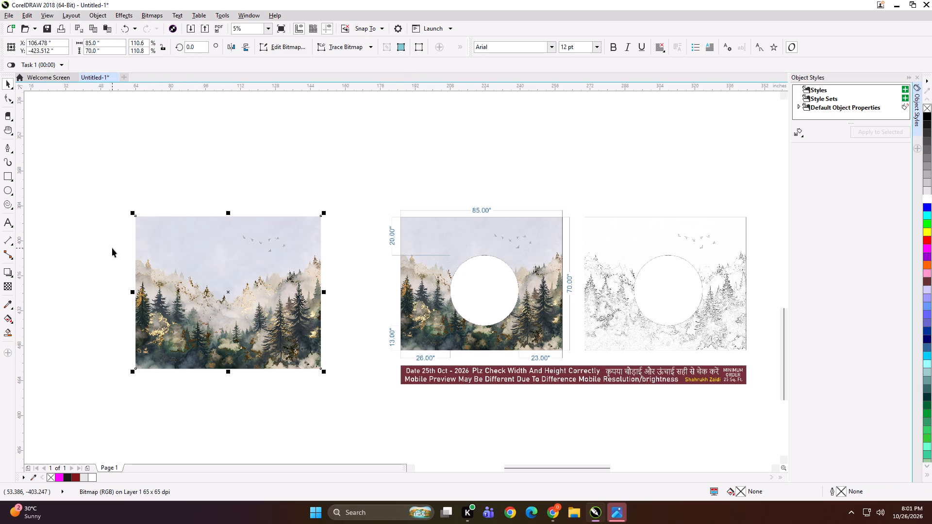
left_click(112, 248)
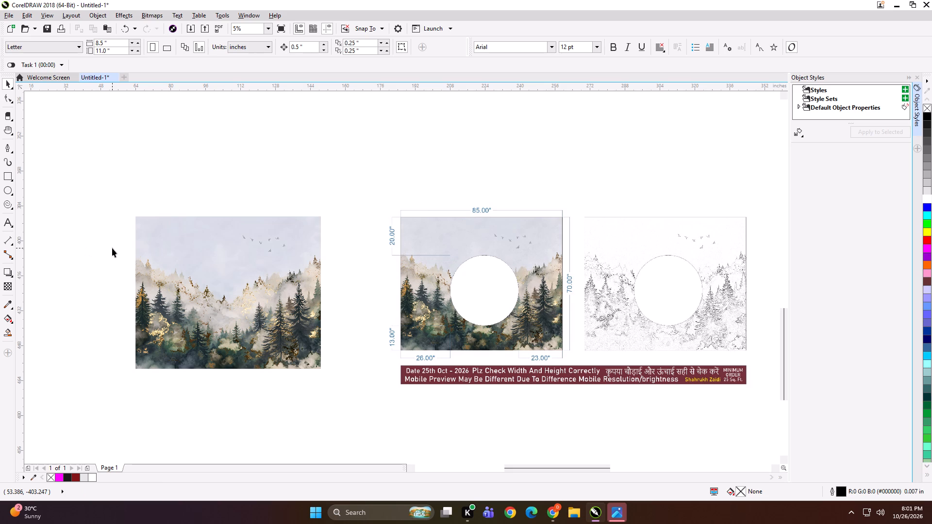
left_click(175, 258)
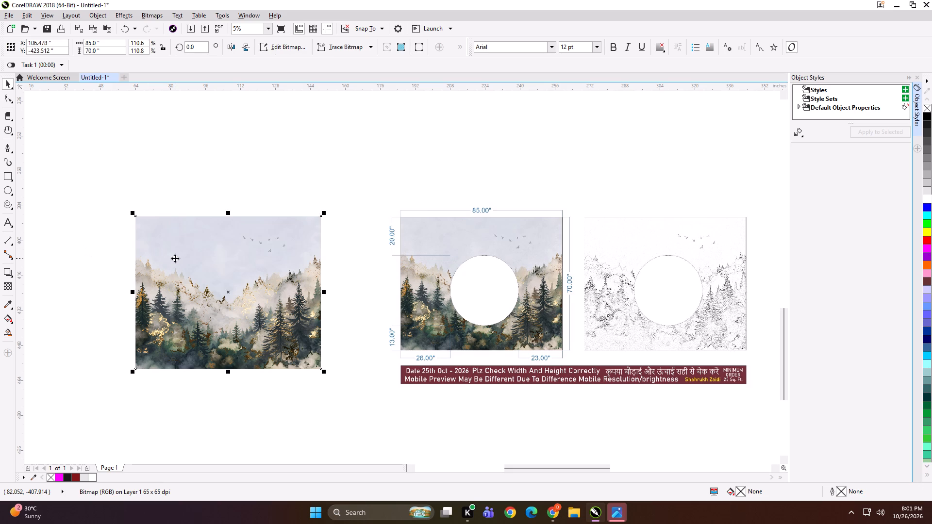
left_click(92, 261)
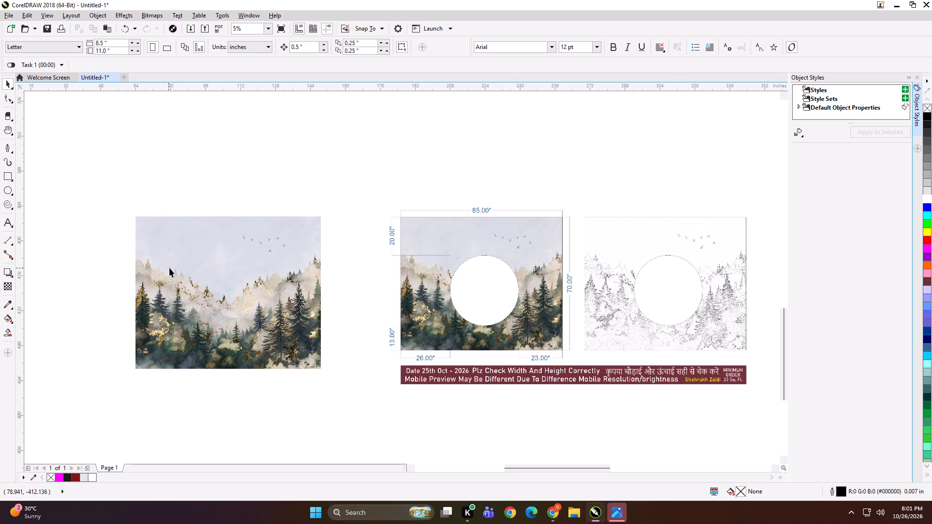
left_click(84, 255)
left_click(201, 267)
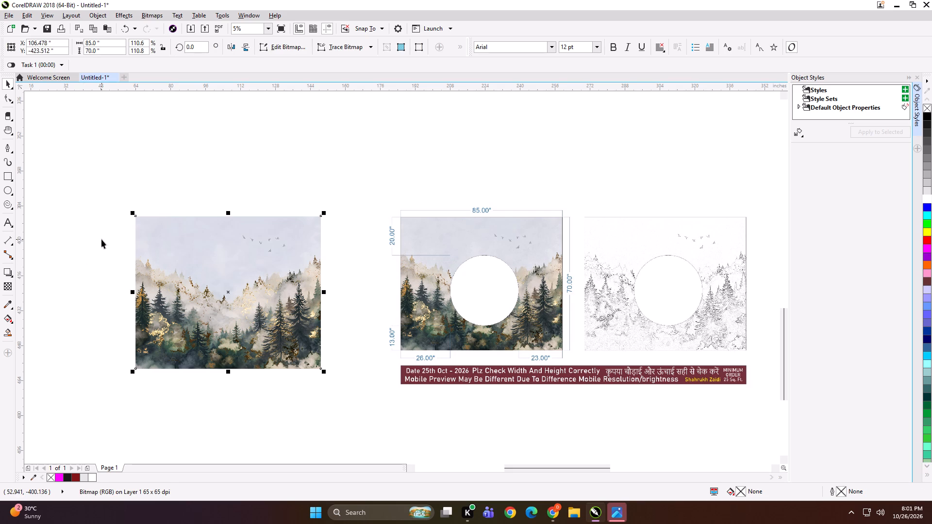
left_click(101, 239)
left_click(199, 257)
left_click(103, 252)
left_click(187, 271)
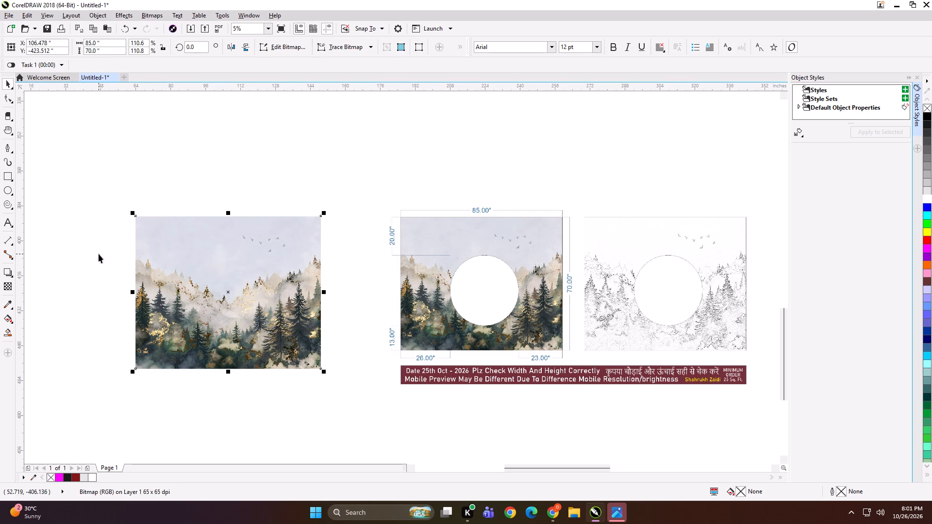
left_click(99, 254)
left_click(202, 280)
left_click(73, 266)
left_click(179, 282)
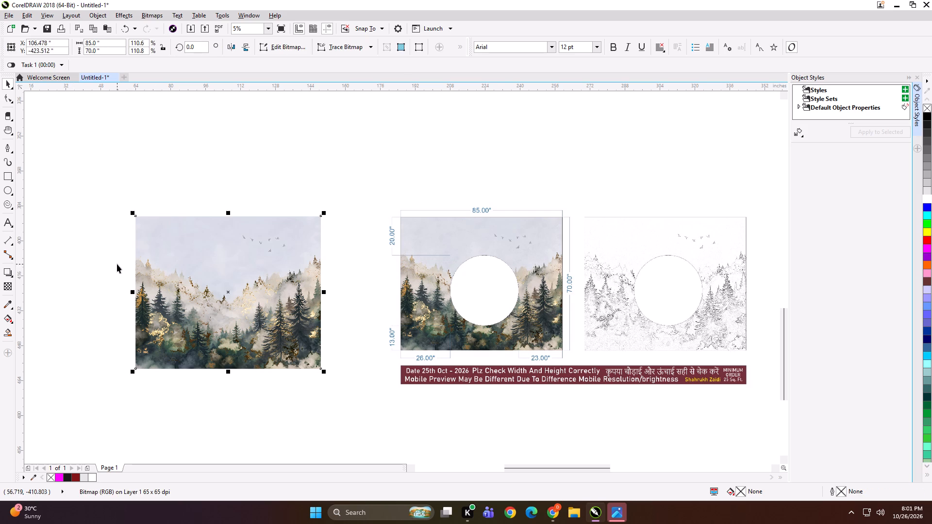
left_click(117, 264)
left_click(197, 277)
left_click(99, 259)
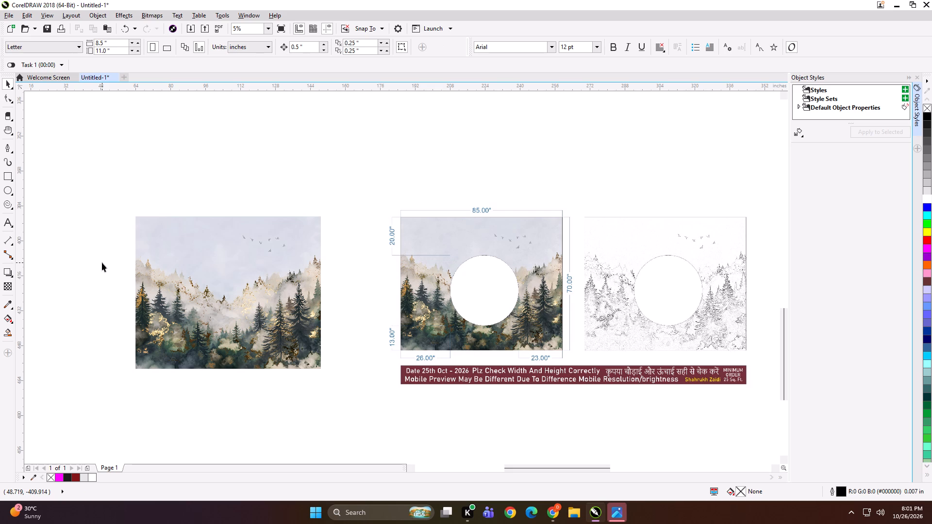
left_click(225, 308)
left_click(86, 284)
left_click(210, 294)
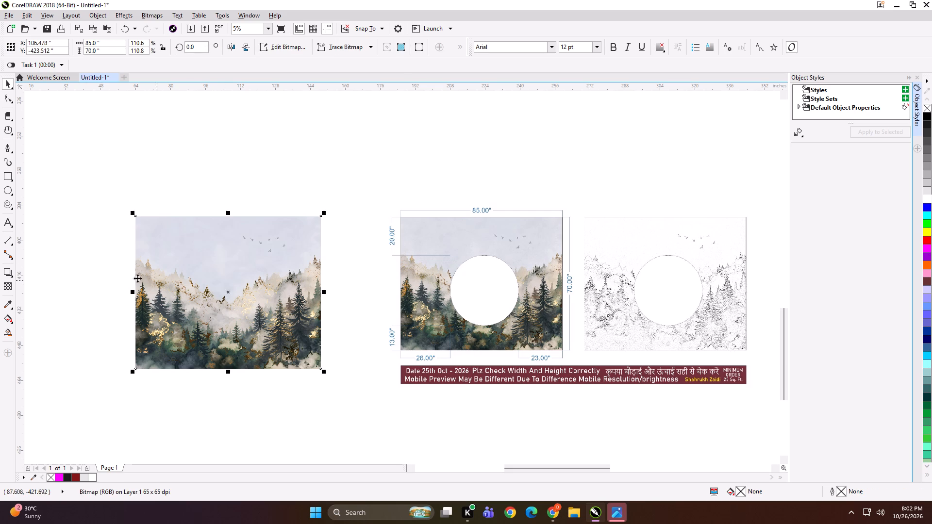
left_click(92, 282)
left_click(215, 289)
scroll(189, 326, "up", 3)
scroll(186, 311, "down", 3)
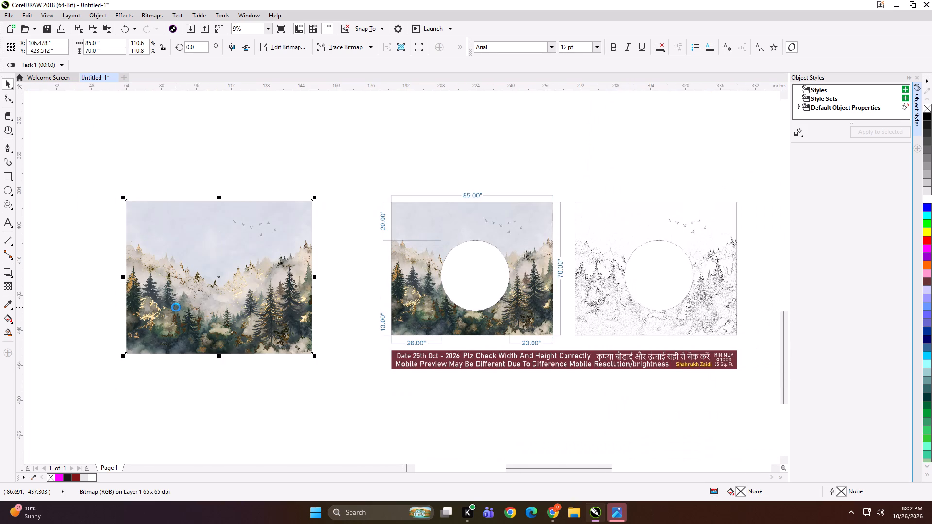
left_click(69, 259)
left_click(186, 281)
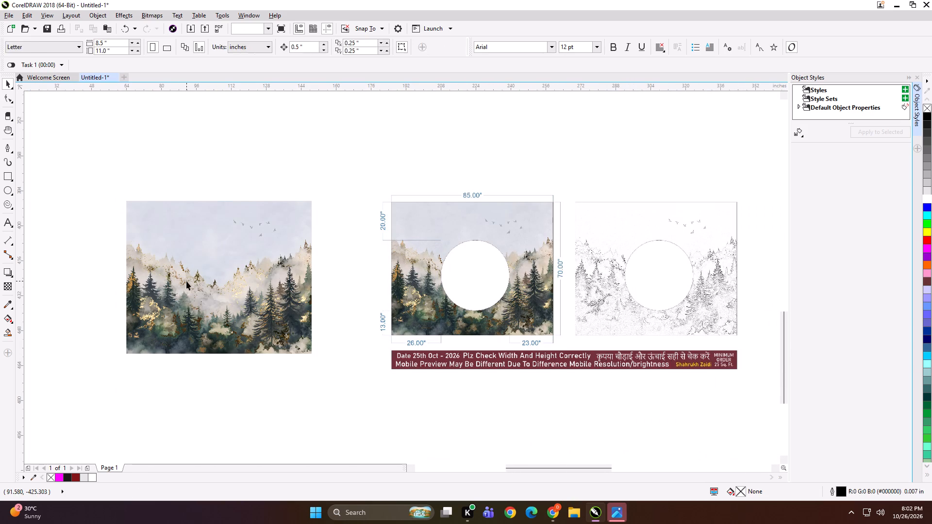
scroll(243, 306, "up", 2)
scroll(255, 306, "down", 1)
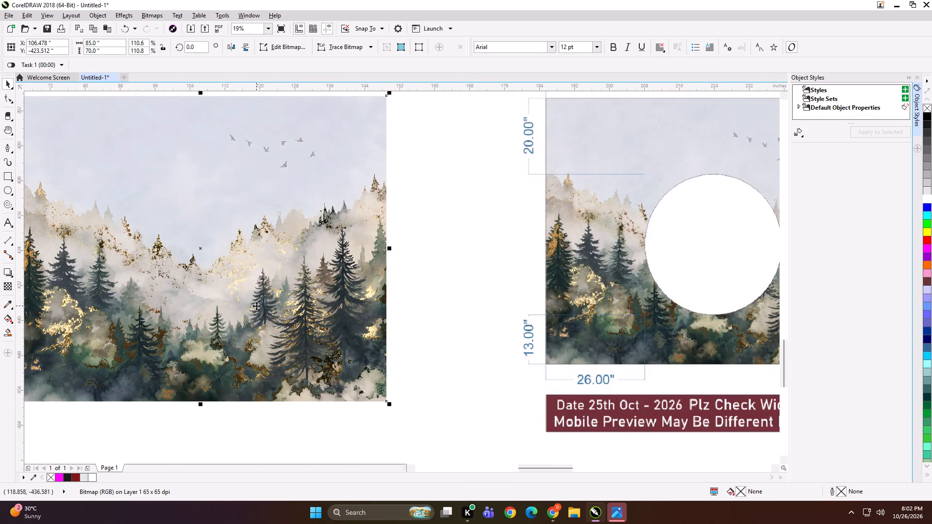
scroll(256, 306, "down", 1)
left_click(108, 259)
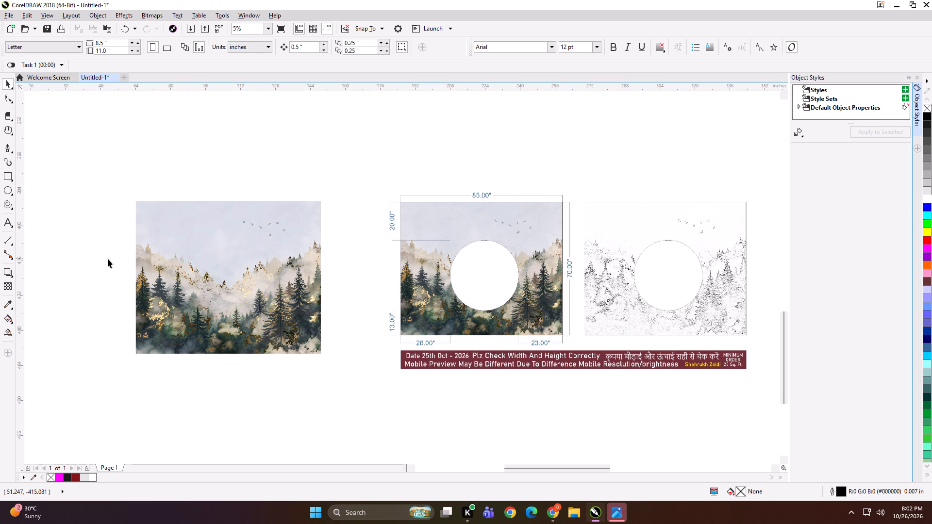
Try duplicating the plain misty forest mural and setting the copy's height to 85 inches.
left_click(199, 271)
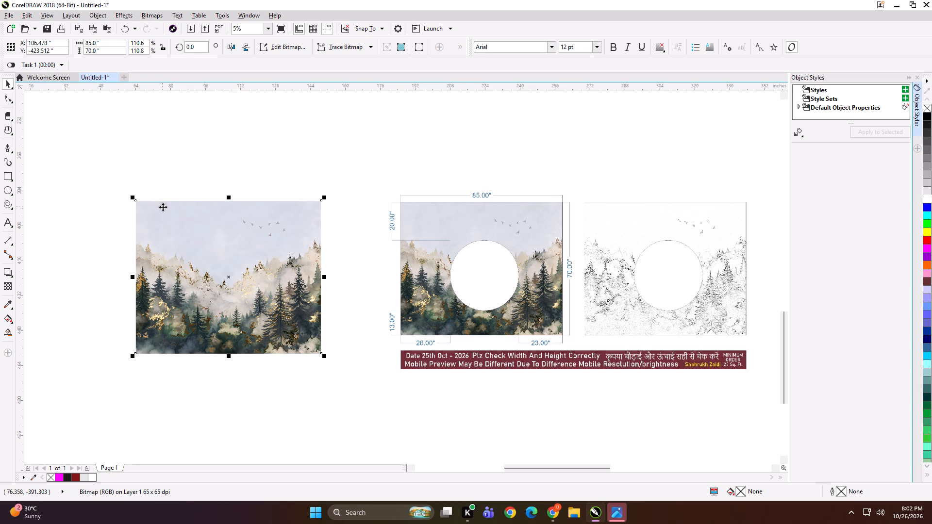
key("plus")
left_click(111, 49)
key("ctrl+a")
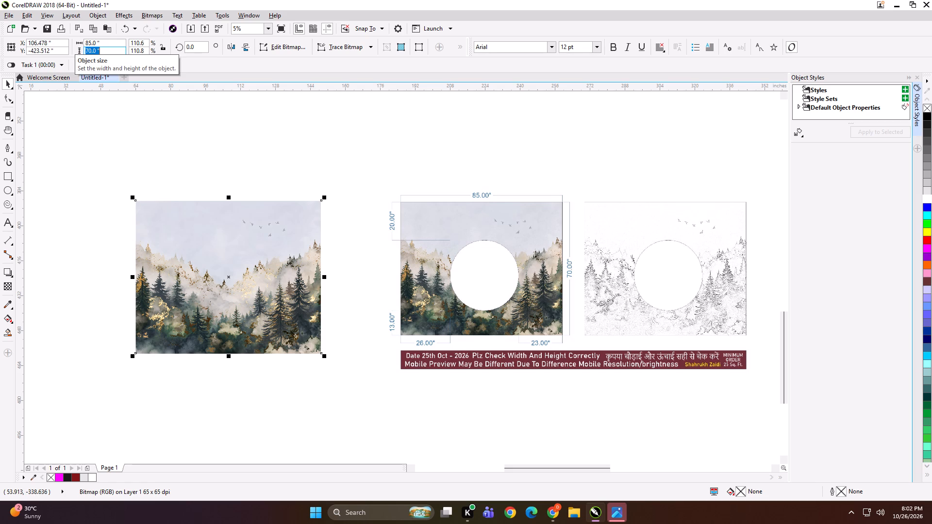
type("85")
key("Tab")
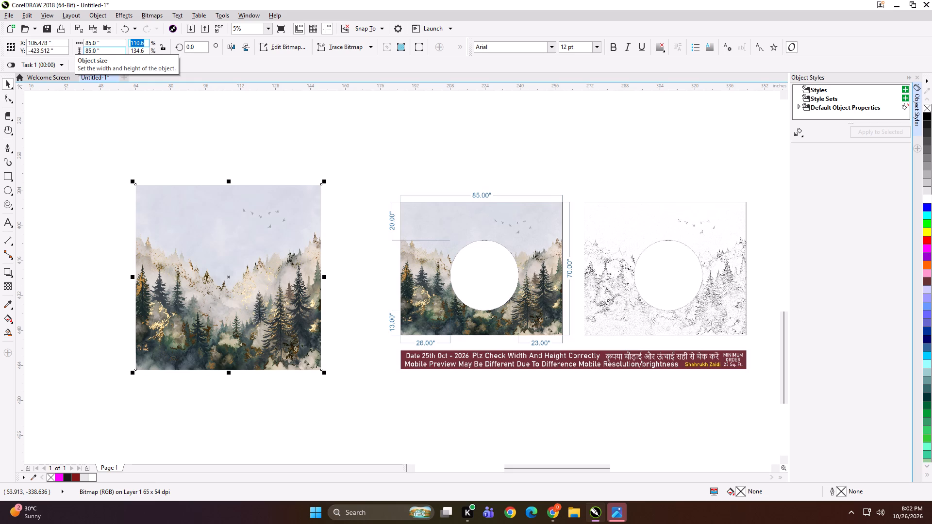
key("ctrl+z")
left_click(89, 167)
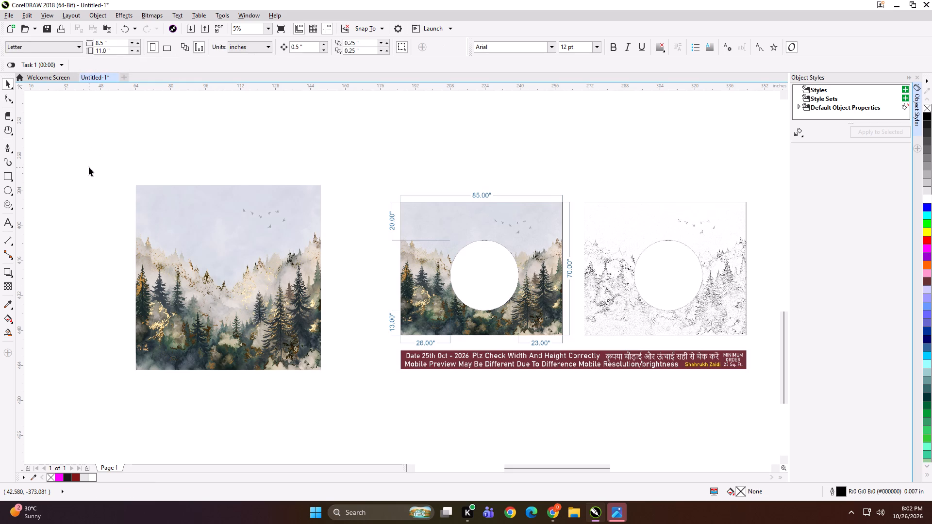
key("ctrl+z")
Create an 85 × 70 inch rectangle exactly framing the plain misty forest mural.
left_click(103, 232)
left_click(199, 261)
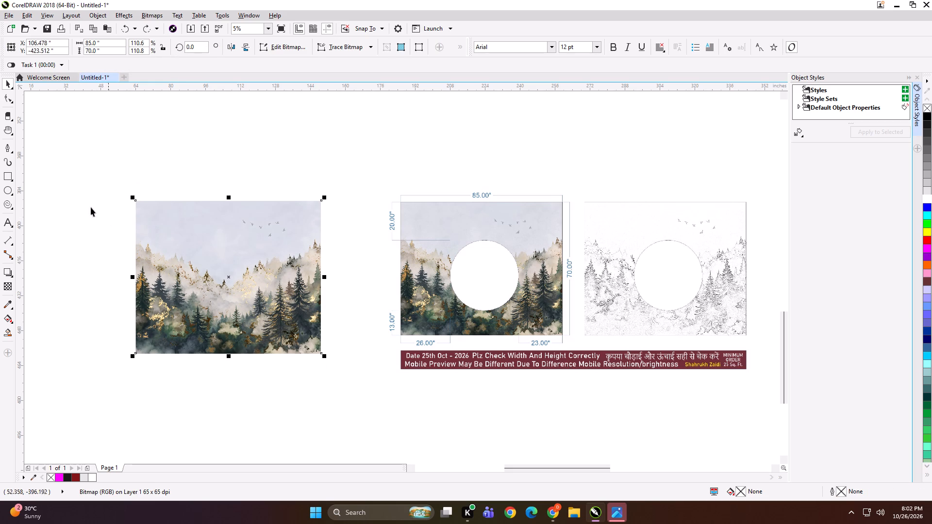
double_click(9, 174, "shift")
key("space")
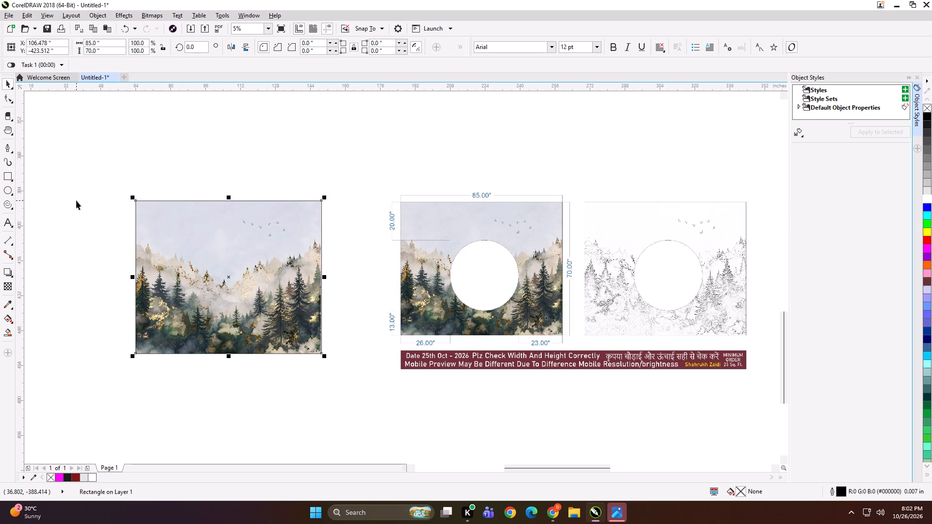
left_click(76, 200)
Duplicate the mural's frame rectangle, set the copy's height to 20 inches and align it to the frame's top edge.
left_click(183, 244)
key("plus")
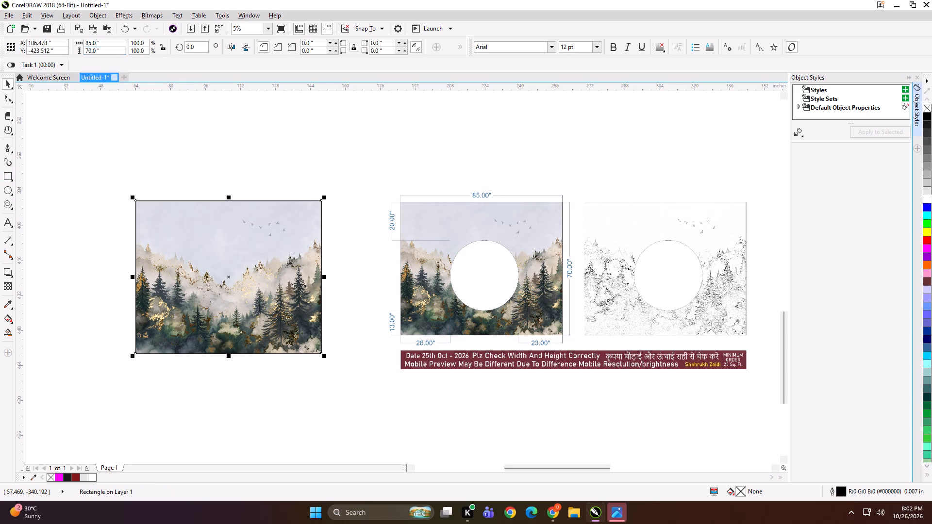
left_click_drag(106, 50, 48, 49)
type("20")
key("Tab")
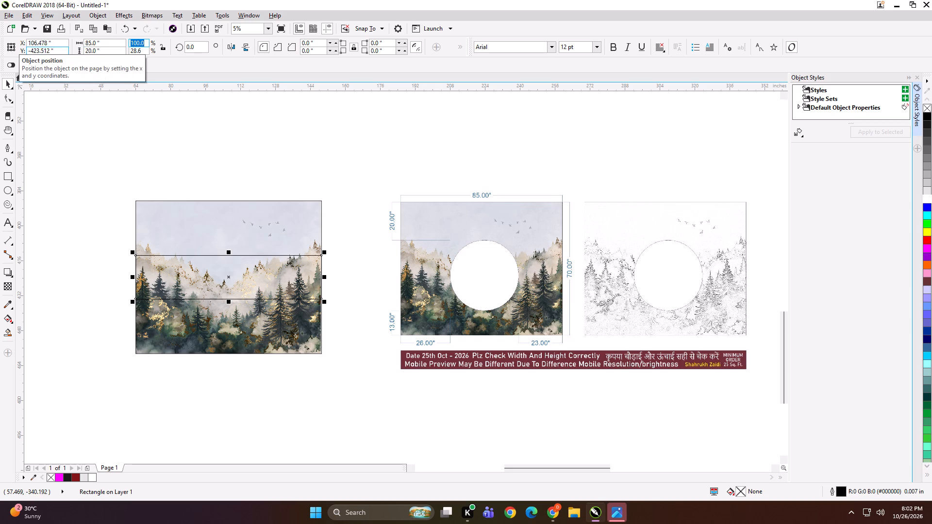
left_click(163, 222, "shift")
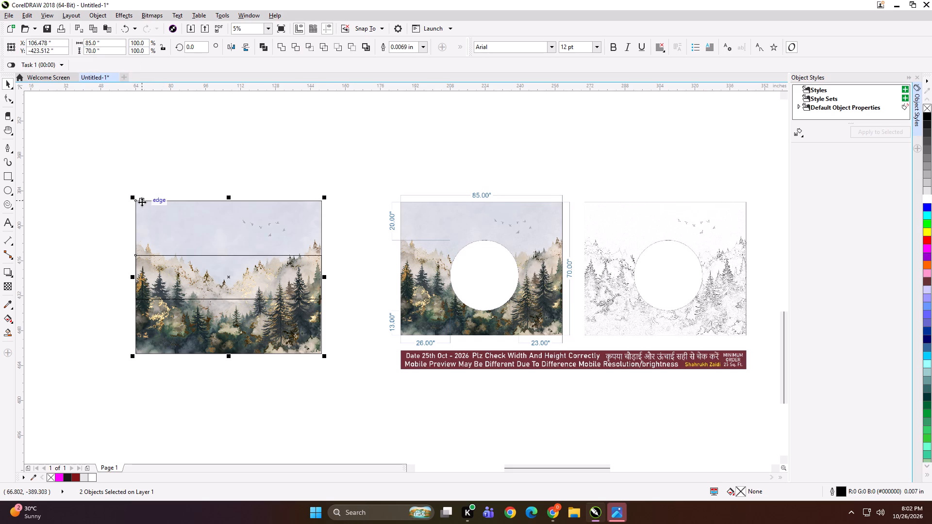
key("t")
left_click(95, 162)
Duplicate the 20-inch-high top strip and align the copy to the bottom edge of the mural's frame.
left_click(190, 225)
key("plus")
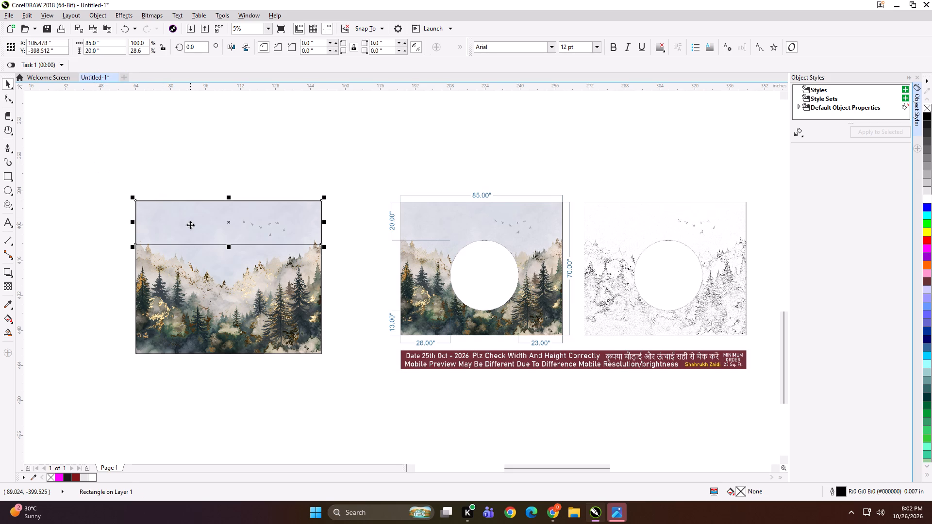
left_click(210, 330, "shift")
key("b")
left_click(71, 300)
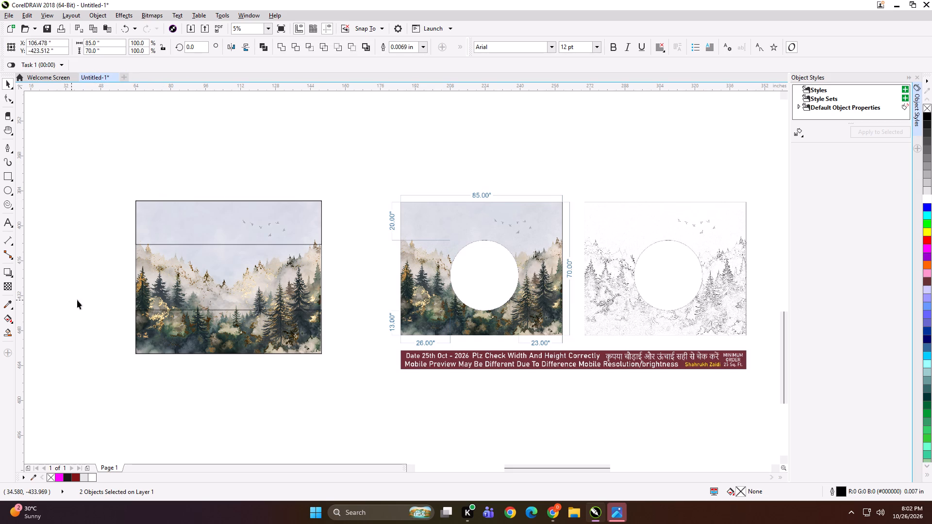
Set the bottom guide strip's height to 13 inches and align it to the bottom edge of the mural's frame.
left_click_drag(99, 300, 349, 405)
left_click_drag(117, 52, 52, 52)
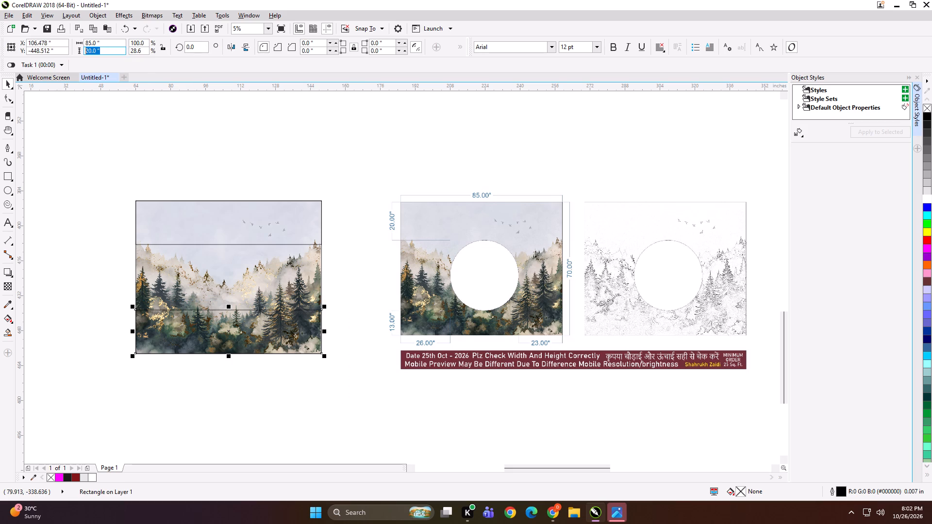
type("13")
key("Return")
left_click(182, 269, "shift")
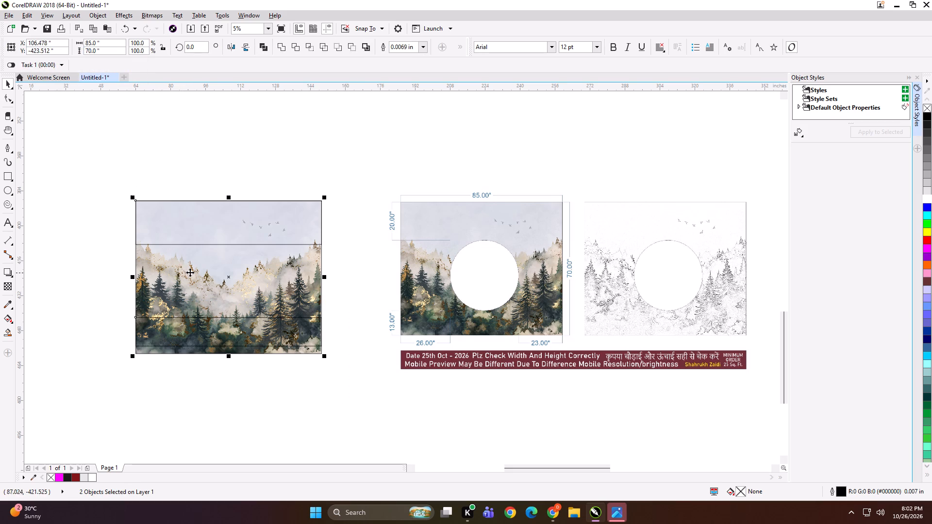
key("b")
left_click(93, 272)
Duplicate the mural's frame rectangle, set the copy's width to 26 inches and align it to the frame's left edge.
left_click(198, 279)
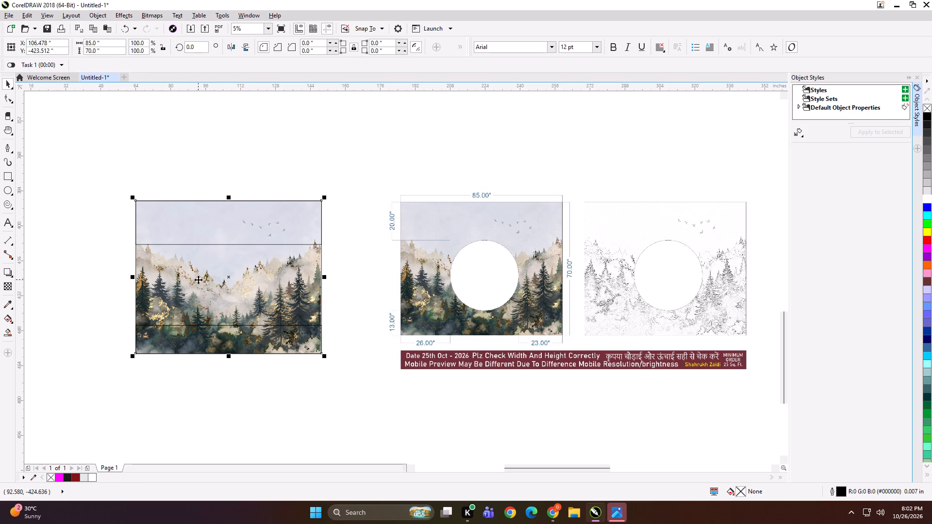
key("plus")
left_click_drag(109, 44, 72, 44)
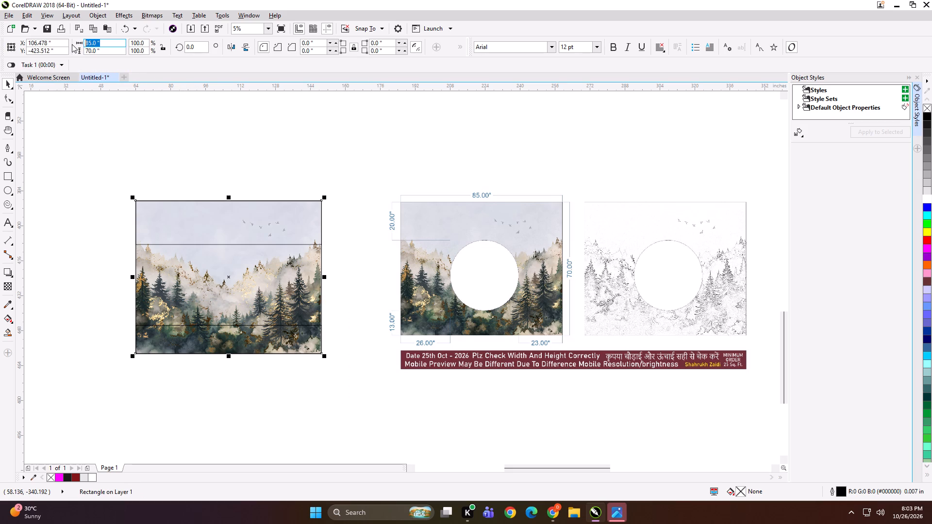
type("26")
key("Return")
left_click(170, 309, "shift")
key("l")
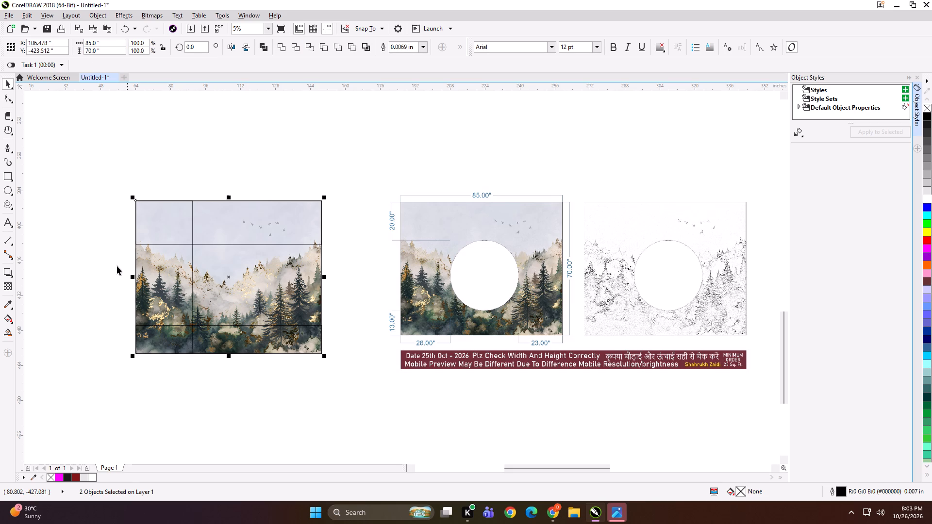
left_click(117, 266)
Duplicate the 26-inch-wide strip, set the copy's width to 23 inches and align it to the frame's right edge.
left_click(165, 267)
key("plus")
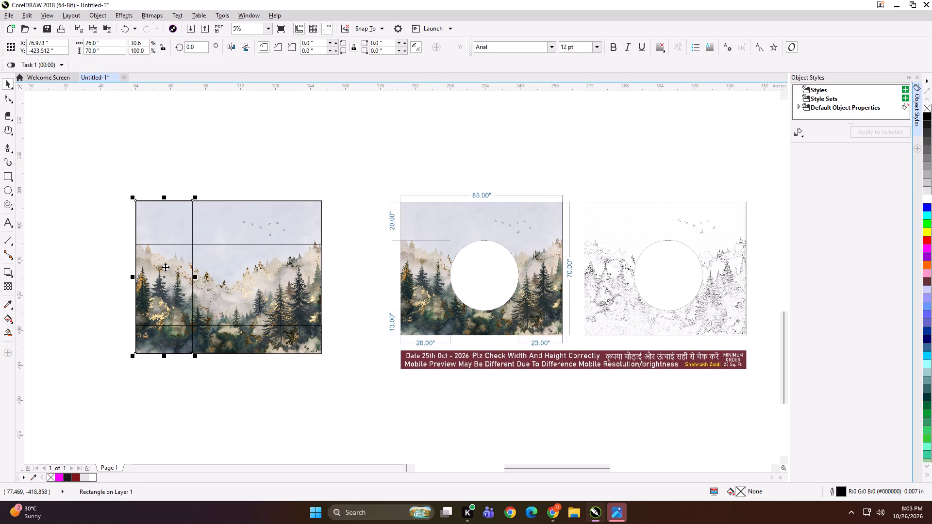
left_click_drag(110, 44, 70, 43)
type("23")
key("Return")
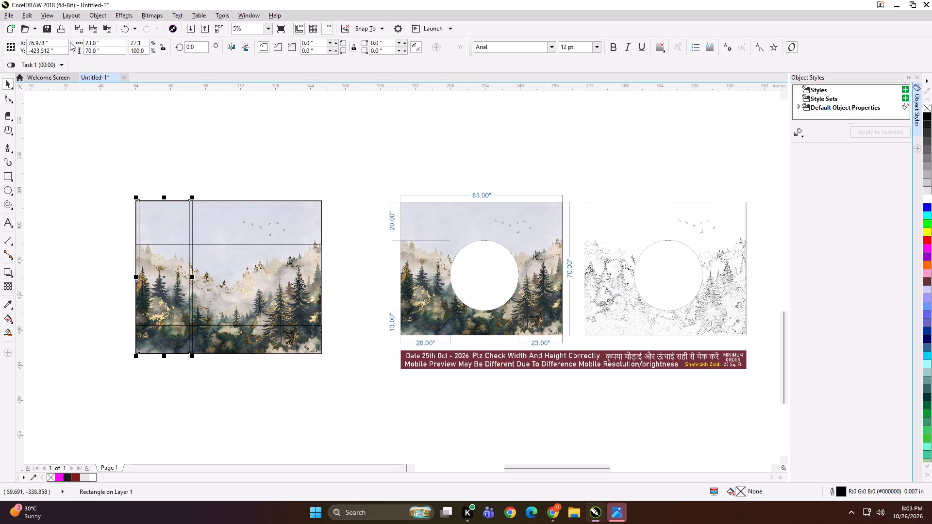
left_click(230, 258, "shift")
key("r")
left_click(150, 172)
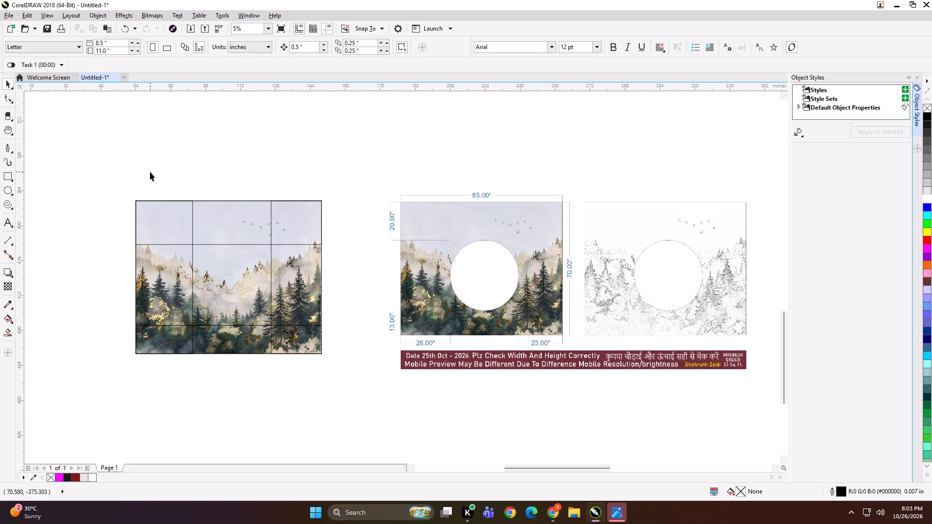
Draw an ellipse about 22 × 27.5 inches beside the mural and move it into the central opening between the guide strips.
left_click(9, 190)
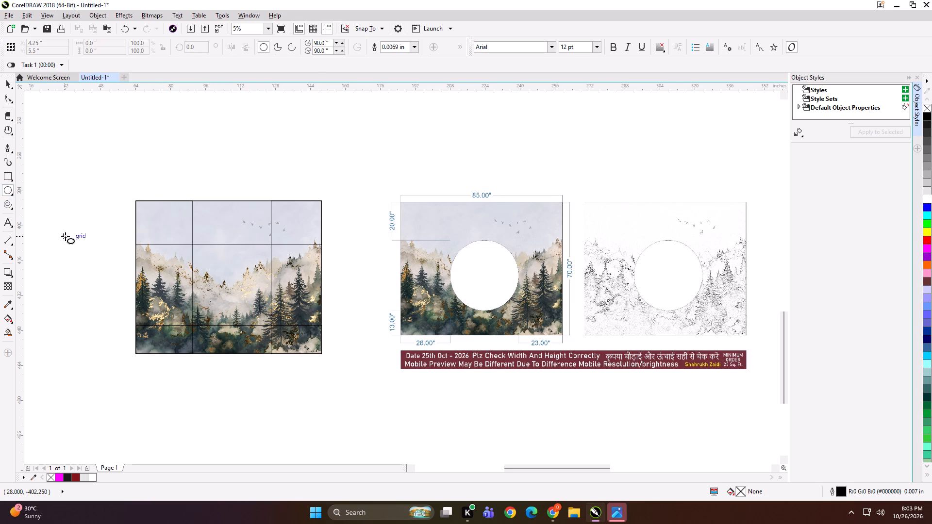
left_click_drag(65, 236, 113, 296)
key("space")
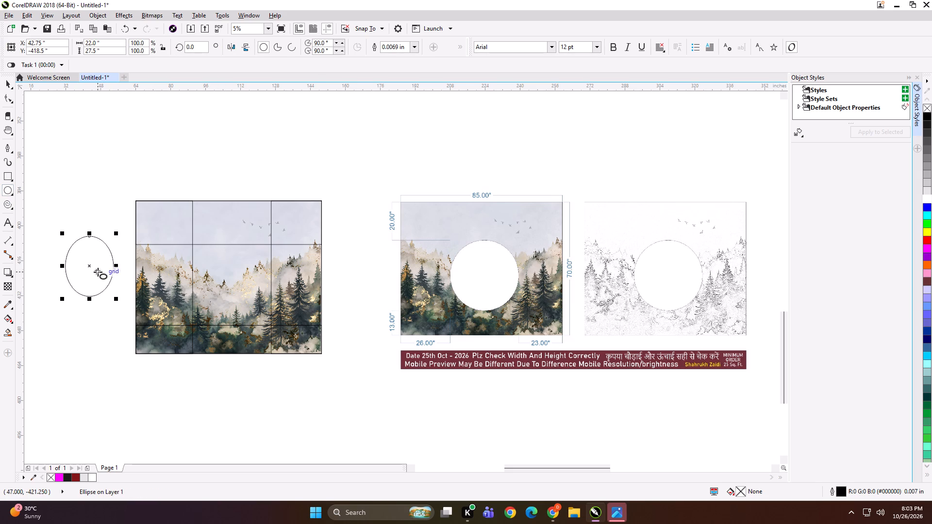
left_click_drag(89, 263, 218, 276)
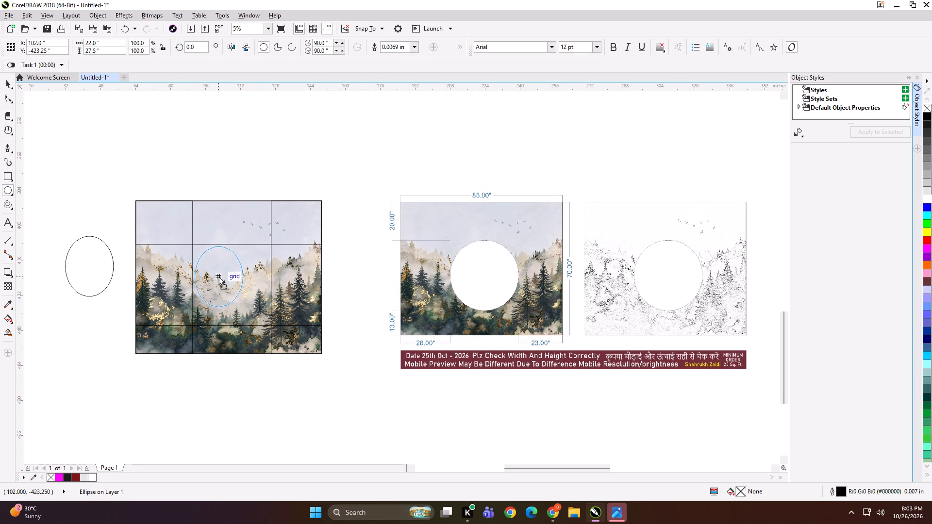
left_click_drag(218, 276, 218, 276)
Stretch the ellipse's right, top and bottom sides to the surrounding guide lines, making it about 35 × 37 inches.
scroll(195, 242, "up", 1)
left_click_drag(295, 310, 300, 310)
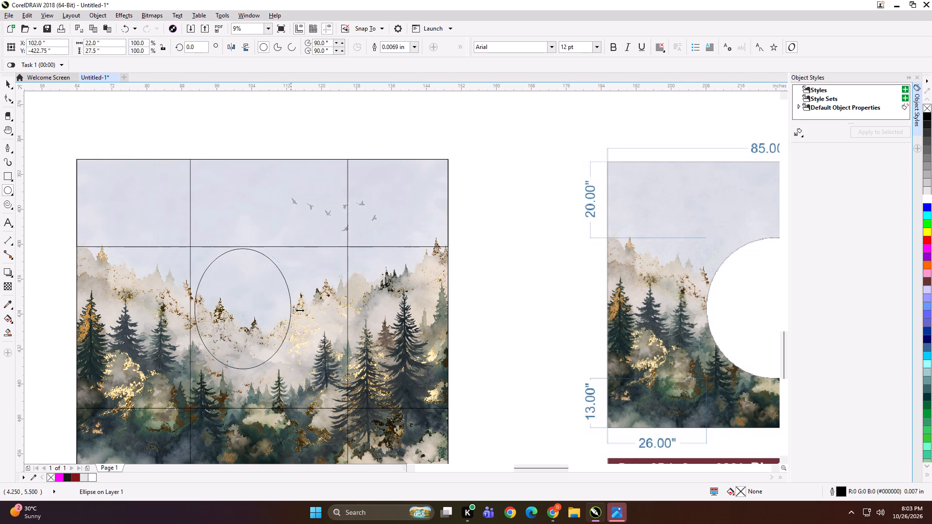
left_click_drag(300, 310, 353, 313)
scroll(271, 244, "up", 3)
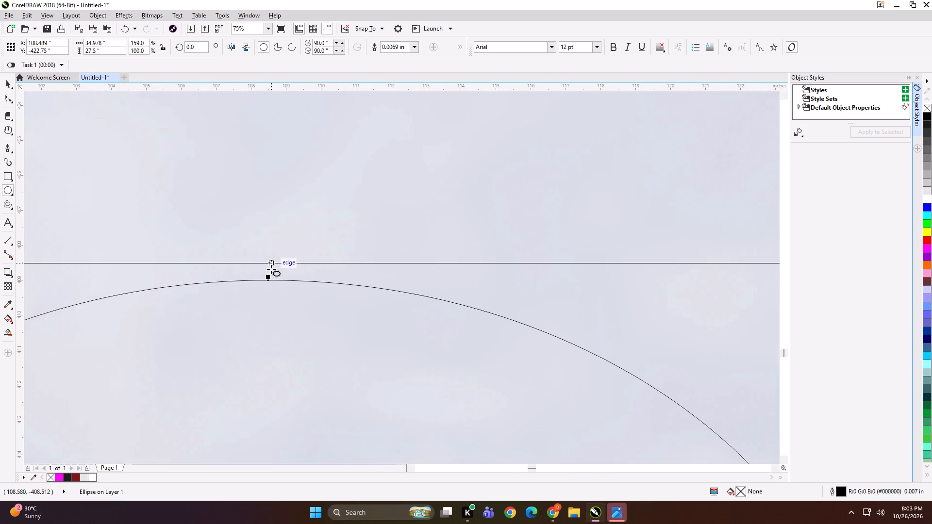
left_click_drag(268, 278, 271, 261)
scroll(339, 179, "down", 3)
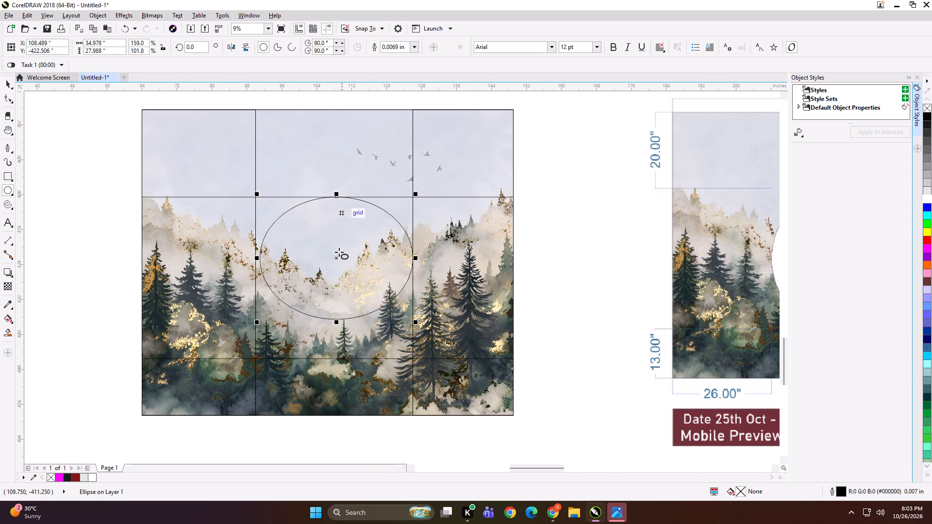
left_click_drag(336, 322, 337, 361)
Extend the ellipse's left side exactly to the 26-inch strip's edge, making it 36 inches wide, and check its fit against the guides.
scroll(250, 274, "up", 2)
scroll(287, 295, "up", 1)
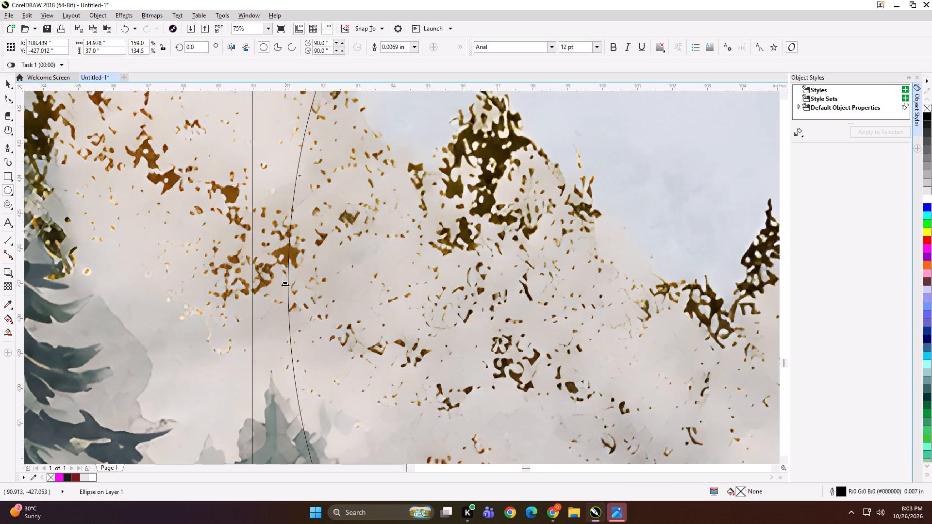
left_click_drag(285, 285, 252, 283)
scroll(253, 281, "up", 2)
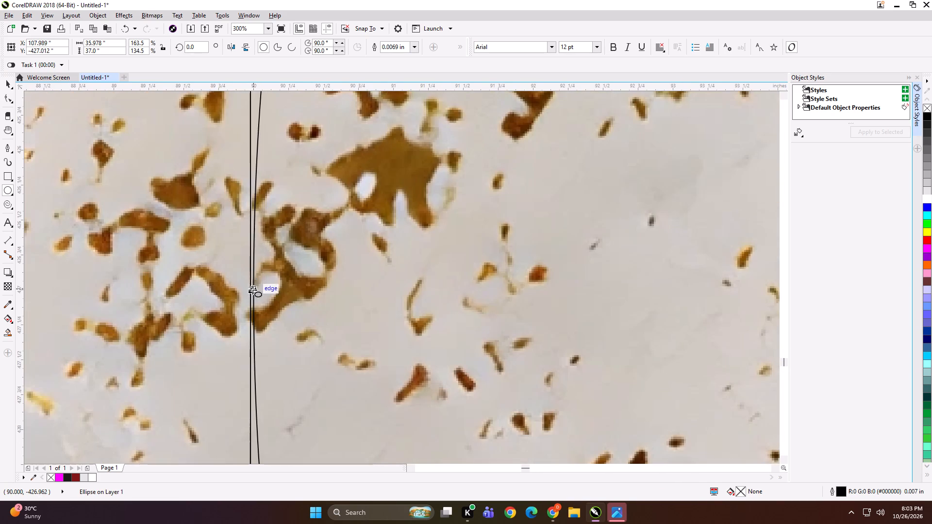
scroll(252, 290, "up", 3)
left_click_drag(257, 298, 237, 296)
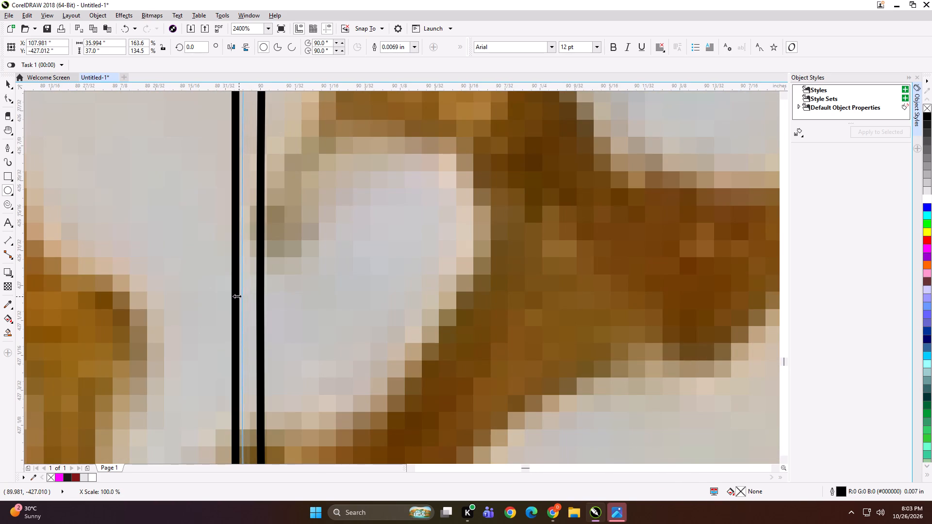
left_click_drag(237, 296, 233, 295)
scroll(225, 280, "down", 7)
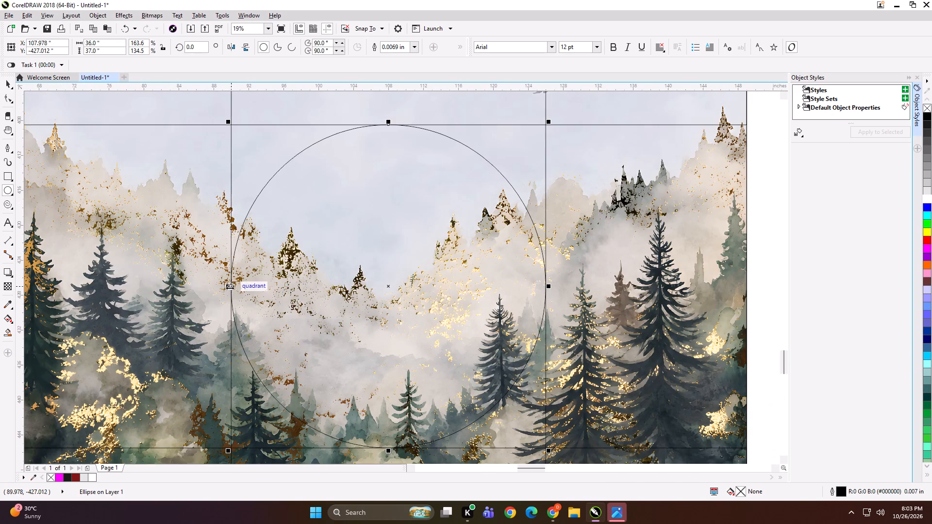
scroll(254, 283, "down", 1)
scroll(308, 202, "up", 3)
scroll(394, 220, "up", 2)
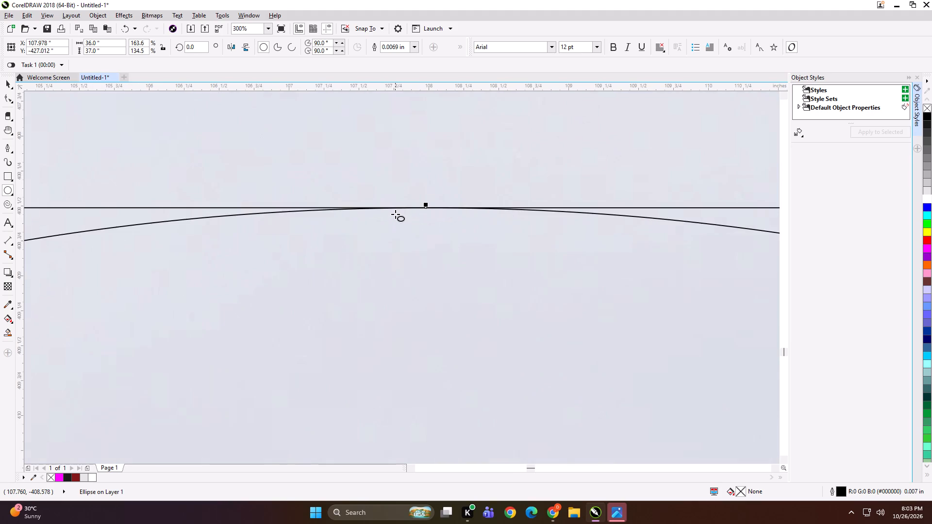
scroll(380, 209, "down", 5)
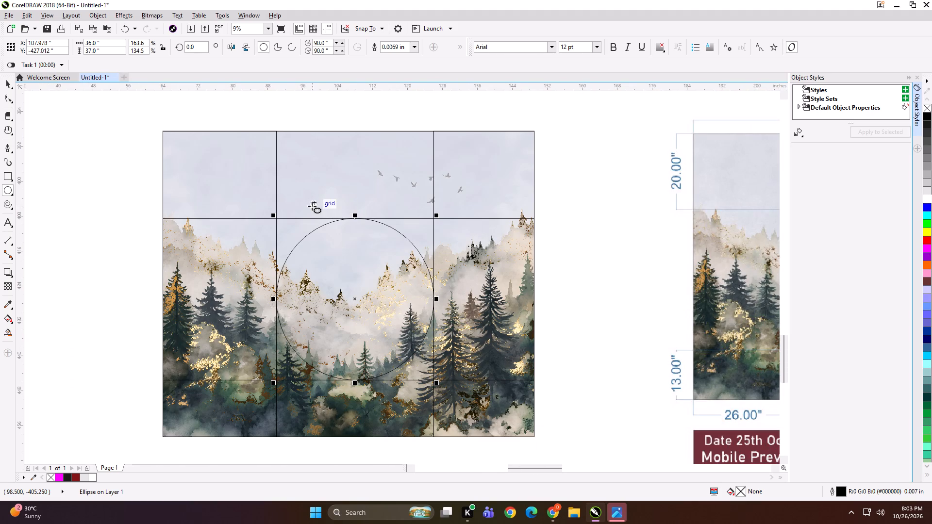
scroll(212, 174, "down", 1)
left_click(157, 223)
key("space")
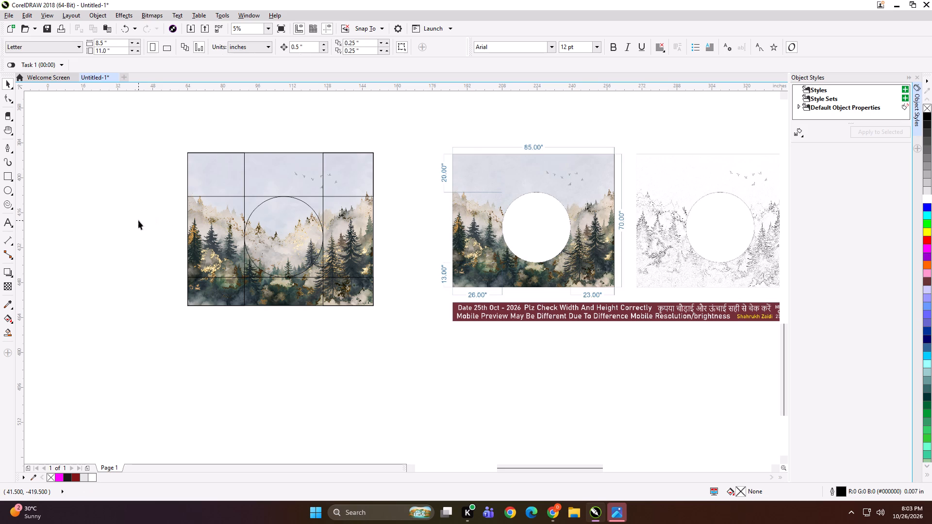
left_click(137, 234)
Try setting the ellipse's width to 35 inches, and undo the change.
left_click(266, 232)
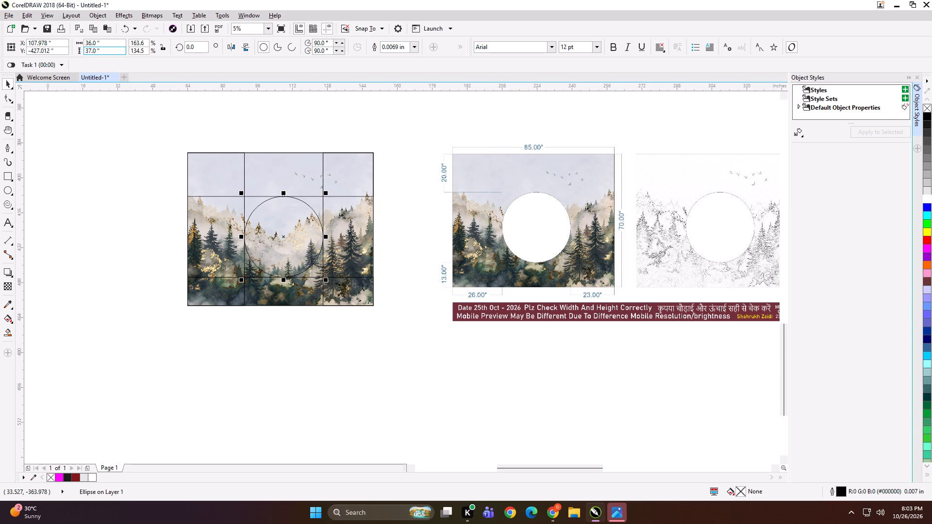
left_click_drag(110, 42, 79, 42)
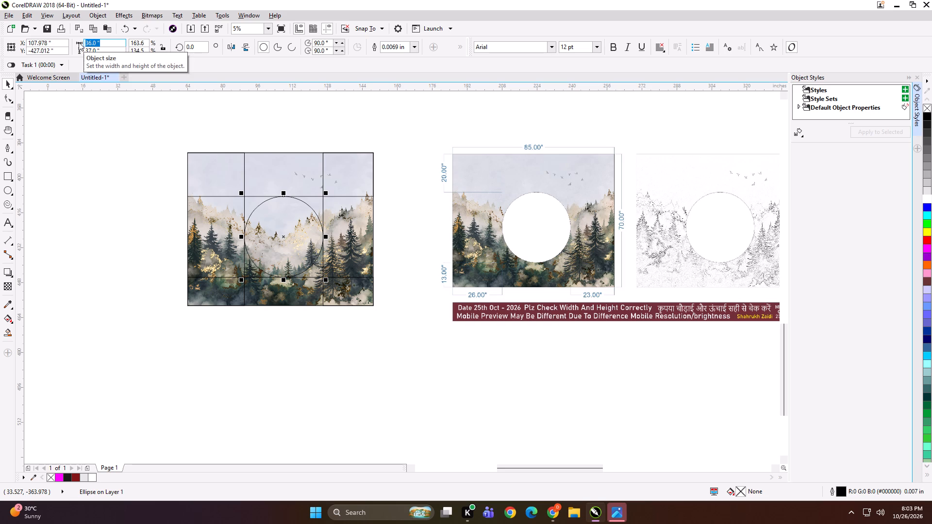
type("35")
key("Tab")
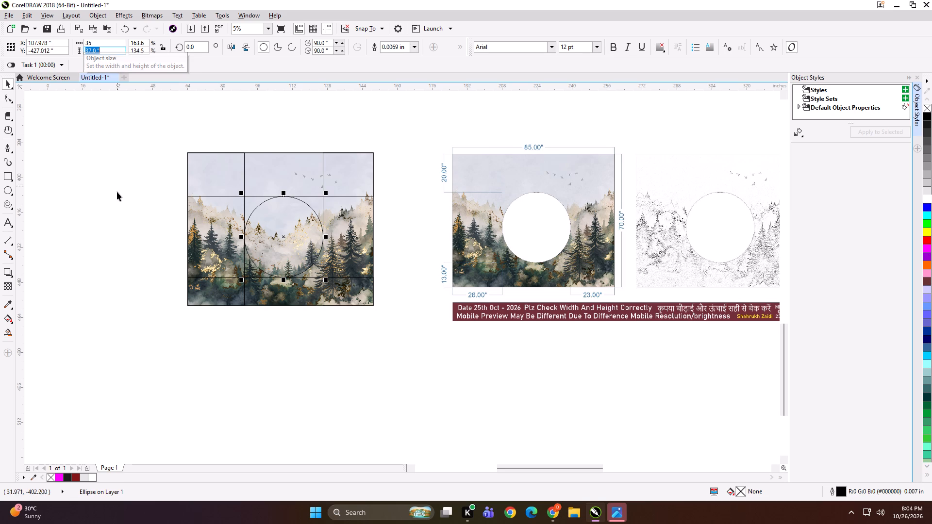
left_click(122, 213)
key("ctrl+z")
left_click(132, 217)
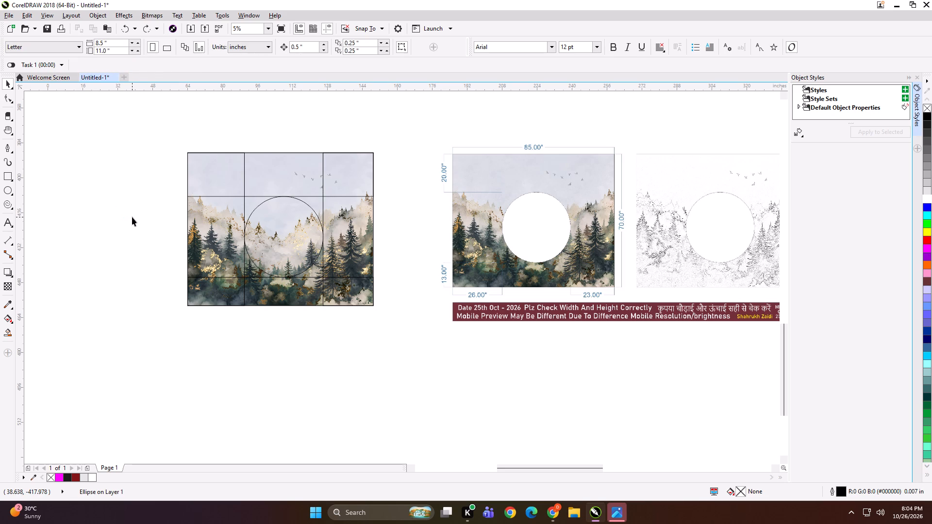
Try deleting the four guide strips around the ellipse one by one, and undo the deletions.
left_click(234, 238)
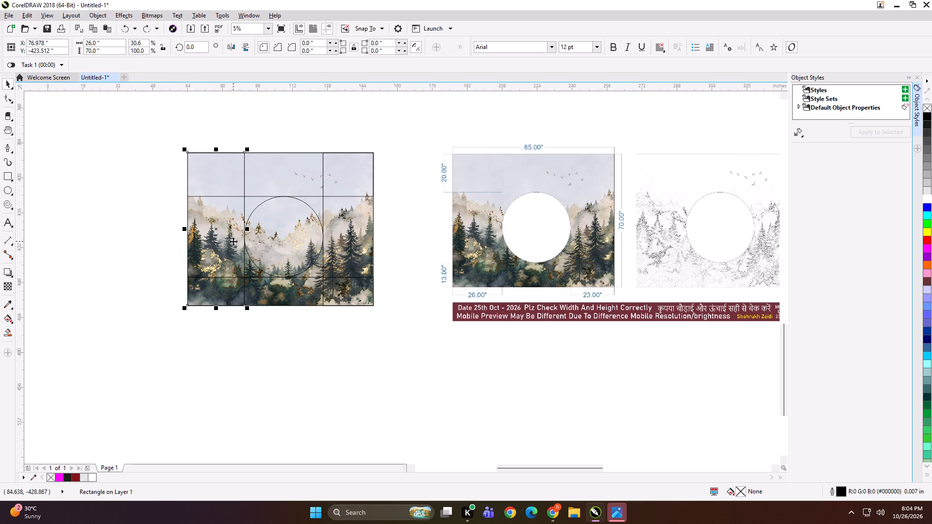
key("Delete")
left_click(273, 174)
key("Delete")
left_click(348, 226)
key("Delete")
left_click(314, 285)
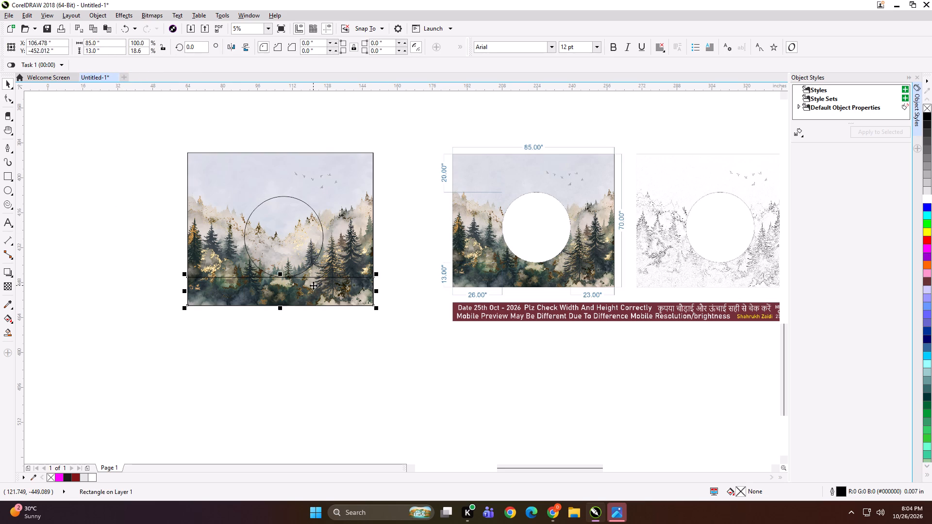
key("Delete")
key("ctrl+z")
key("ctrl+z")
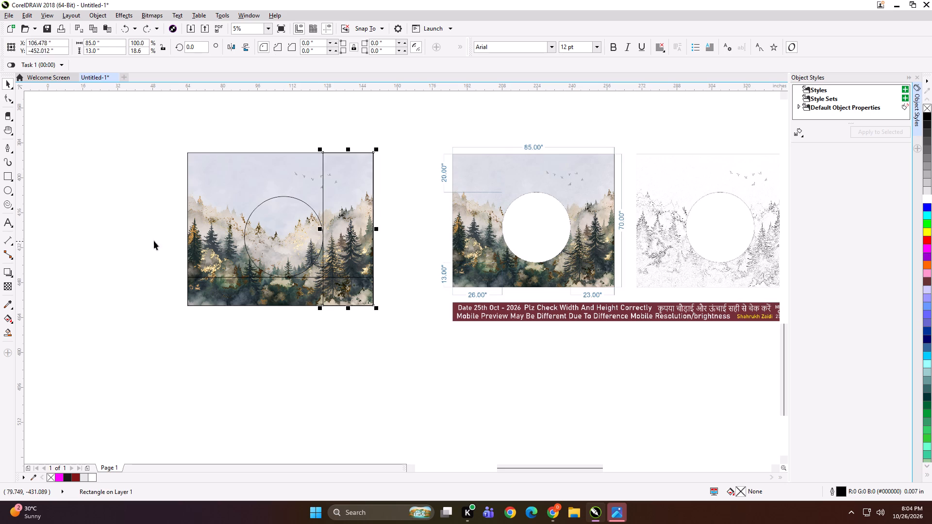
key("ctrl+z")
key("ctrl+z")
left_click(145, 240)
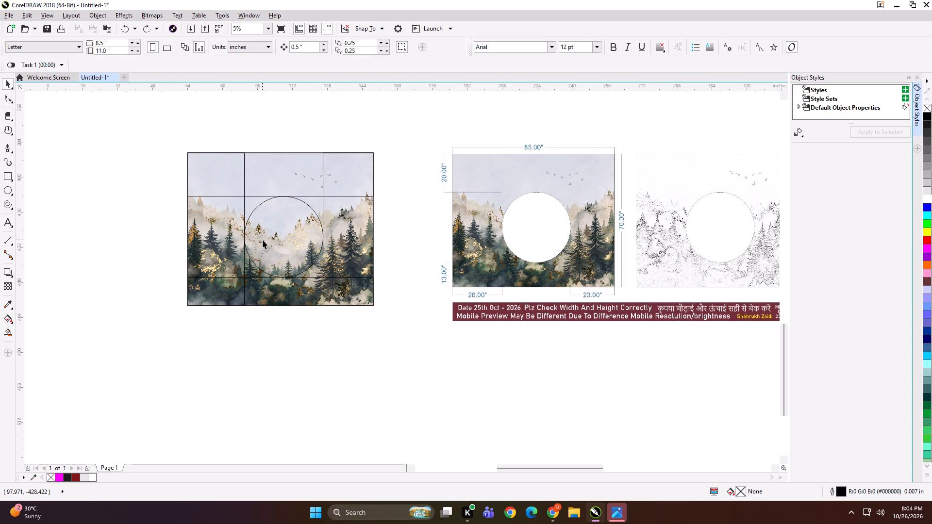
Set the size of the ellipse on the forest mural to 35 inches wide and 36 inches high.
left_click(263, 240)
left_click(110, 45)
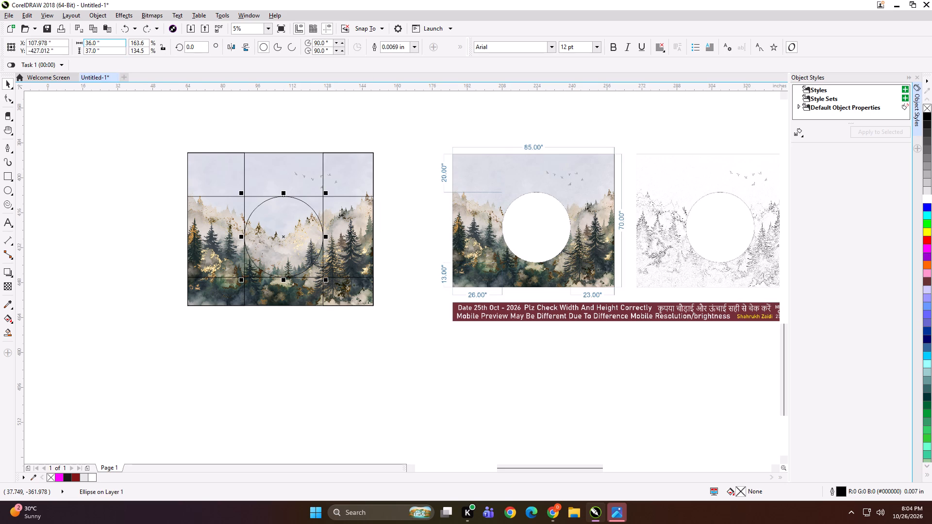
left_click_drag(110, 45, 73, 45)
key("Right")
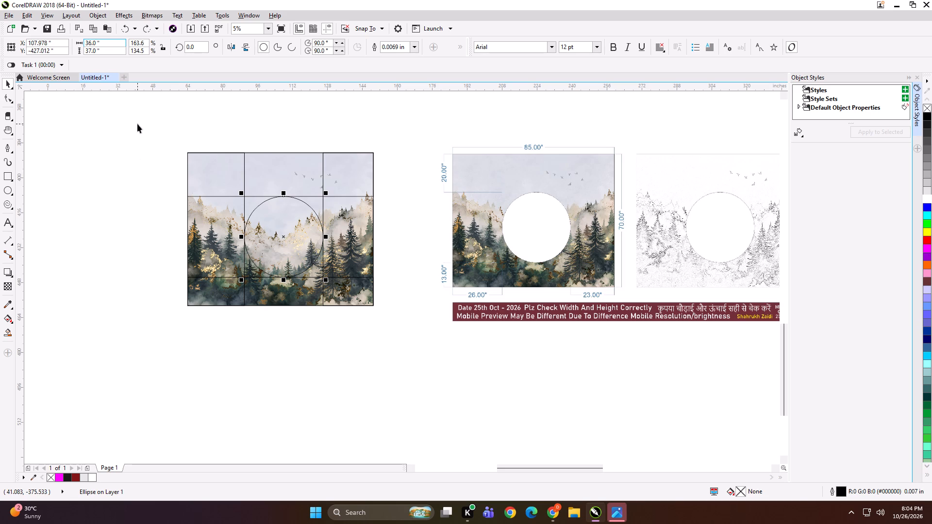
key("ctrl+a")
type("35")
key("Tab")
key("3")
key("6")
key("Return")
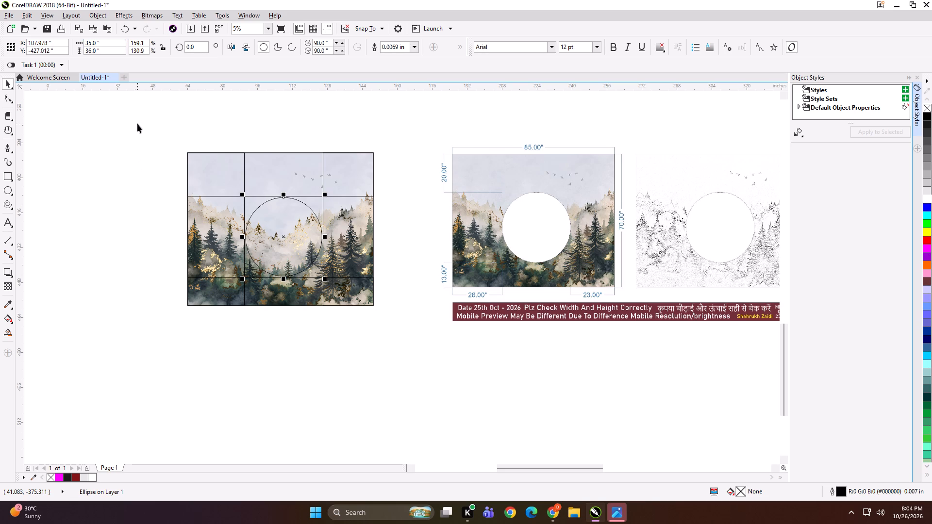
left_click(137, 124)
Dimension the height of the mural's top guide strip, from its upper edge down to the strip's lower line, placing the dimension on the left side.
scroll(280, 183, "up", 1)
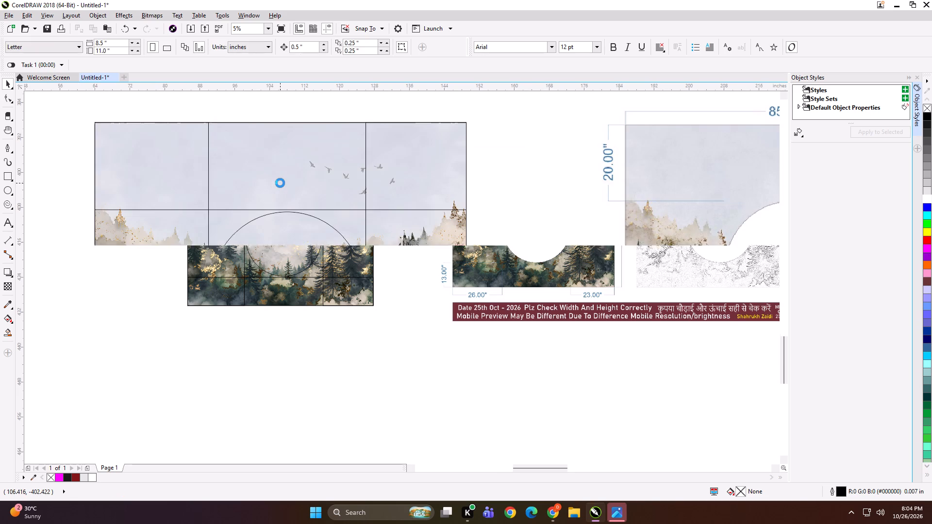
scroll(284, 189, "down", 1)
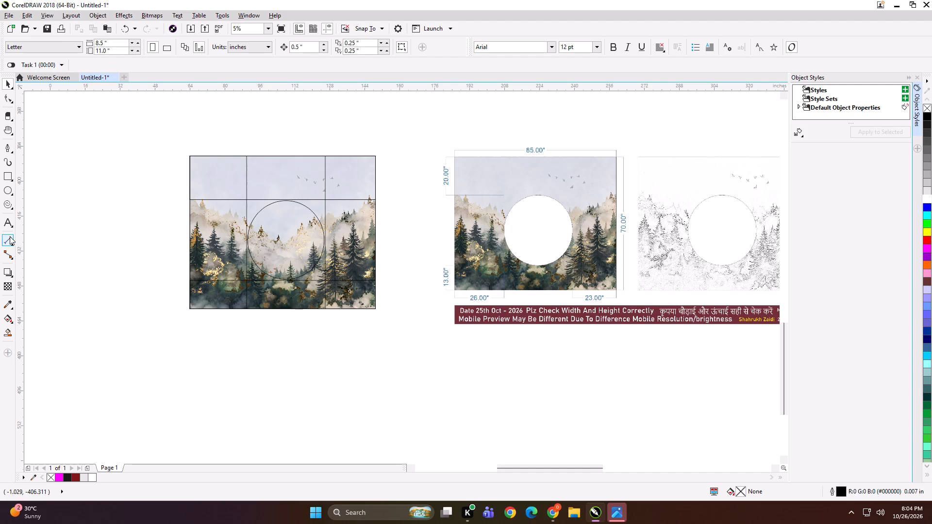
left_click(10, 236)
left_click_drag(285, 155, 285, 198)
left_click(170, 195)
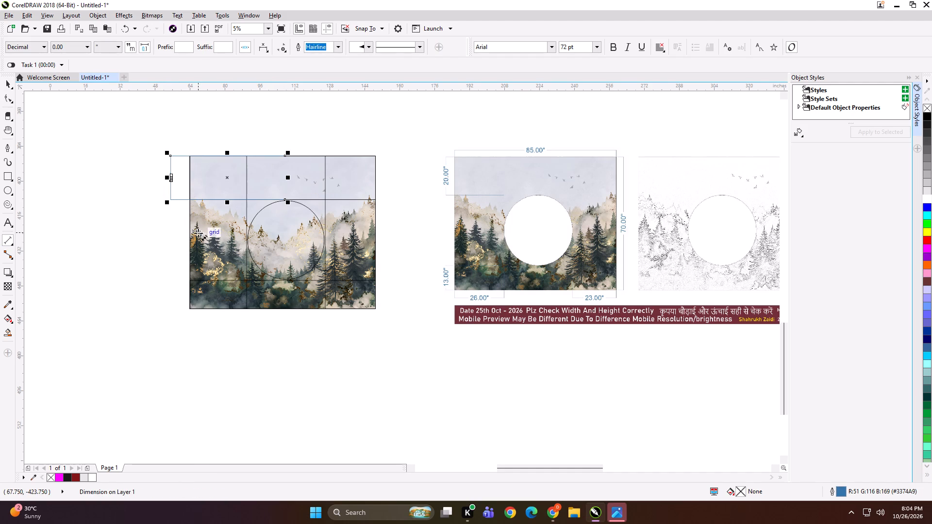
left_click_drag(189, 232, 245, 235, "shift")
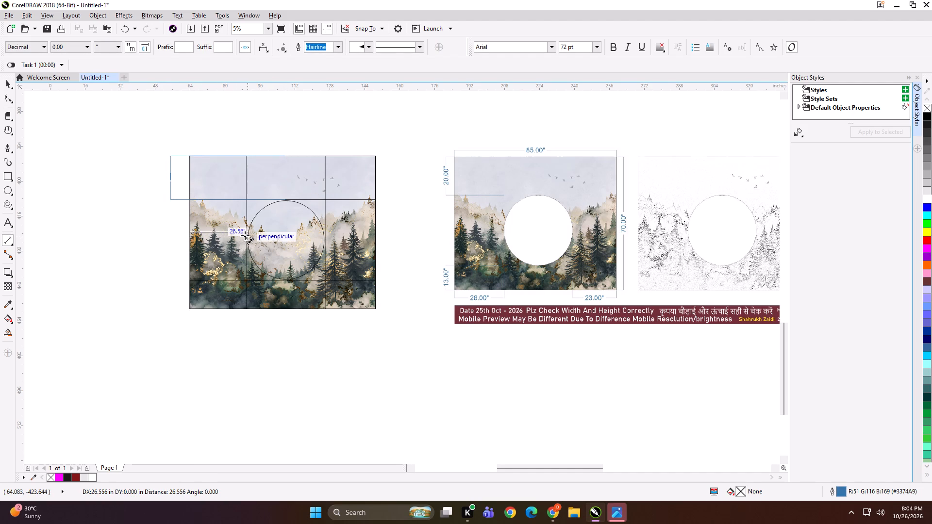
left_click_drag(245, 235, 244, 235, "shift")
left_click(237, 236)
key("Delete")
Dimension the left and right guide strips' widths below the mural and the bottom strip's height beside its left edge.
scroll(228, 235, "up", 1)
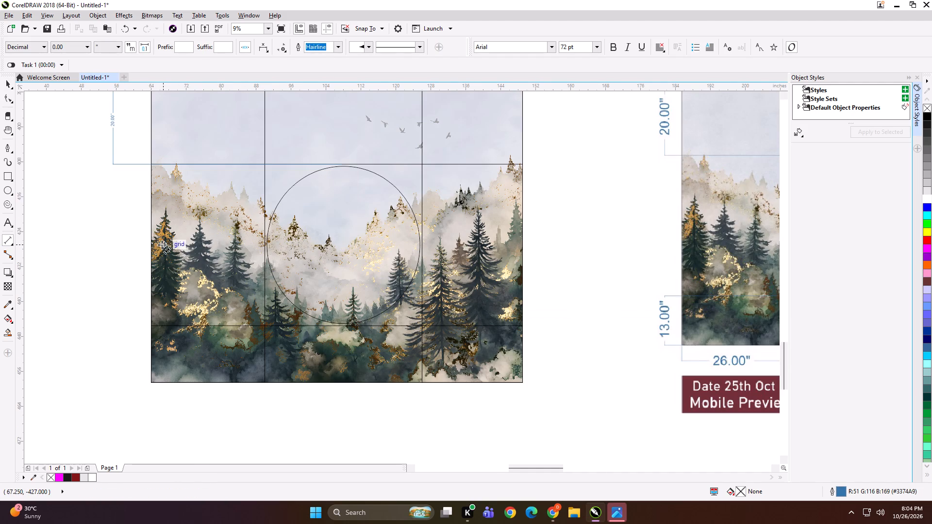
left_click_drag(151, 240, 264, 241)
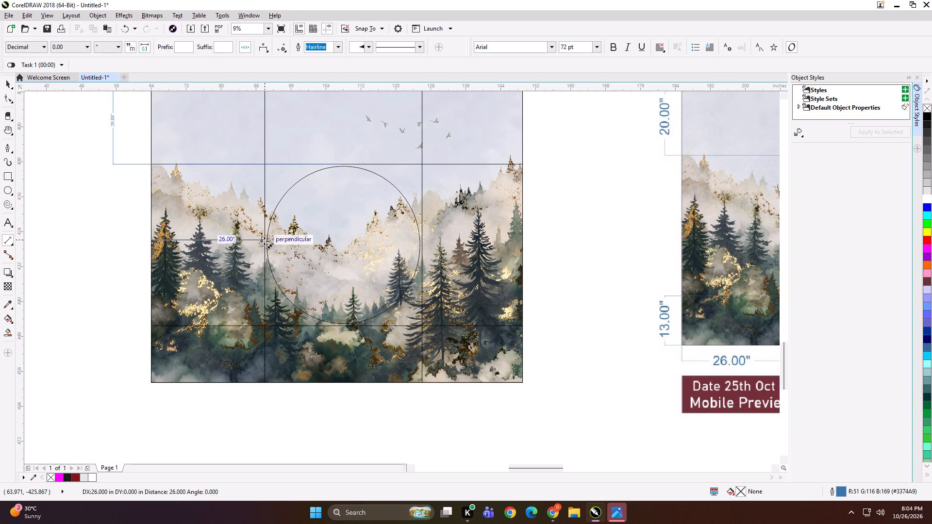
left_click_drag(264, 241, 266, 241)
scroll(236, 232, "down", 1)
left_click(230, 327)
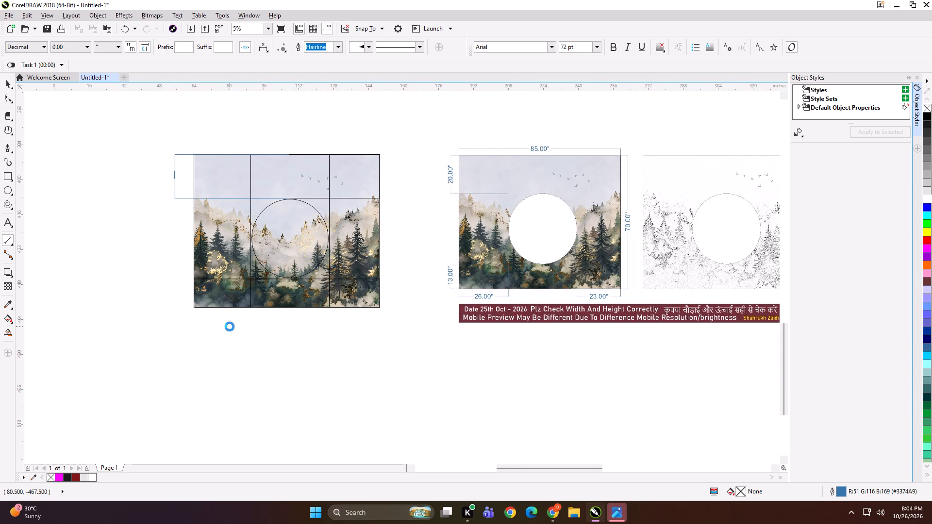
left_click_drag(330, 240, 382, 242)
left_click(363, 318)
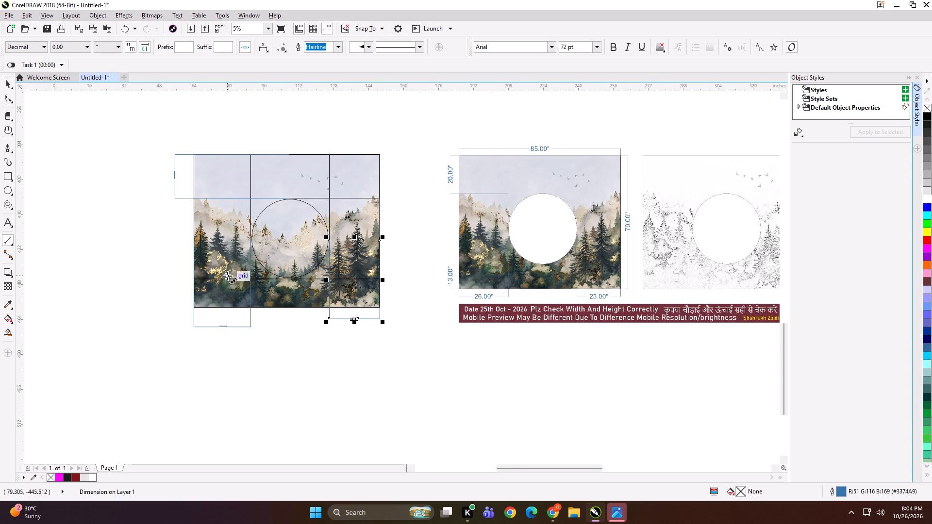
left_click_drag(230, 279, 233, 309, "shift")
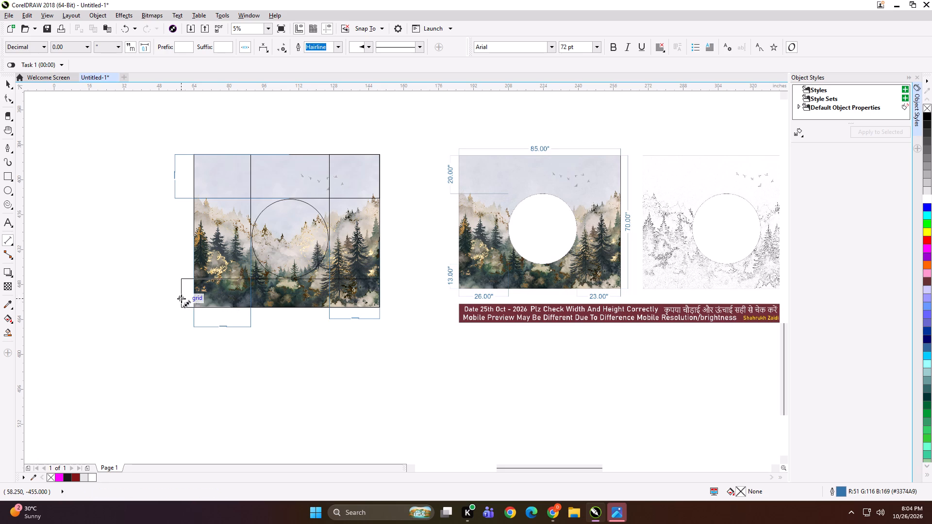
left_click(179, 300)
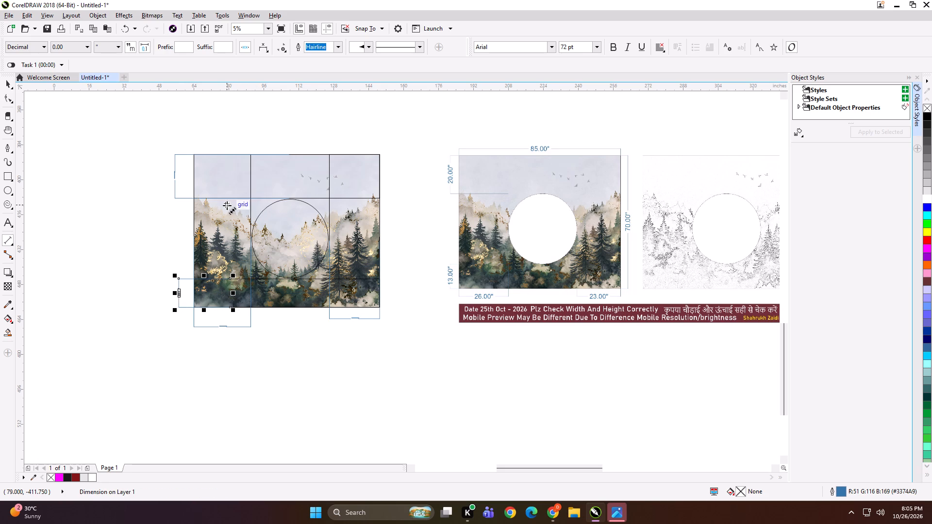
Dimension the mural's overall width above the artwork and its overall height along the right side.
left_click_drag(194, 171, 380, 171)
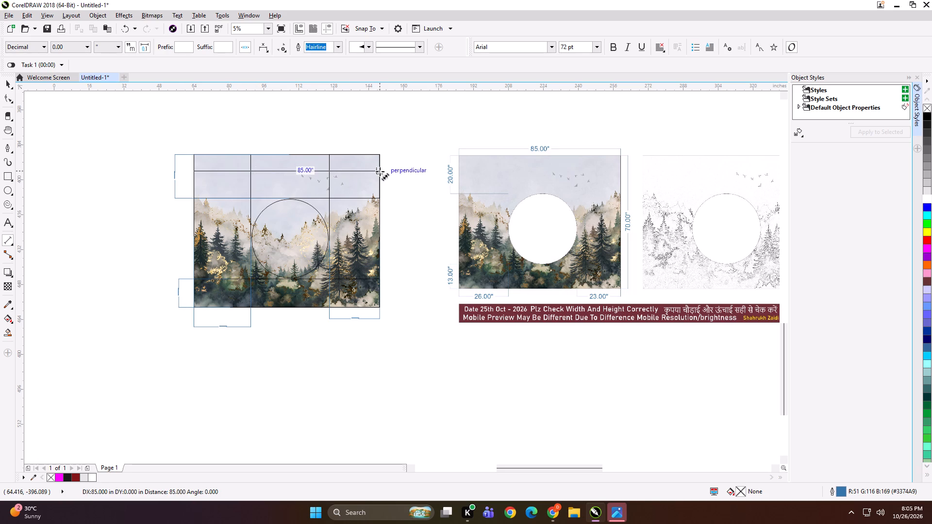
left_click_drag(380, 171, 379, 171)
left_click(315, 138)
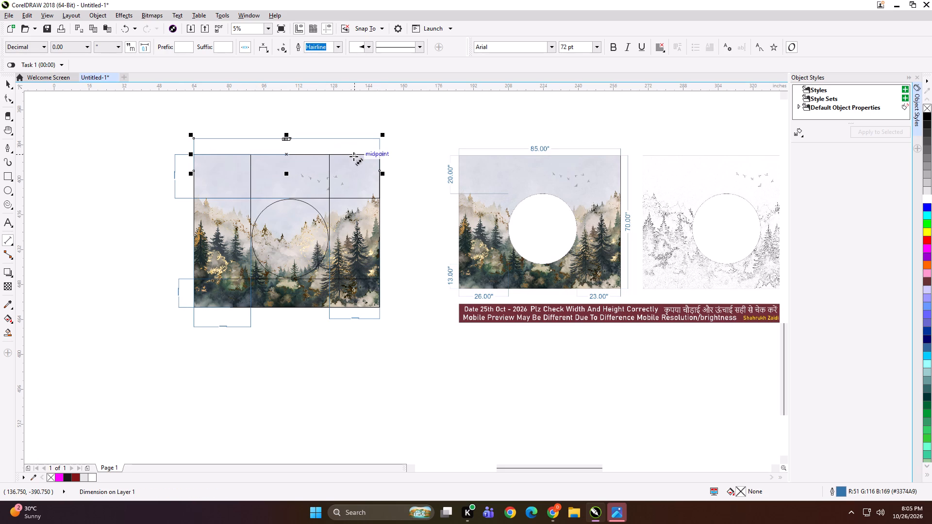
left_click_drag(353, 154, 358, 309, "shift")
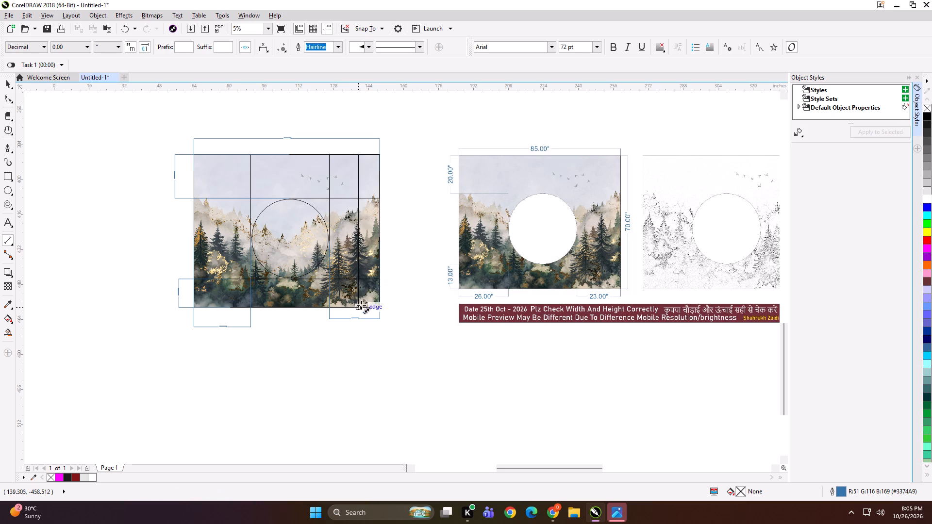
left_click(396, 290)
Set the text of all six new dimensions around the mural to 500 pt.
key("space")
left_click(259, 120)
left_click_drag(266, 120, 331, 165)
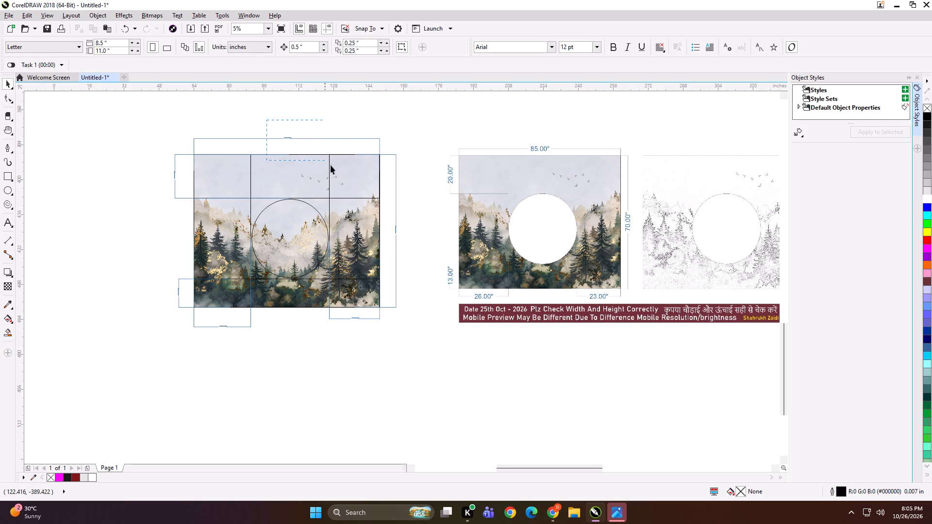
left_click_drag(331, 165, 404, 240)
left_click_drag(164, 167, 197, 196, "shift")
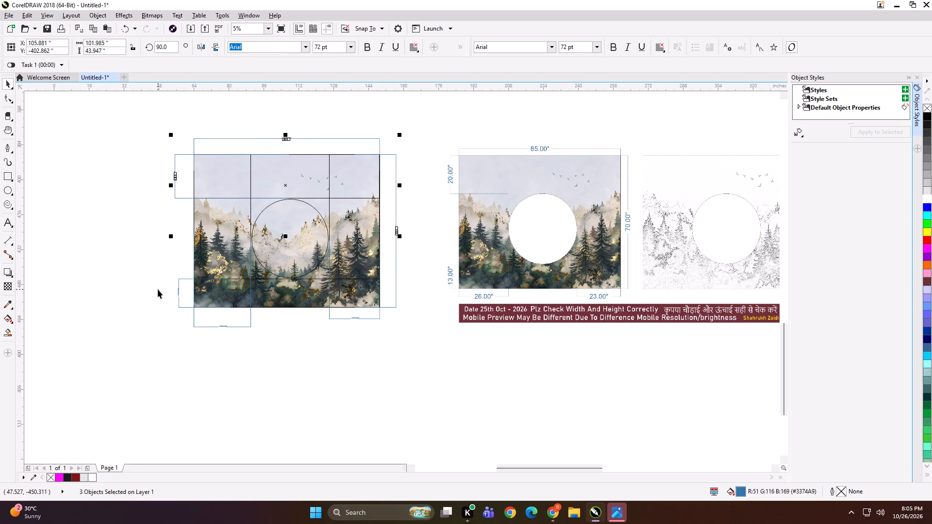
left_click_drag(158, 289, 241, 353, "shift")
left_click_drag(340, 340, 368, 300, "shift")
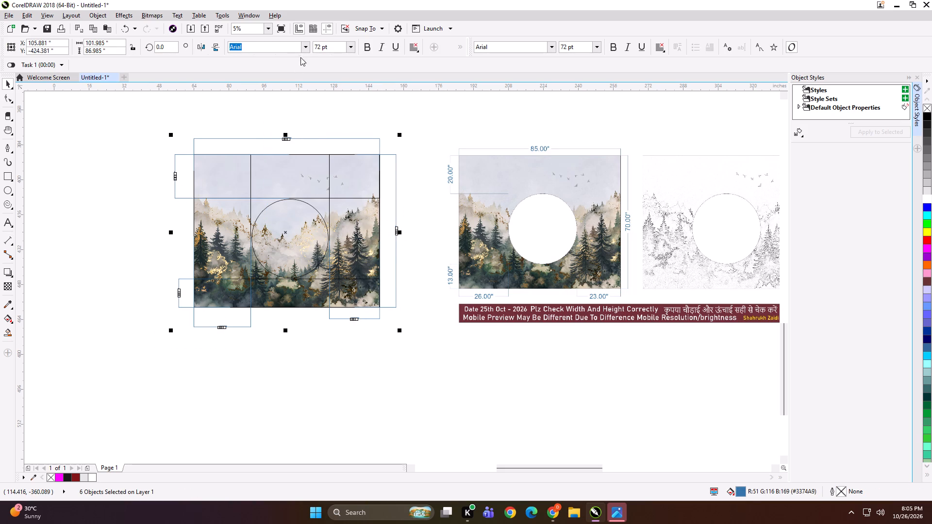
left_click(333, 51)
type("500")
key("Return")
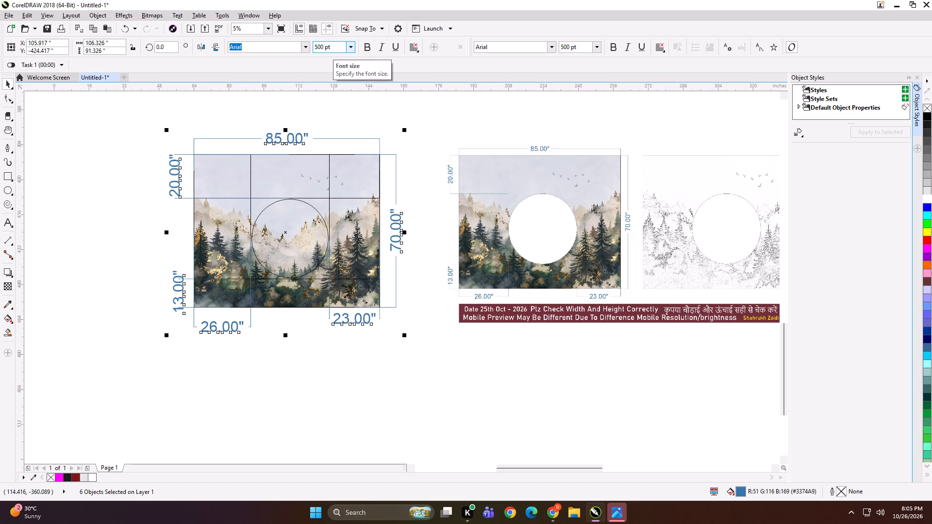
left_click(255, 101)
Send the four guide strips around the ellipse to the back, behind the mural.
left_click(241, 179)
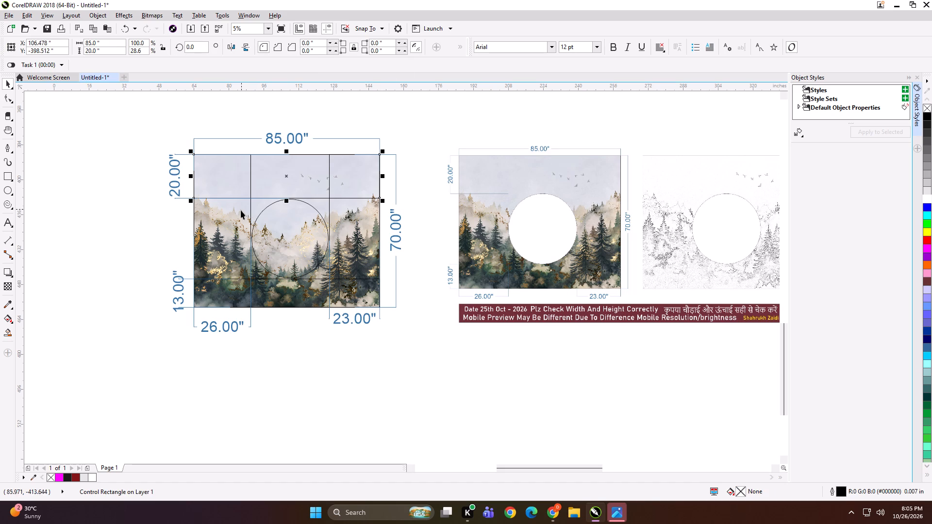
left_click(240, 211, "shift")
left_click(340, 214, "shift")
left_click(317, 290, "shift")
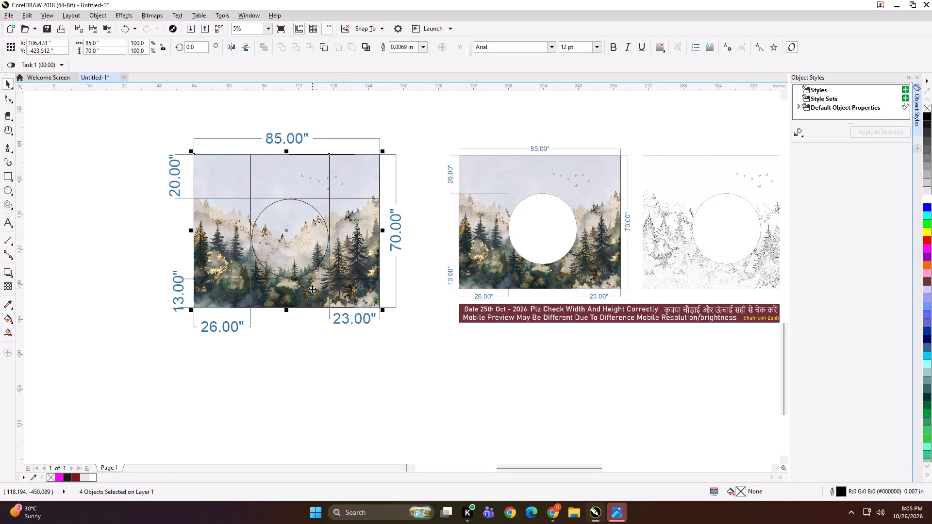
key("shift+Page_Down")
left_click(104, 241)
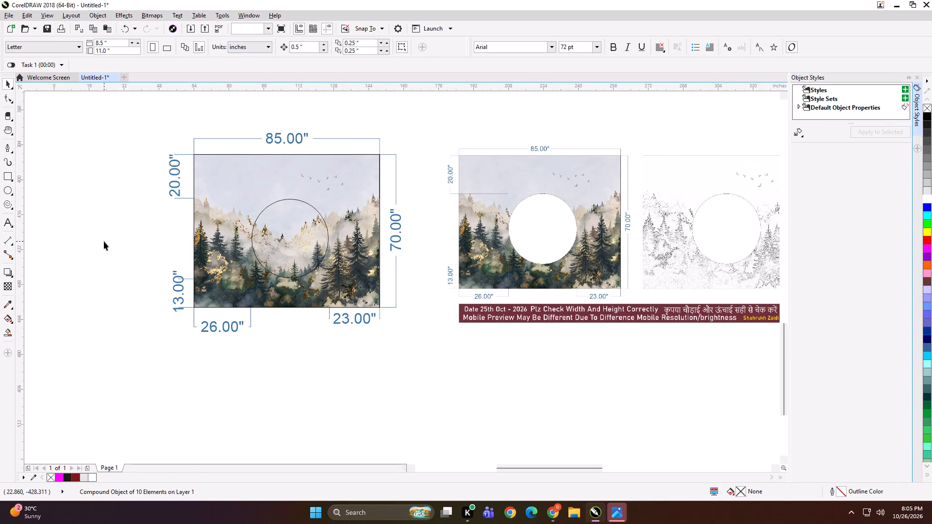
Bring the overall width dimension and the top, left, right and bottom strip dimensions to the front of the mural.
left_click(186, 197)
left_click(257, 138, "shift")
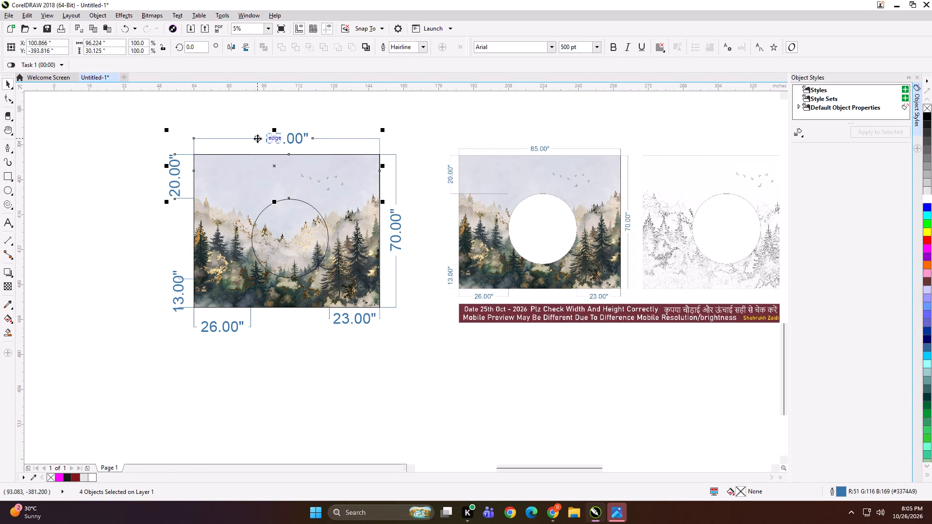
key("shift+Page_Up")
double_click(68, 222)
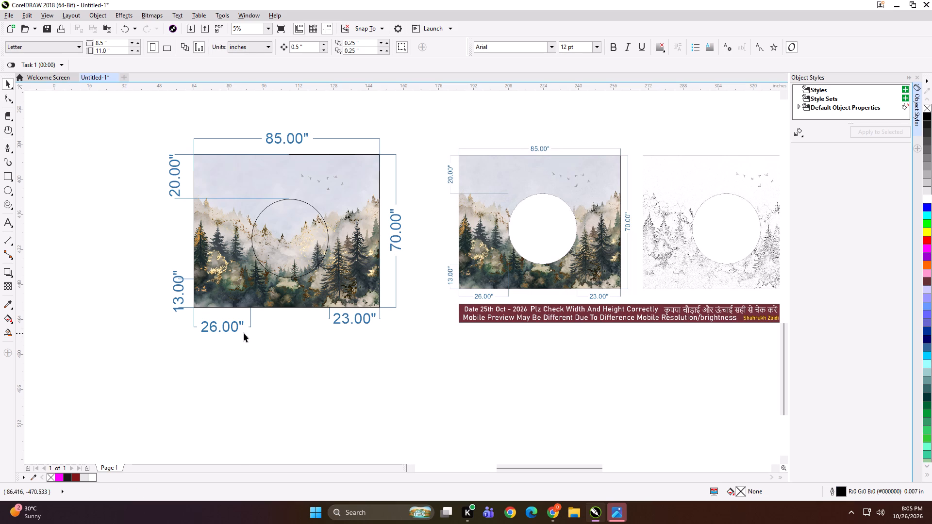
left_click(250, 324)
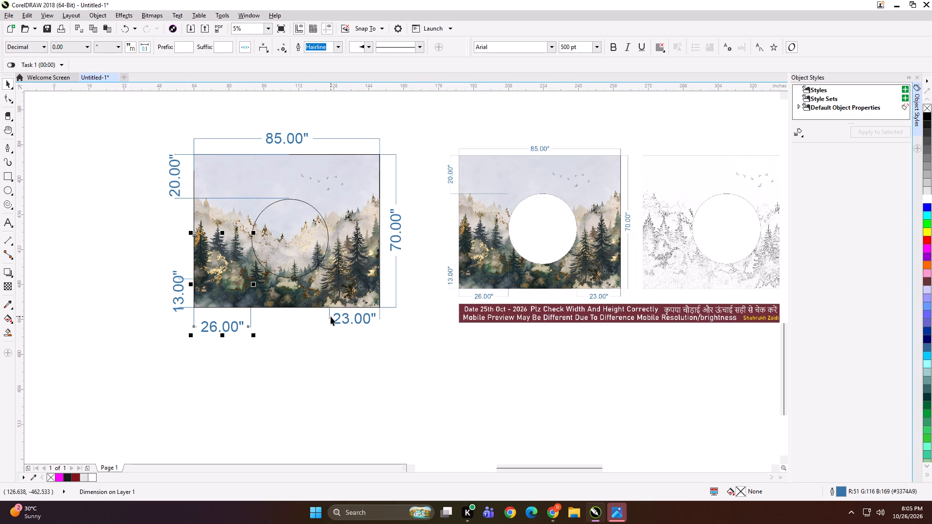
left_click(331, 316, "shift")
left_click(329, 316, "shift")
key("shift+Page_Up")
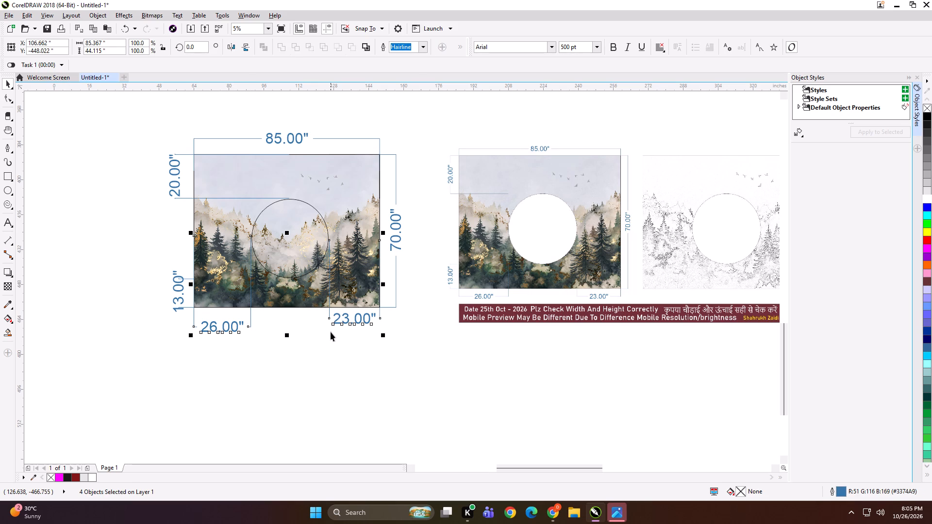
left_click(323, 354)
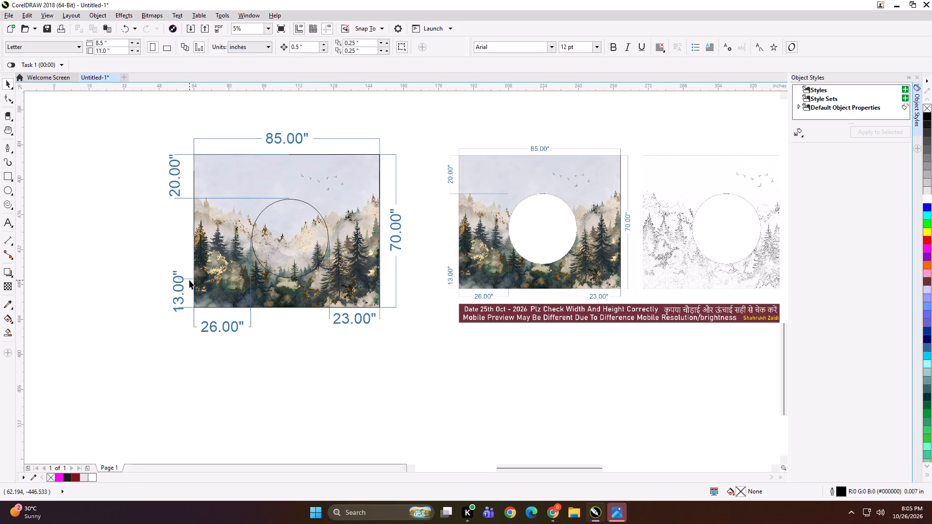
left_click(189, 279)
key("shift+Page_Up")
left_click(132, 239)
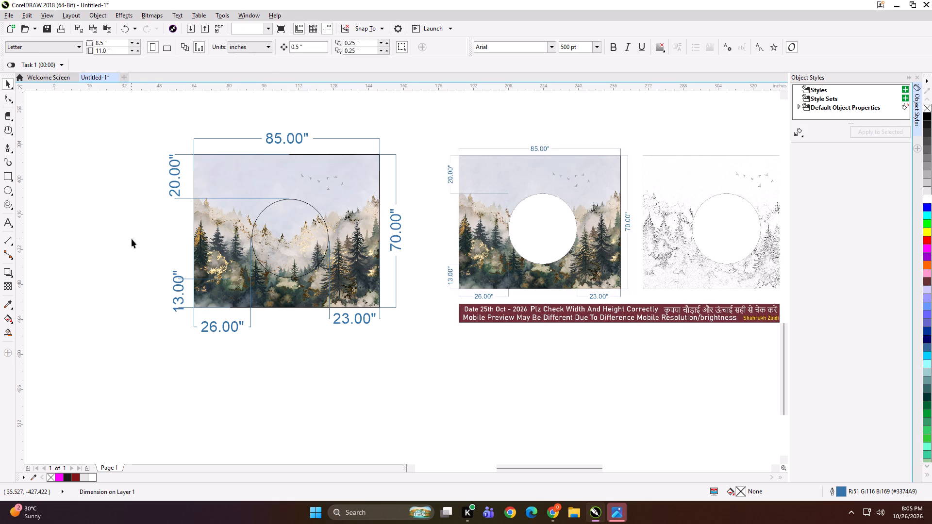
Preview the new forest layout and the reference layout full screen and capture them side by side as a screenshot.
scroll(132, 228, "down", 1)
left_click_drag(106, 147, 583, 382)
key("shift+F2")
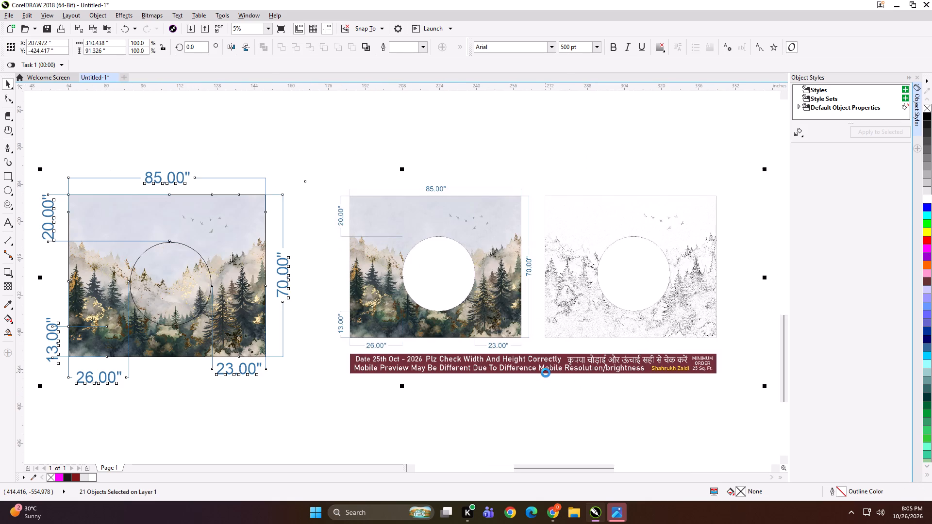
key("F9")
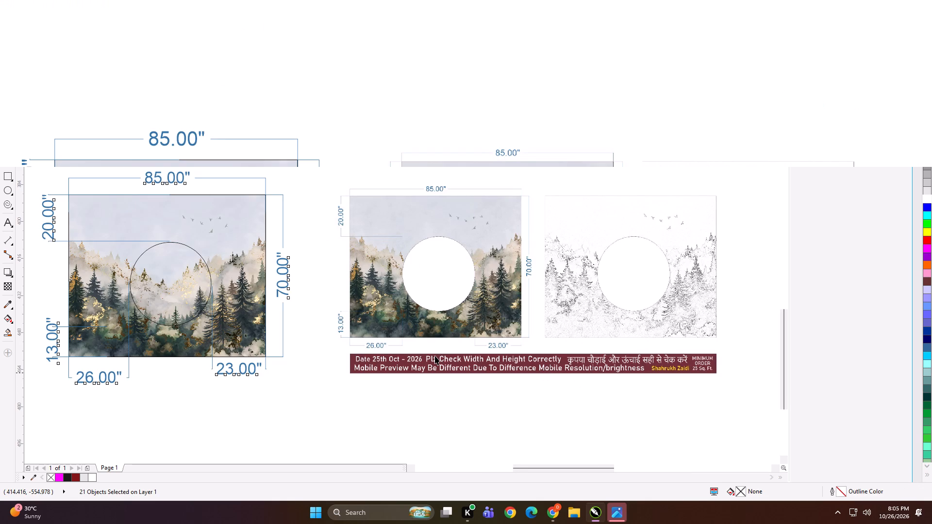
key("Print")
left_click_drag(0, 97, 755, 407)
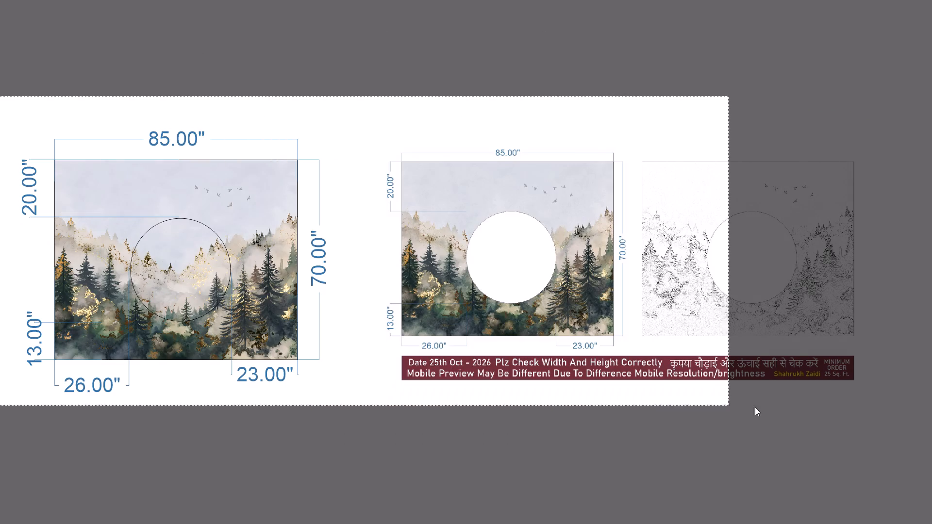
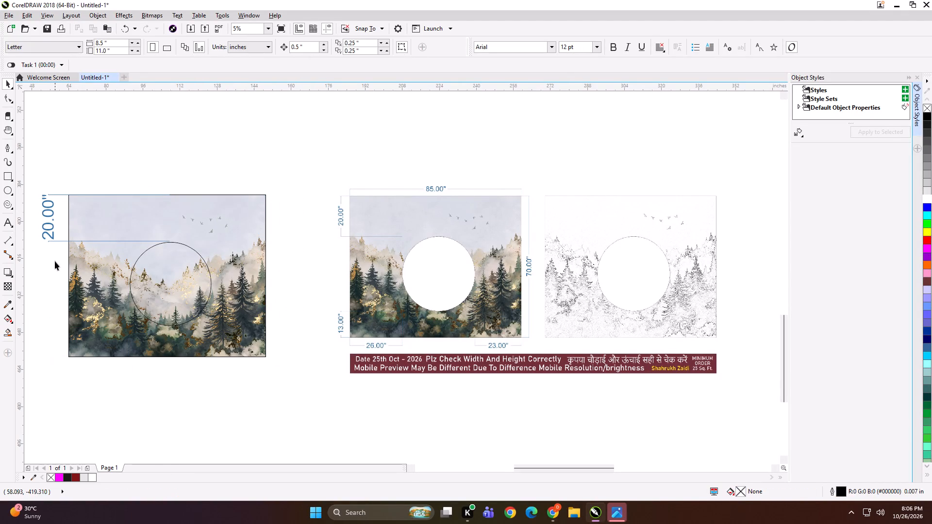
Delete the 20.00" dimension beside the upper part of the working forest mural.
left_click(50, 235)
key("Delete")
Narrow the mural's 85 × 70 in frame rectangle to 42.5 in, keeping its left edge and ending at the mural's centre.
left_click(146, 213)
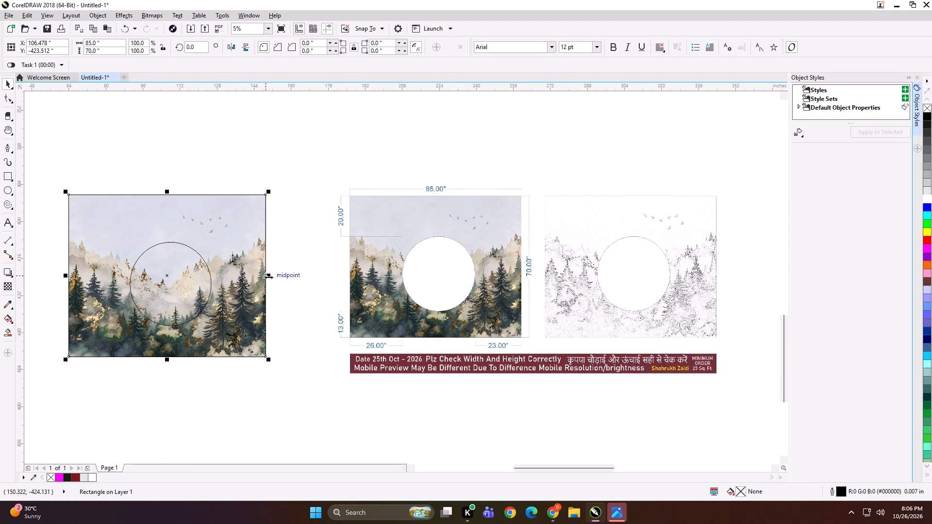
left_click_drag(268, 277, 171, 273)
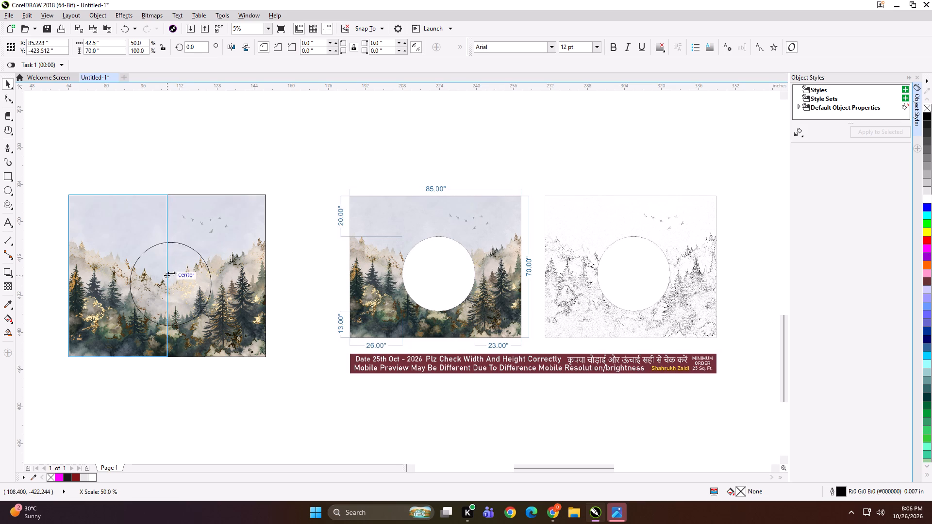
left_click_drag(171, 273, 169, 272)
Create a helper rectangle fitted exactly around the 35 × 36 in ellipse.
left_click(187, 272)
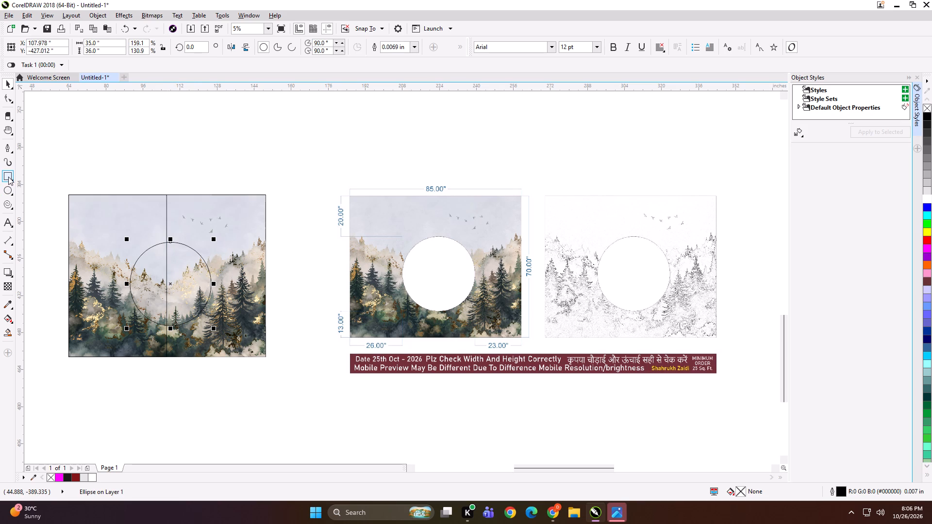
double_click(8, 177, "shift")
key("space")
left_click(121, 156)
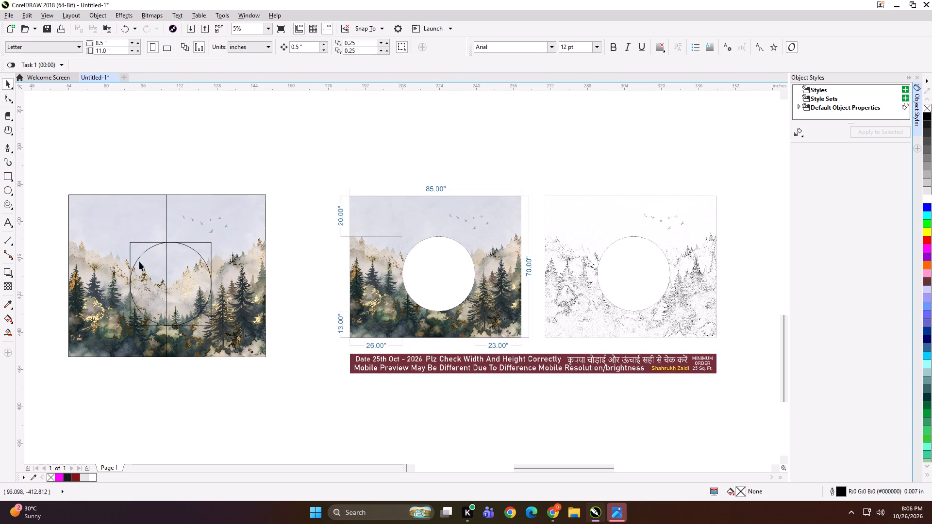
Duplicate the helper rectangle, halve the copy's width to 17.5 in and align it to the original's left edge.
left_click(138, 248)
key("plus")
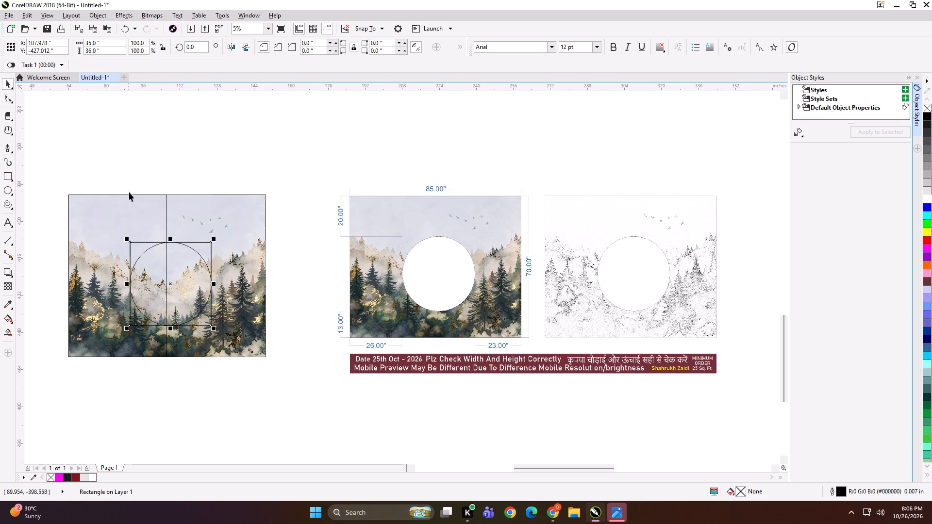
left_click(105, 44)
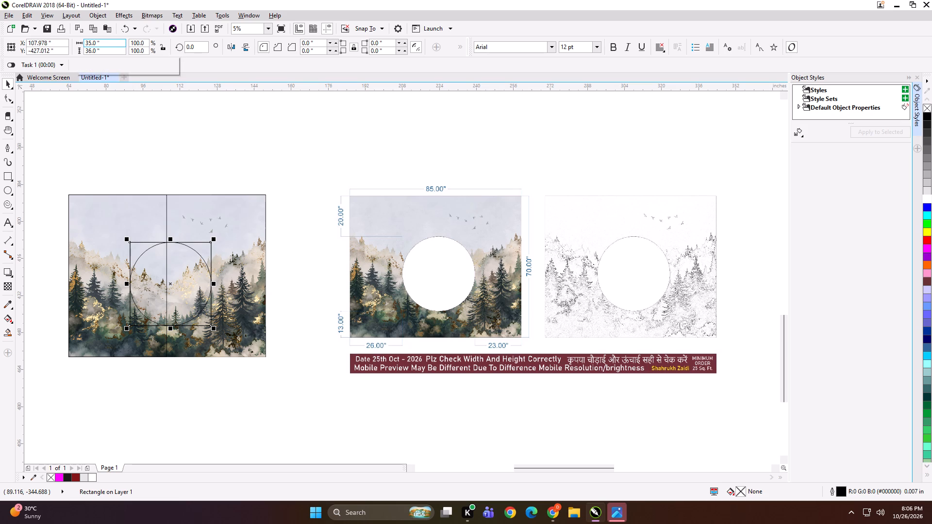
type("/2")
key("Return")
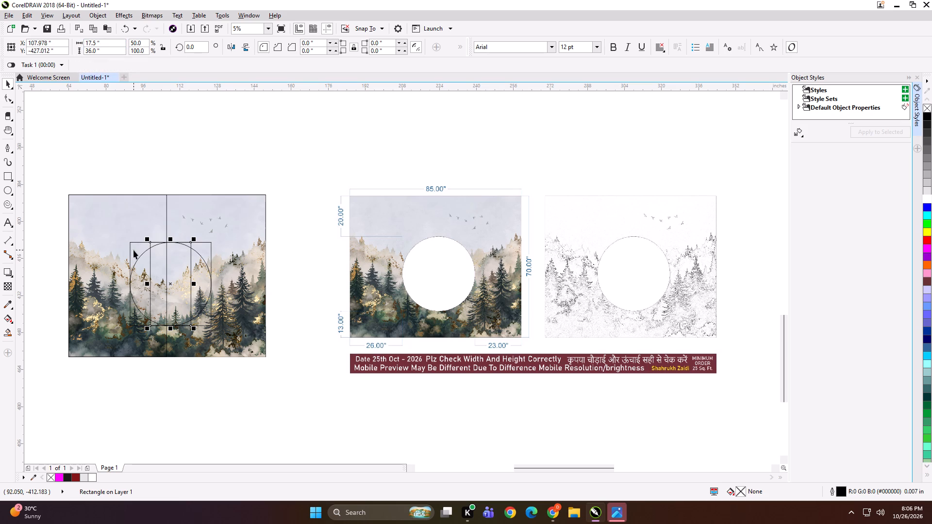
left_click(133, 250, "shift")
key("l")
left_click(126, 141)
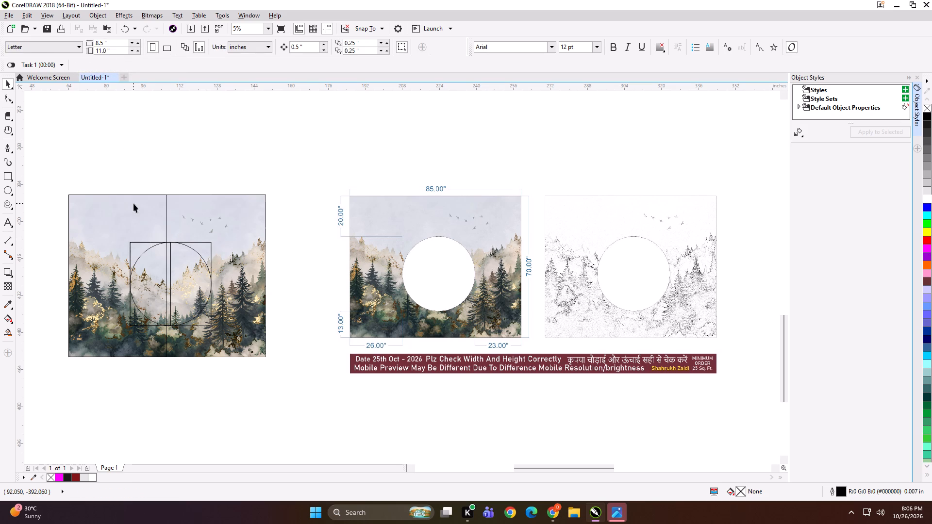
Widen the half-width frame rectangle to 44 in so that it ends at the ellipse's vertical centre line.
left_click(133, 203)
left_click(171, 277)
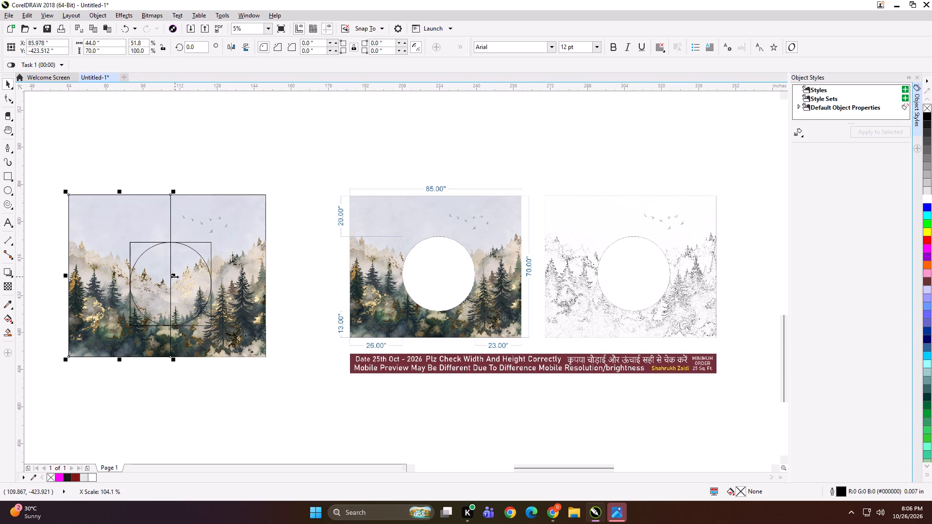
Delete both helper rectangles around the ellipse.
left_click(137, 246)
key("Delete")
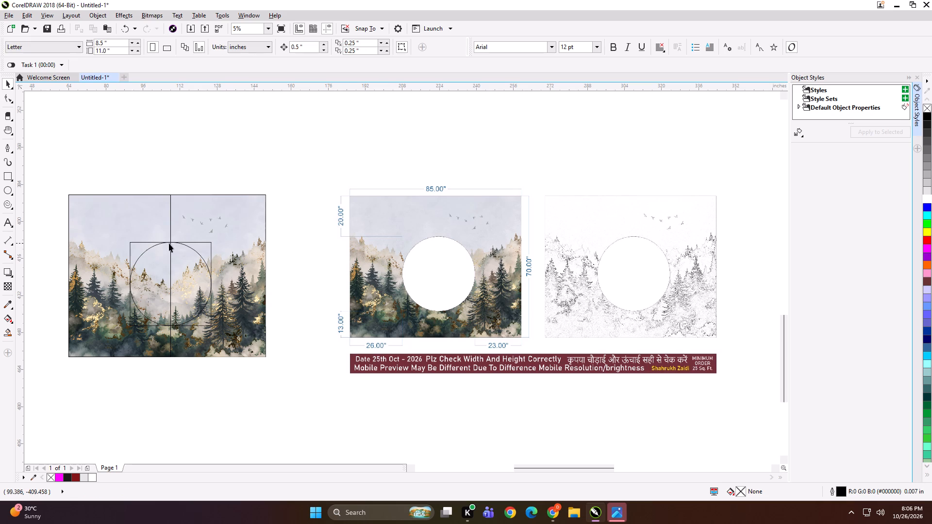
left_click(208, 244)
key("Delete")
Move the 44 × 70 in rectangle off the mural's centre, down and to the left.
left_click(123, 220)
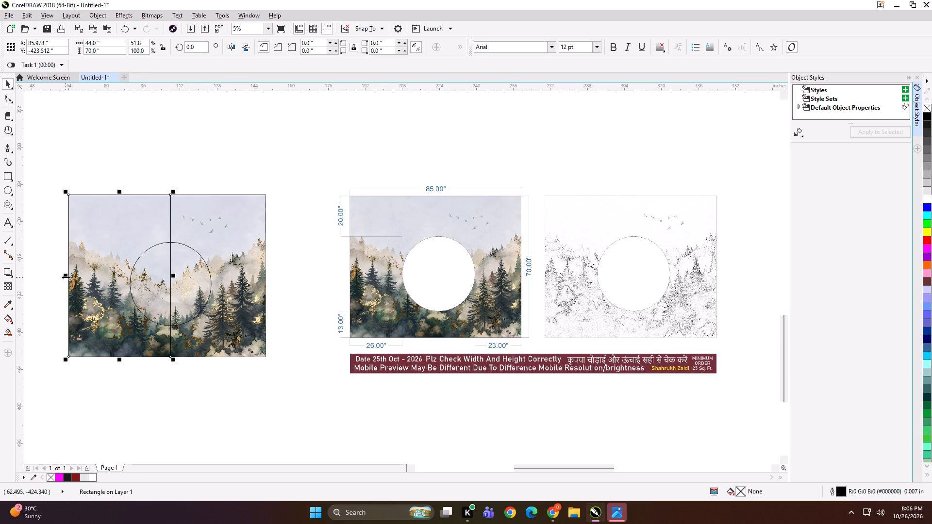
left_click(66, 275)
left_click_drag(92, 248, 71, 325)
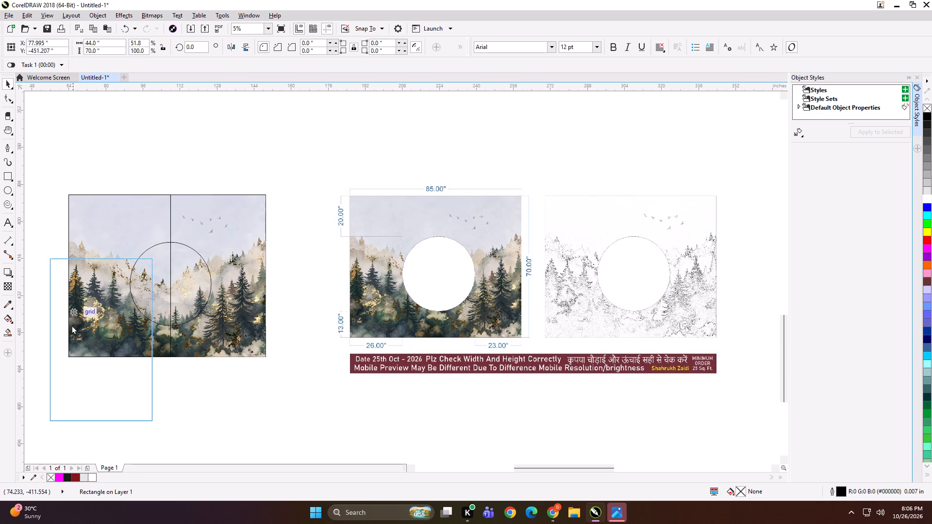
left_click_drag(71, 325, 70, 332)
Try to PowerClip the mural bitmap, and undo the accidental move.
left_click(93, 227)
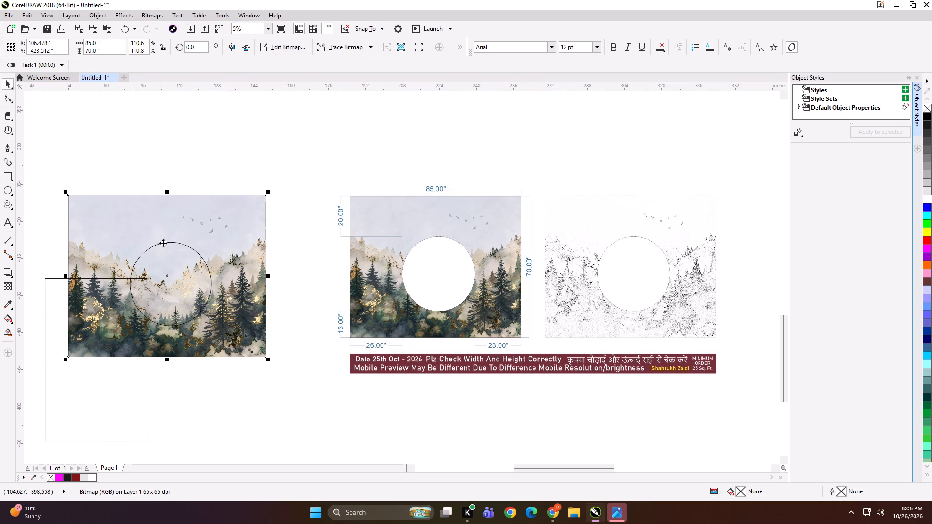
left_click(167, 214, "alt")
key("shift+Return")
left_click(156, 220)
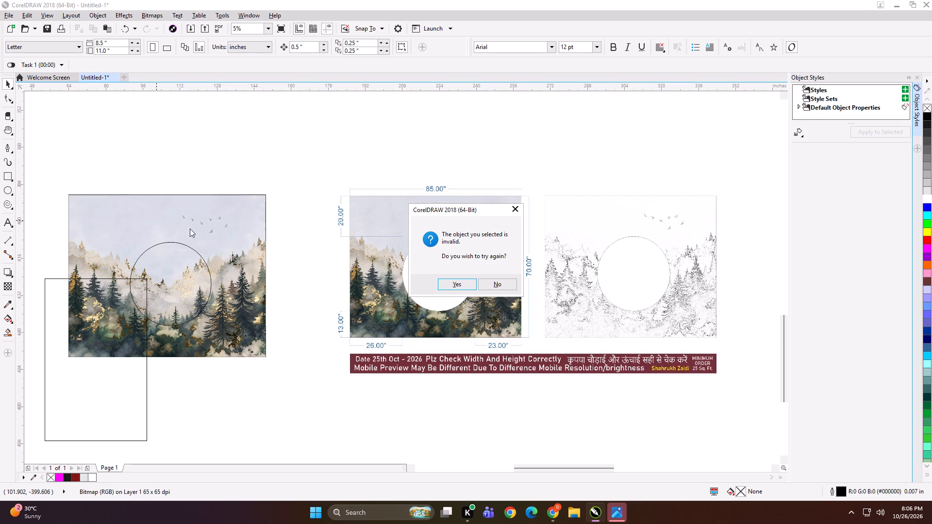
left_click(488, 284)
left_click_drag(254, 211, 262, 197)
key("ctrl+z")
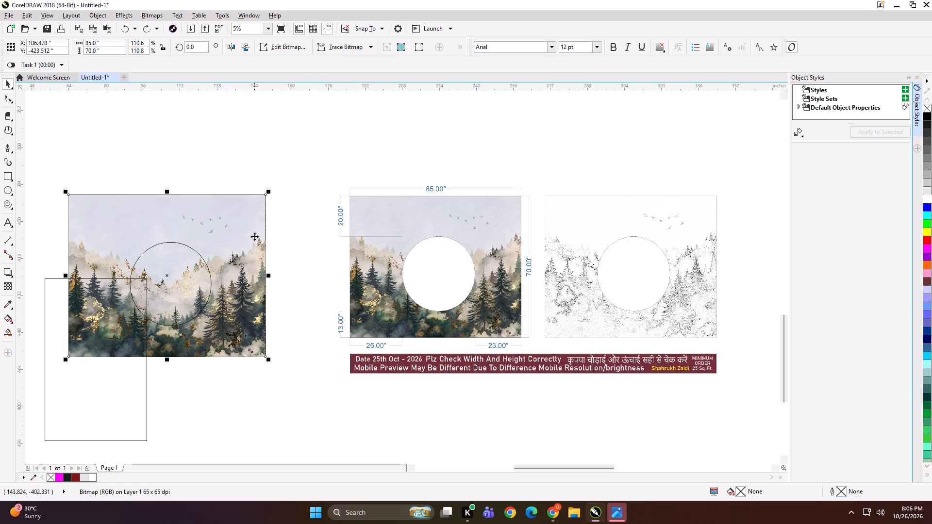
Create an 85 × 70 in rectangle fitted to the mural bitmap and PowerClip the bitmap inside it.
double_click(10, 175, "shift")
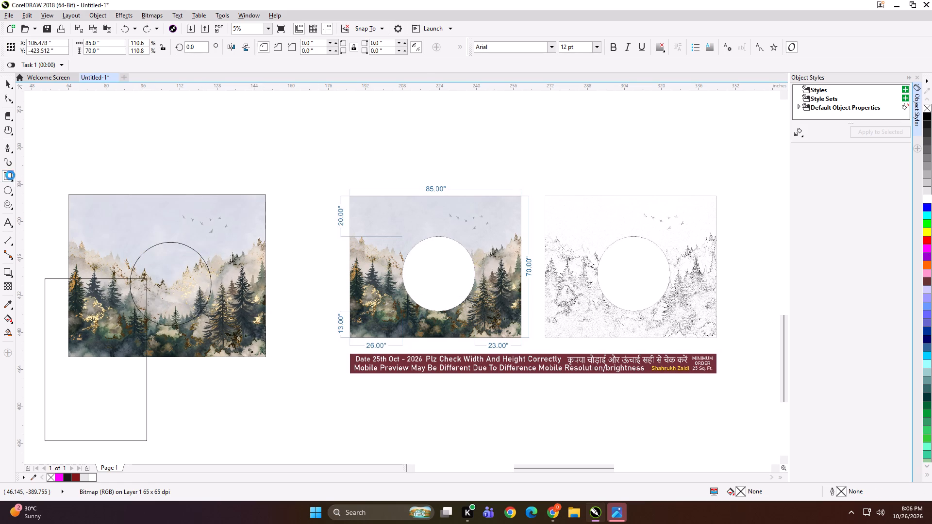
key("shift+space")
left_click(118, 159)
left_click(119, 218, "alt")
key("shift+Return")
left_click(119, 219)
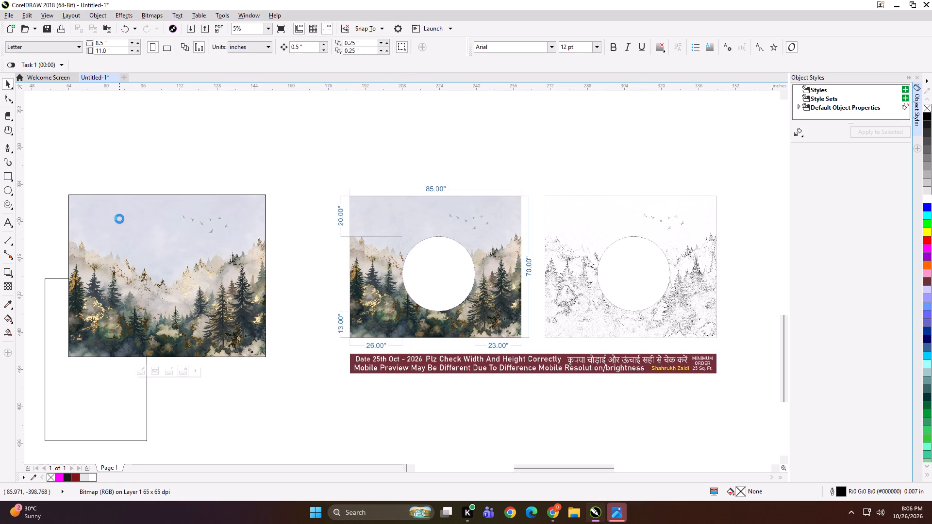
PowerClip the ellipse into the same 85 × 70 in mural frame.
left_click_drag(43, 224, 263, 333)
key("shift+Return")
left_click(230, 294)
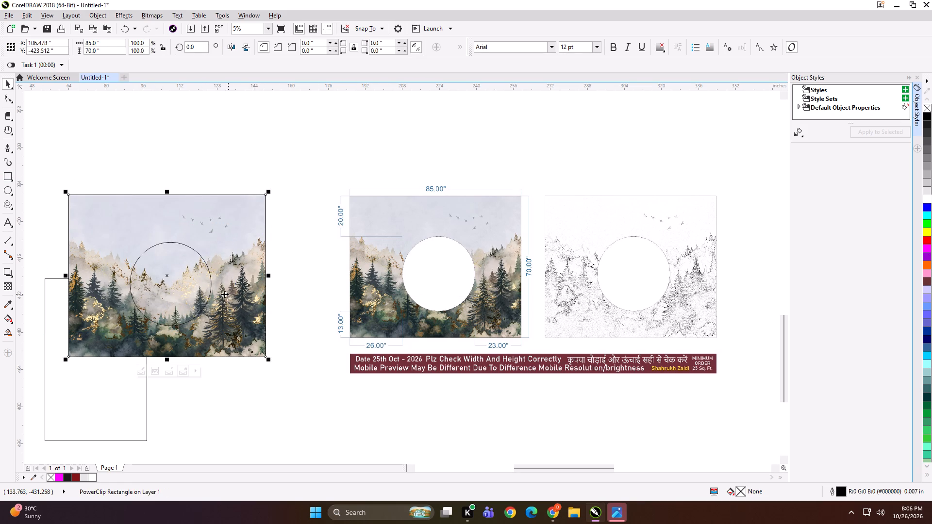
Space the artwork out by moving the reference layout further right and the clipped mural down and to the right.
left_click(139, 167)
scroll(374, 204, "down", 1)
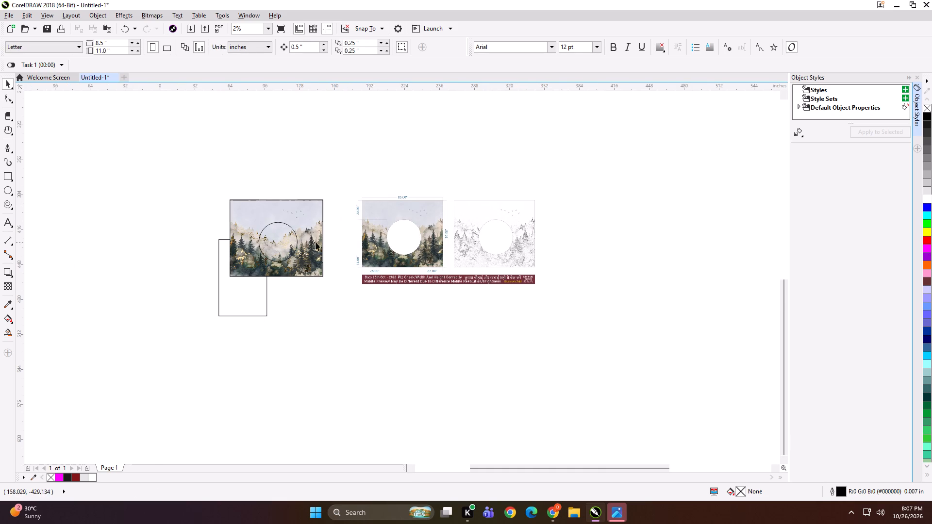
left_click_drag(385, 239, 457, 236)
left_click_drag(310, 224, 352, 277)
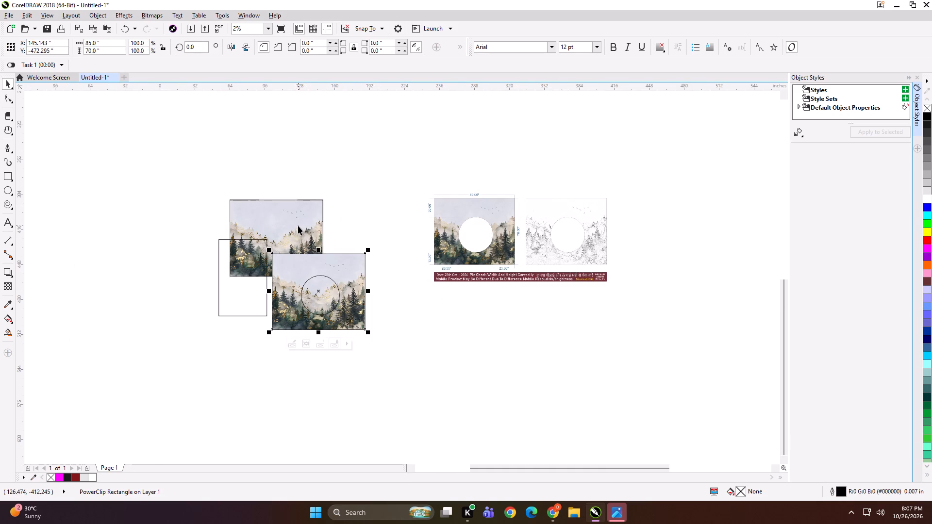
Lift the leftover unclipped mural bitmap off the guide strips and delete it.
left_click_drag(298, 226, 303, 190)
scroll(291, 208, "up", 2)
scroll(291, 208, "down", 1)
key("Delete")
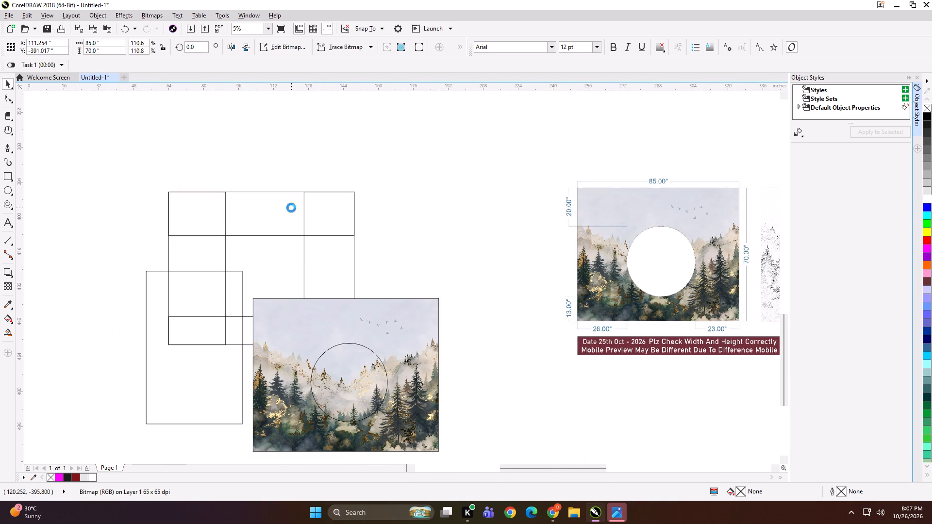
Delete the four leftover guide strips: top, right, left and bottom.
left_click(292, 212)
key("Delete")
left_click(319, 232)
key("Delete")
left_click(190, 223)
key("Delete")
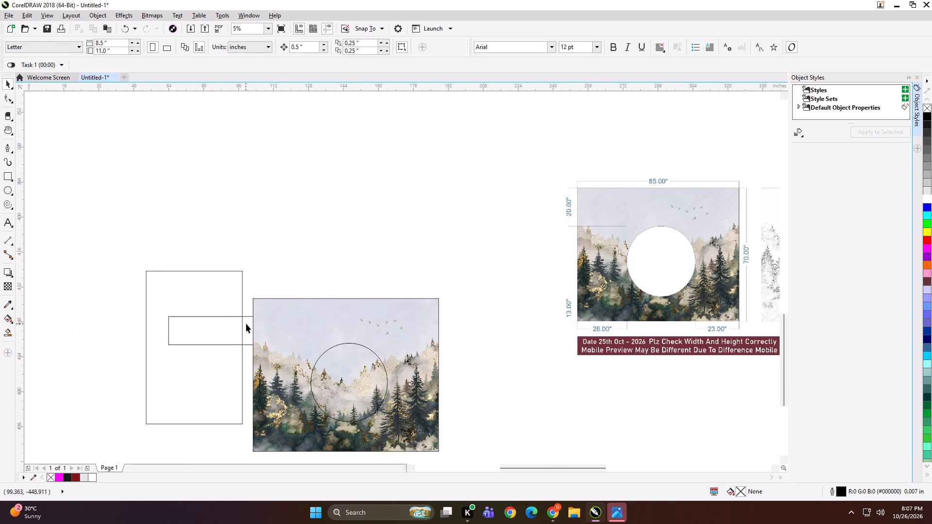
left_click(248, 324)
key("Delete")
Move the reference layout down and to the left, closer to the clipped mural.
scroll(299, 185, "down", 2)
scroll(376, 282, "up", 1)
left_click_drag(486, 213, 461, 251)
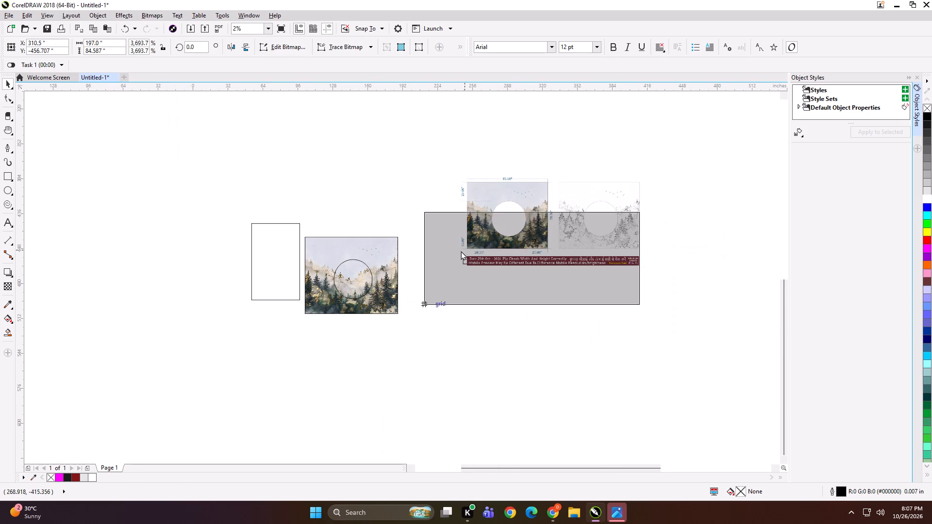
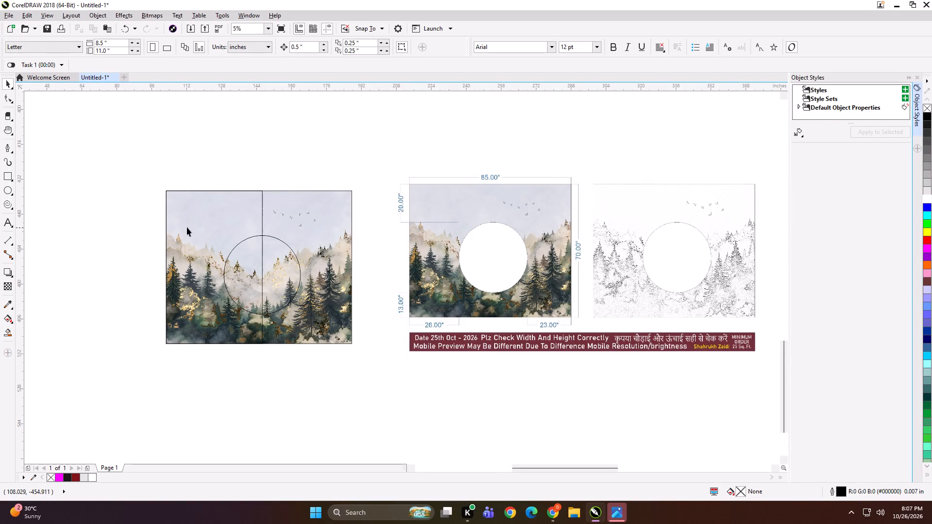
Mirror a copy of the 44-inch panel rectangle onto the mural's right half, overlapping the first by 0.5 inch, and trim its width to the mural's edge.
left_click_drag(162, 268, 324, 278)
right_click(324, 278, "ctrl")
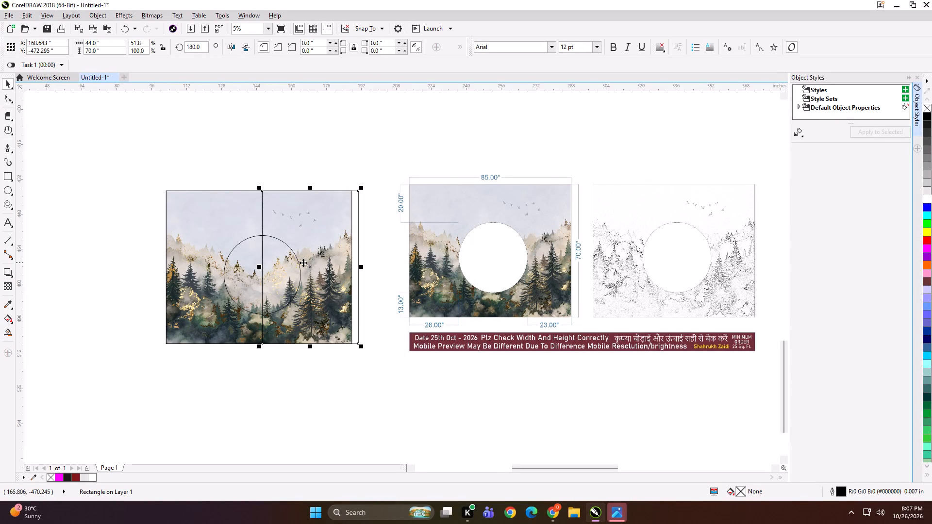
key("Left")
scroll(242, 264, "up", 1)
left_click_drag(476, 271, 467, 271)
Group the two panel rectangles and PowerClip the forest mural with its circle outline inside them.
left_click(244, 171, "shift")
key("ctrl+g")
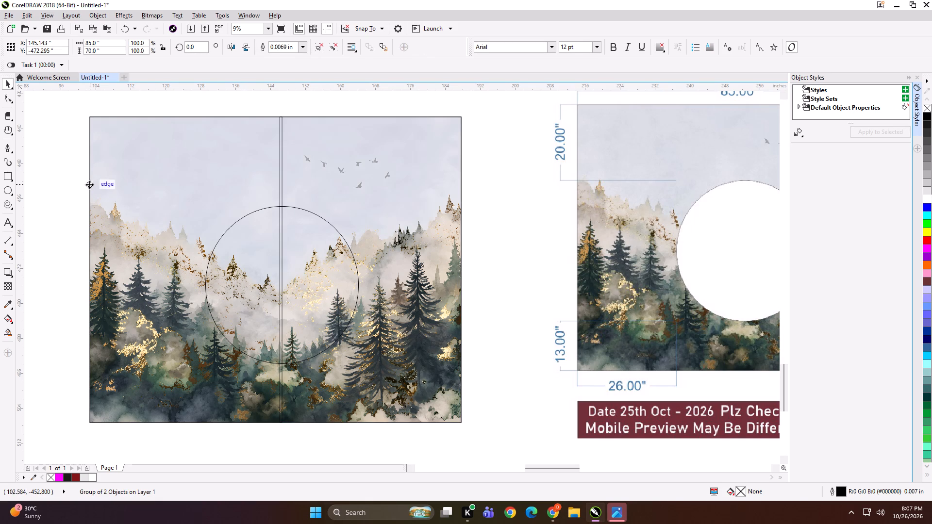
left_click(89, 184)
left_click(66, 184)
left_click(164, 185, "alt")
key("shift+Return")
left_click(204, 171)
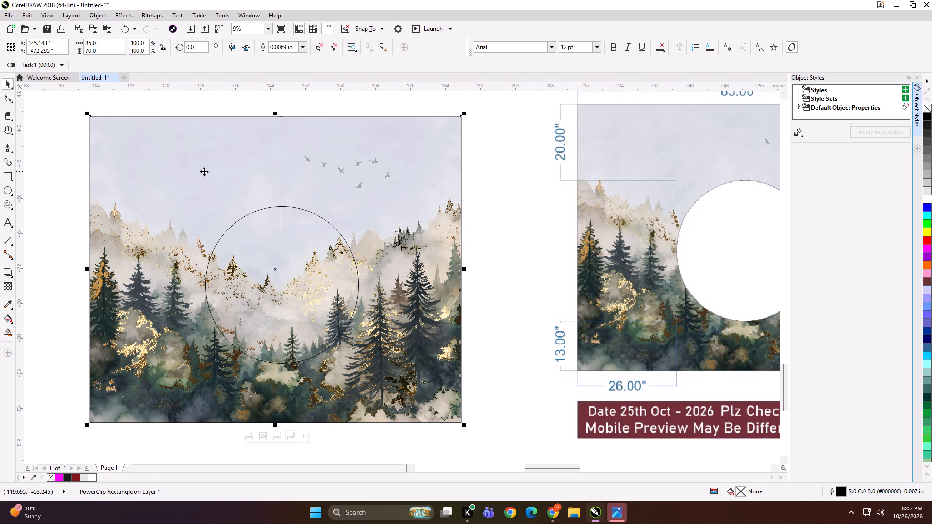
Ungroup the clipped panels and shift the left panel 2 inches left to separate it from the right one.
key("ctrl+u")
scroll(219, 186, "down", 1)
left_click(107, 196)
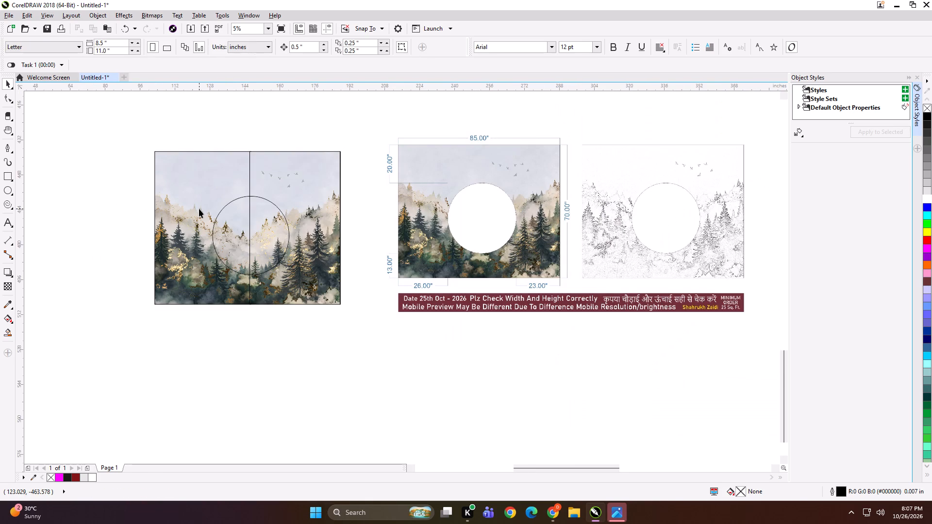
key("Left")
left_click(200, 202)
key("Left")
key("Left")
key("Left")
key("Left")
left_click(121, 195)
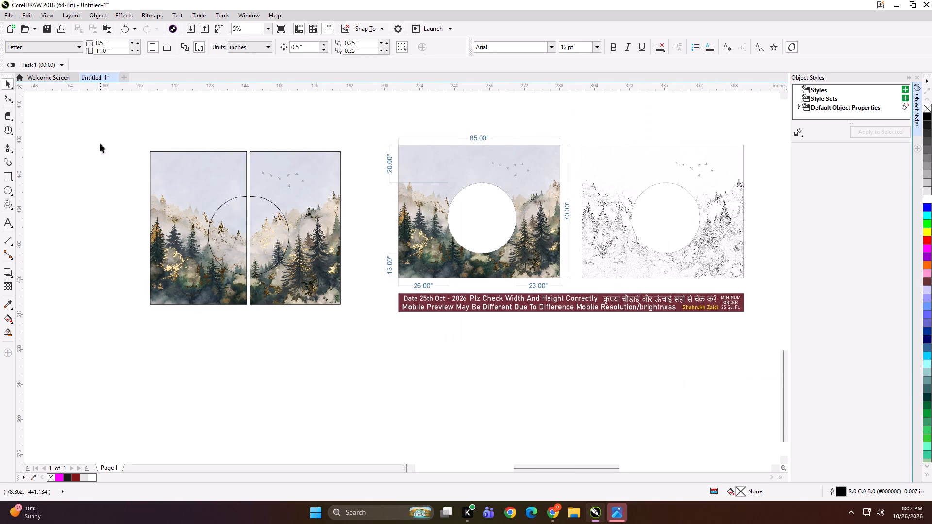
Zoom to the two separated forest panels in full-screen preview and capture a screenshot of them.
left_click_drag(100, 125, 420, 398)
key("shift+F2")
key("F9")
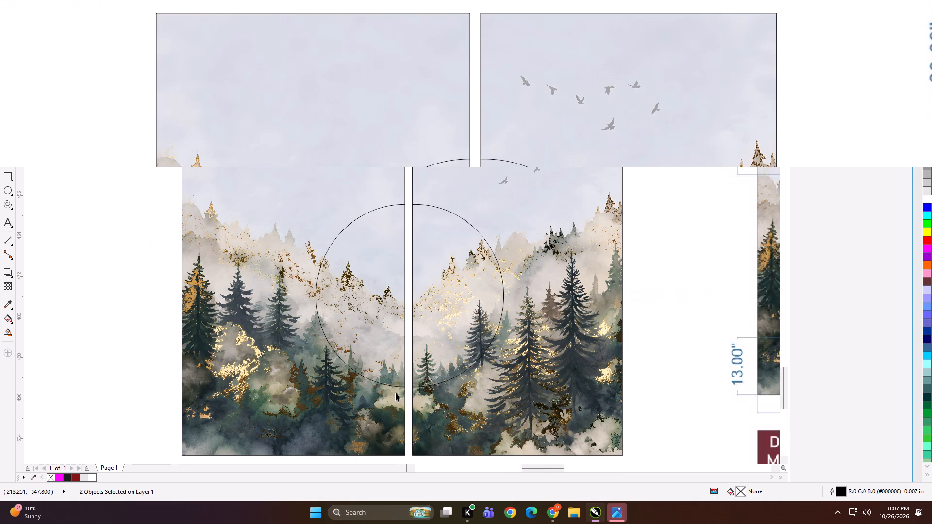
key("Print")
left_click_drag(2, 0, 879, 523)
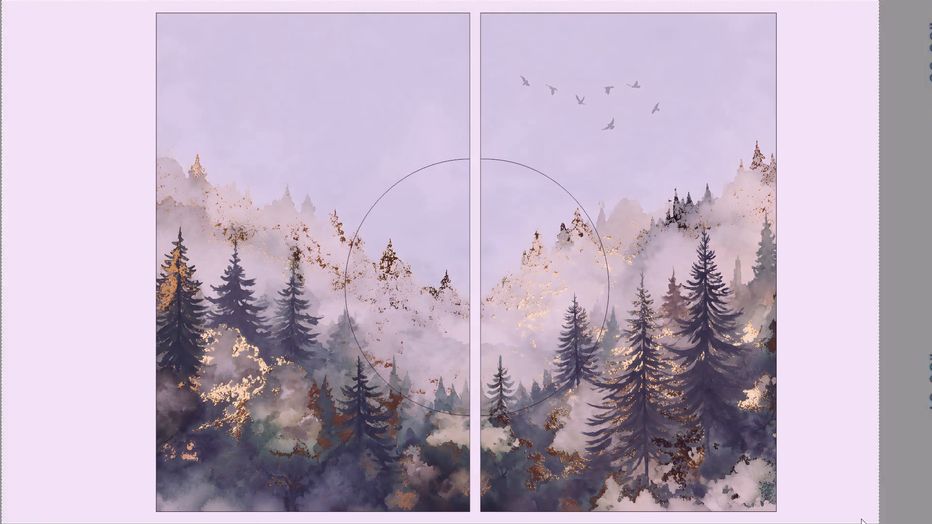
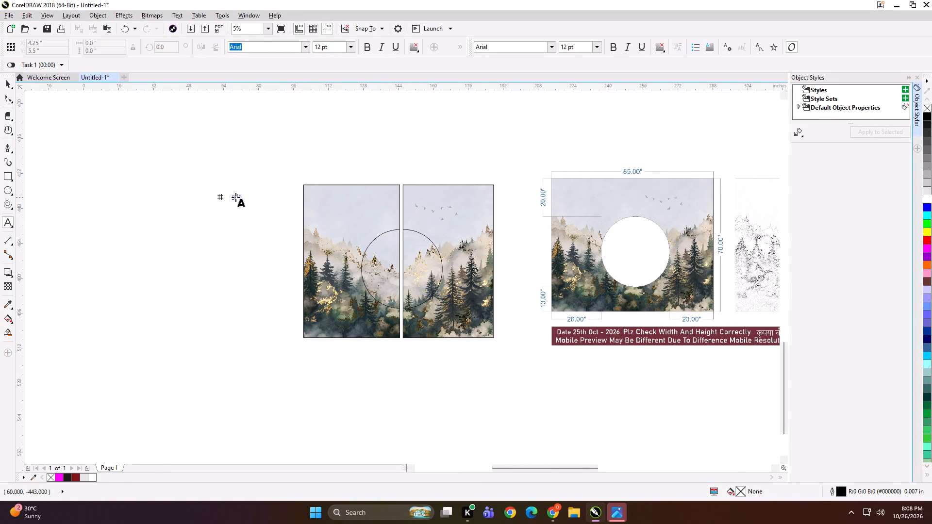
Add the small text labels "85*70 PANEL 1" and "85*70 PANEL 2" on the top edges of the two forest panels.
left_click(321, 183)
type("85*70 PANEL 1")
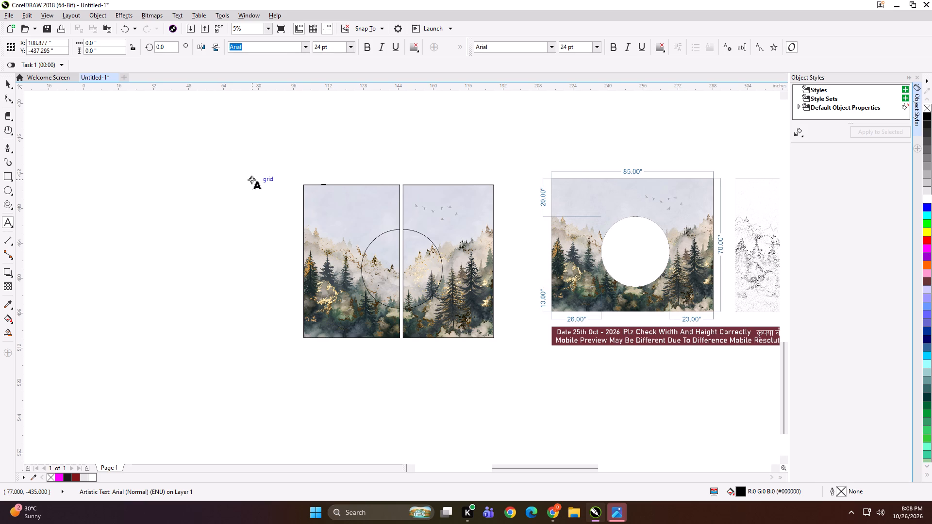
key("ctrl+a")
key("ctrl+c")
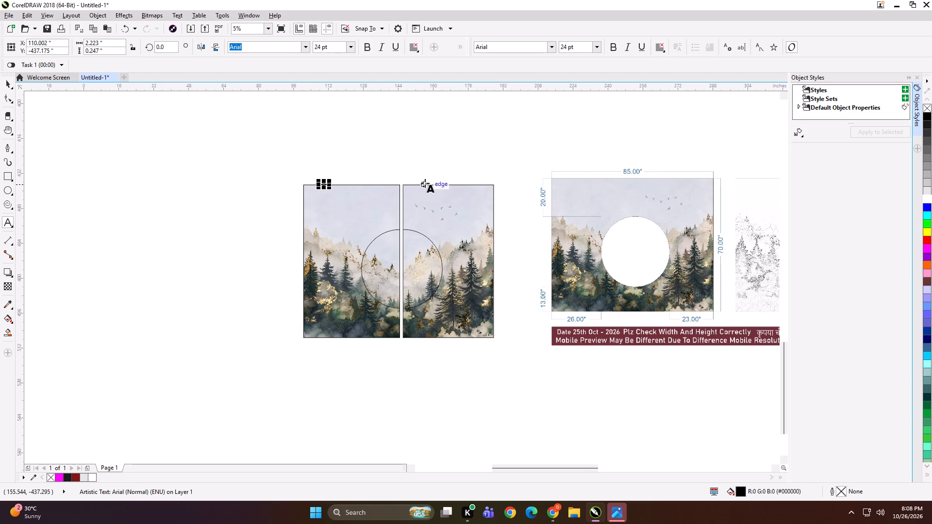
left_click(425, 183)
key("ctrl+v")
key("BackSpace")
key("2")
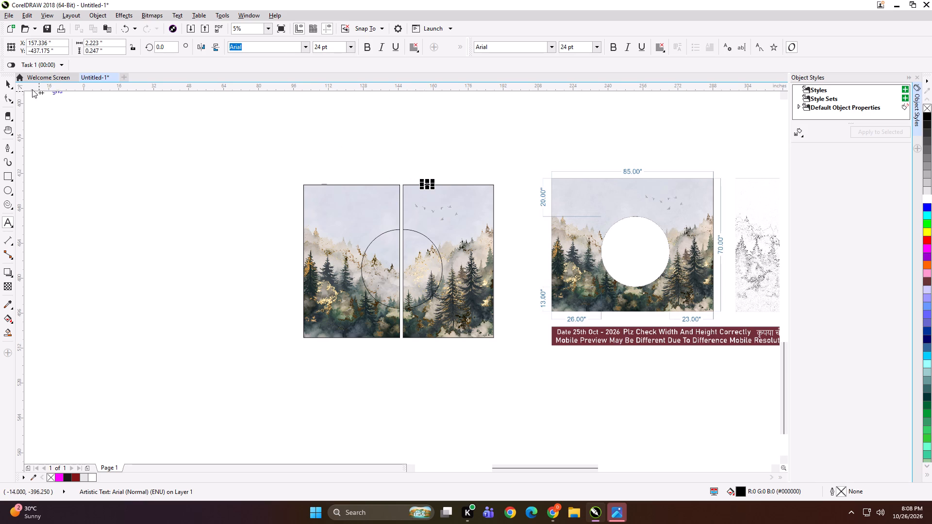
left_click(421, 213, "shift")
key("ctrl+g")
key("space")
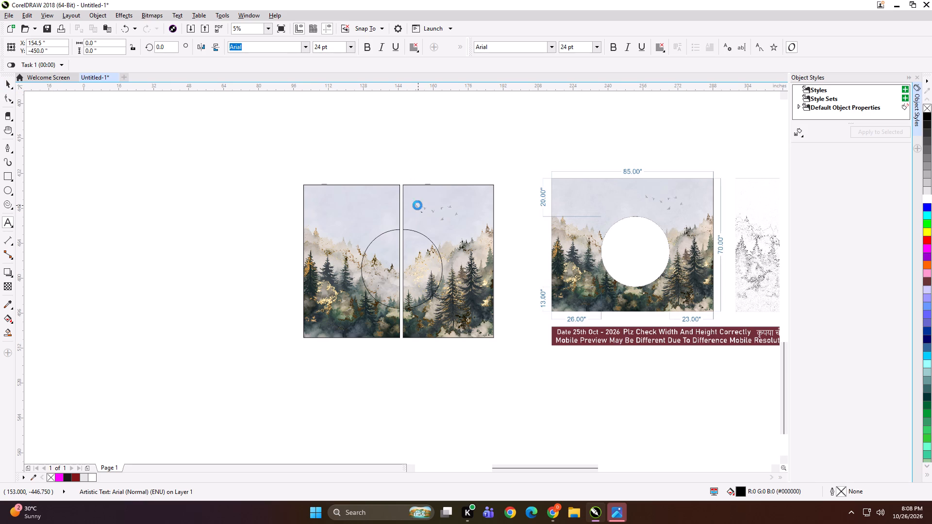
left_click(7, 82)
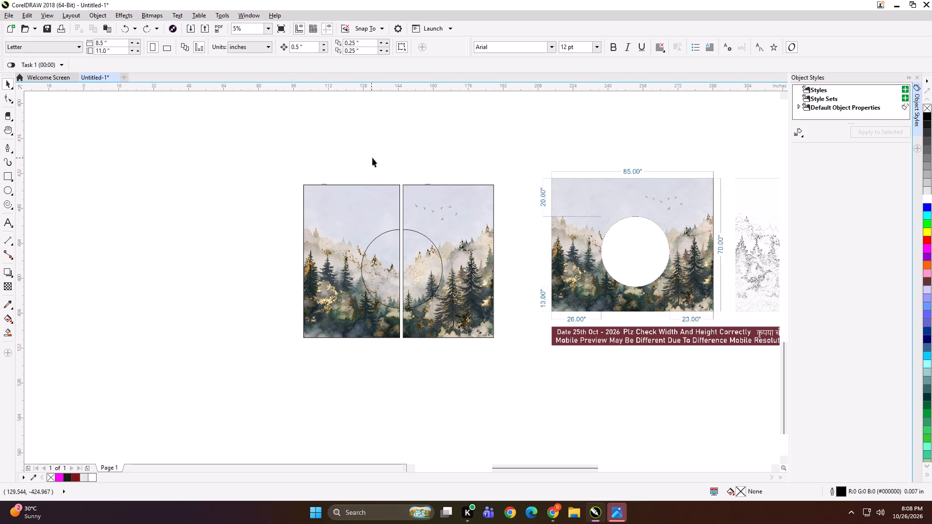
Group each forest panel with its own text label as two separate groups.
left_click(372, 158)
left_click_drag(380, 158, 531, 385)
key("ctrl+g")
left_click_drag(429, 154, 282, 411)
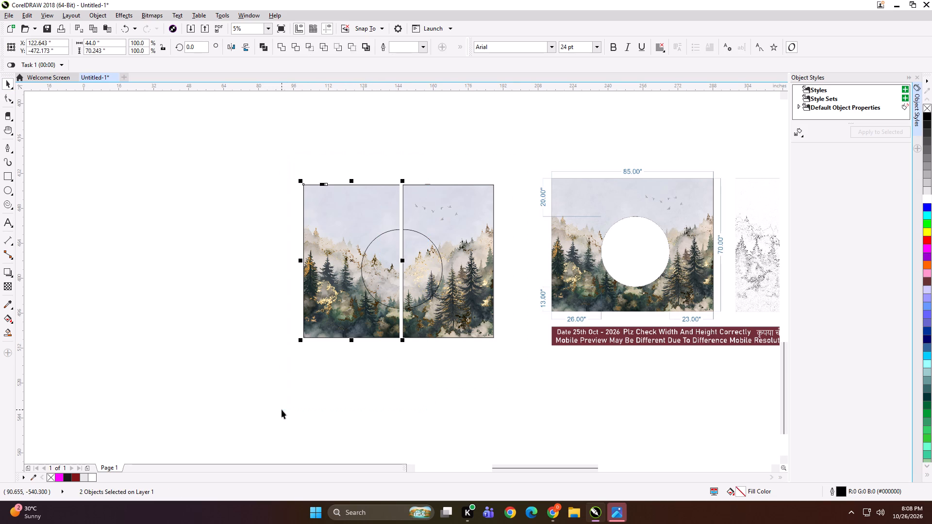
key("ctrl+g")
scroll(407, 238, "up", 2)
left_click(366, 238)
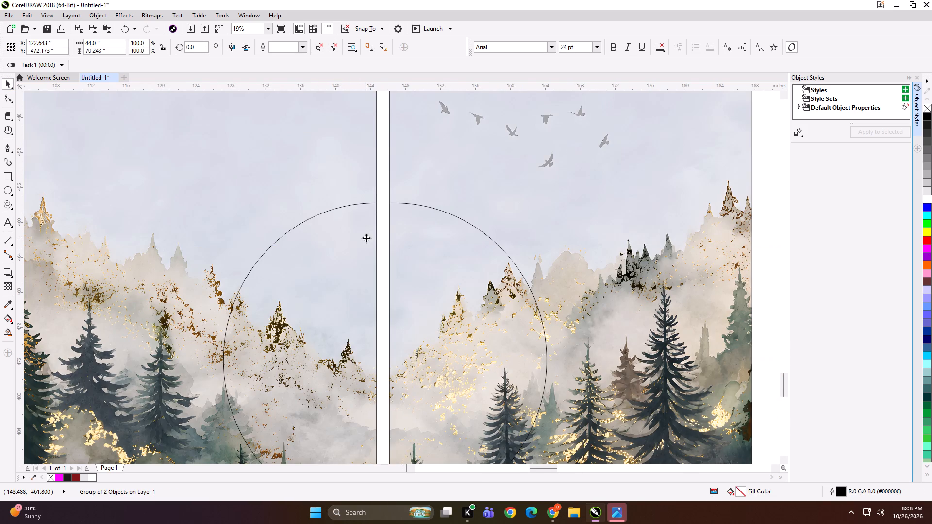
scroll(367, 238, "down", 1)
left_click(446, 203)
left_click(351, 209)
scroll(345, 211, "down", 1)
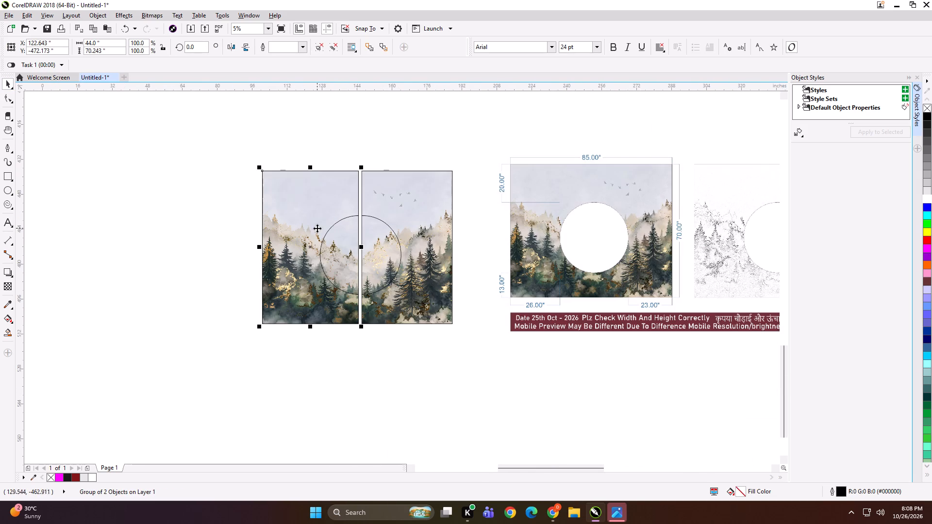
Start exporting the left forest panel group and create a JAIPUR DOME folder inside print-file folder 26 as the destination.
scroll(299, 226, "down", 1)
left_click_drag(216, 165, 692, 369)
key("shift+F2")
left_click(138, 88)
left_click(139, 105)
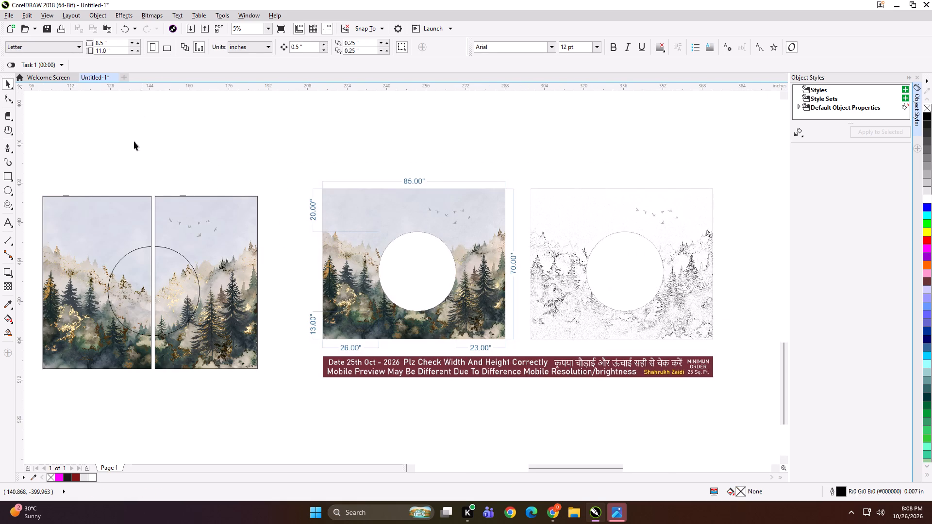
left_click(109, 216)
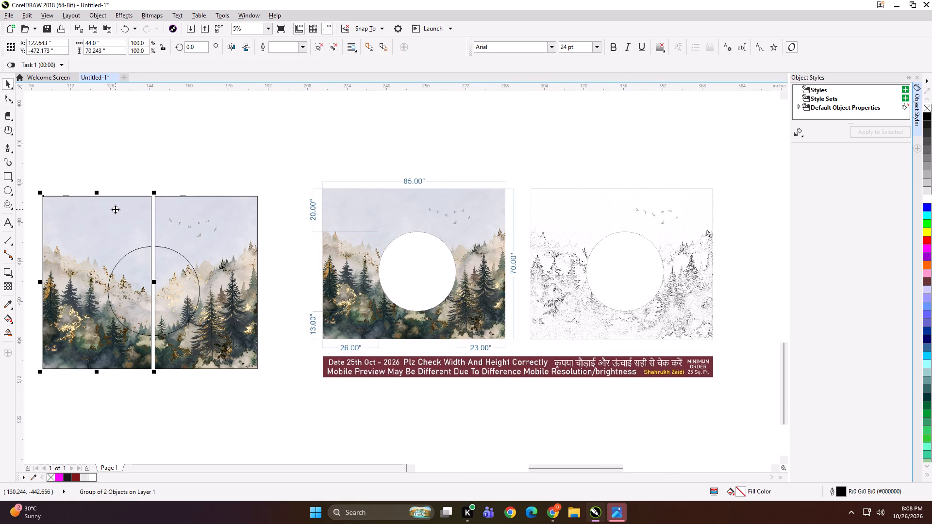
key("ctrl+e")
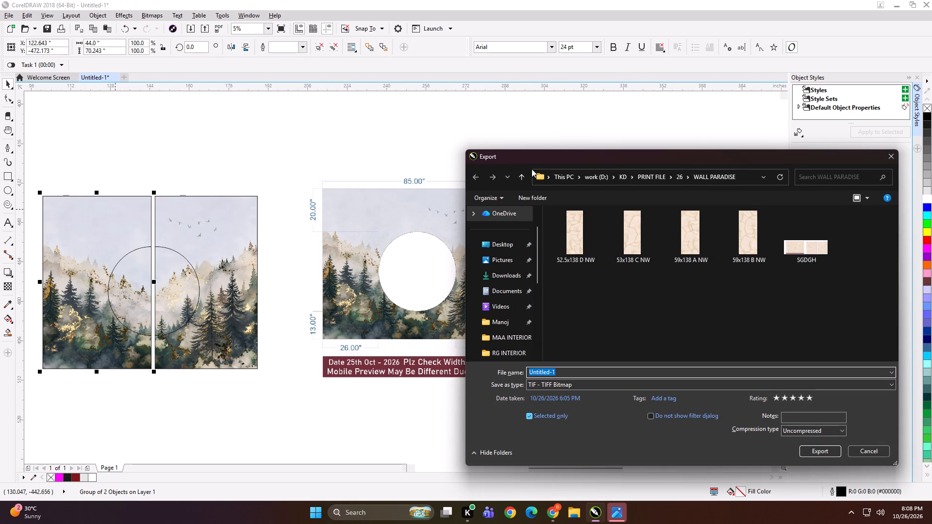
left_click(524, 174)
left_click(526, 178)
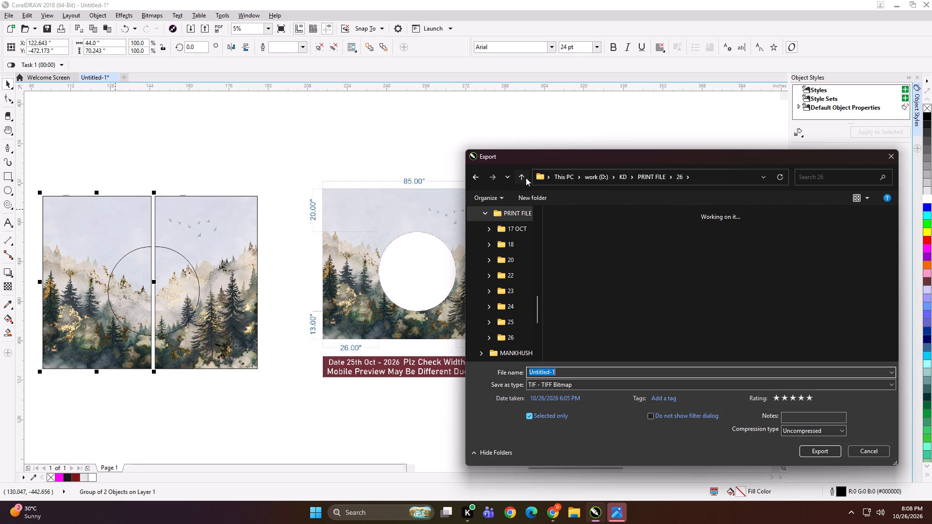
double_click(735, 263)
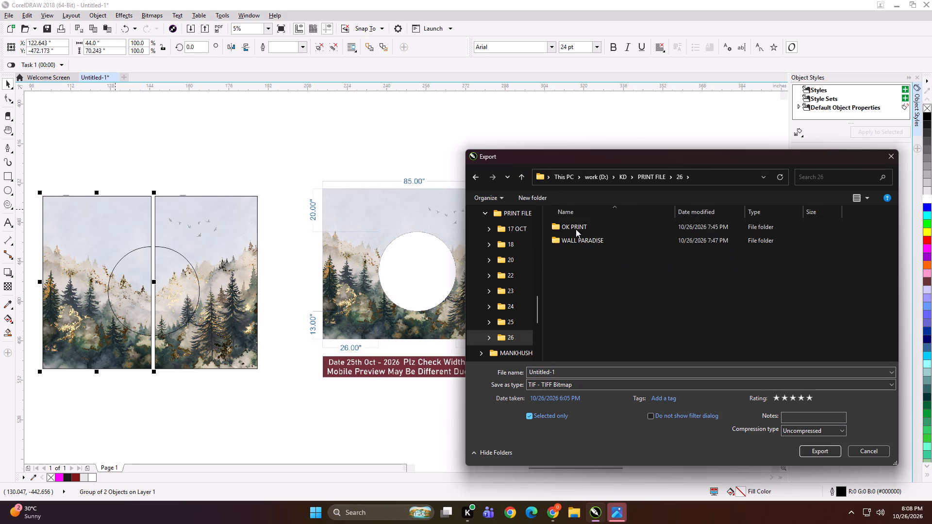
left_click(545, 196)
type("JAIPUR DOME")
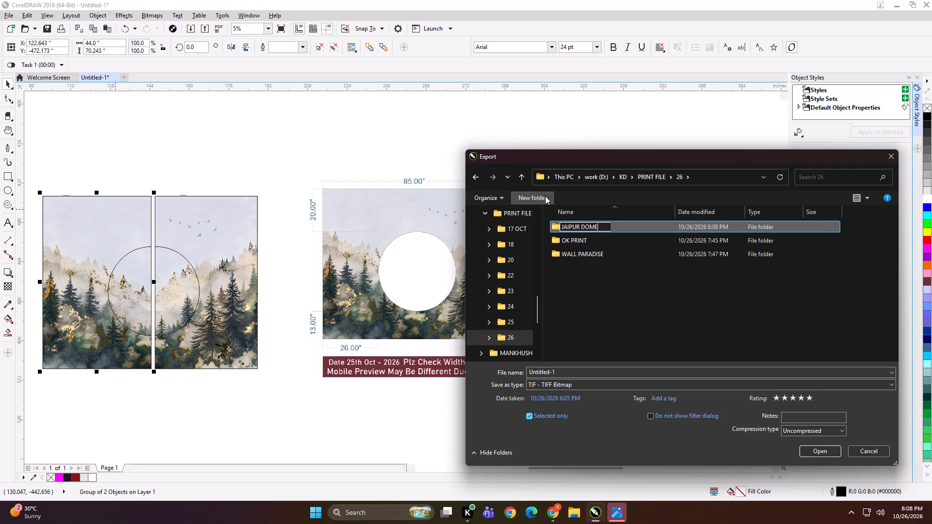
key("Return")
double_click(604, 224)
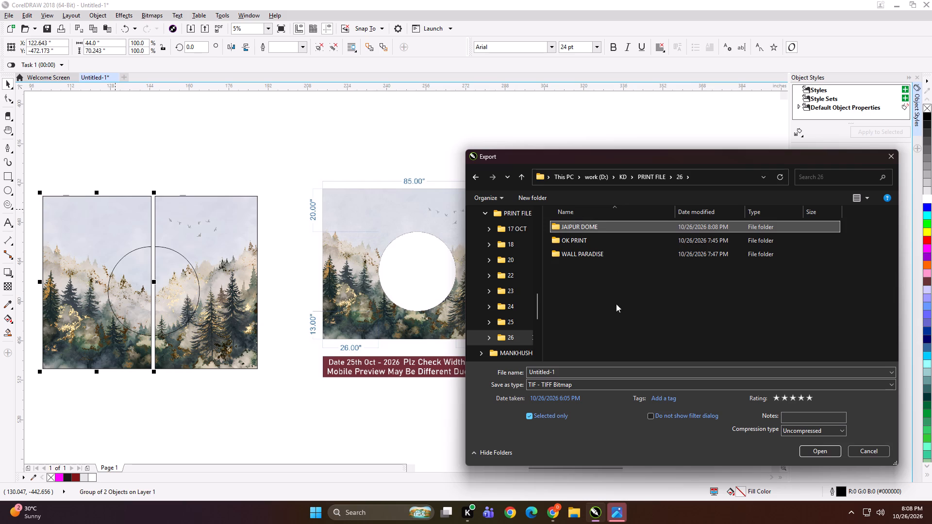
Export the selected left panel as an uncompressed TIFF named 44x70 A GOLDFOIL.
left_click(606, 367)
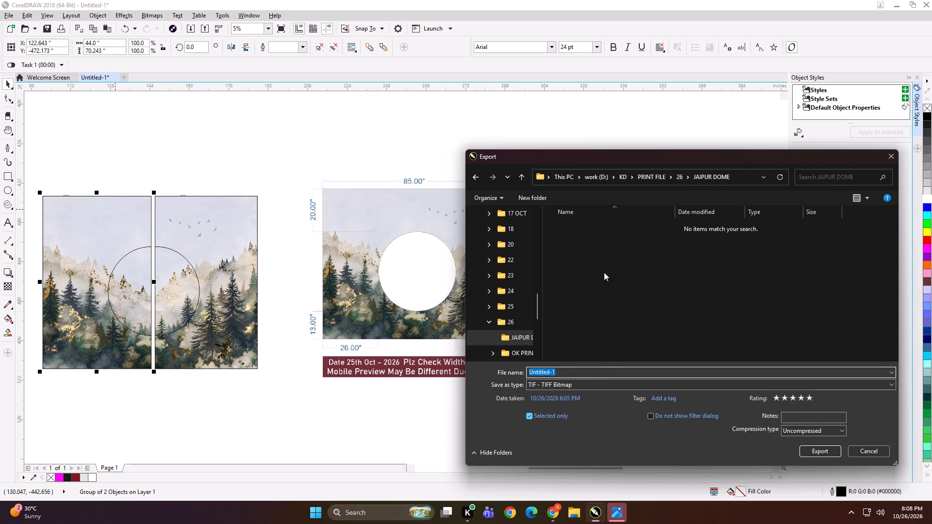
type("44x70 A")
key("space")
type("GOLDFI")
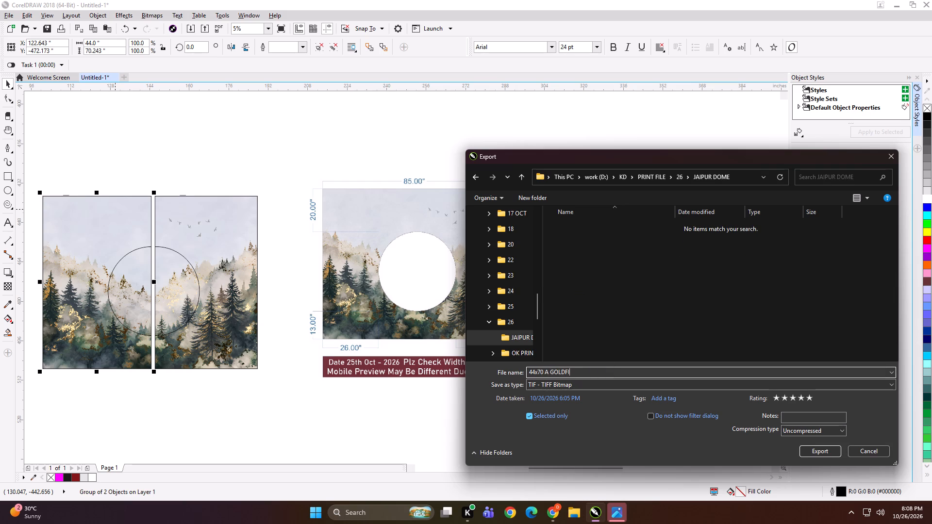
key("BackSpace")
type("OIL")
key("Return")
key("Return")
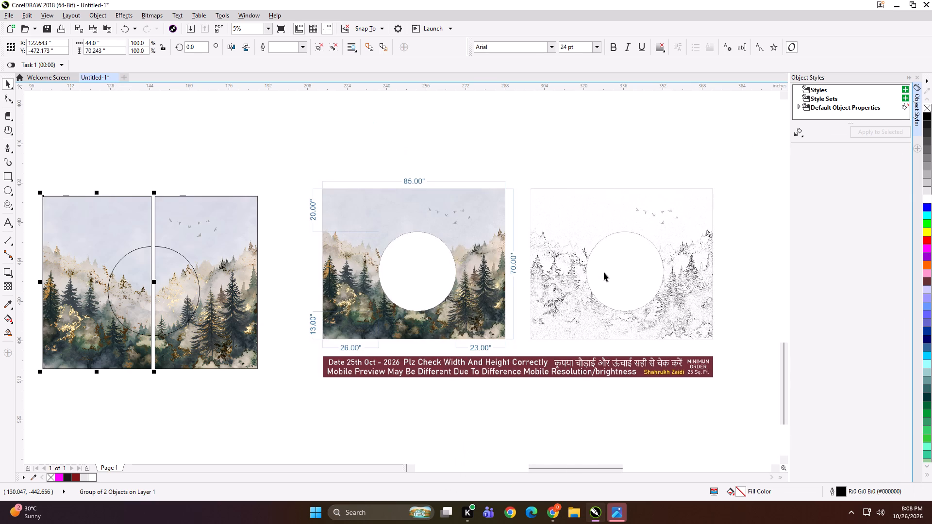
Export the right forest panel group as an uncompressed TIFF with 41.5x70 and GOLDFOIL in its file name.
left_click(240, 229)
key("ctrl+e")
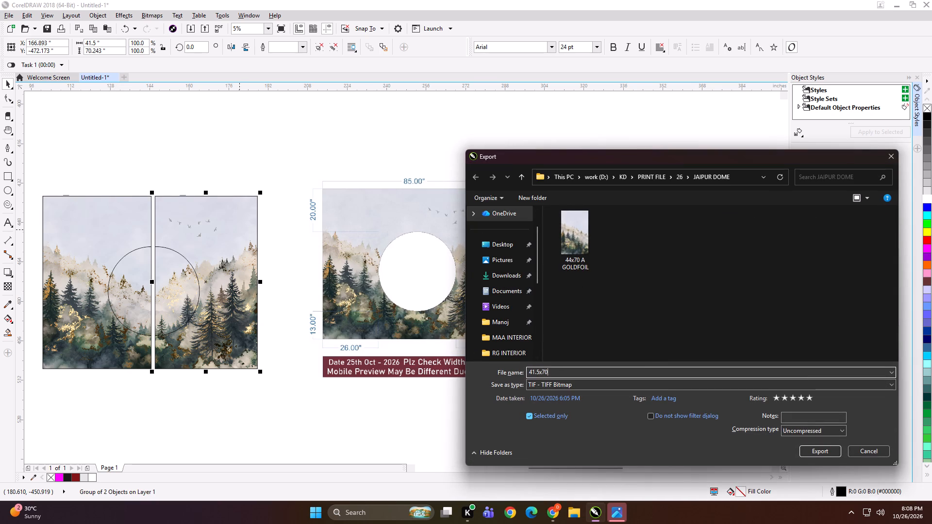
type("GOLDFOIL")
key("Return")
key("Return")
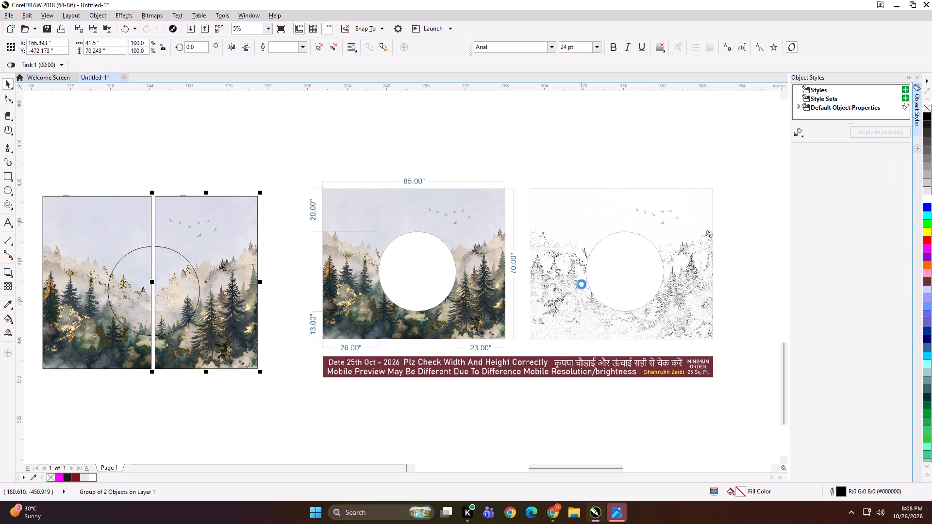
Nudge the right panel 1.5 inches right, and move both panels about 7 inches right and 2 inches up toward the dimensioned layout.
key("Right")
key("Right")
key("Right")
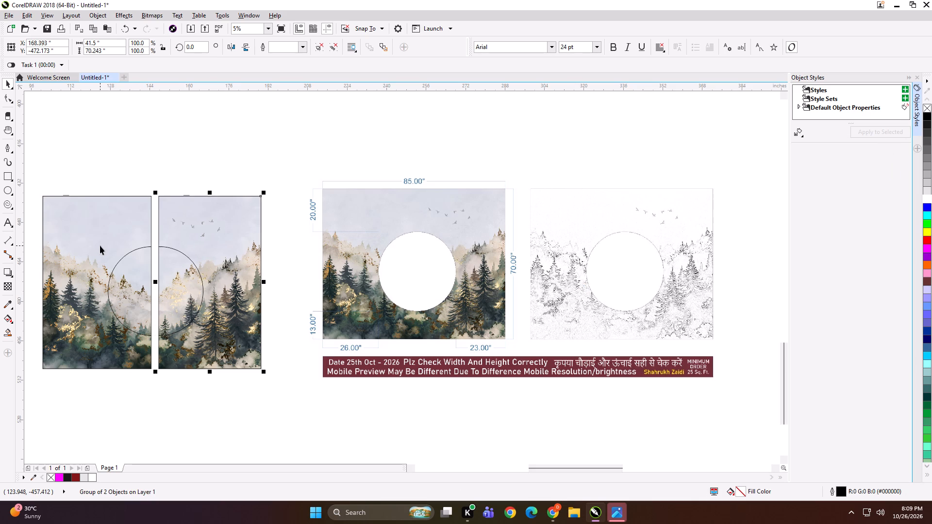
left_click(100, 244, "shift")
left_click_drag(244, 287, 260, 281)
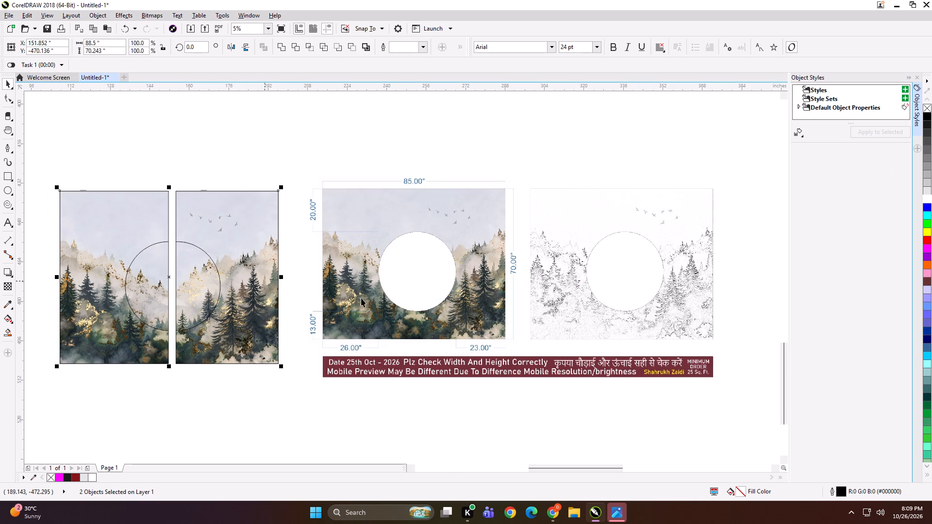
Group both panels with the dimensioned forest layout and scale the group proportionally about its centre to about 6 inches wide.
left_click(408, 300, "shift")
key("ctrl+g")
left_click_drag(768, 388, 432, 302, "shift")
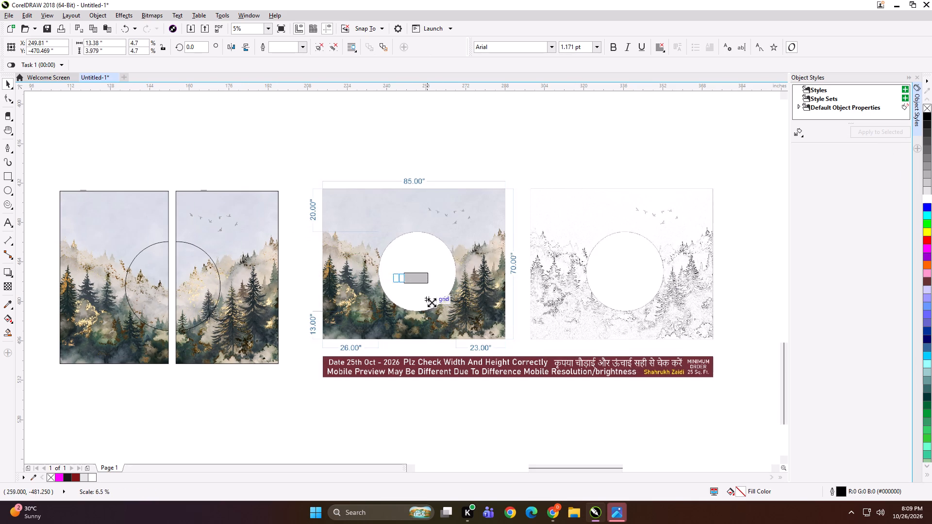
left_click_drag(432, 302, 428, 300, "shift")
scroll(417, 282, "up", 5)
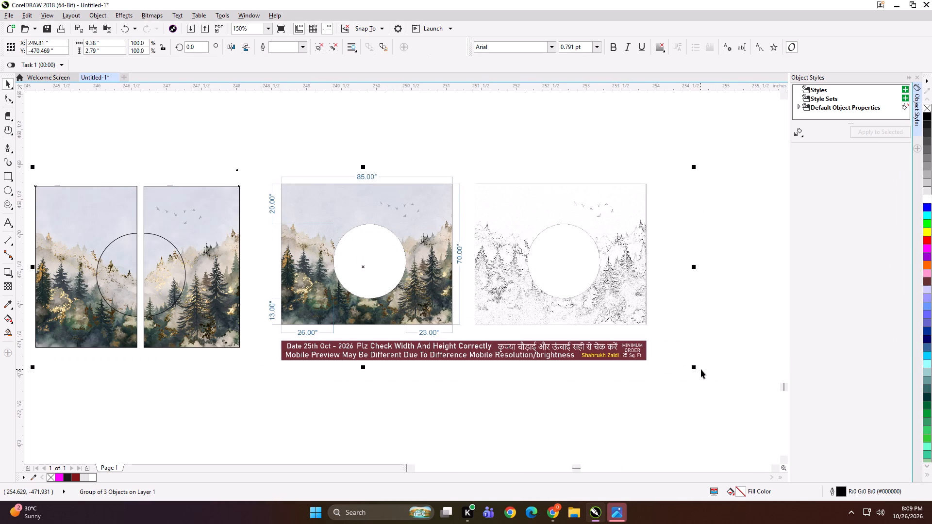
left_click_drag(696, 368, 581, 341, "shift")
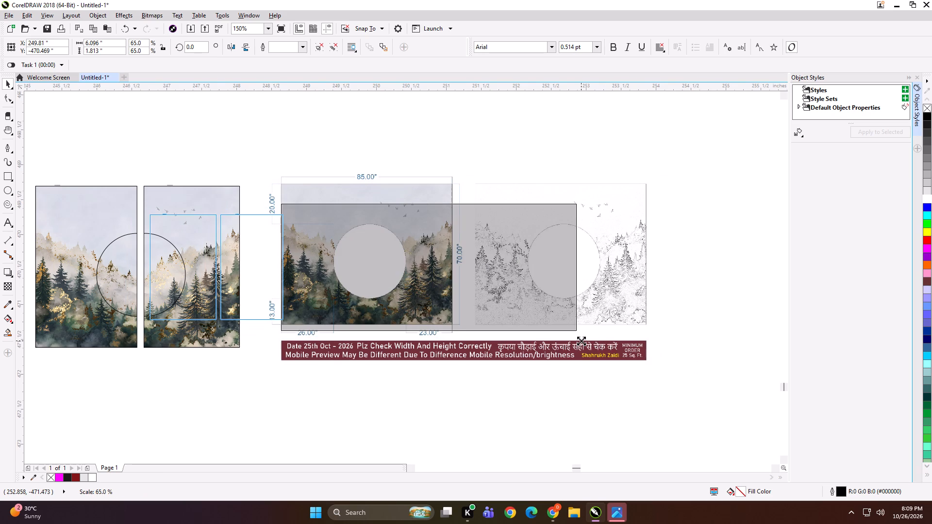
left_click_drag(581, 341, 589, 341, "shift")
Export the scaled-down group of panels and layout under the file name SGFDHH.
key("ctrl+e")
type("SGFDHH")
key("Return")
key("Return")
key("Return")
key("Return")
Delete the scaled-down forest group from the drawing.
key("Delete")
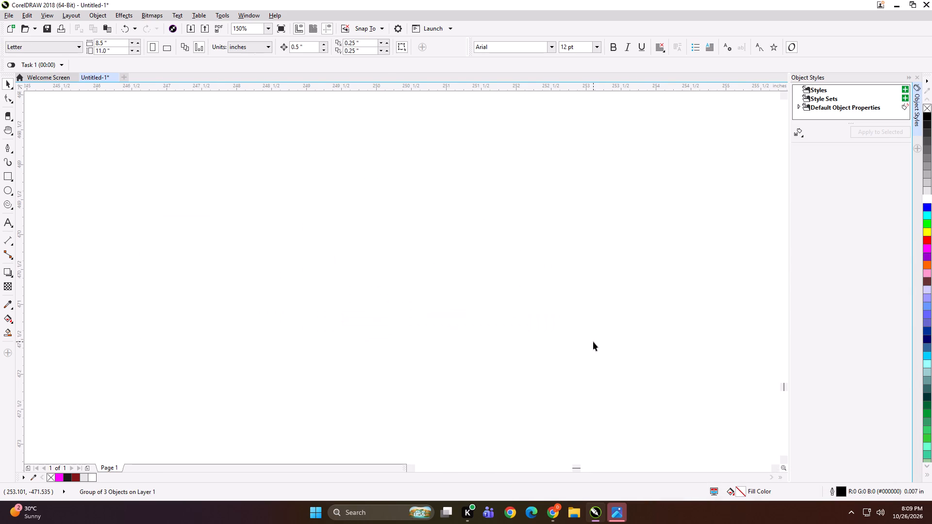
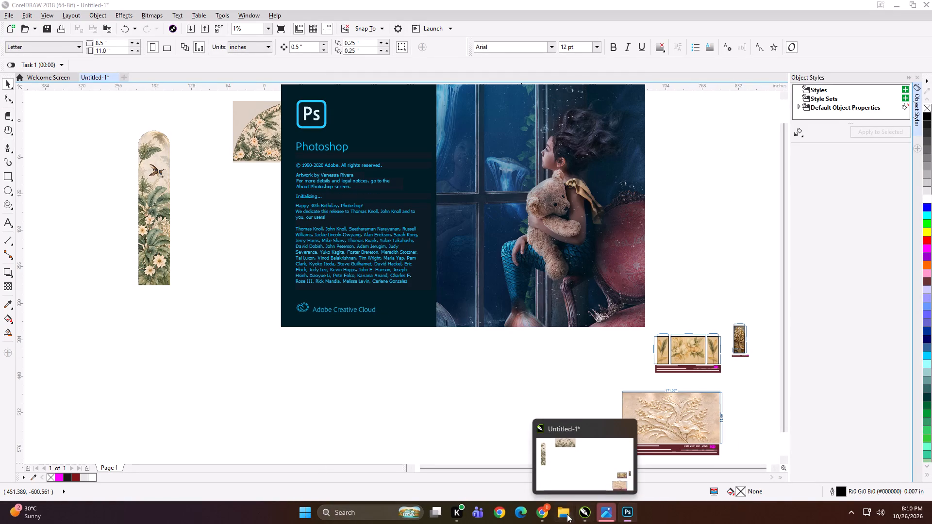
Switch to File Explorer and open the JAIPUR DOME folder inside KD, PRINT FILE, 26 on the work (D:) drive.
left_click(566, 513)
left_click(44, 308)
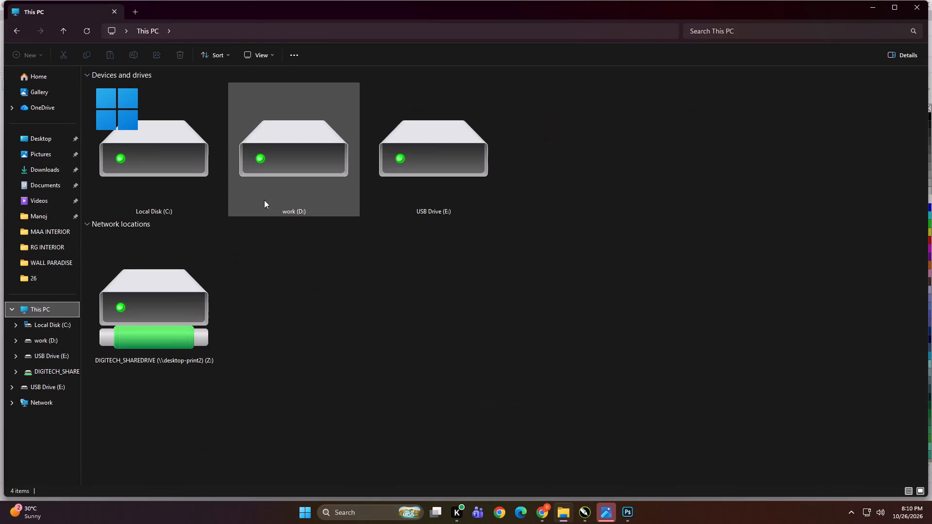
double_click(296, 180)
double_click(507, 108)
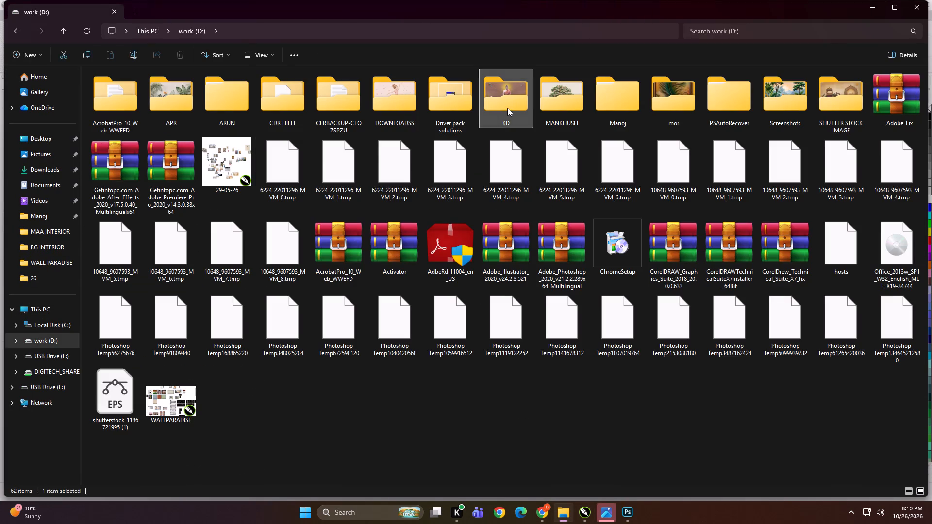
double_click(264, 131)
double_click(266, 257)
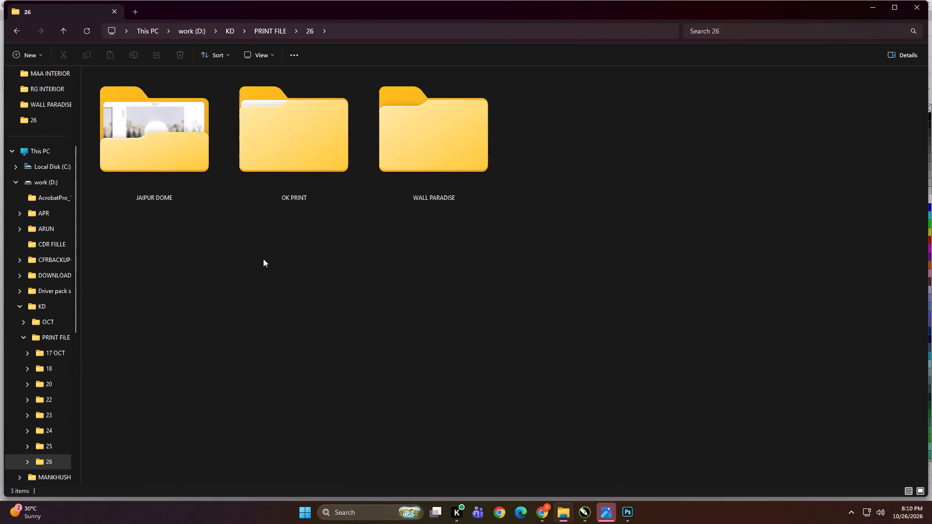
double_click(413, 113)
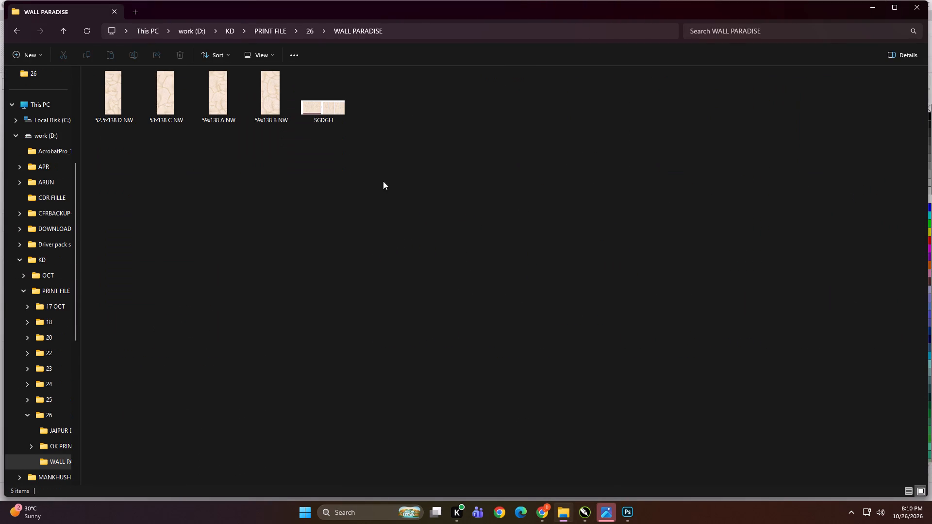
key("BackSpace")
double_click(271, 157)
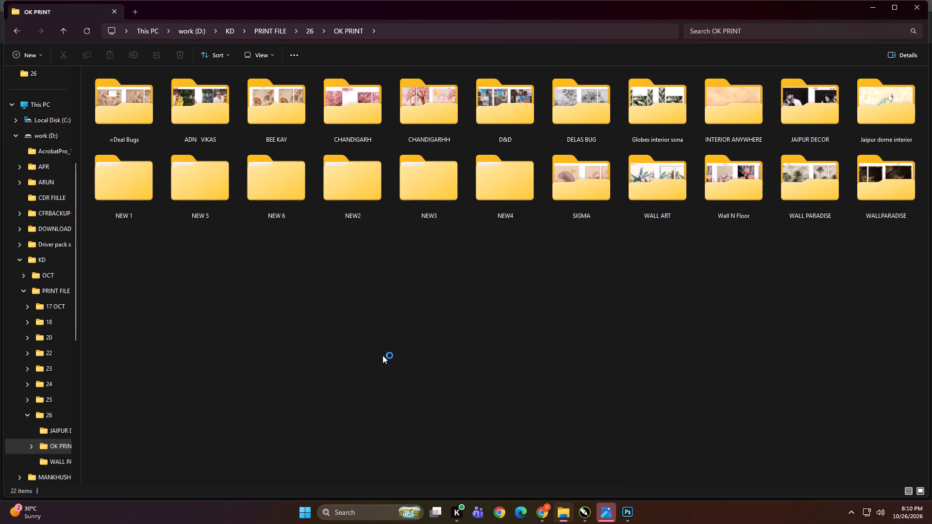
left_click(383, 355)
key("BackSpace")
key("BackSpace")
left_click(440, 286)
double_click(304, 267)
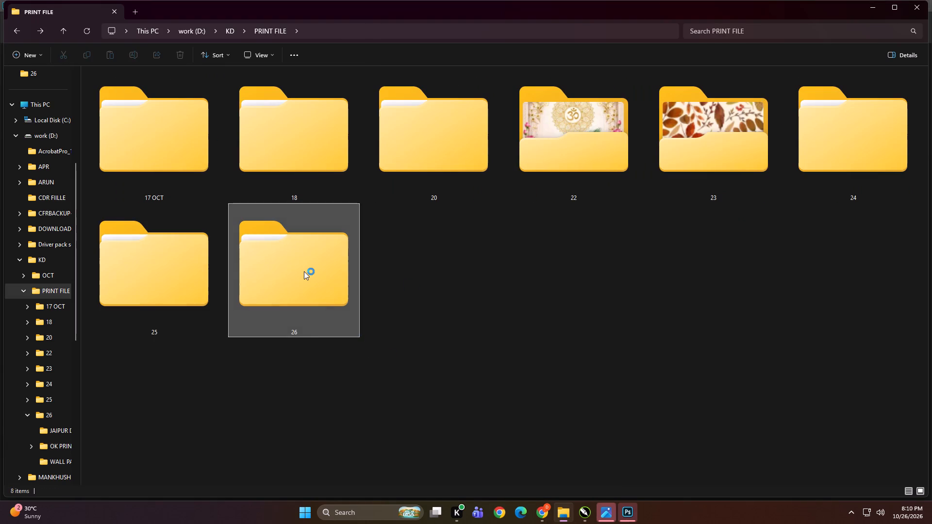
double_click(181, 162)
Select the 41.5x70 B GOLDFOIL and 44x70 A GOLDFOIL forest panels and try to open both in Photoshop.
scroll(183, 164, "up", 3, "ctrl")
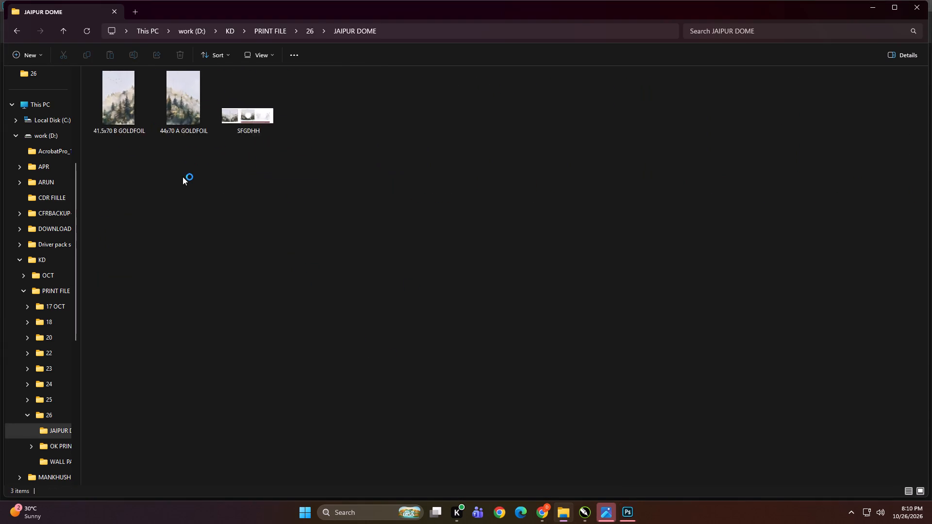
scroll(183, 177, "up", 11, "ctrl")
left_click(172, 151)
left_click(245, 158, "ctrl")
left_click_drag(301, 127, 460, 334)
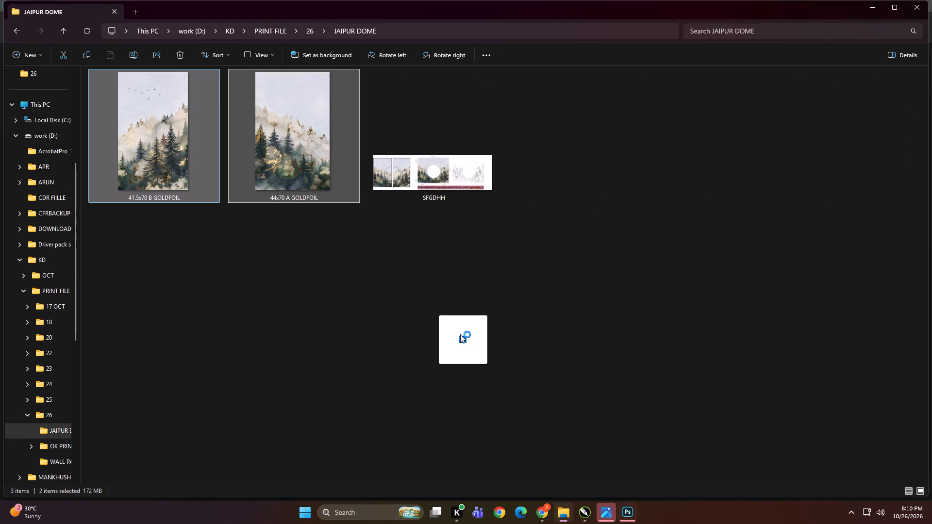
left_click_drag(460, 334, 628, 515)
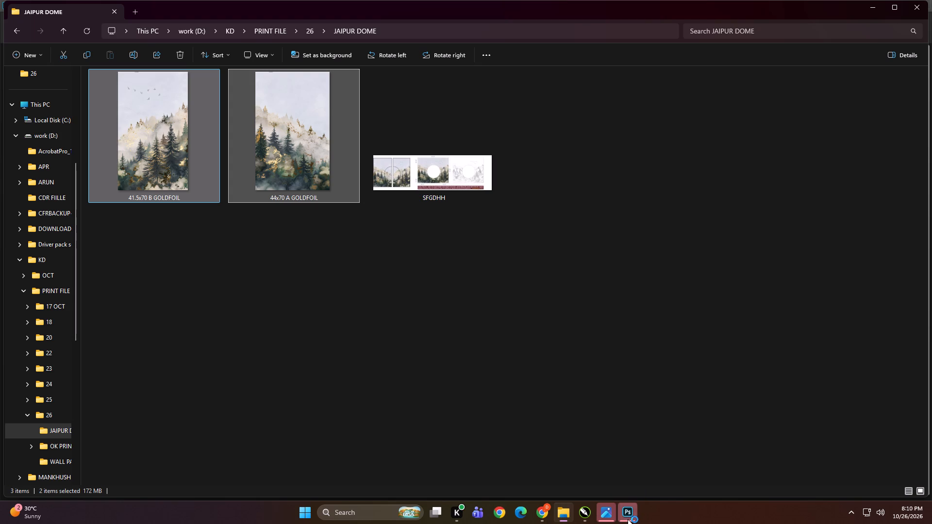
left_click(628, 515)
left_click(566, 510)
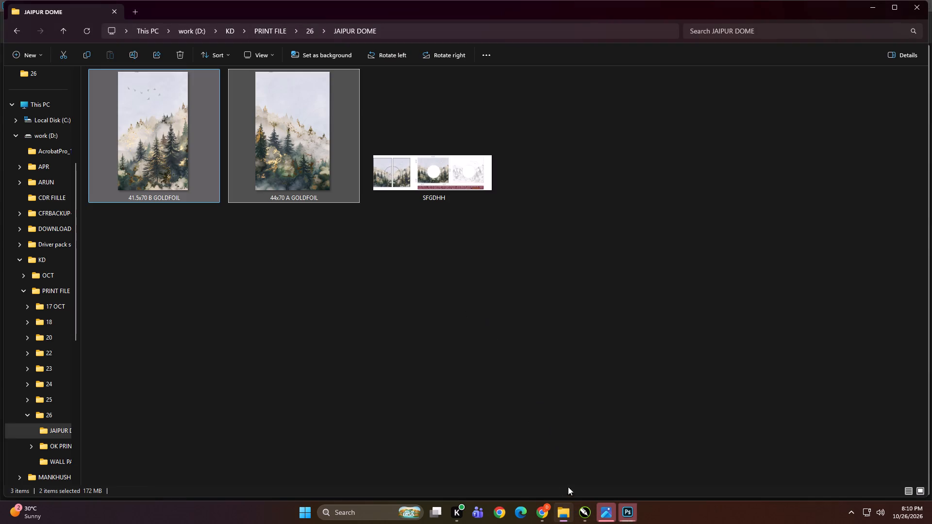
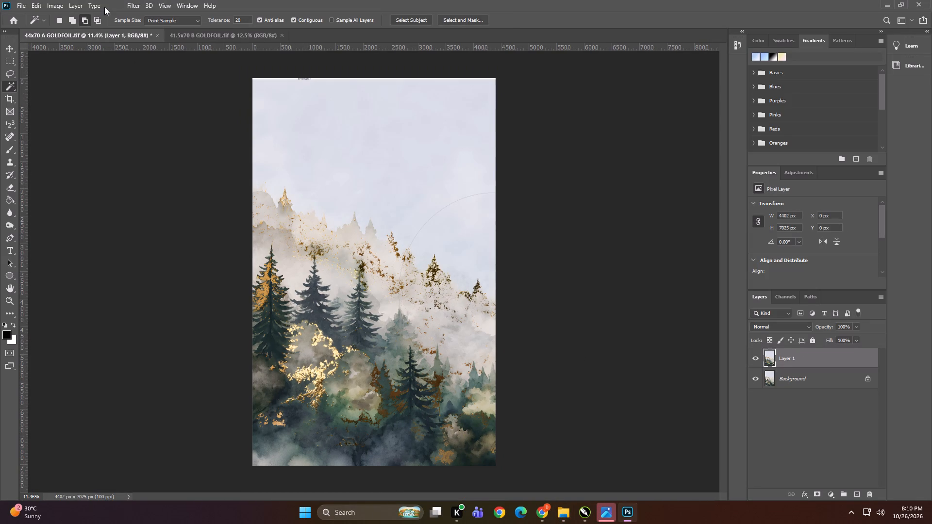
Apply the Photocopy filter from the Filter Gallery to Layer 1 of the 44x70 A GOLDFOIL panel.
left_click(129, 5)
left_click(146, 42)
left_click(842, 28)
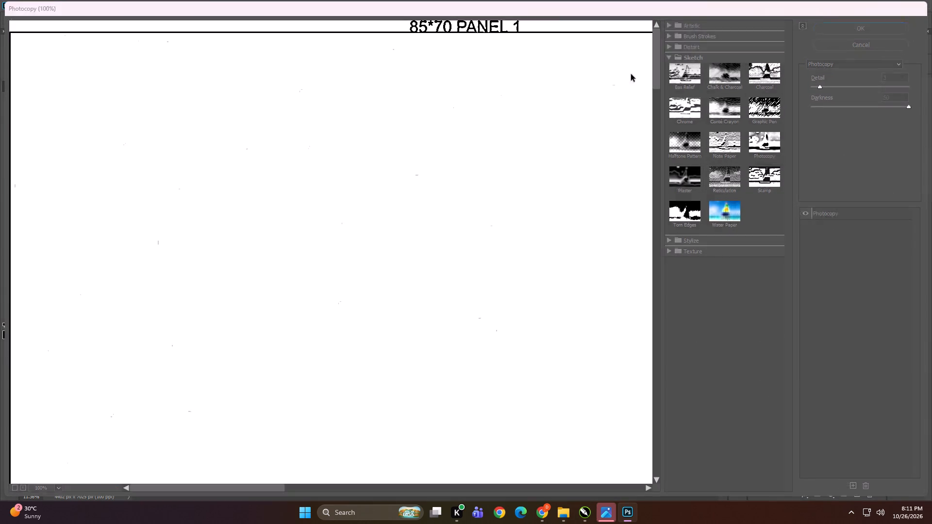
Select a black outline on Layer 1 with the Magic Wand and extend the selection twice to similar pixels.
scroll(399, 375, "up", 9, "alt")
scroll(323, 320, "up", 18, "alt")
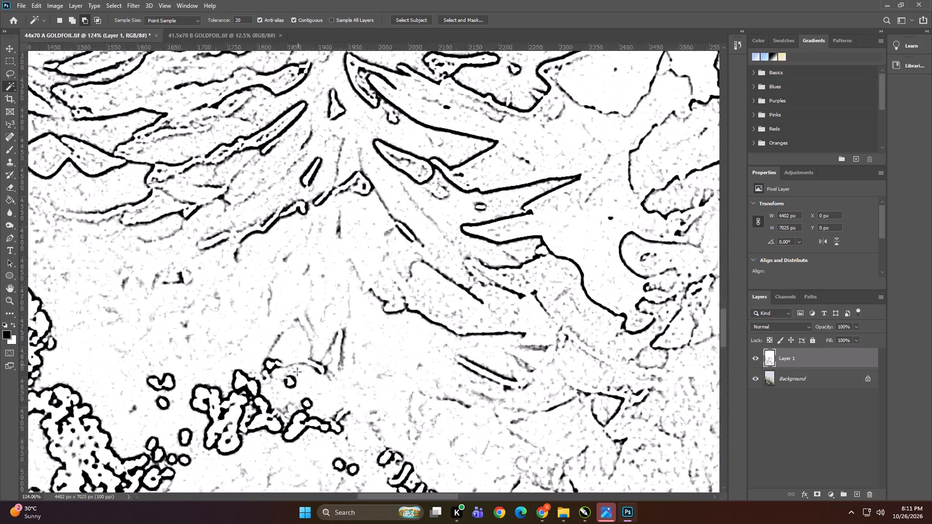
scroll(297, 372, "up", 3, "alt")
scroll(246, 397, "up", 15, "alt")
key("w")
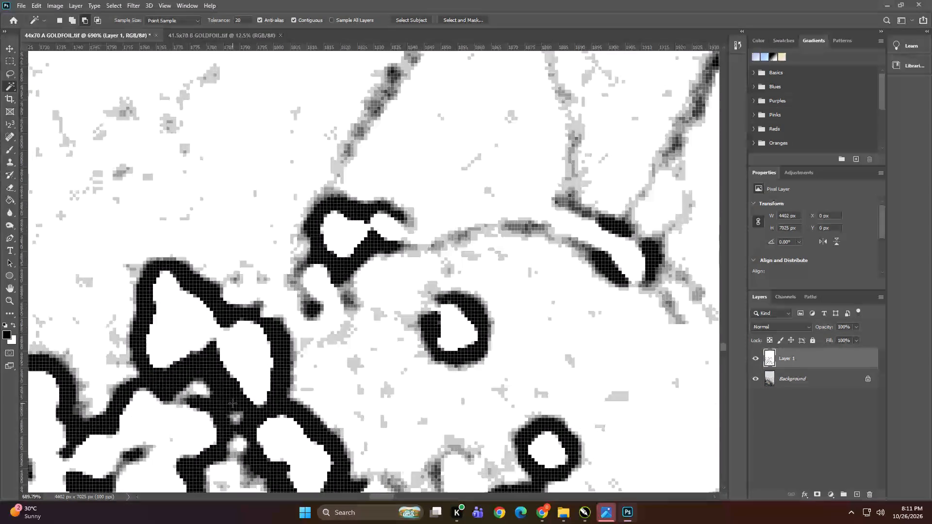
left_click(234, 390)
right_click(234, 390)
left_click(278, 278)
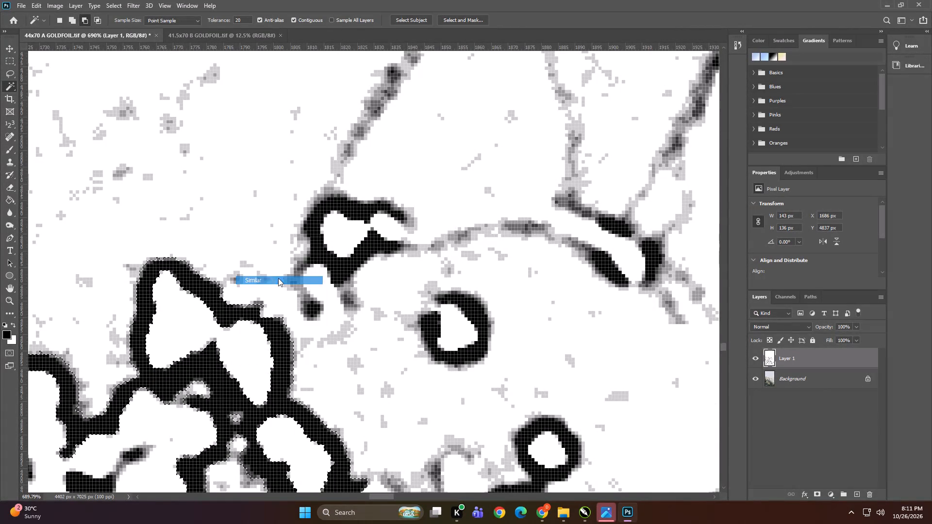
scroll(305, 256, "down", 7, "alt")
left_click(325, 303, "shift")
right_click(325, 303)
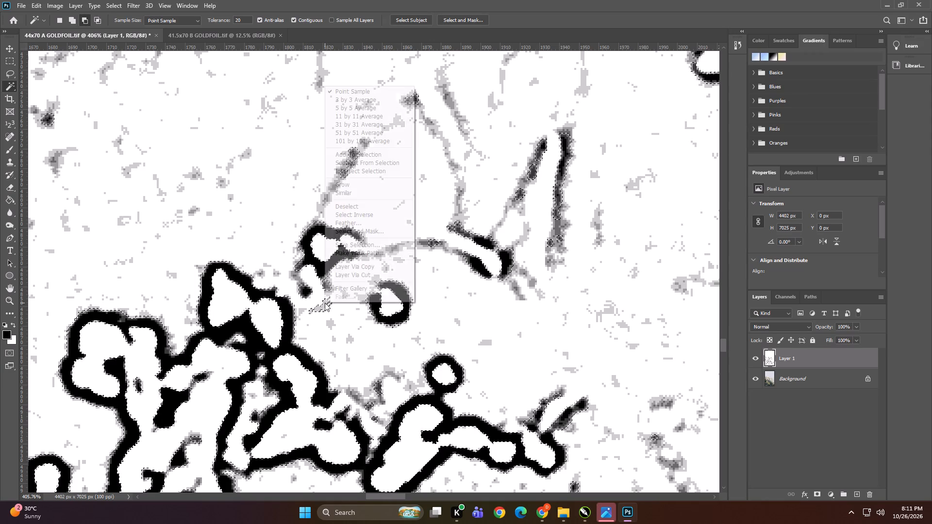
left_click(346, 194)
Make the Background layer active and create a red spot channel with 100% solidity from the outline selection.
scroll(361, 195, "down", 9, "alt")
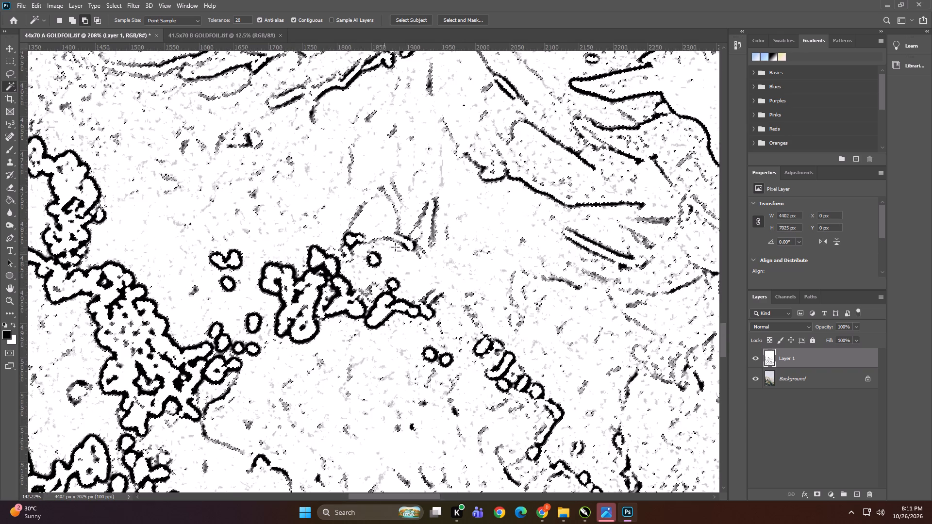
scroll(395, 247, "down", 20, "alt")
scroll(395, 247, "down", 6, "alt")
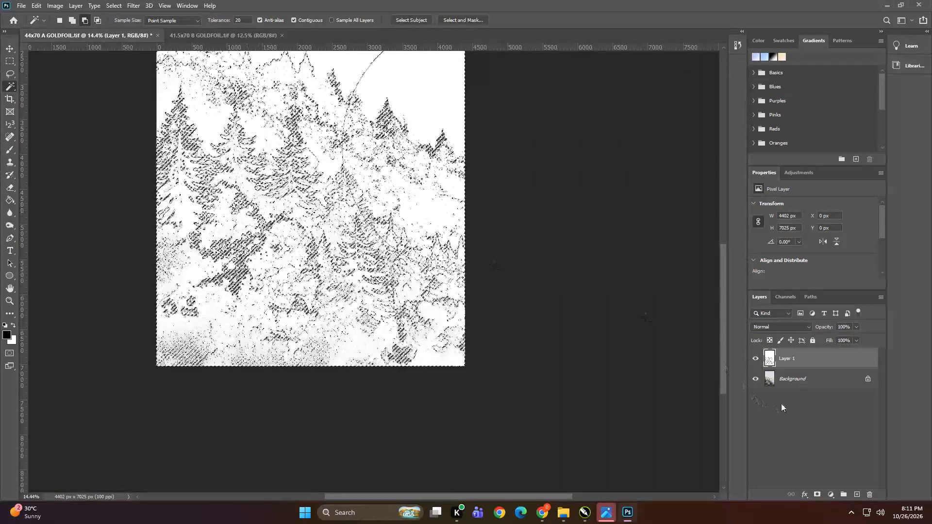
left_click(804, 378)
left_click(787, 298)
left_click(884, 299)
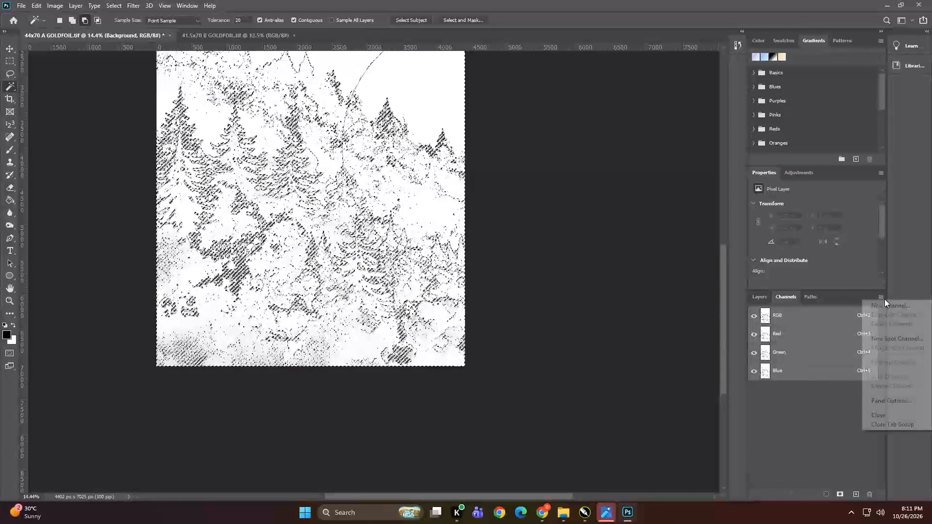
left_click(884, 336)
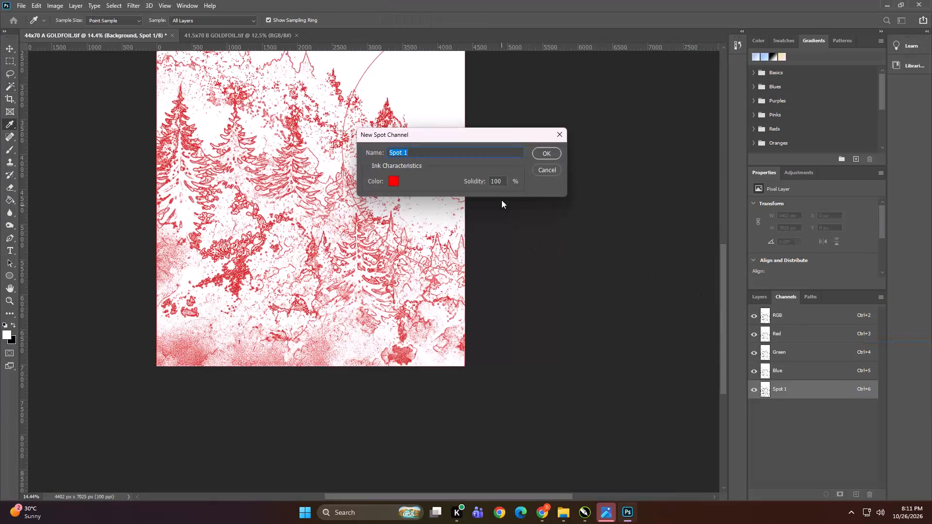
left_click(535, 153)
Duplicate the new spot channel within the 44x70 A GOLDFOIL file as Spot 2 and show the duplicate.
right_click(794, 382)
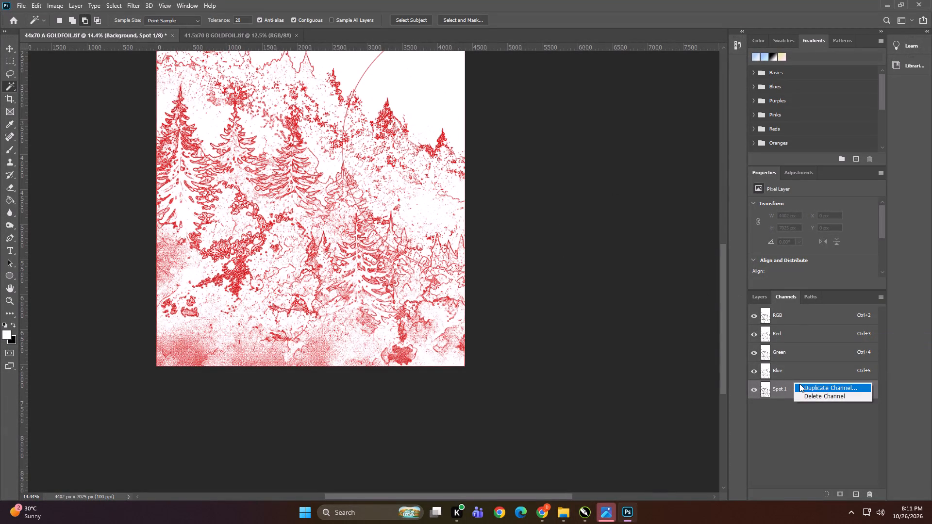
left_click(801, 385)
key("Right")
key("BackSpace")
key("BackSpace")
key("BackSpace")
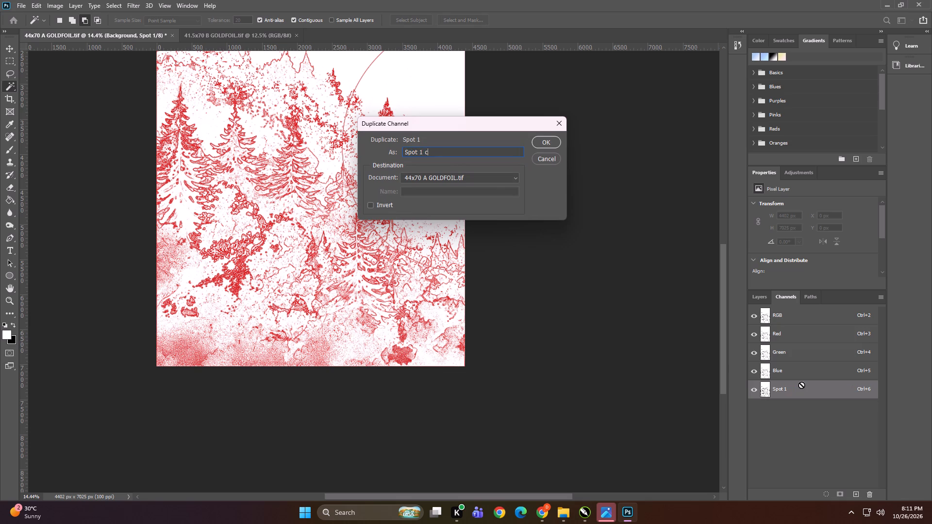
key("BackSpace")
key("BackSpace")
key("BackSpace")
key("2")
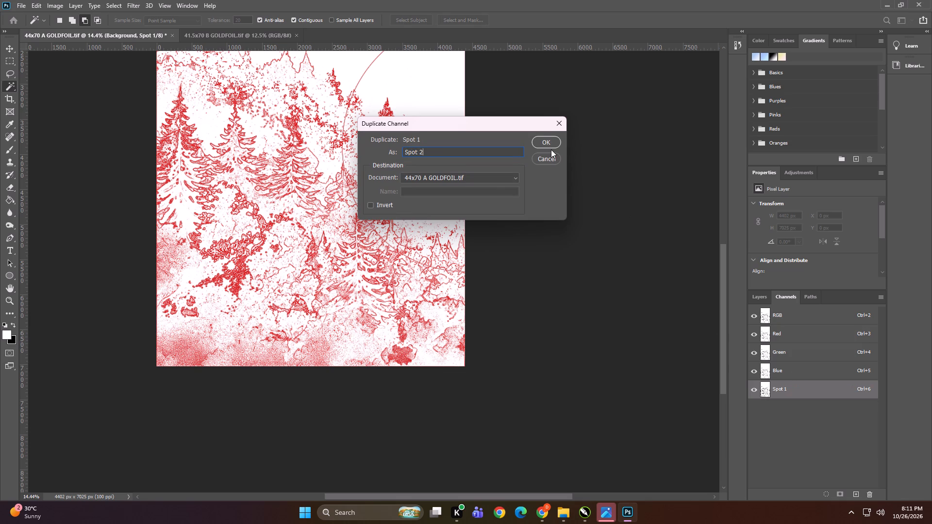
left_click(549, 145)
left_click(753, 409)
Delete the photocopy-filtered Layer 1 from the 44x70 A GOLDFOIL file.
left_click(755, 298)
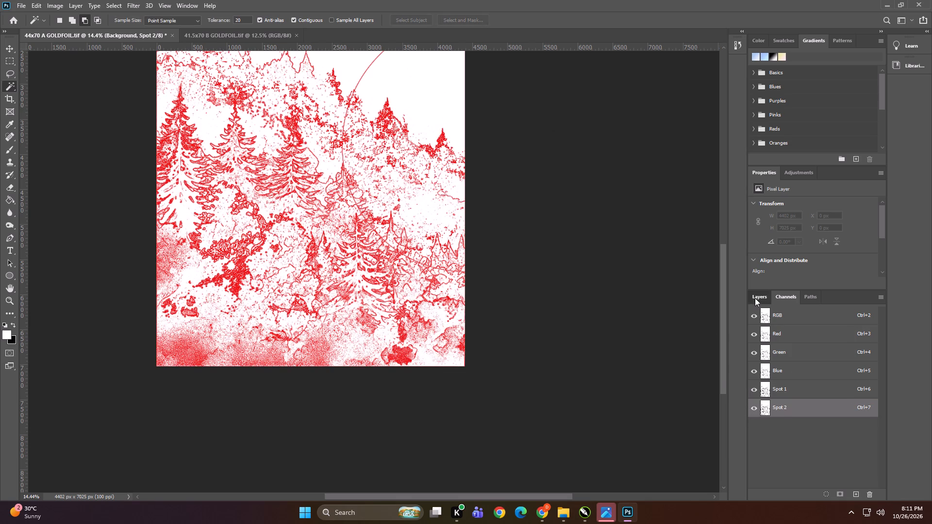
left_click(809, 353)
key("Delete")
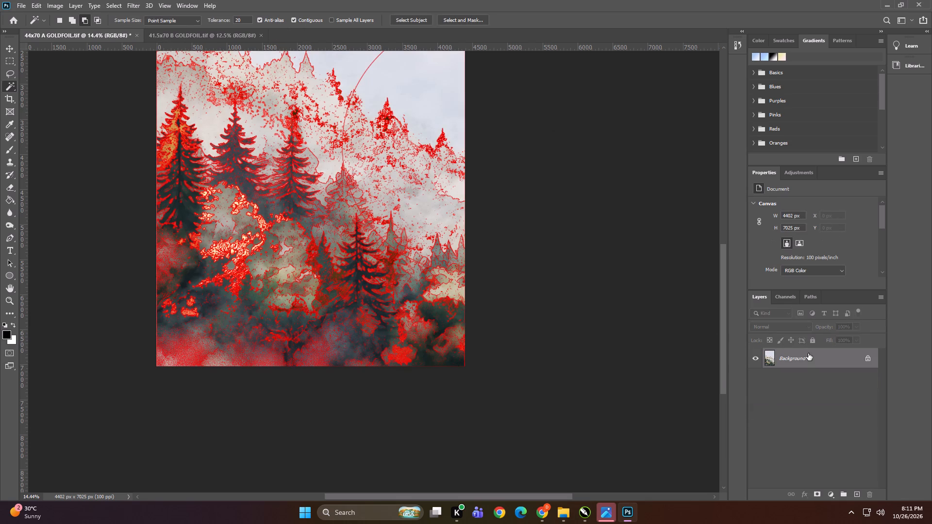
Switch to the 41.5x70 B GOLDFOIL file and duplicate its Background layer.
left_click(200, 39)
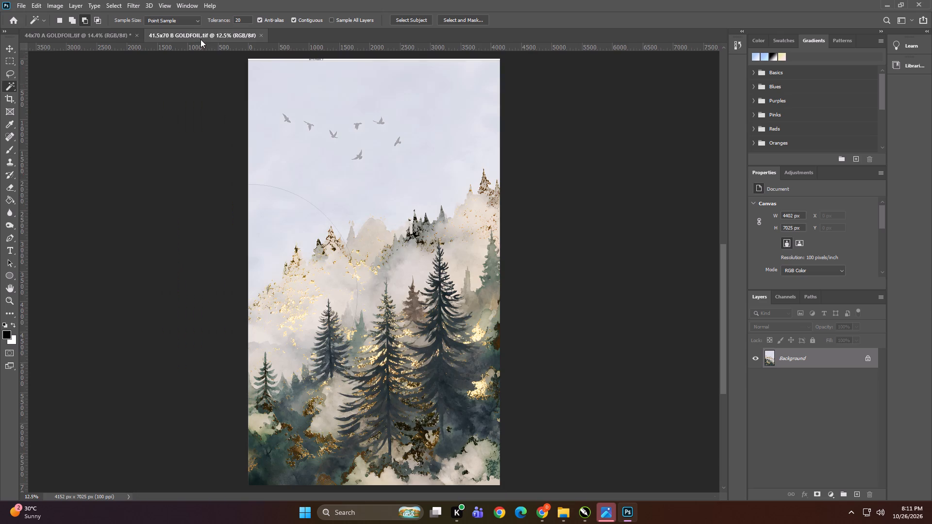
key("ctrl+j")
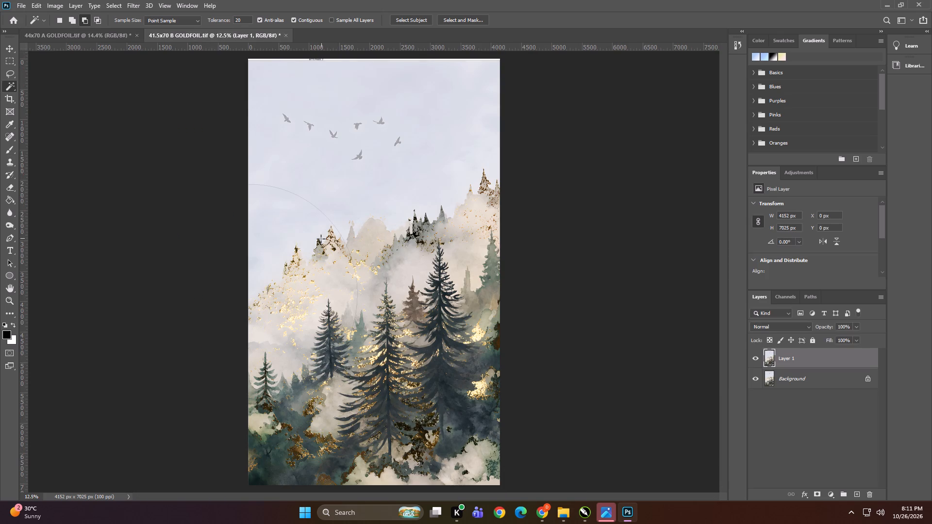
Apply the Filter Gallery's Photocopy sketch filter to Layer 1 with Detail 3 and Darkness 50.
right_click(809, 360)
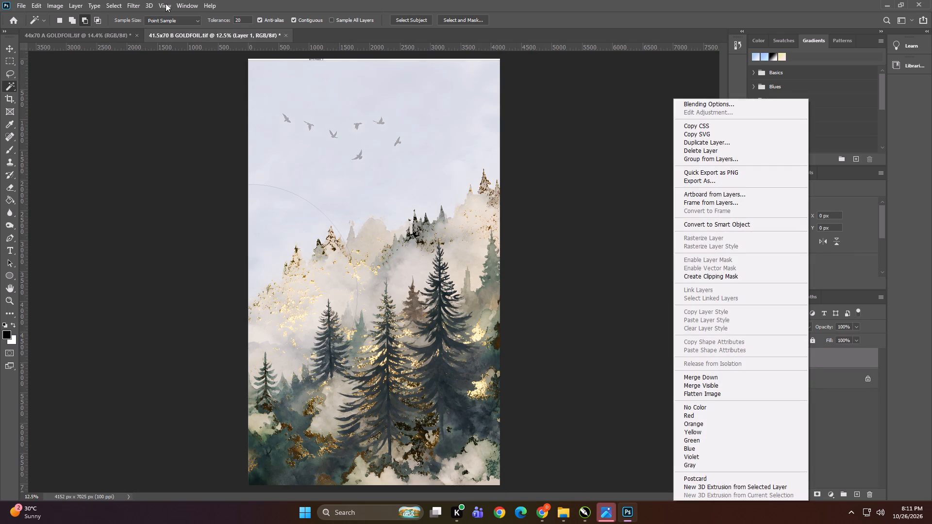
left_click(133, 1)
left_click(133, 1)
left_click(165, 46)
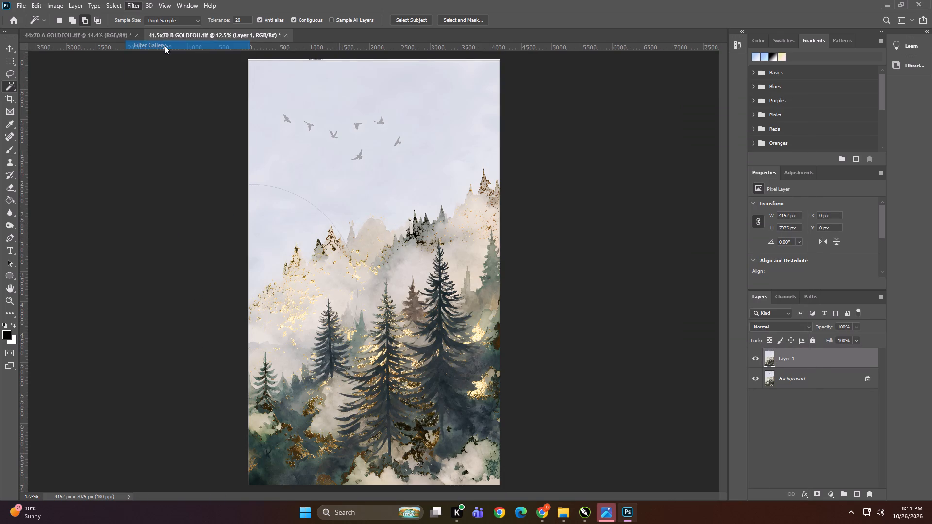
left_click(770, 148)
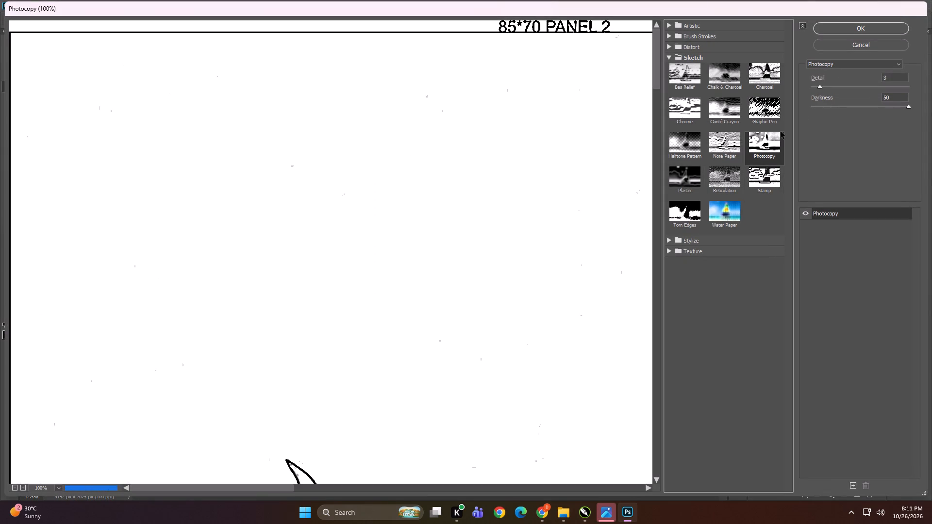
left_click(846, 28)
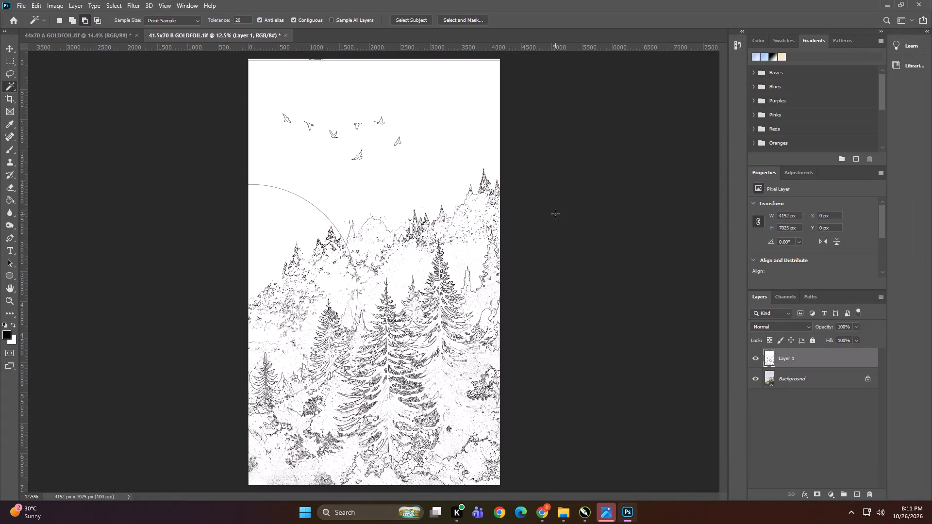
Select a black outline on Layer 1 with the Magic Wand and extend the selection three times to similar pixels, taking in the greys.
scroll(407, 384, "up", 10, "alt")
scroll(340, 300, "up", 19, "alt")
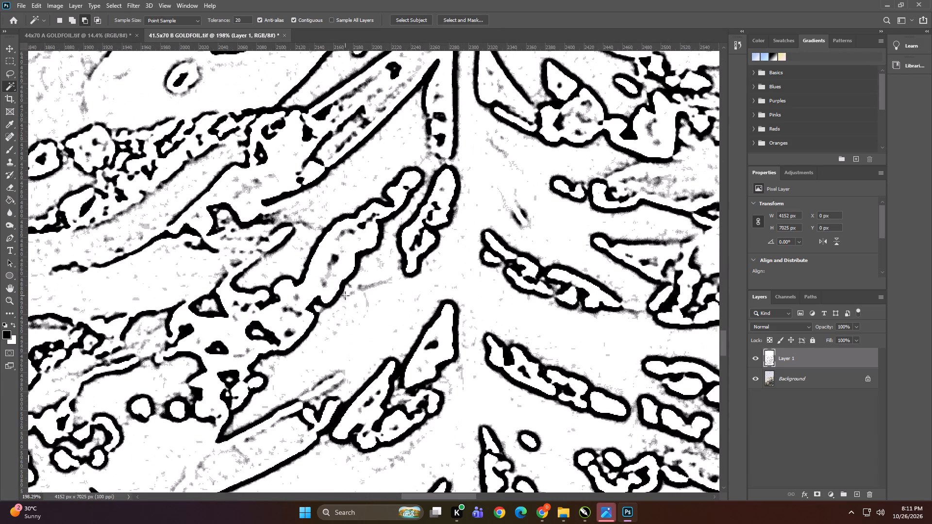
left_click(346, 278)
right_click(352, 278)
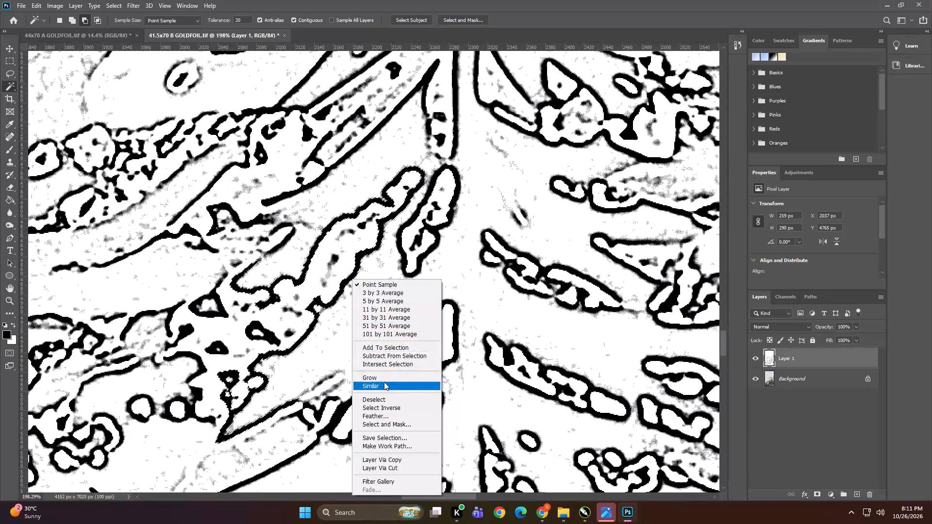
left_click(384, 382)
scroll(325, 346, "up", 7, "alt")
scroll(417, 255, "up", 9, "alt")
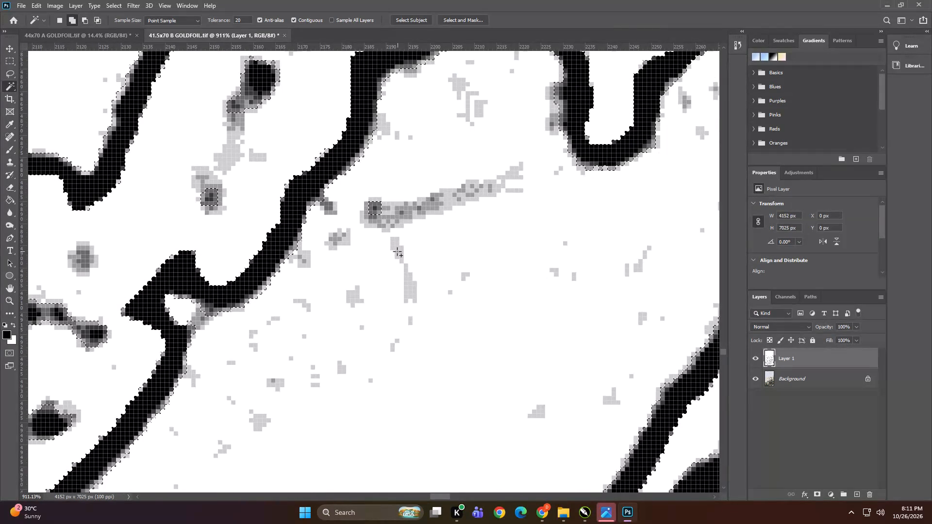
left_click(397, 251, "shift")
right_click(397, 251)
left_click(424, 355)
scroll(403, 278, "up", 8, "alt")
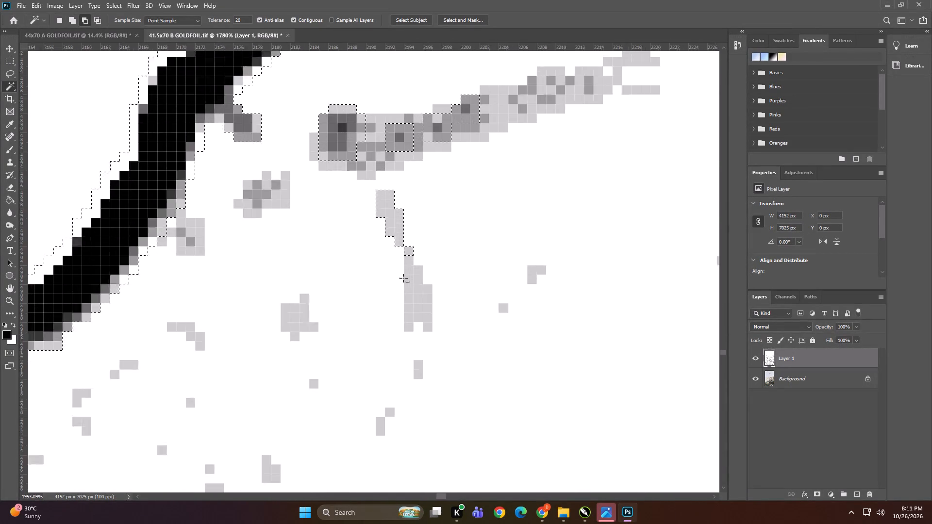
scroll(403, 278, "up", 1, "alt")
left_click(413, 278, "shift")
right_click(413, 278)
left_click(443, 382)
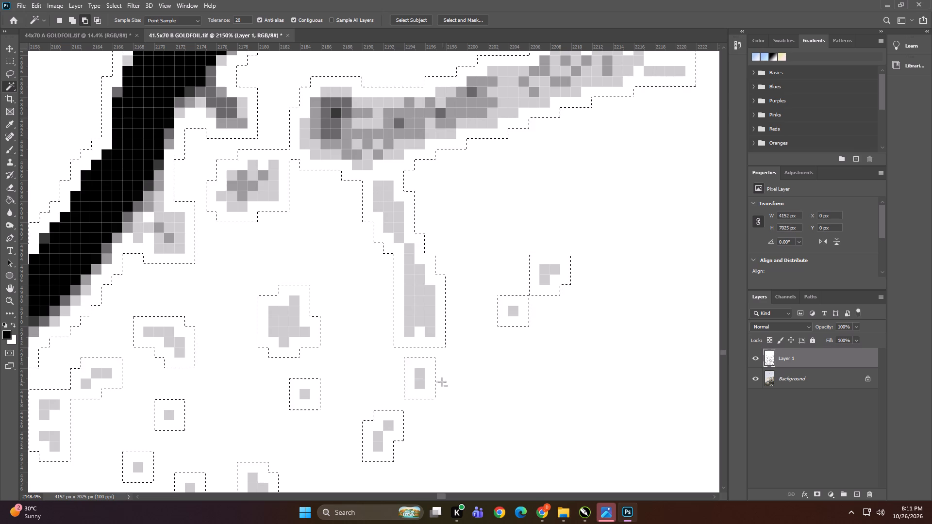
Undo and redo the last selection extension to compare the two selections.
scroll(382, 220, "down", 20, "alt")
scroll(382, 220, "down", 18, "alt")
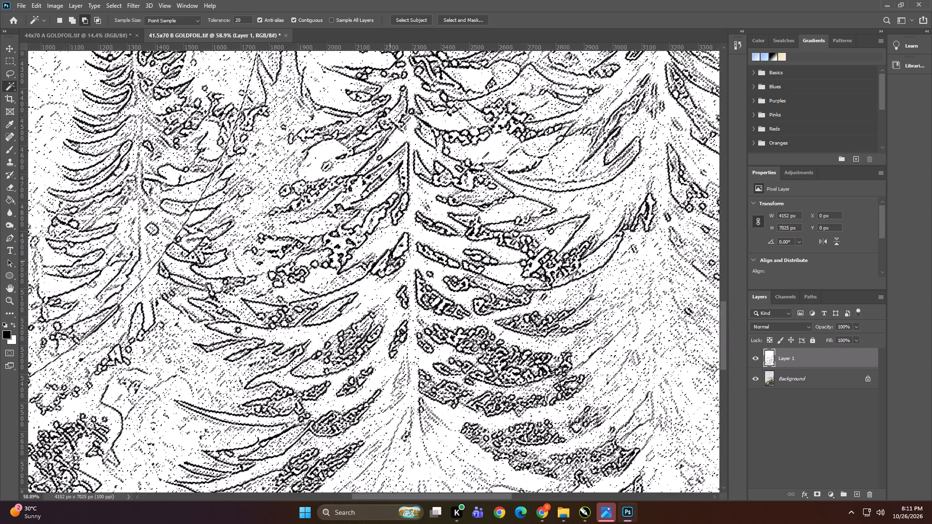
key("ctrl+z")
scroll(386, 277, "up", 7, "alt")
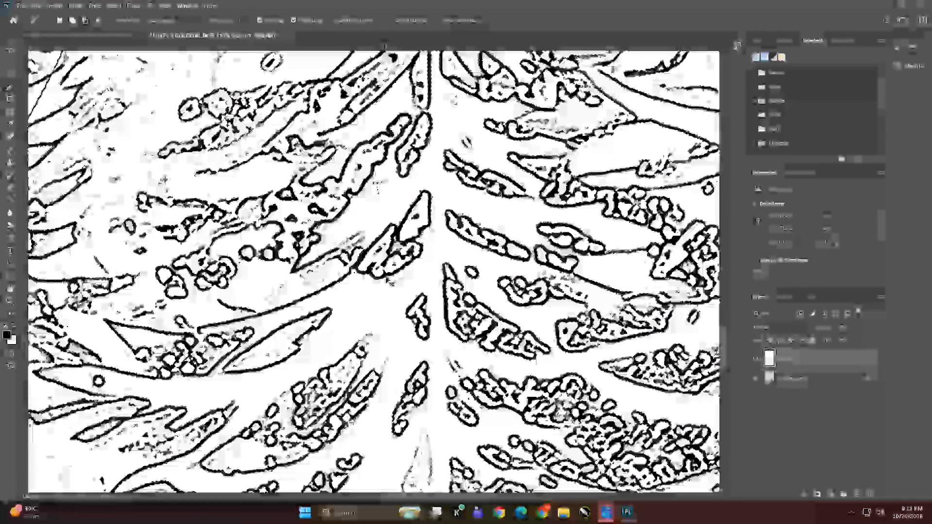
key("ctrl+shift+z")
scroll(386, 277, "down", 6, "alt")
Make the Background layer active and create a red spot channel with 100% solidity from the outline selection.
left_click(821, 379)
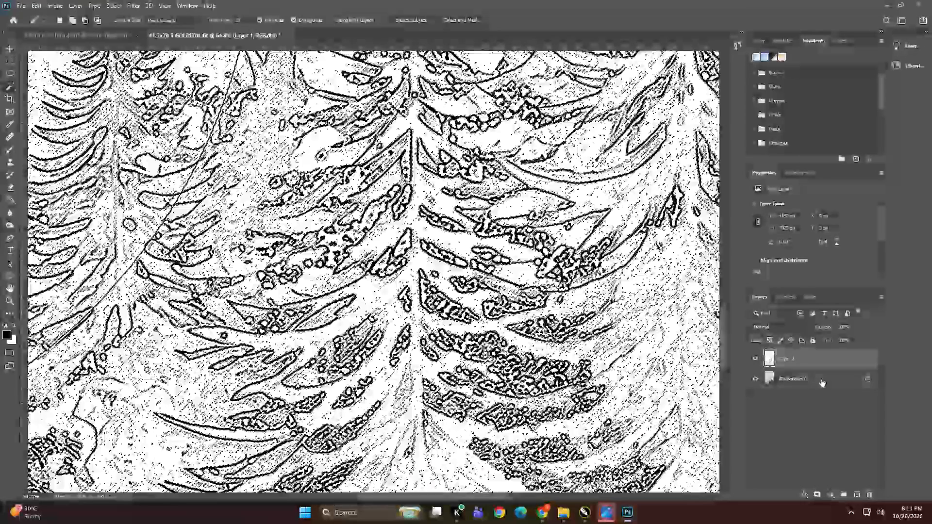
left_click(792, 295)
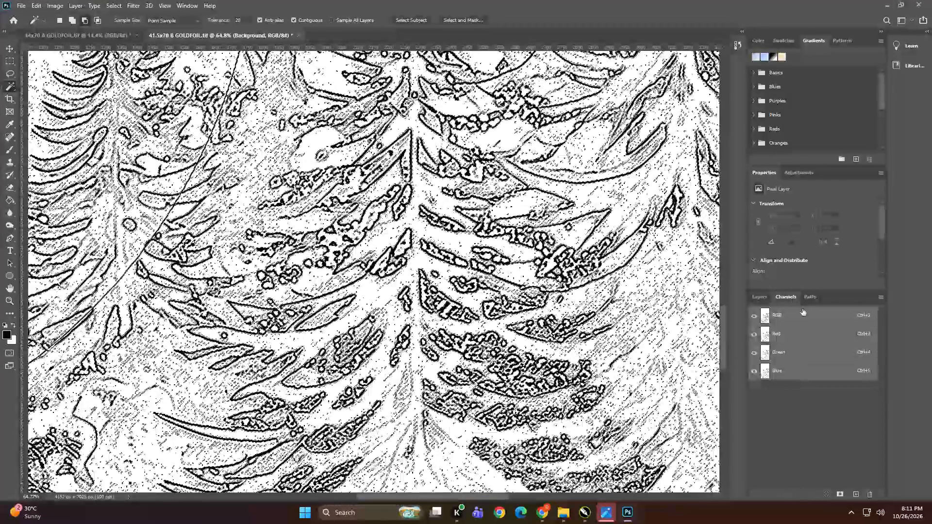
left_click(880, 297)
left_click(878, 335)
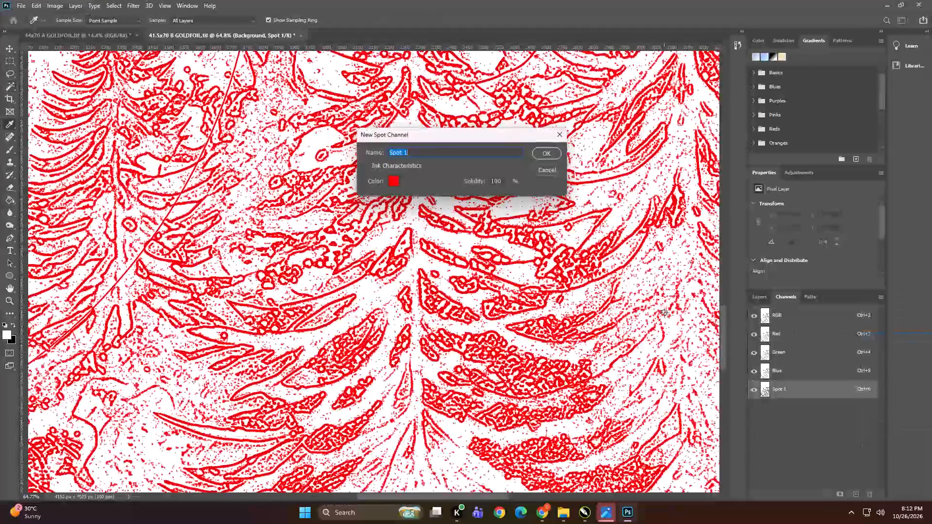
left_click(549, 152)
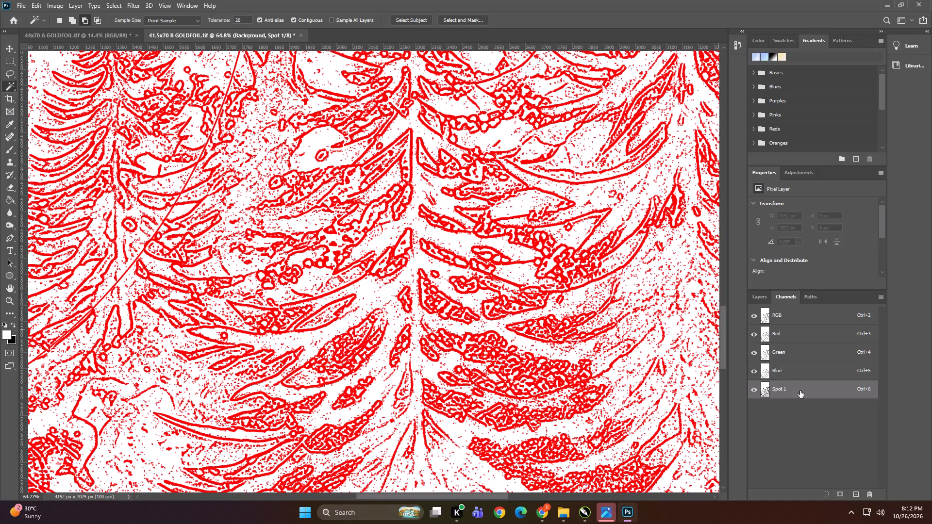
Duplicate the new spot channel within the 41.5x70 B GOLDFOIL file as Spot 2 and show the duplicate.
right_click(800, 391)
left_click(804, 396)
key("Right")
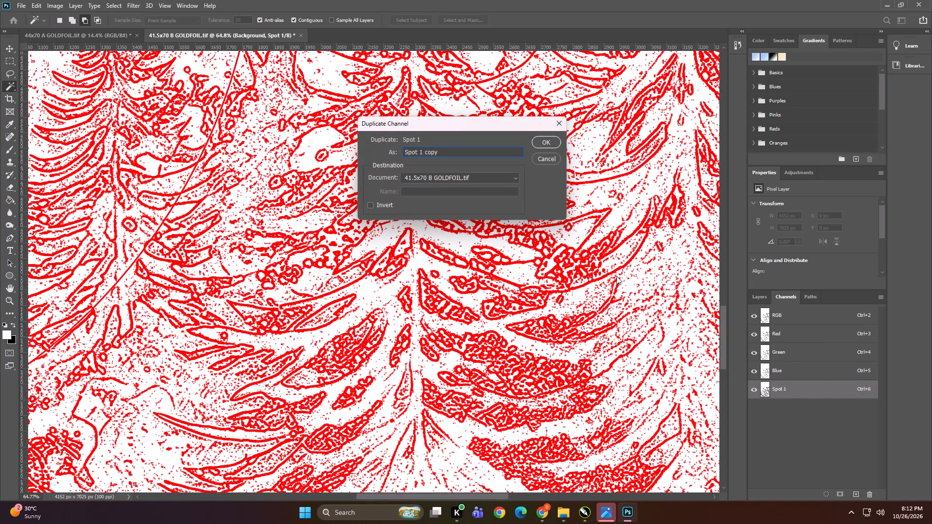
key("BackSpace")
key("BackSpace")
key("BackSpace")
key("BackSpace")
key("BackSpace")
key("BackSpace")
key("2")
left_click(540, 146)
left_click(758, 409)
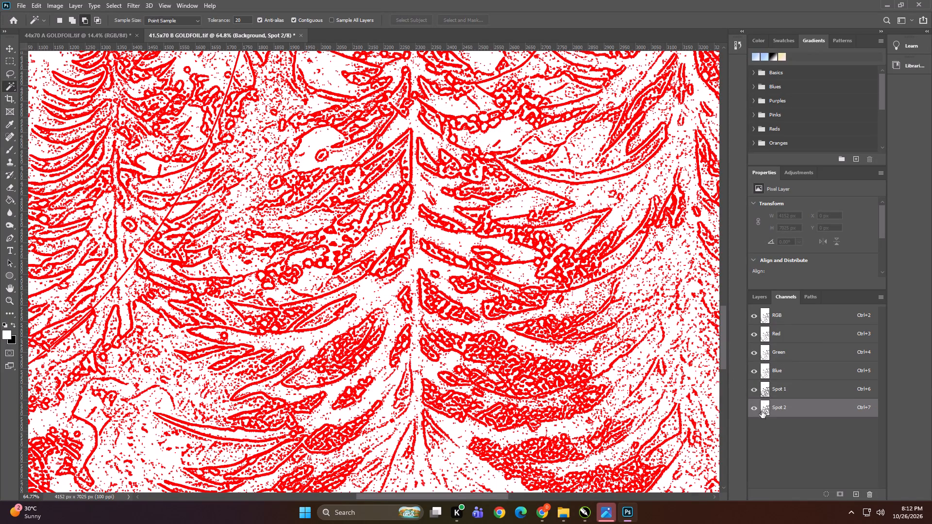
Delete the outline artwork layer, Layer 1, from the 41.5x70 B GOLDFOIL file, keeping only the Background layer.
left_click(755, 298)
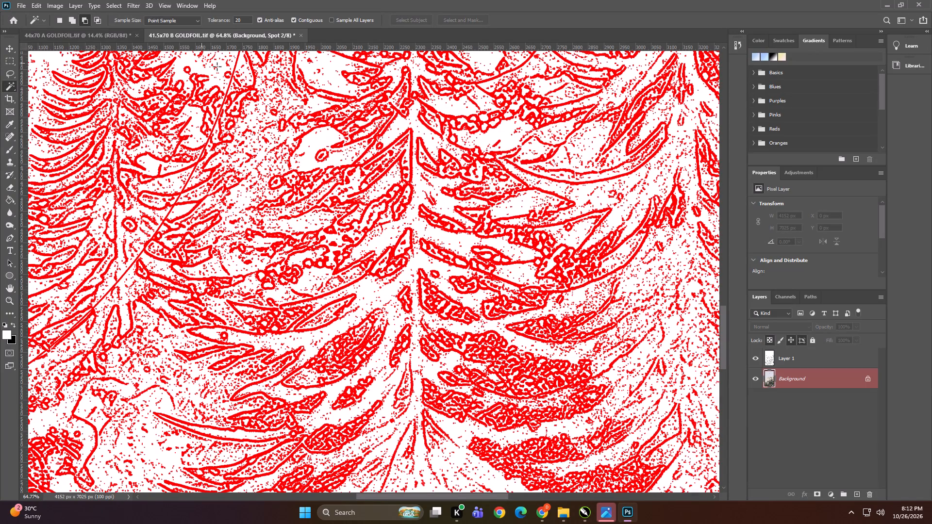
left_click(804, 359)
key("Delete")
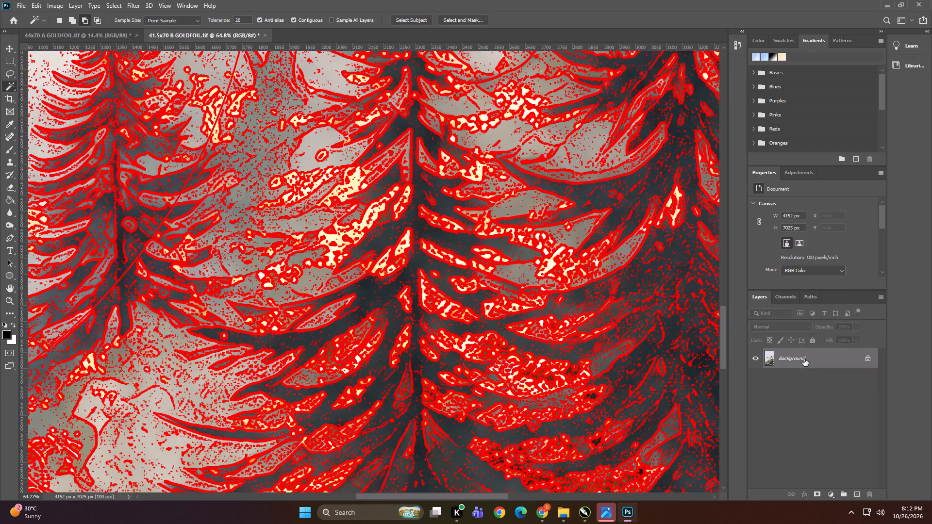
Inspect the red spot-channel overlay on the 44x70 A GOLDFOIL panel up close and as a whole.
left_click(60, 33)
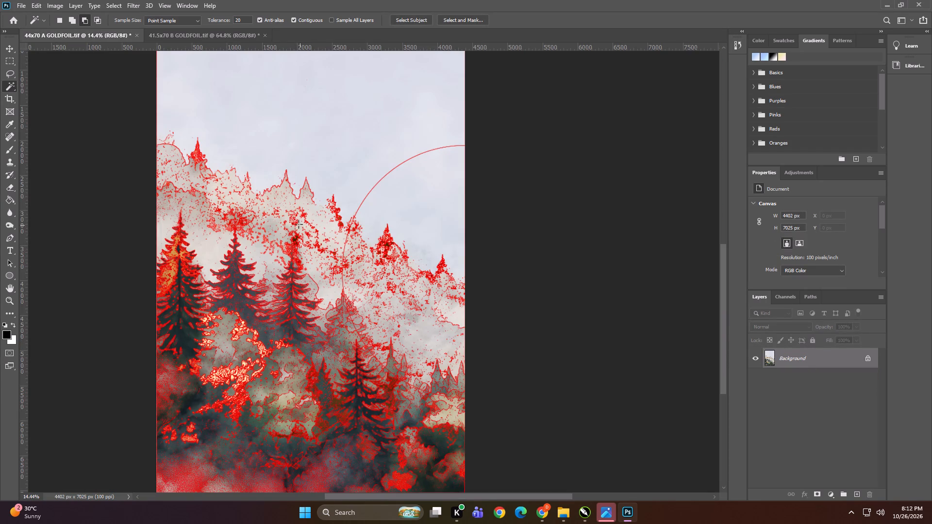
scroll(283, 388, "up", 9, "alt")
scroll(354, 355, "up", 9, "alt")
scroll(274, 198, "down", 11, "alt")
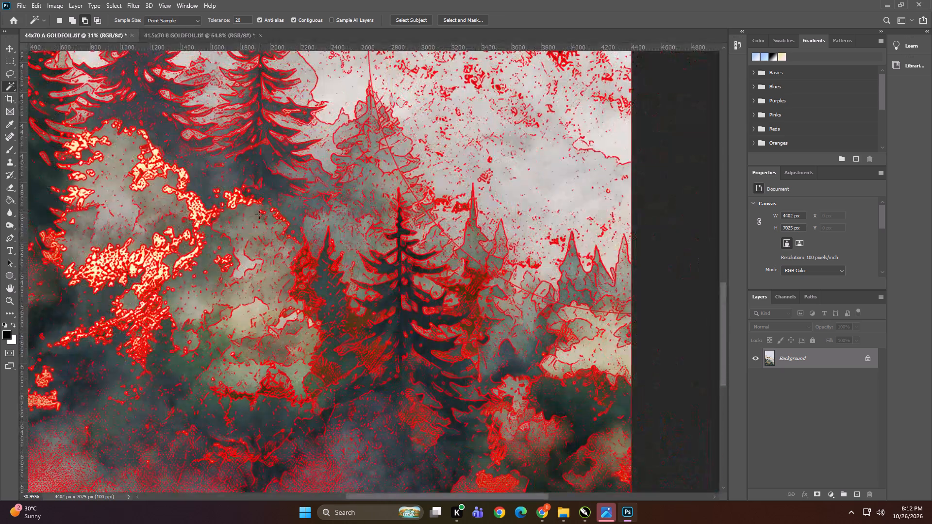
scroll(259, 214, "down", 9, "alt")
Save 41.5x70 B GOLDFOIL to the computer as a TIFF with spot colors and LZW compression, replacing the existing file in JAIPUR DOME.
left_click(186, 33)
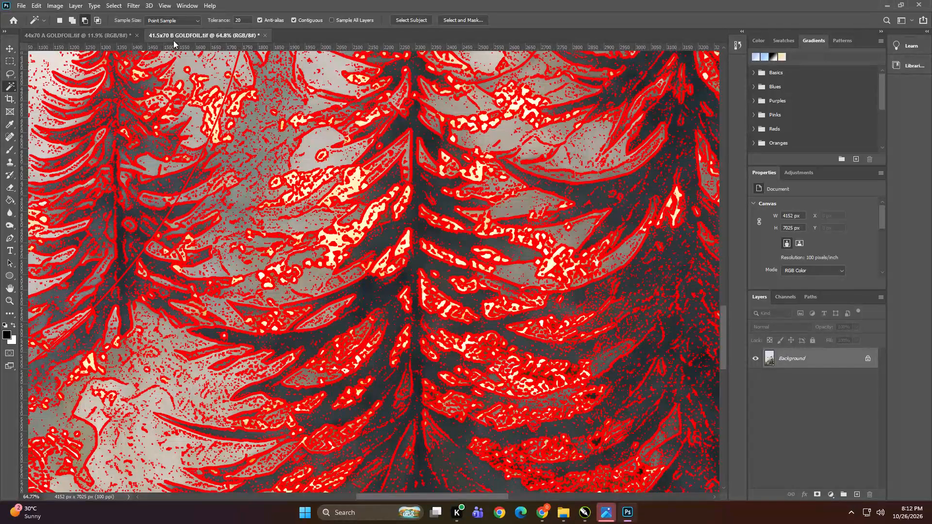
key("ctrl+shift+s")
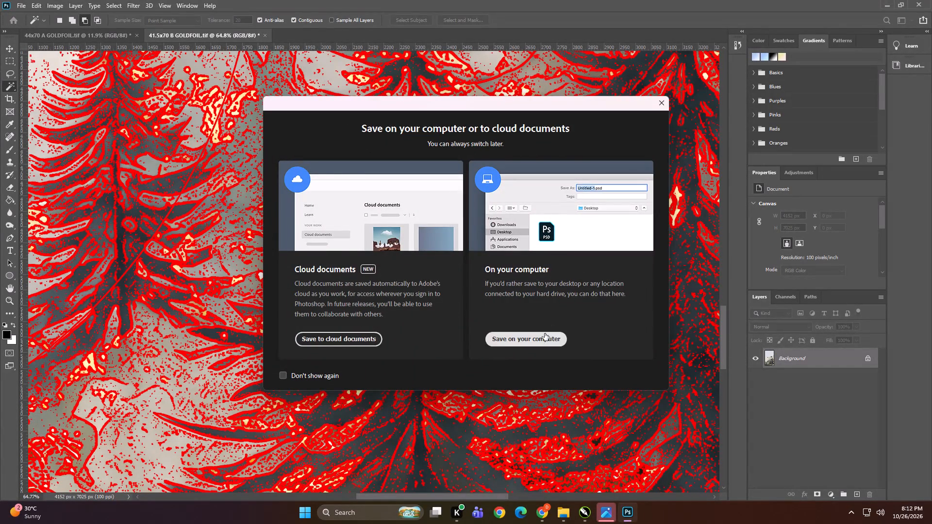
left_click(545, 334)
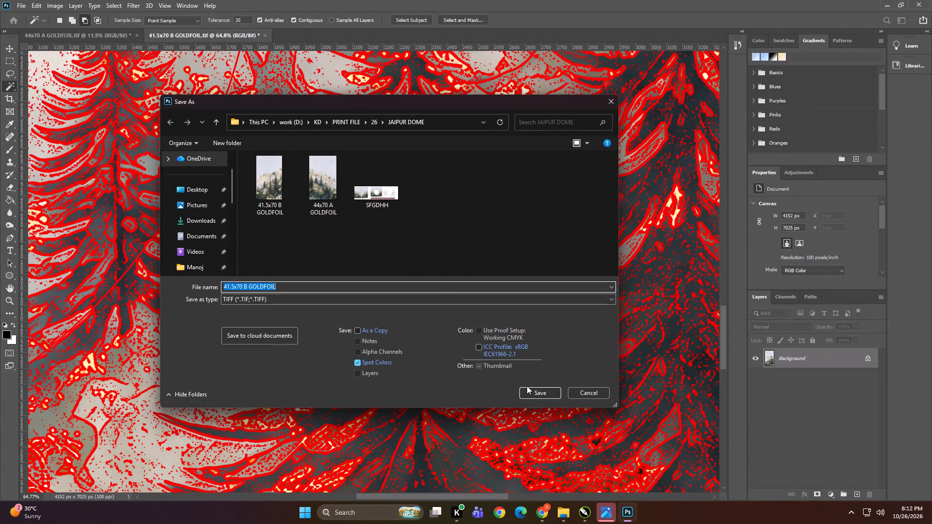
left_click(527, 394)
left_click(497, 259)
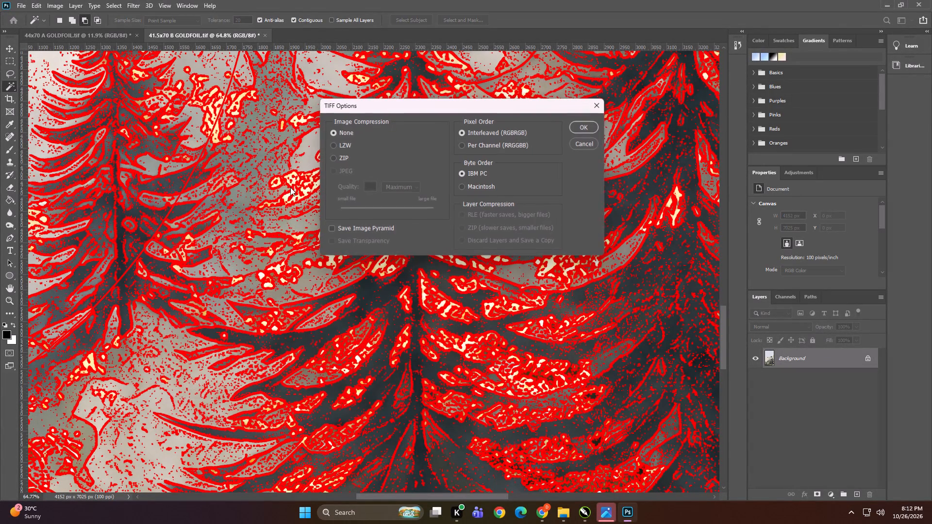
left_click(345, 140)
left_click(342, 146)
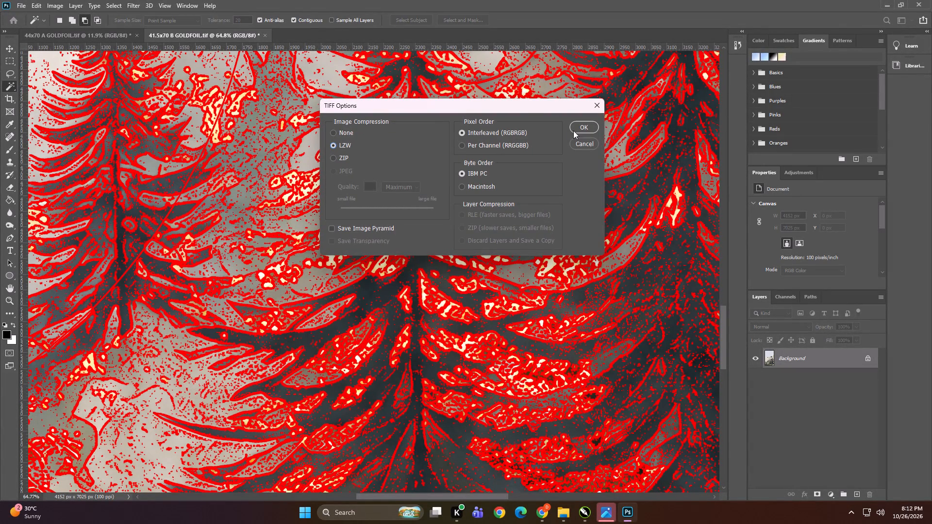
left_click(575, 130)
Save 44x70 A GOLDFOIL to the computer as a TIFF with spot colors and LZW compression, replacing the existing file in JAIPUR DOME.
left_click(109, 35)
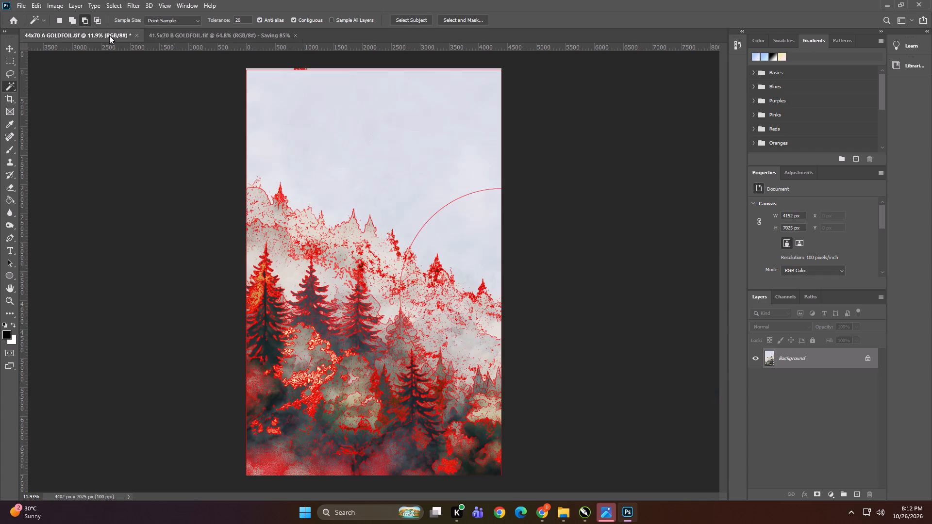
key("ctrl+shift+s")
left_click(531, 340)
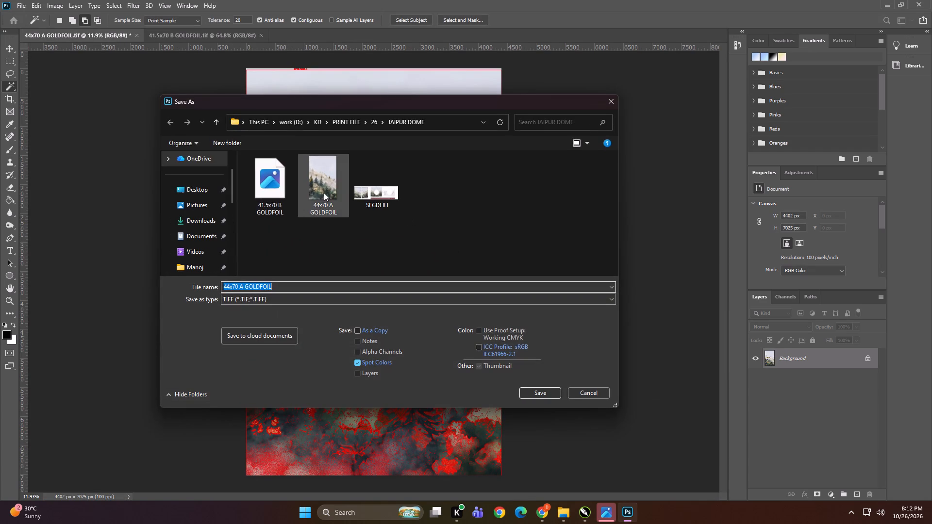
left_click(533, 395)
left_click(483, 255)
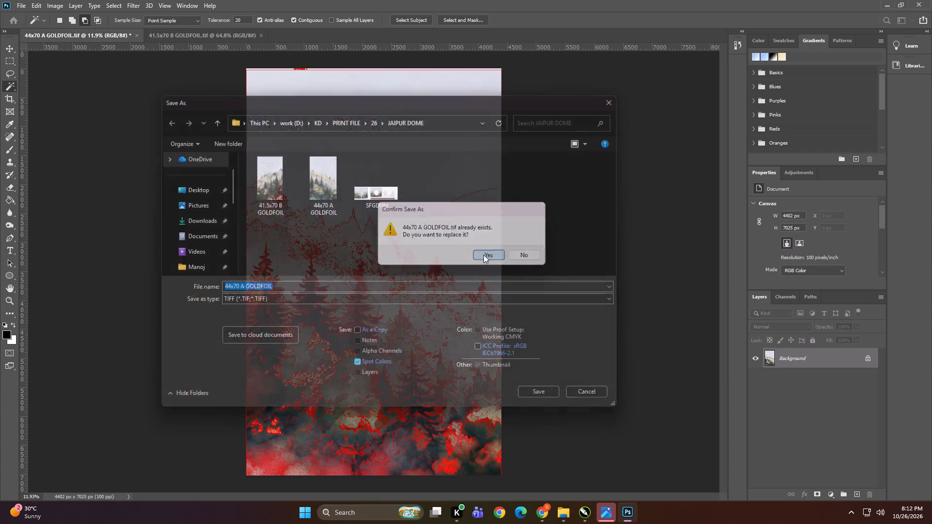
left_click(334, 147)
left_click(574, 125)
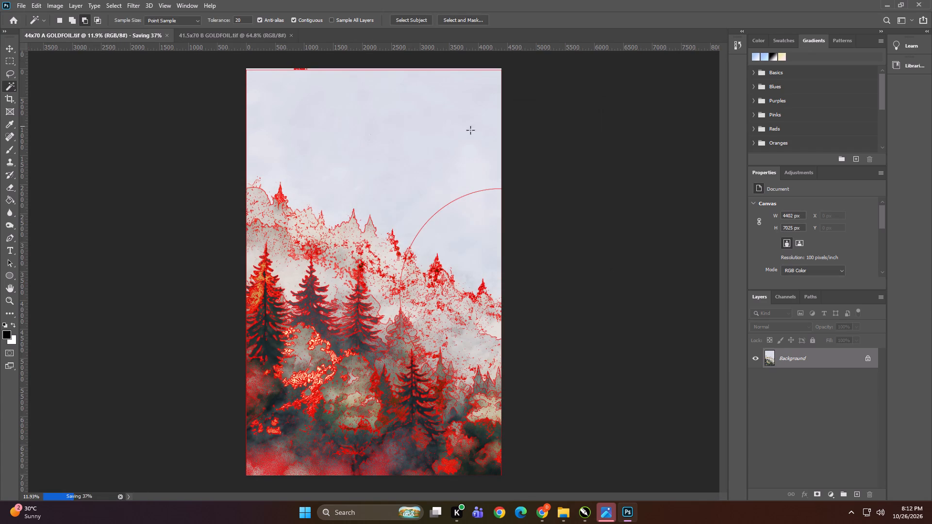
Switch to the Move tool and close both saved GOLDFOIL files.
left_click(6, 50)
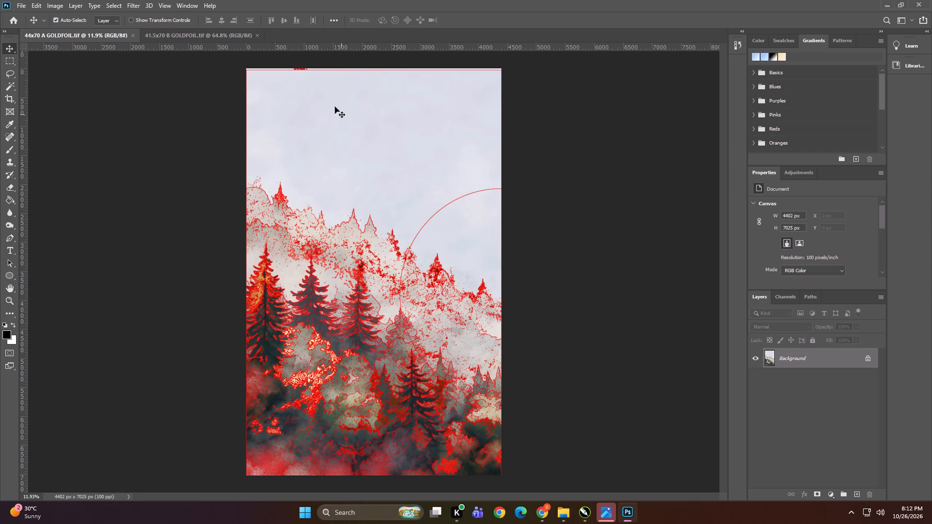
double_click(128, 35)
left_click(136, 34)
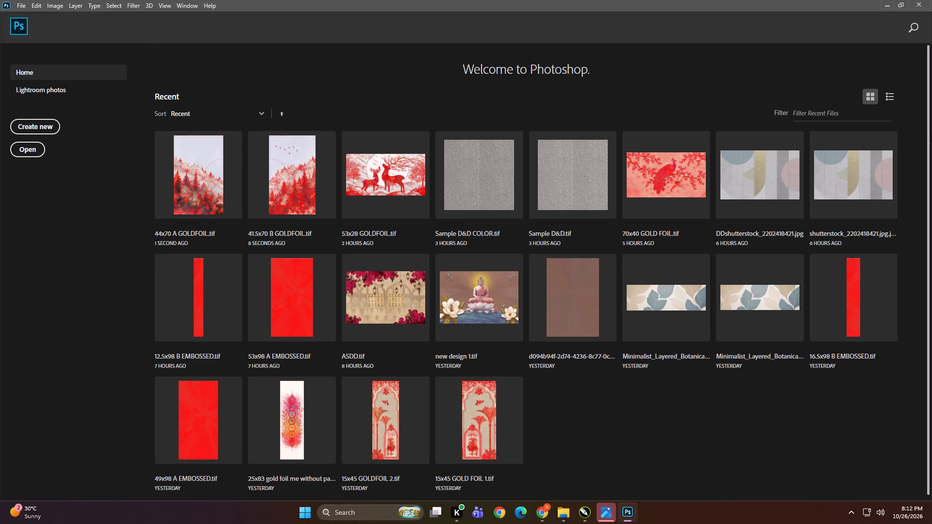
Minimize Photoshop, go up from the JAIPUR DOME folder to folder 26 in File Explorer, and return to the Untitled-1 drawing in CorelDRAW.
left_click(892, 5)
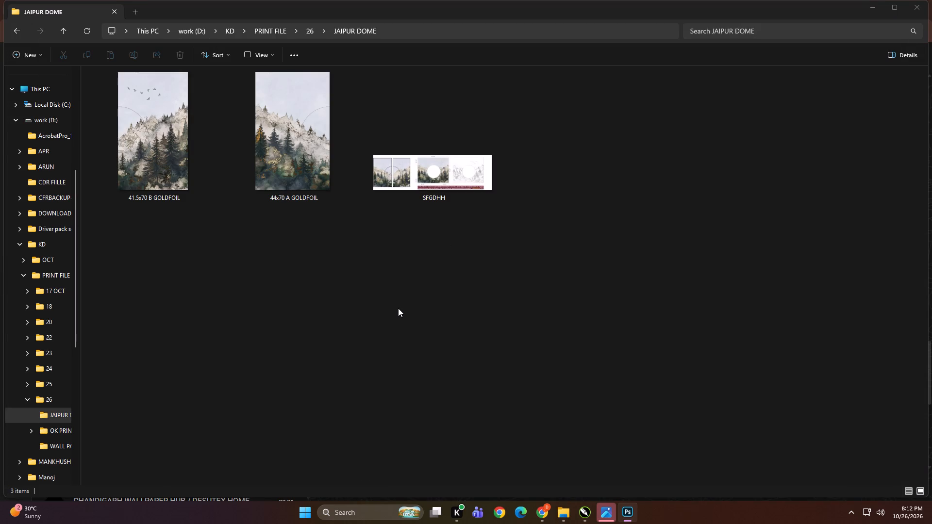
left_click(400, 304)
key("BackSpace")
left_click(361, 291)
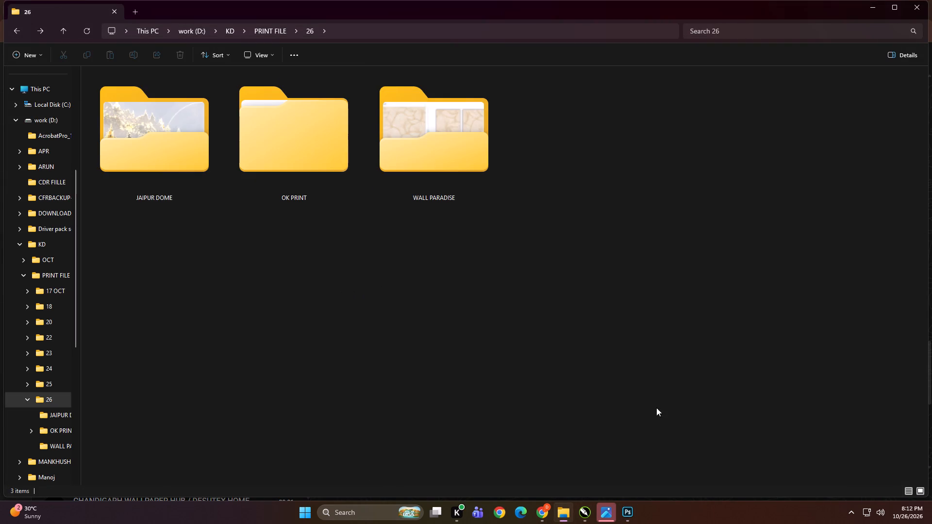
left_click(586, 508)
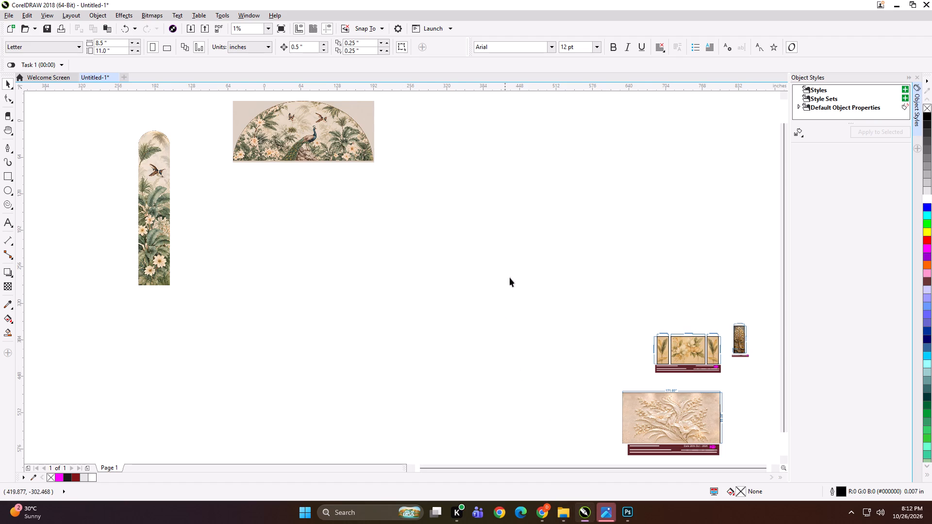
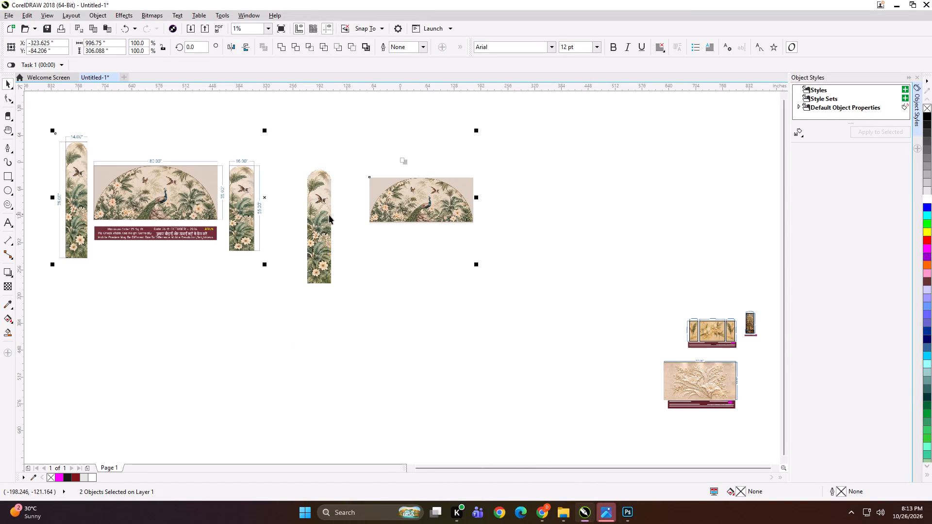
Move the separate tall arched bitmap slightly up toward the 16 x 55 in panel, to about X -200.77, Y -108 in.
key("shift+F2")
left_click(425, 160)
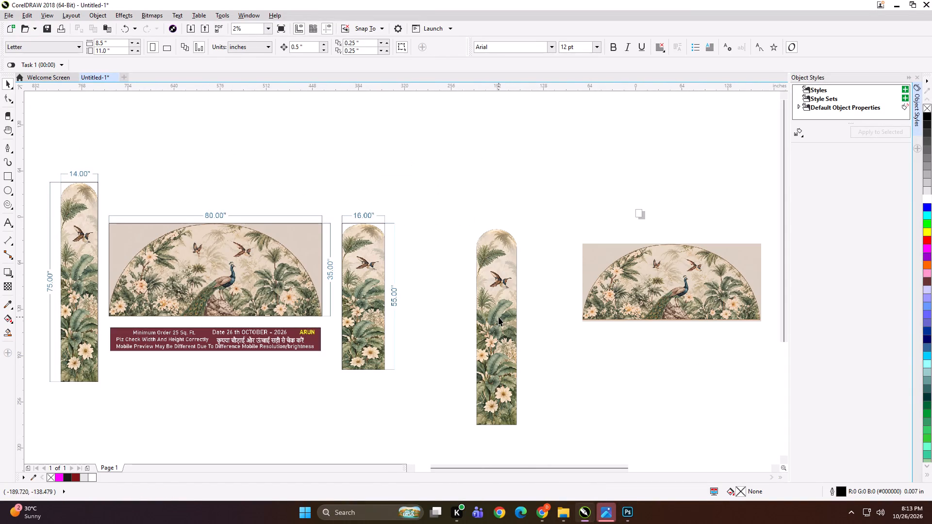
left_click(499, 317)
left_click_drag(489, 283, 483, 251)
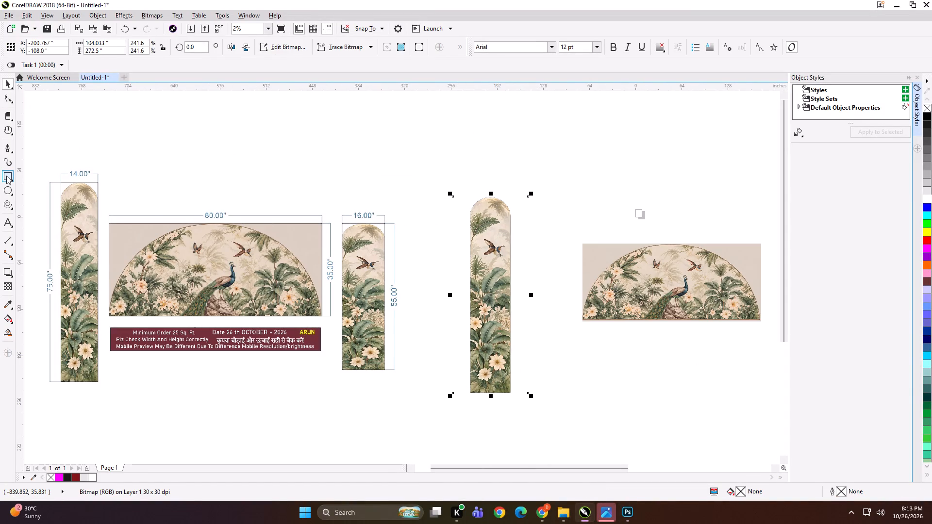
Create a rectangle around the tall arched bitmap and narrow it symmetrically to the artwork's sides, about 55.8 in wide.
double_click(7, 176, "shift")
key("space")
scroll(483, 291, "up", 2)
left_click_drag(388, 308, 458, 315)
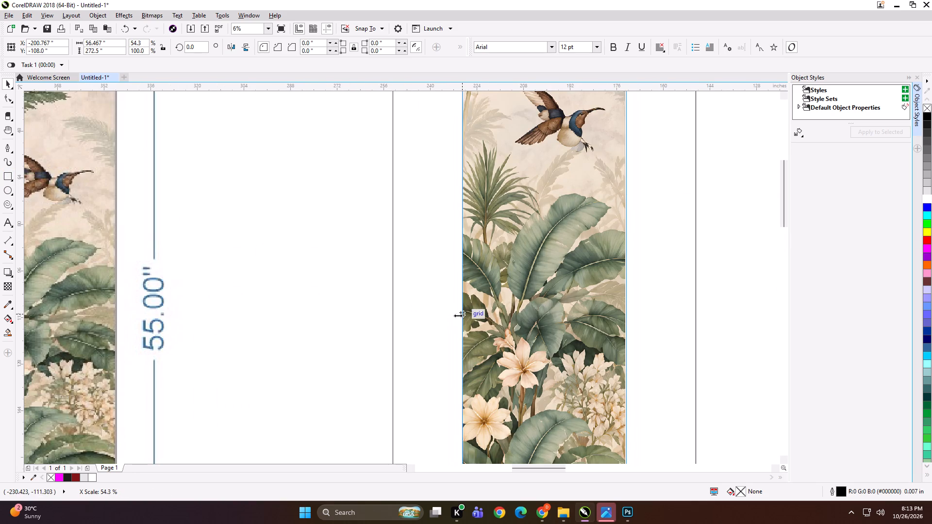
left_click_drag(458, 315, 455, 316)
scroll(450, 304, "up", 2)
scroll(499, 312, "up", 2)
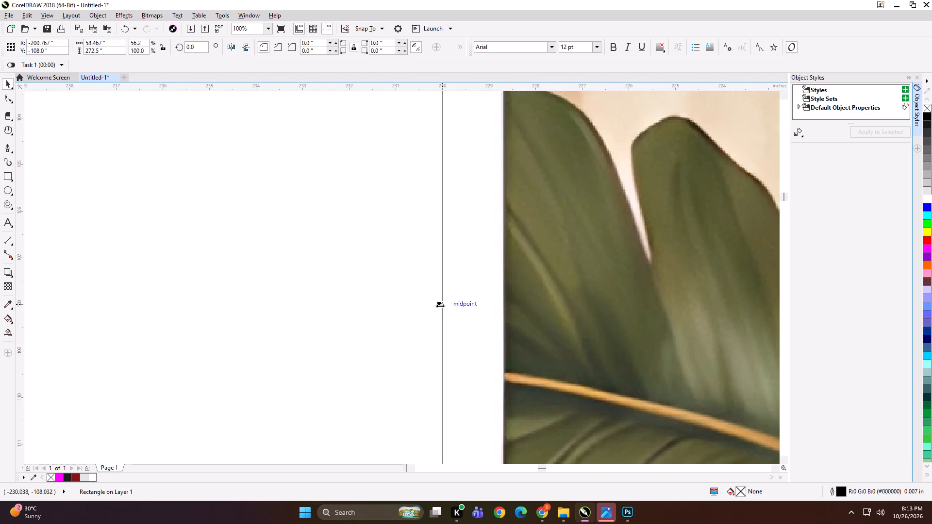
left_click_drag(438, 305, 500, 311)
scroll(447, 302, "down", 3)
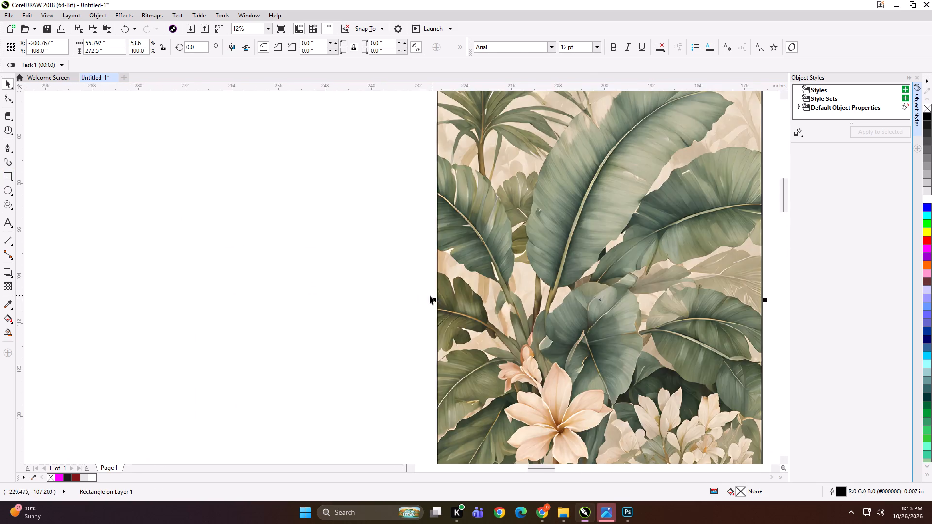
scroll(425, 290, "down", 2)
Fine-tune the rectangle's right and left edges just inside the artwork's sides, making it about 55.64 in wide.
scroll(505, 295, "up", 7)
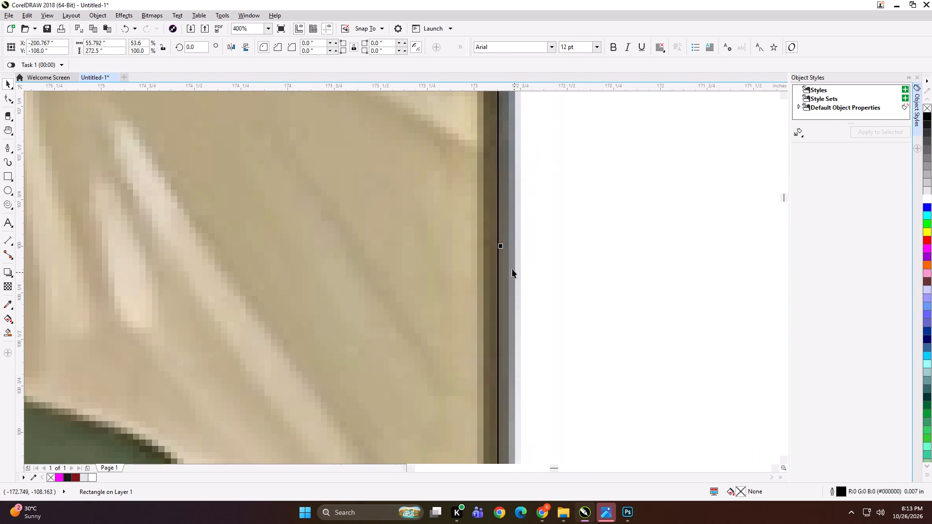
left_click_drag(503, 247, 485, 246)
scroll(529, 256, "down", 3)
scroll(571, 286, "down", 2)
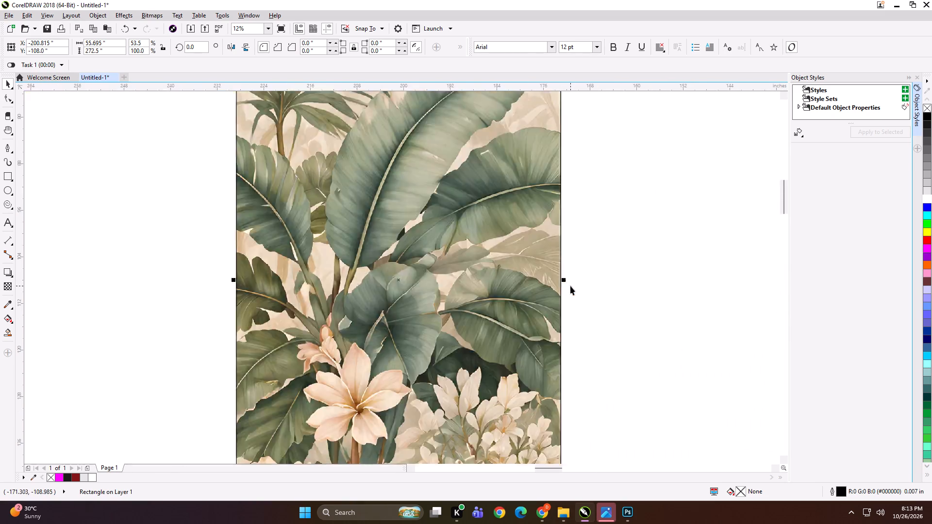
scroll(570, 286, "down", 1)
scroll(382, 284, "up", 2)
scroll(472, 282, "up", 5)
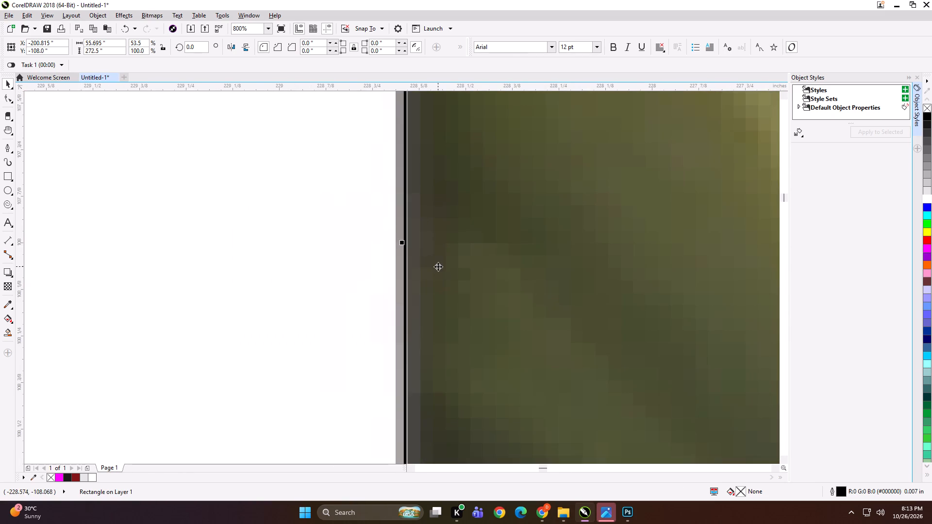
scroll(402, 249, "up", 1)
left_click_drag(403, 238, 447, 240)
scroll(418, 237, "down", 3)
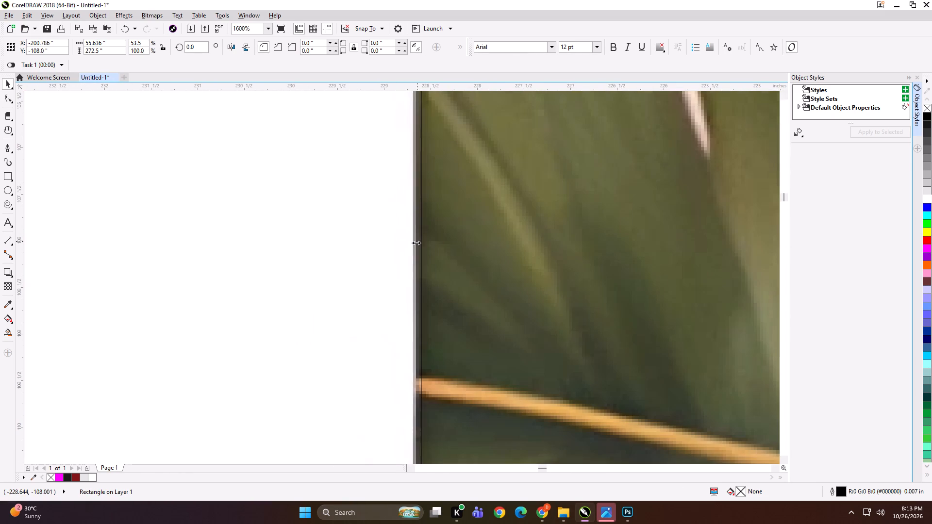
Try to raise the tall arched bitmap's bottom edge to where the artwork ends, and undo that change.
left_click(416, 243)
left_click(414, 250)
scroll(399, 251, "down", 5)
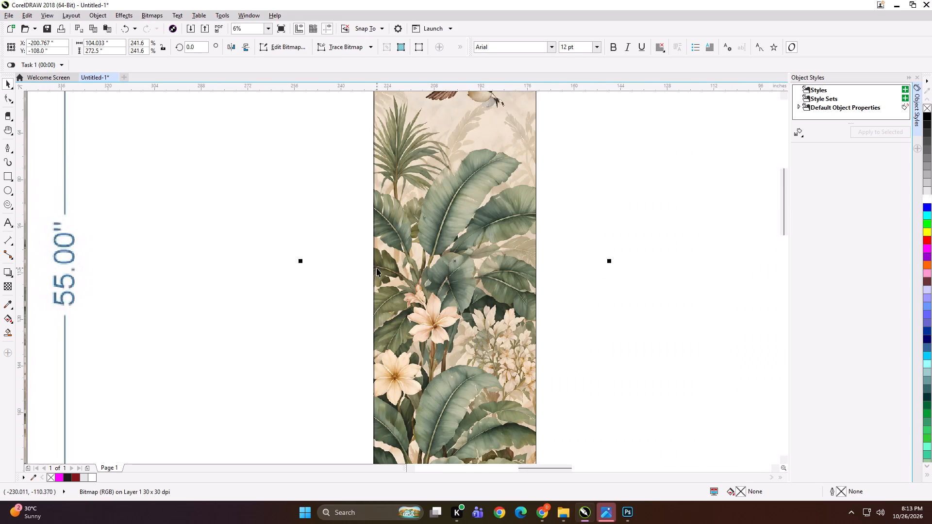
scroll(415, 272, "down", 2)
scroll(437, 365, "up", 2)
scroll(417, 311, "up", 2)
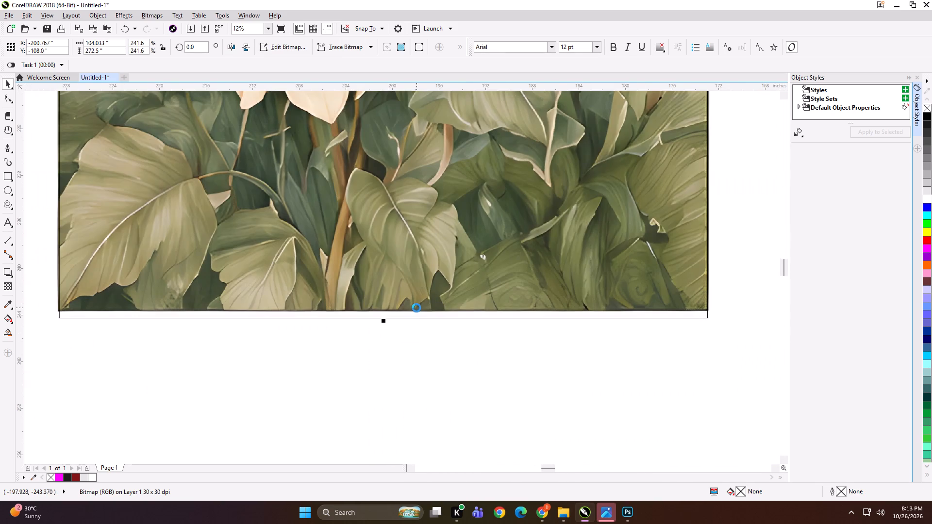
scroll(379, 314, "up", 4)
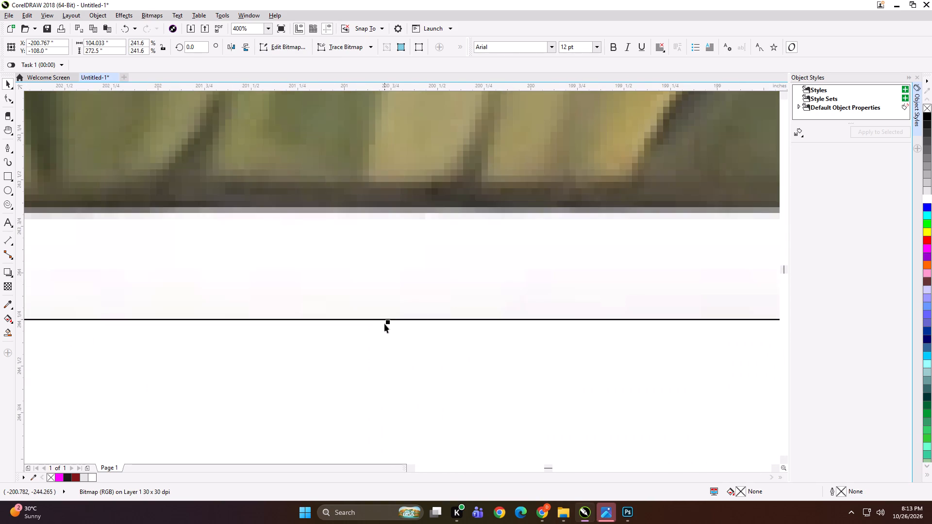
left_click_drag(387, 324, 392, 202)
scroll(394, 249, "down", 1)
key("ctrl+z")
Raise the rectangle's bottom edge to the artwork's lower border, making the rectangle about 271.8 in tall.
left_click_drag(415, 332, 414, 327)
left_click(413, 267)
left_click_drag(390, 290, 388, 257)
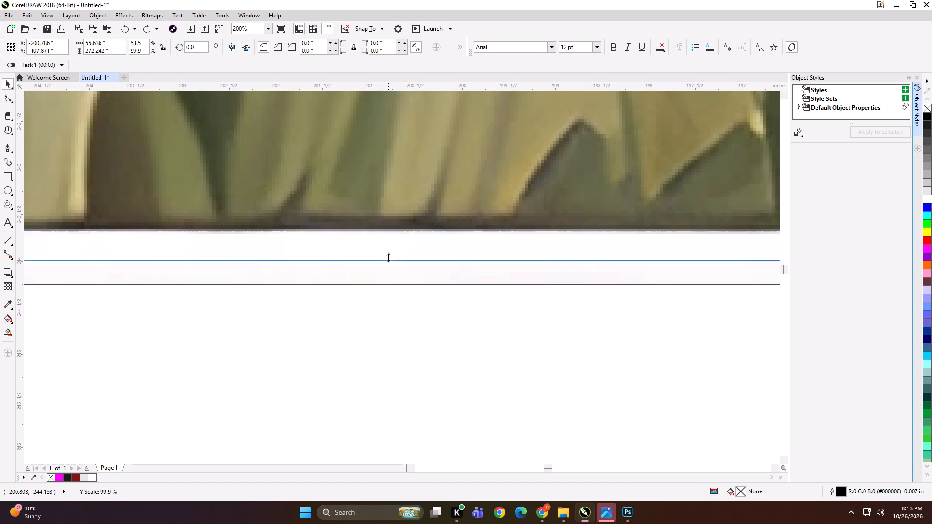
left_click_drag(388, 257, 391, 225)
PowerClip the tall arched bitmap inside the fitted rectangle and select the resulting frame.
left_click(397, 228)
scroll(389, 275, "down", 4)
key("shift+Return")
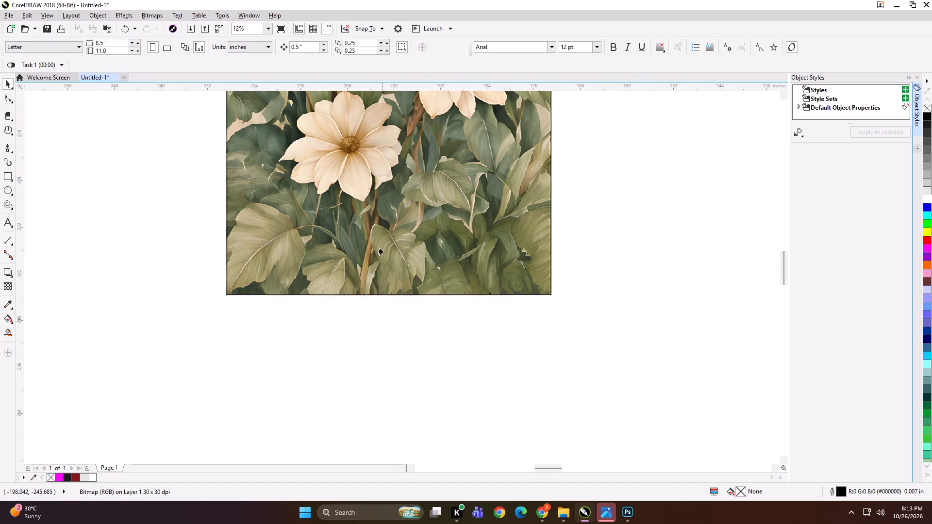
left_click(384, 245)
Examine how the tall panel's PowerClip frame fits around the top of the arch.
scroll(385, 245, "down", 4)
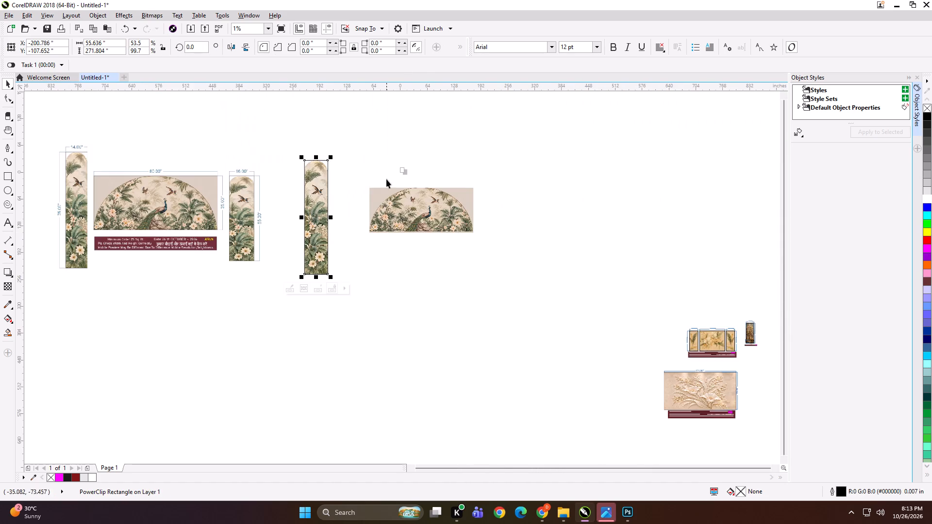
scroll(334, 156, "up", 2)
scroll(417, 175, "up", 4)
scroll(373, 149, "down", 2)
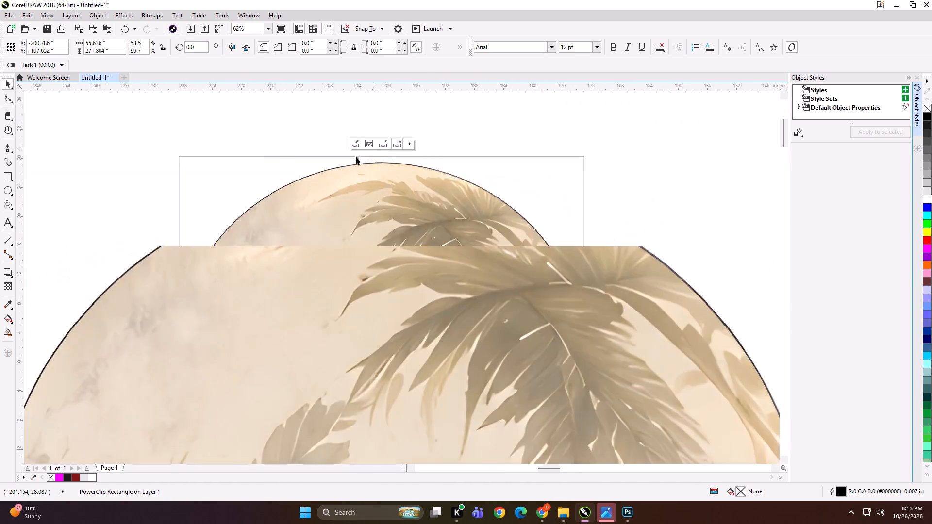
scroll(356, 156, "down", 4)
Move the separate peacock arch bitmap closer to the framed tall panel, to about X -3.25 in.
left_click_drag(578, 249, 529, 244)
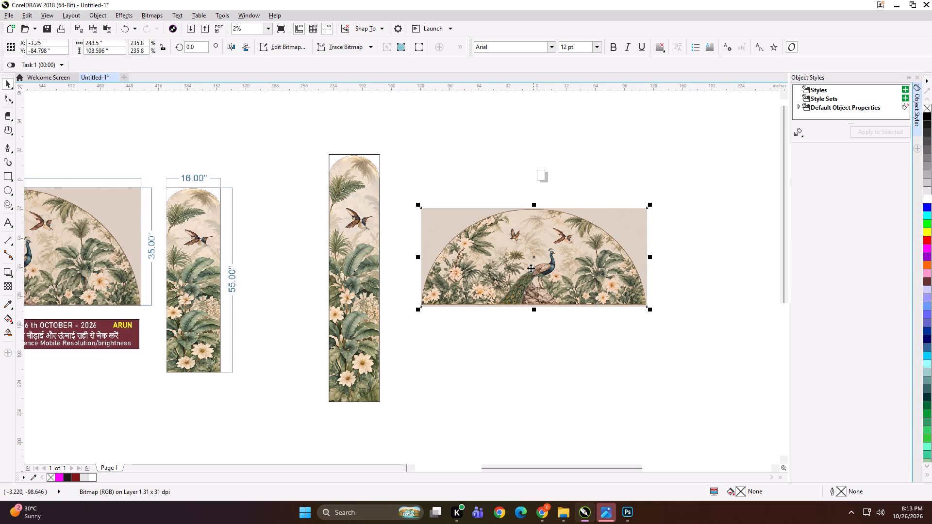
Select the framed tall arched panel.
left_click(356, 182)
scroll(364, 181, "down", 1)
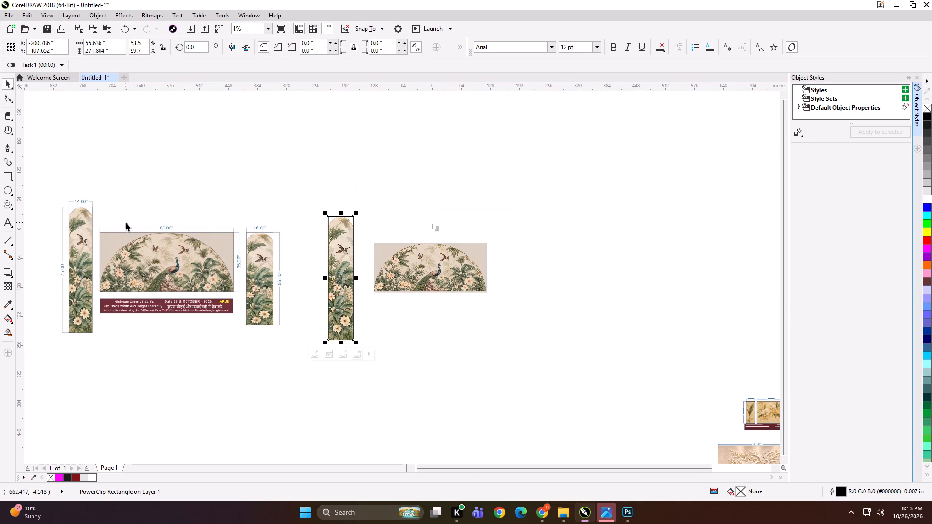
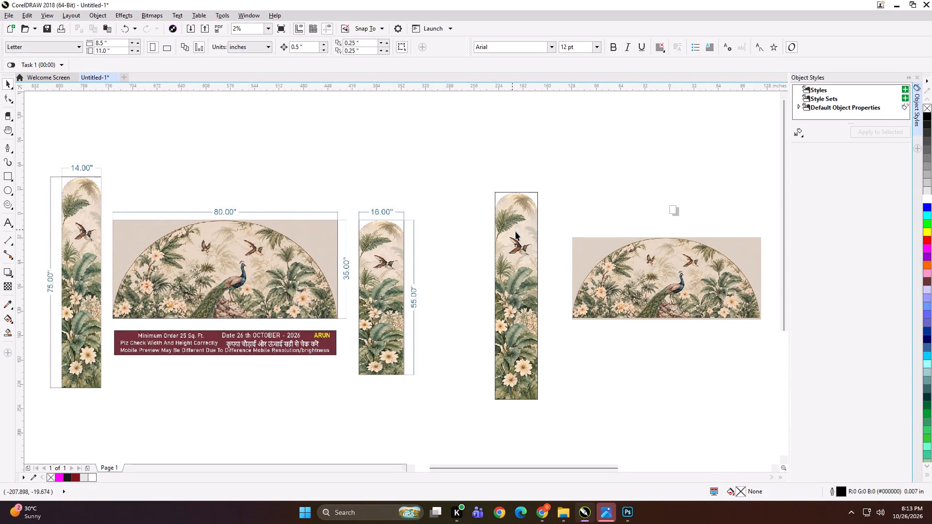
Resize the separate peacock arch bitmap to 80 in wide by 35 in high.
left_click(630, 255)
left_click_drag(113, 45, 67, 46)
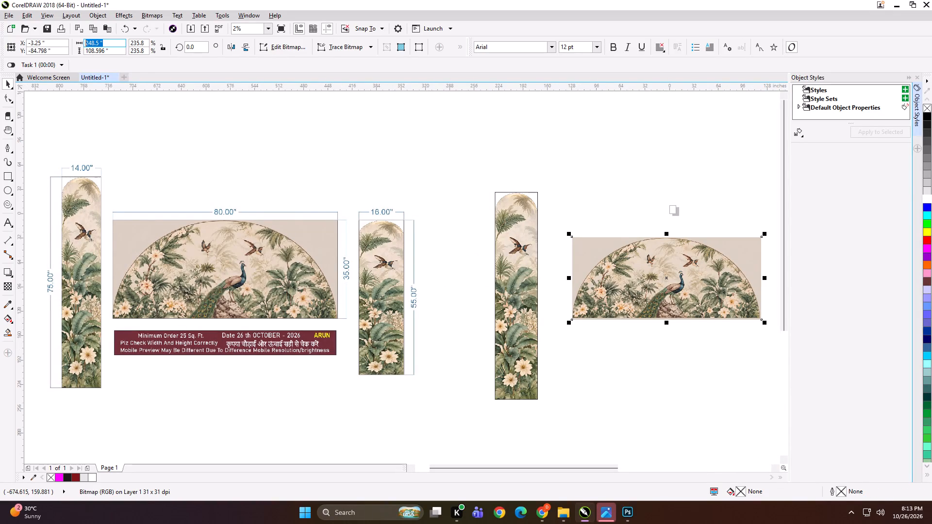
type("80")
key("Tab")
key("3")
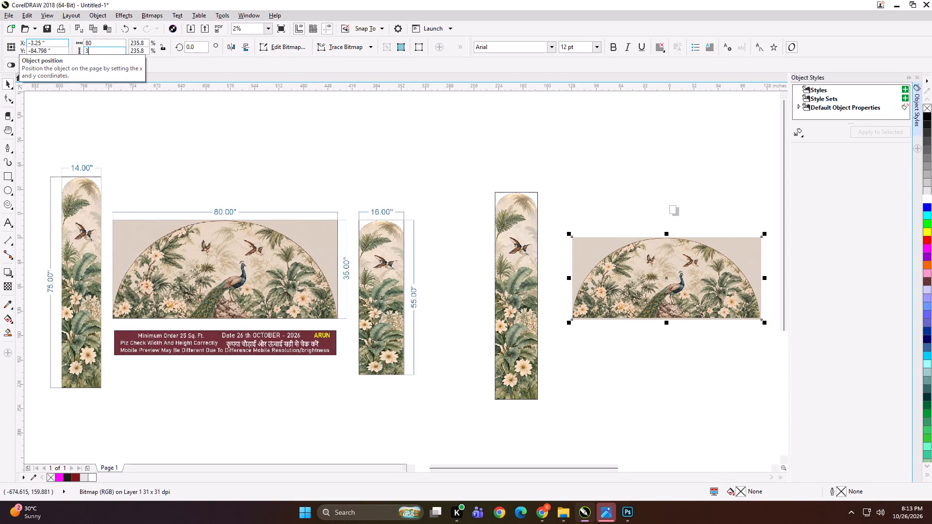
key("Return")
Add a rectangle fitted to the peacock arch bitmap and group the two objects.
double_click(4, 174, "shift")
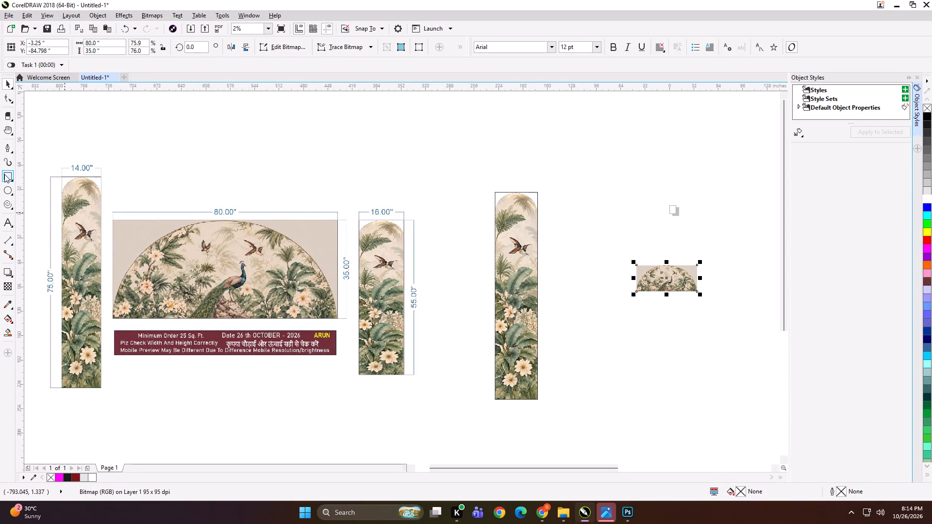
key("shift+space")
left_click_drag(731, 245, 569, 322)
key("ctrl+g")
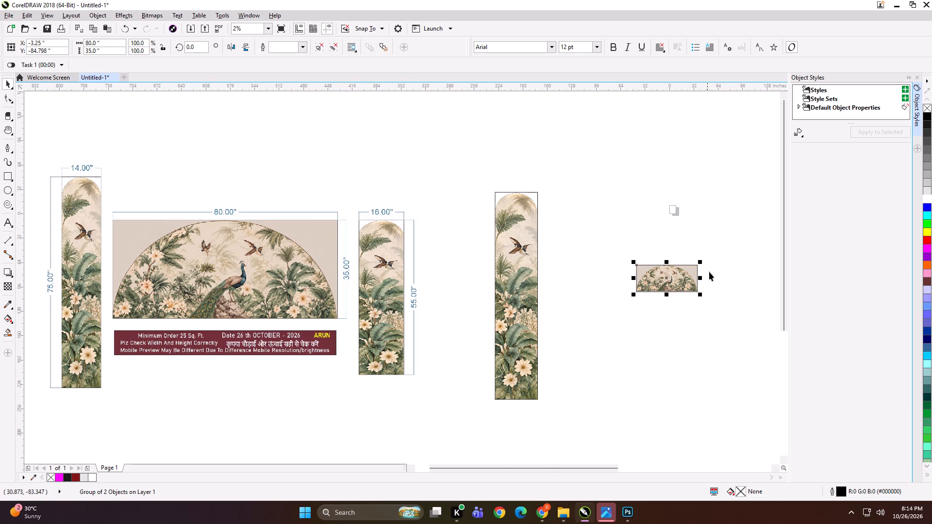
Ungroup the peacock arch pair and stretch the bitmap's bottom edge below the rectangle, to about 35.95 in high.
scroll(709, 272, "up", 2)
scroll(620, 326, "up", 2)
scroll(587, 332, "down", 3)
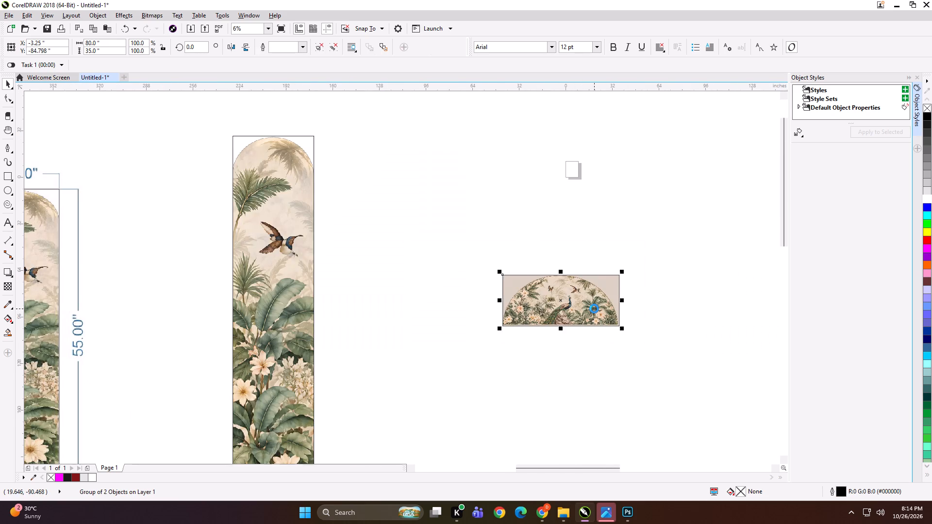
scroll(594, 289, "down", 1)
scroll(204, 336, "up", 2)
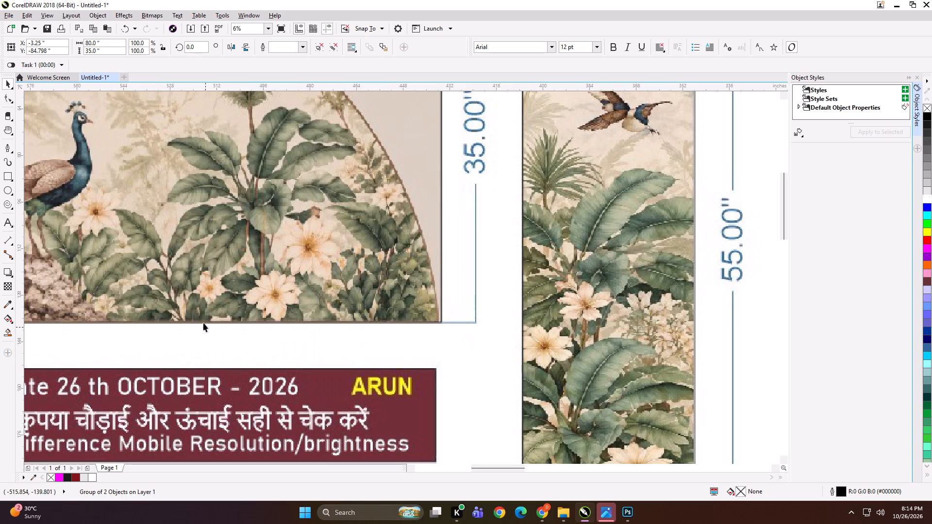
scroll(185, 320, "down", 2)
scroll(570, 270, "up", 2)
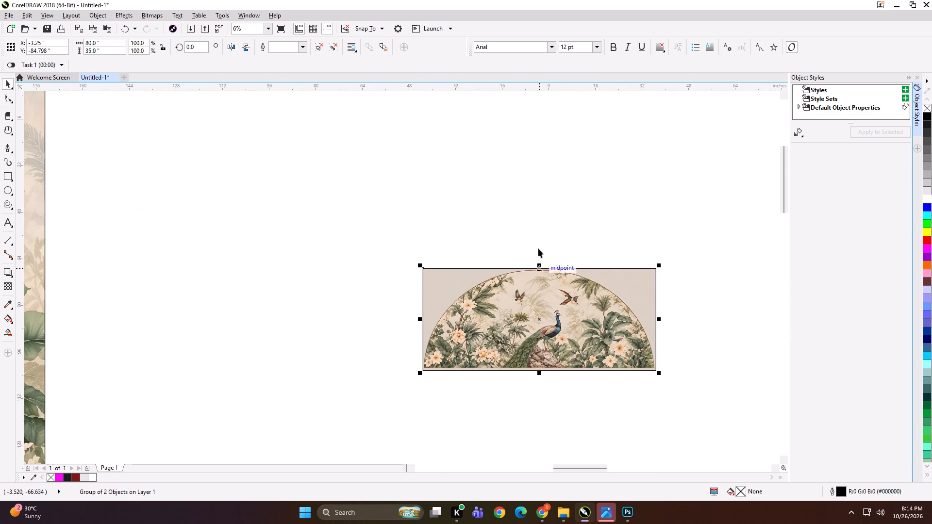
key("ctrl+u")
left_click(542, 211)
left_click(549, 331, "alt")
scroll(546, 375, "up", 3)
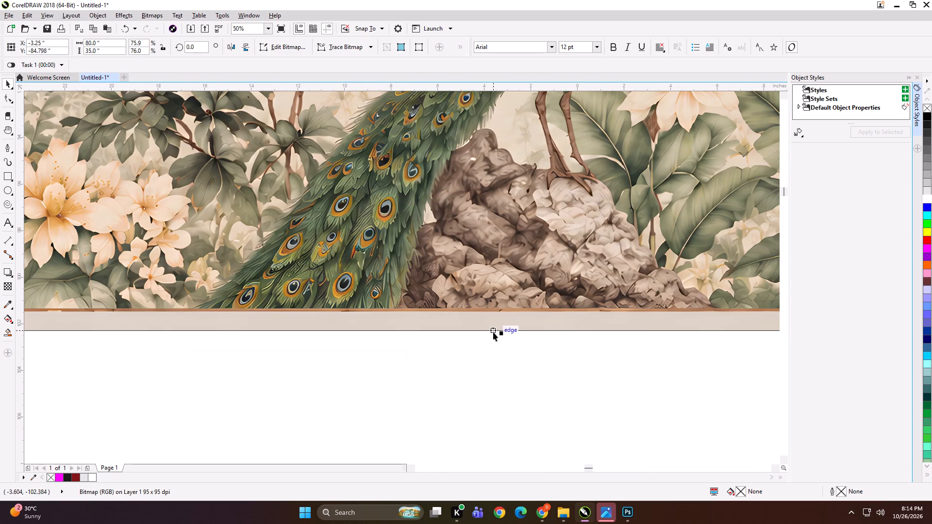
left_click_drag(501, 335, 501, 355)
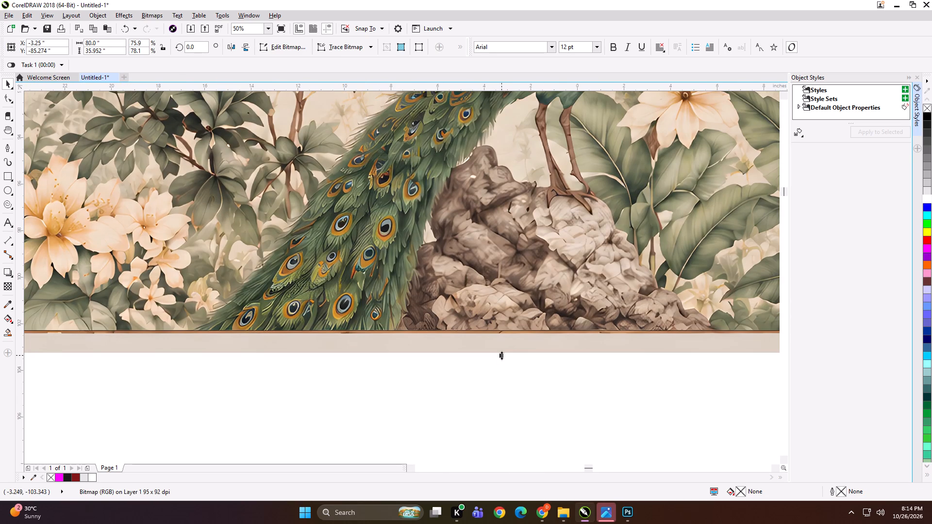
PowerClip the stretched peacock arch bitmap inside its fitted rectangle.
scroll(465, 342, "down", 2)
key("shift+Return")
left_click(444, 309)
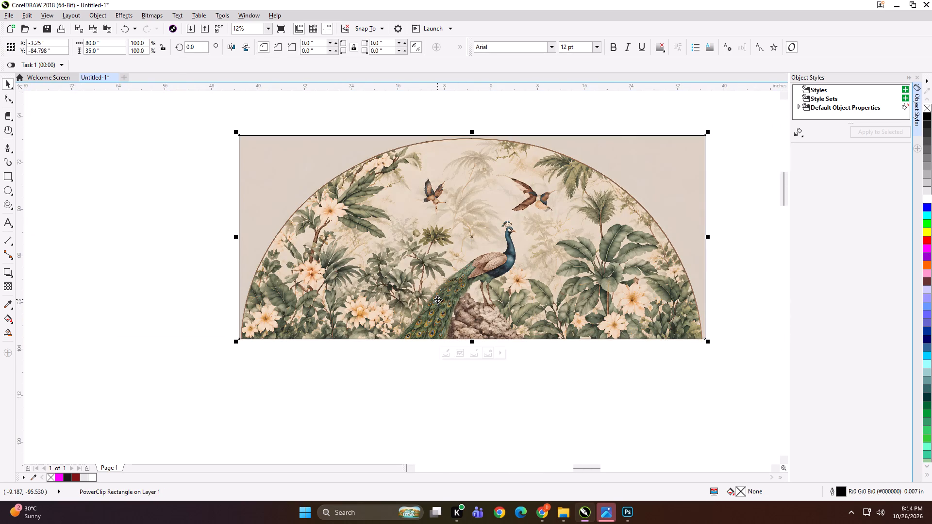
Move the framed peacock arch closer to the framed tall panel.
scroll(443, 296, "down", 2)
scroll(492, 283, "down", 1)
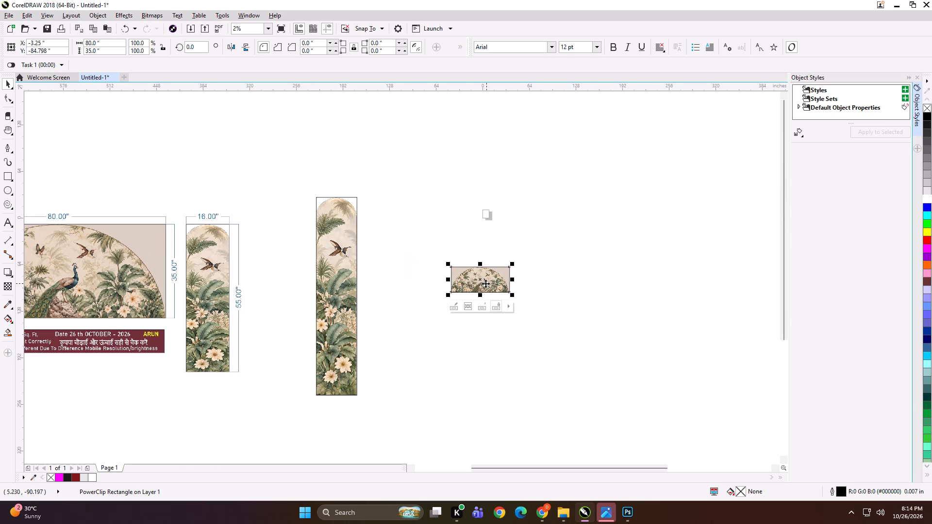
left_click_drag(483, 283, 432, 275)
Duplicate the framed tall panel onto the other side of the framed peacock arch.
left_click(345, 266)
left_click_drag(341, 272, 460, 272)
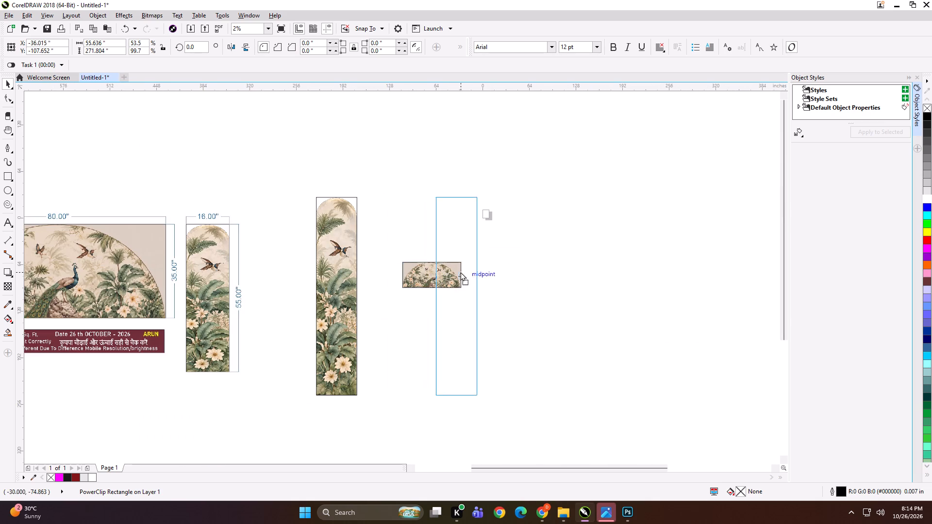
left_click_drag(460, 272, 495, 272)
right_click(495, 272, "shift")
left_click(605, 269)
Examine the dimensioned reference layout against the framed tall panels, comparing sizes and artwork orientation.
scroll(487, 236, "down", 1)
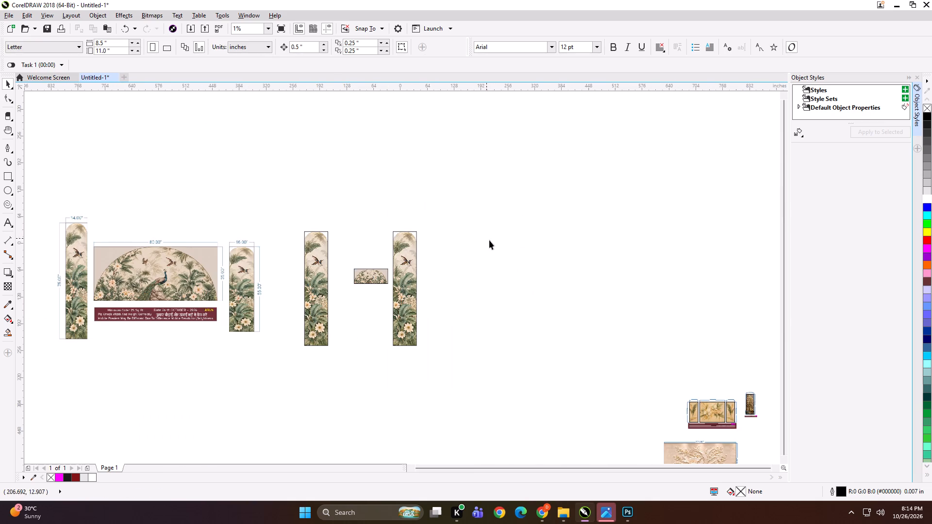
scroll(140, 259, "up", 1)
scroll(510, 231, "down", 1)
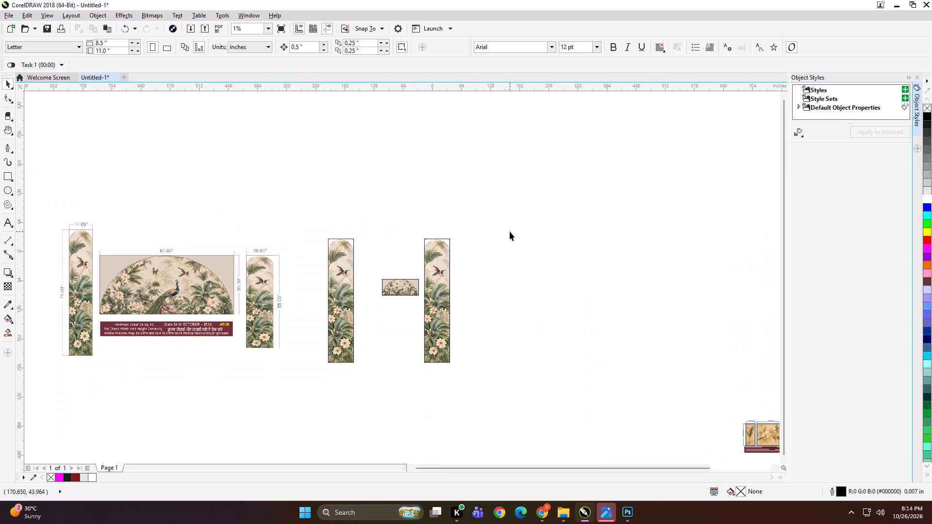
scroll(108, 272, "up", 1)
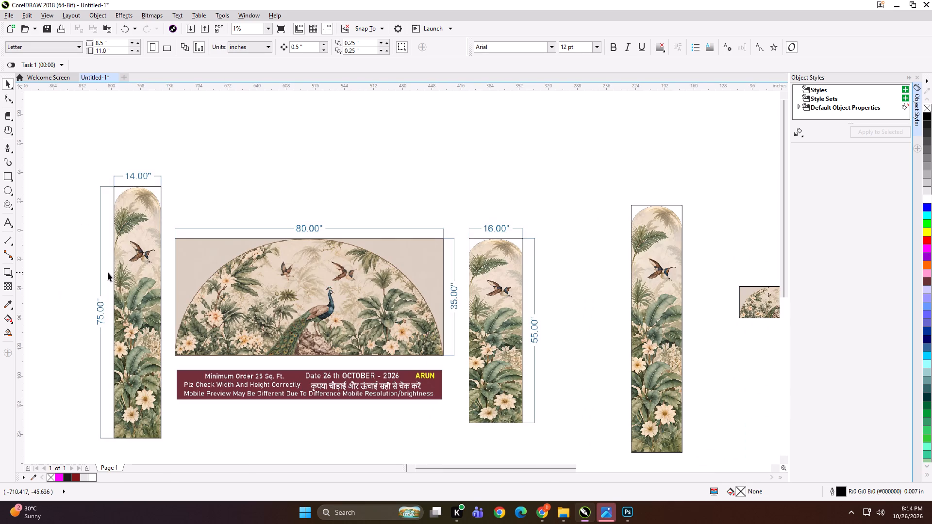
scroll(155, 261, "up", 1)
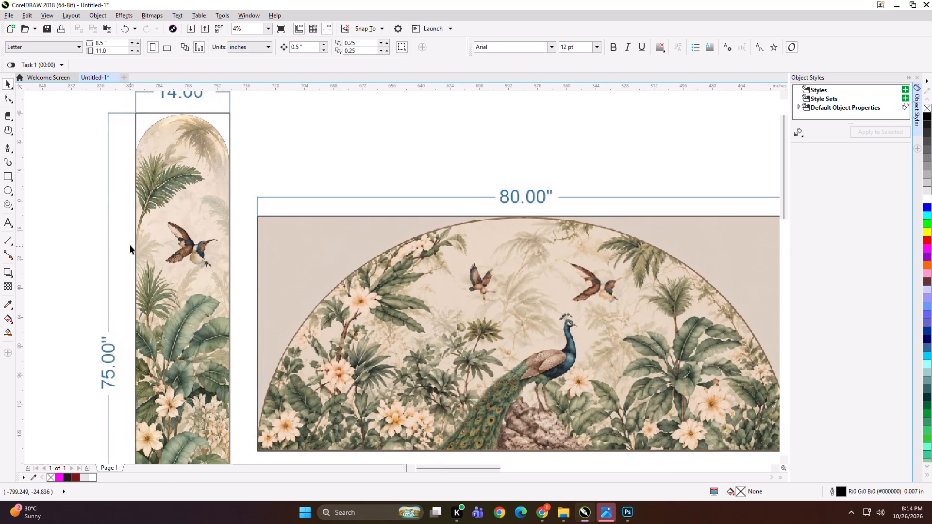
scroll(105, 238, "down", 2)
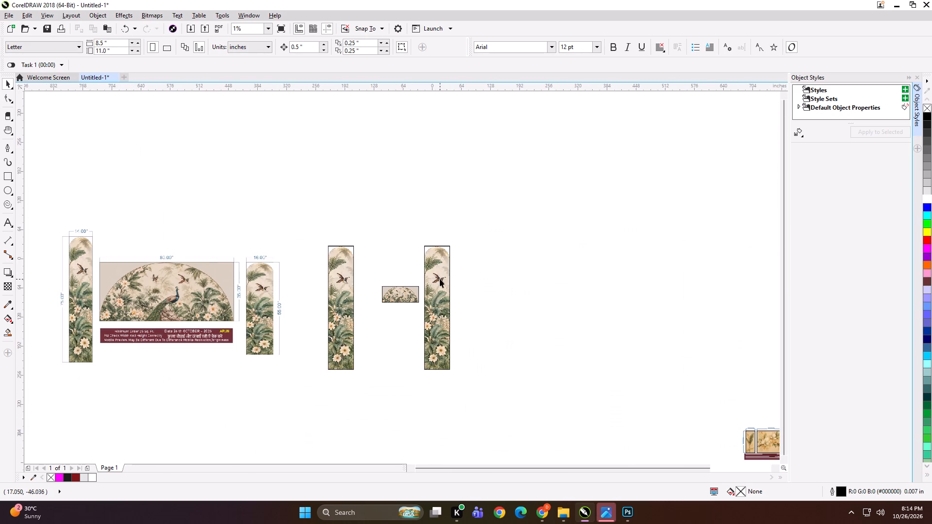
scroll(440, 278, "up", 2)
scroll(586, 286, "up", 2)
scroll(560, 231, "down", 3)
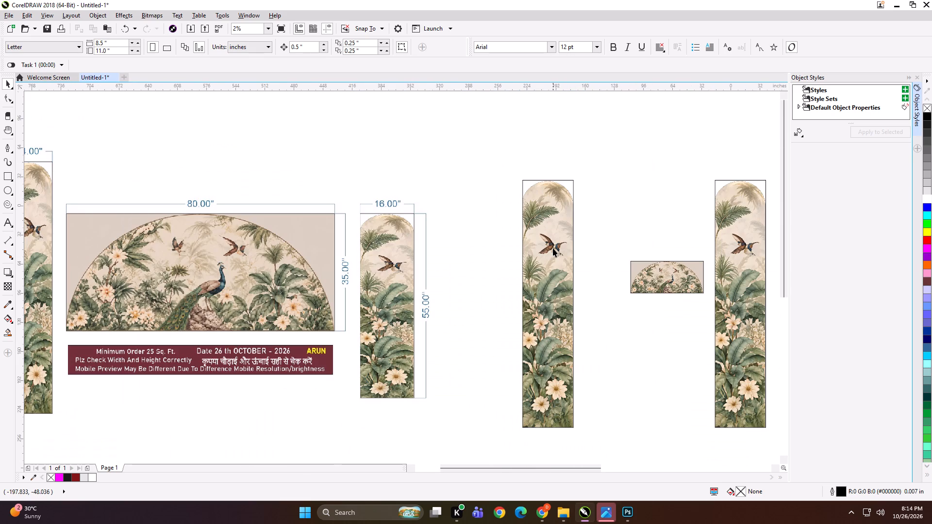
scroll(769, 237, "up", 2)
scroll(691, 235, "down", 2)
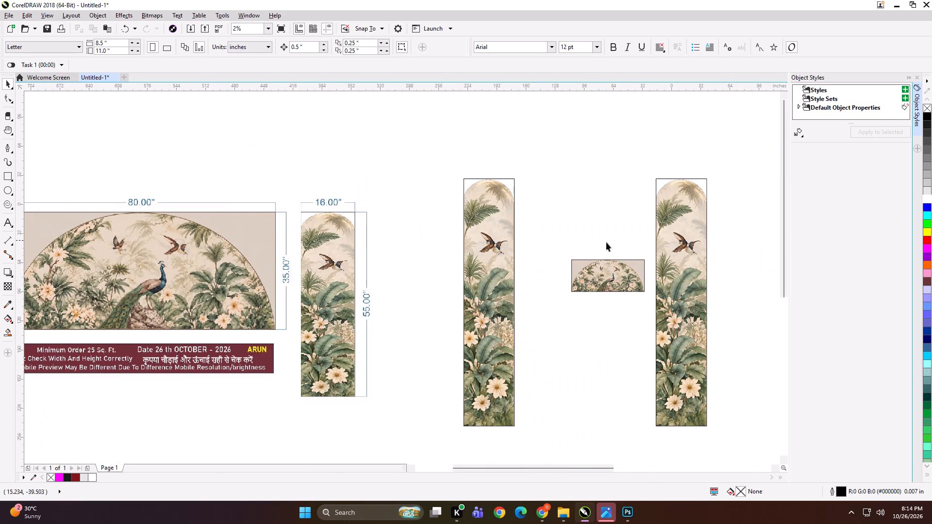
scroll(308, 267, "up", 2)
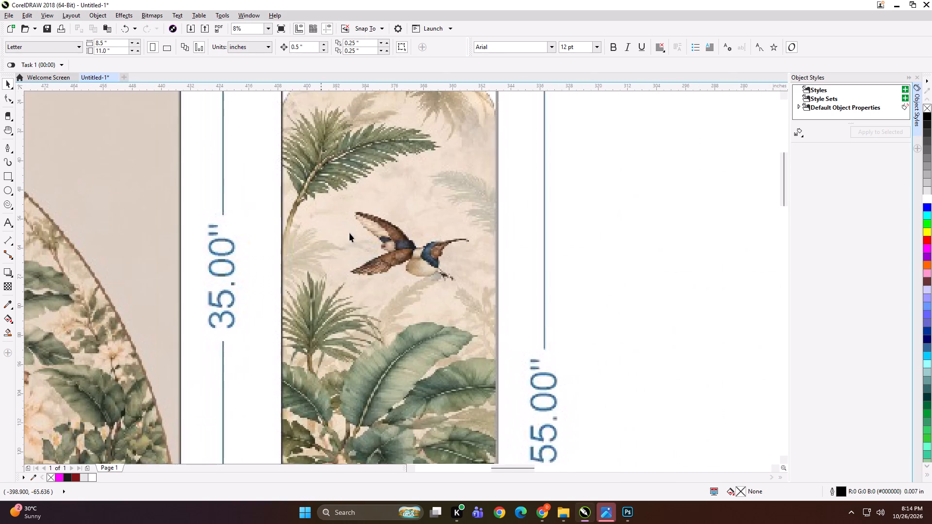
scroll(397, 225, "down", 3)
Move the dimensioned reference layout bitmap slightly closer to the framed panels.
left_click_drag(225, 251, 237, 252)
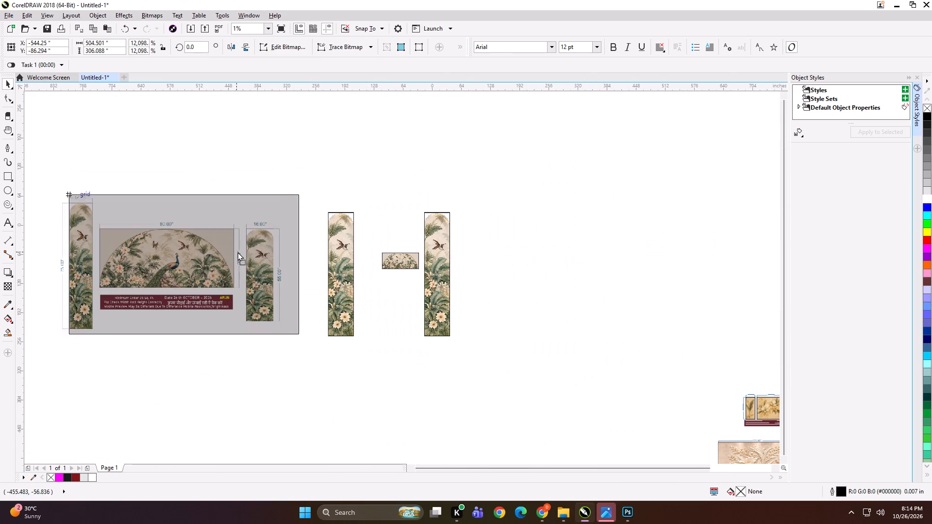
left_click_drag(237, 252, 240, 252)
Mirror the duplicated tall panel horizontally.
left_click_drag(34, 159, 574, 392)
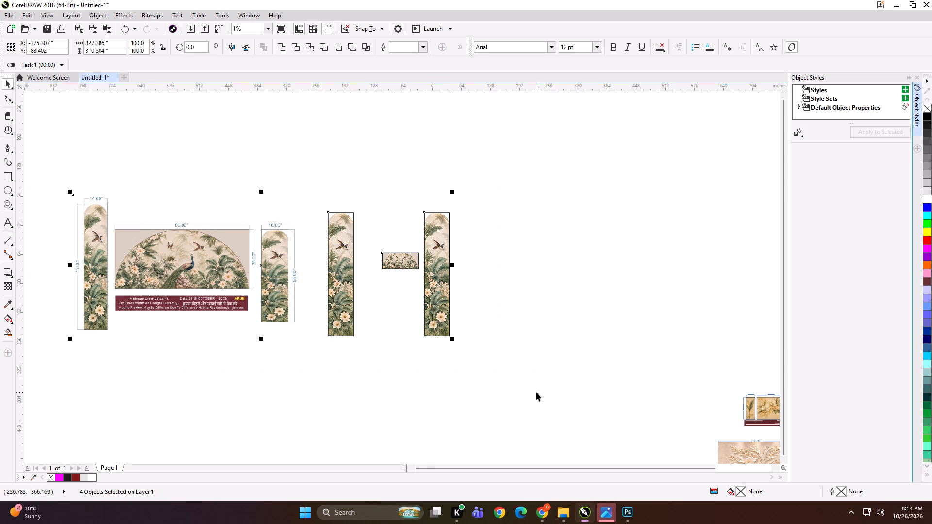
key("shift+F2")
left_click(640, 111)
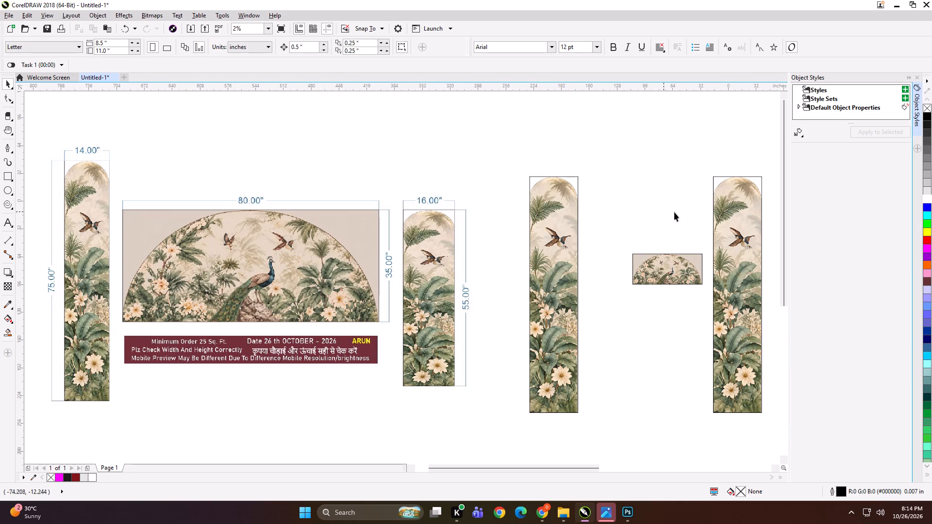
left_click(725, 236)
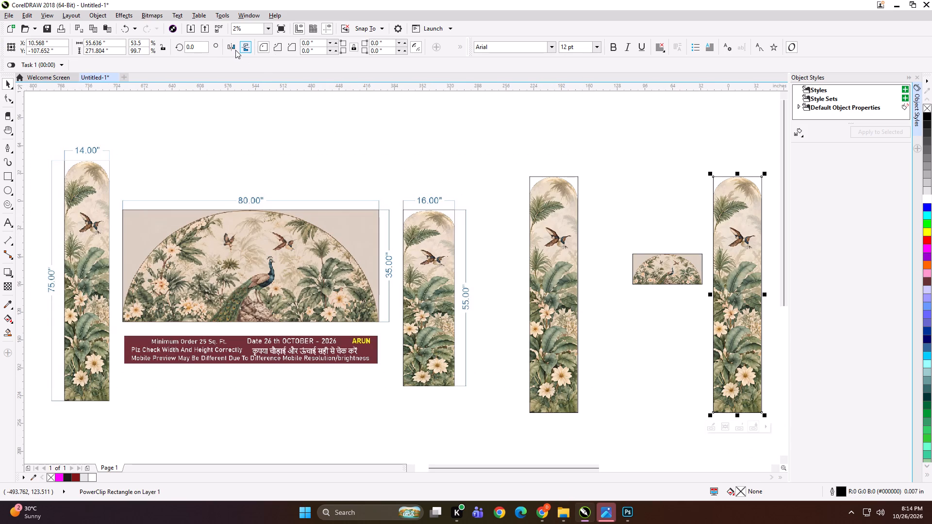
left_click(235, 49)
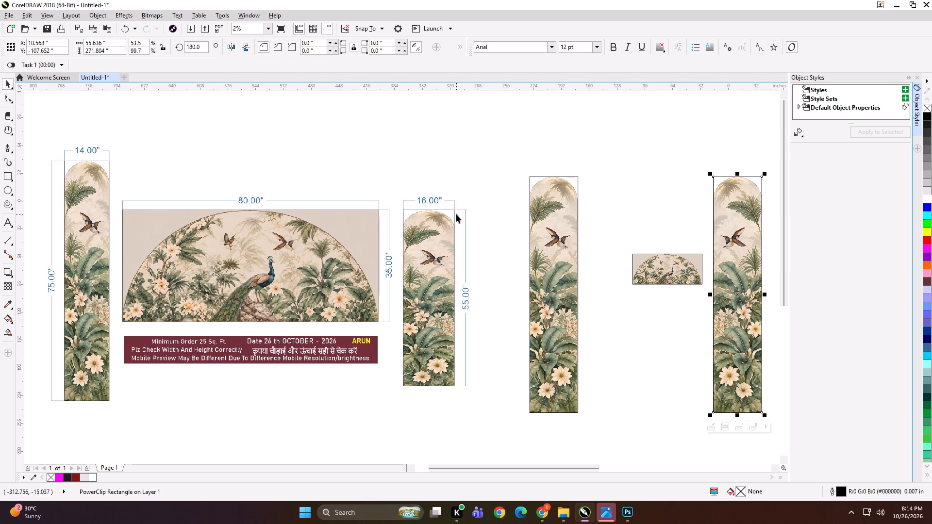
Move the framed peacock arch to X -89 in, Y -73.75 in, between the two tall panels.
left_click(659, 275)
left_click_drag(662, 275, 645, 271)
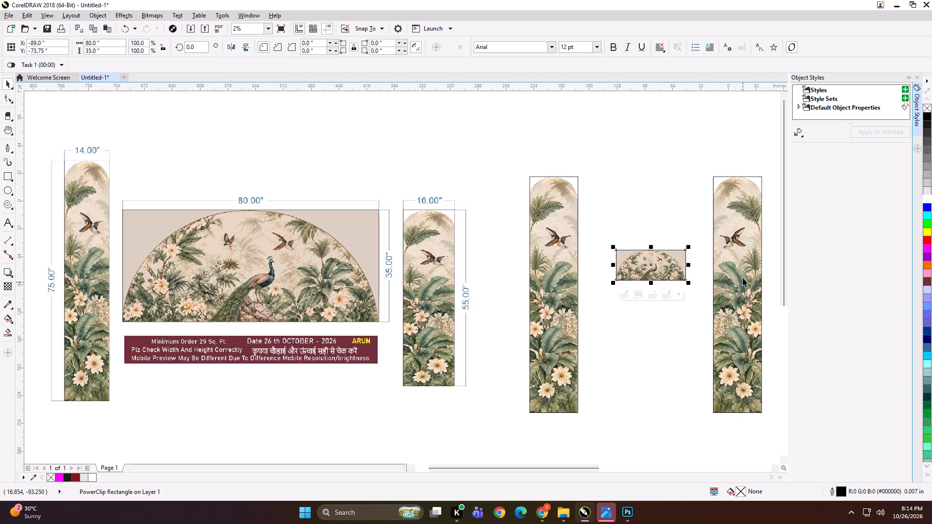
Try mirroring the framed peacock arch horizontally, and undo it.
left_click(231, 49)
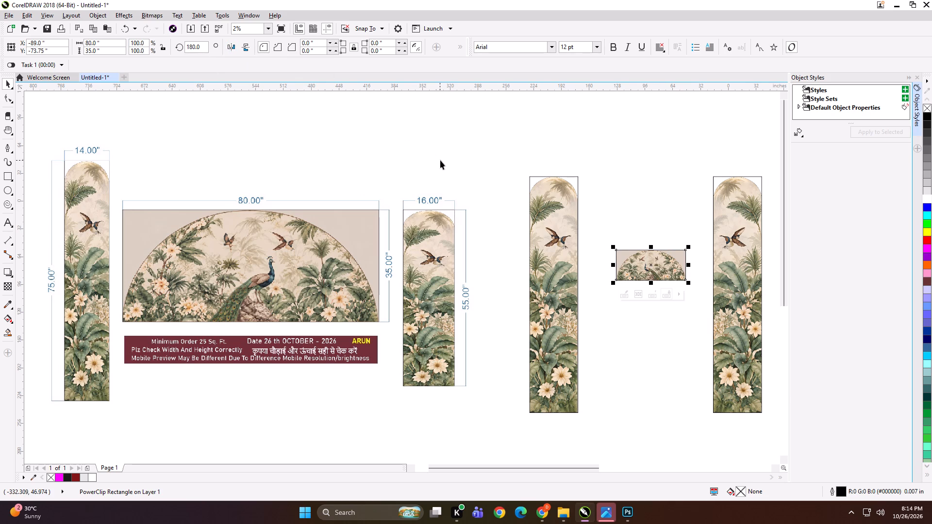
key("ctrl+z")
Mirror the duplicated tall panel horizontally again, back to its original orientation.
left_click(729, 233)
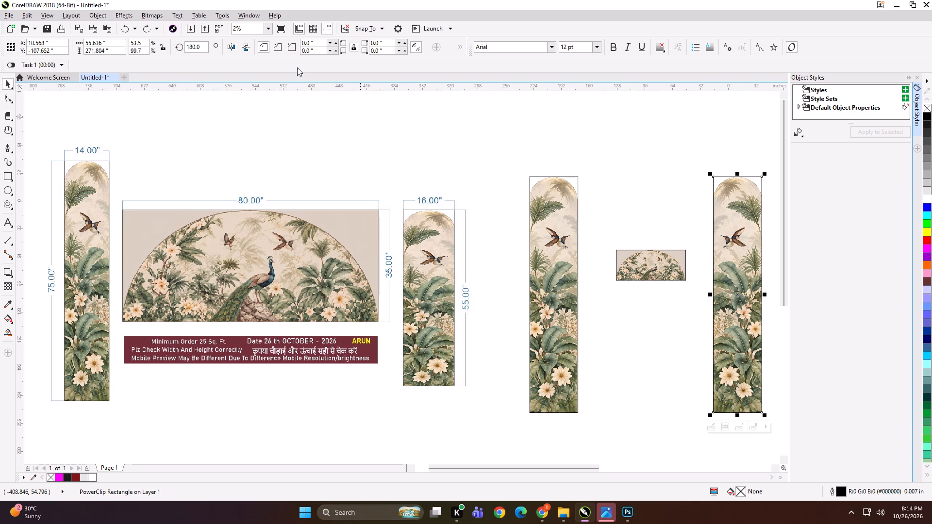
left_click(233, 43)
Resize the duplicated tall panel to 16 in wide by 55 in high.
left_click_drag(119, 42, 70, 43)
type("16")
key("Tab")
type("55")
key("Return")
Resize the original framed tall panel to 14 in wide by 75 in high.
left_click(641, 260)
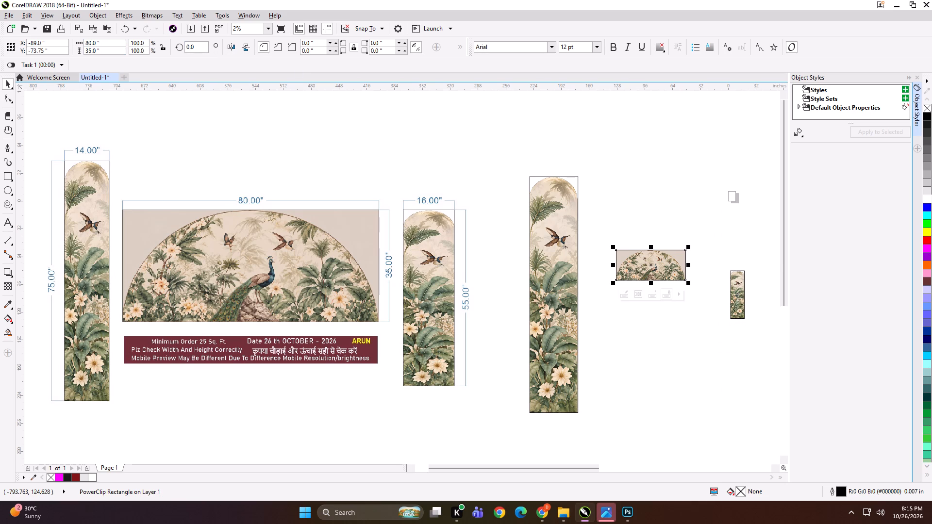
left_click(547, 225)
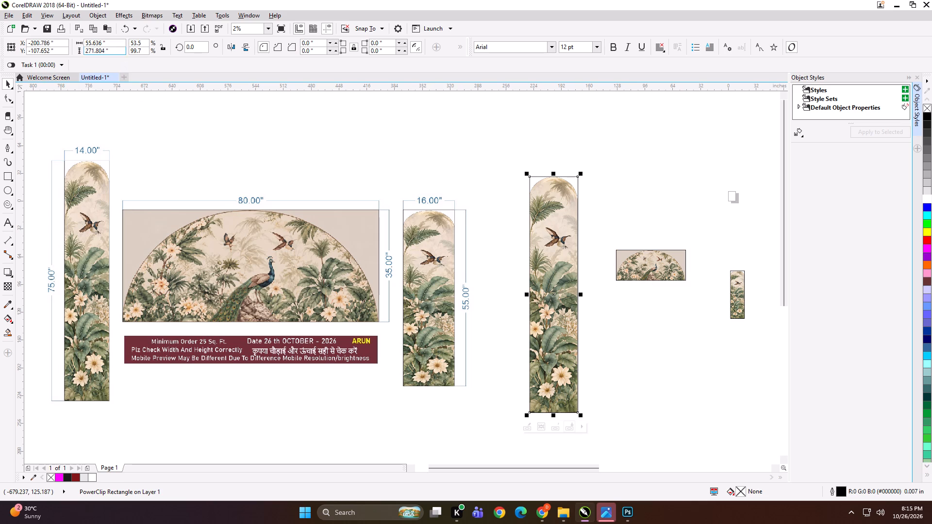
left_click_drag(118, 44, 65, 45)
type("14")
key("Tab")
type("75")
key("Return")
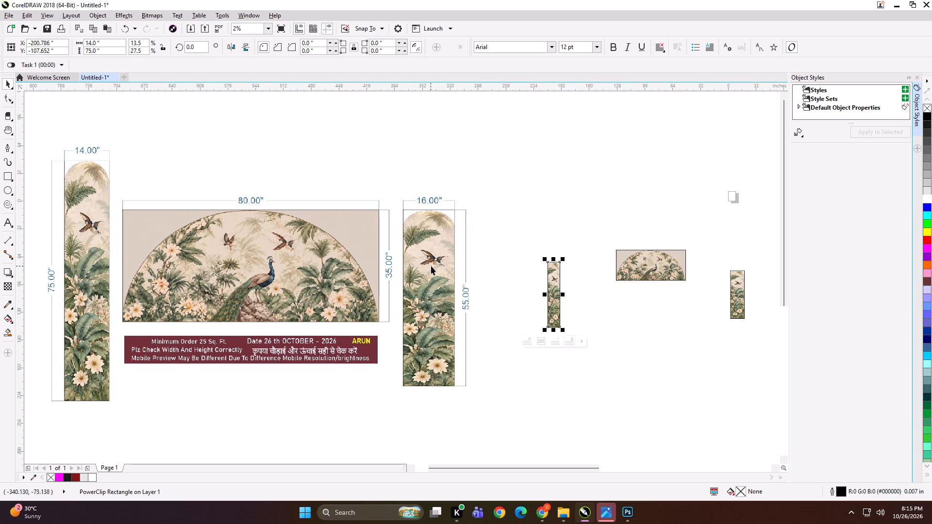
Start exporting the selected 14 × 75 in panel and create and open a KANAHA folder inside folder 26.
key("ctrl+e")
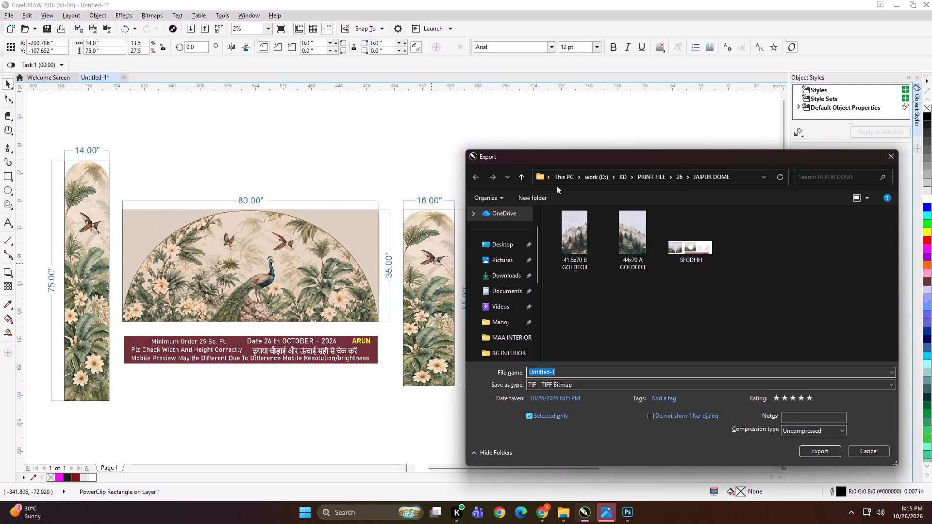
left_click(520, 179)
left_click(531, 200)
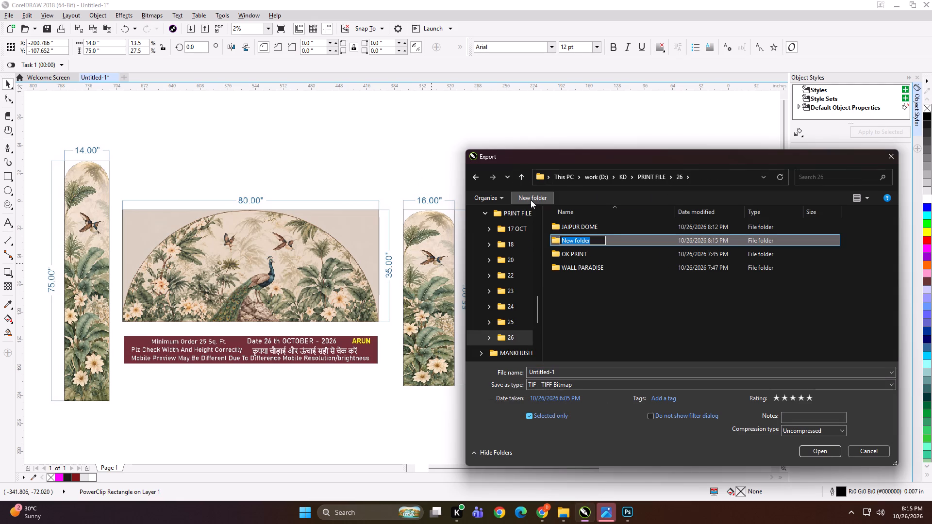
type("KANAHA")
key("Return")
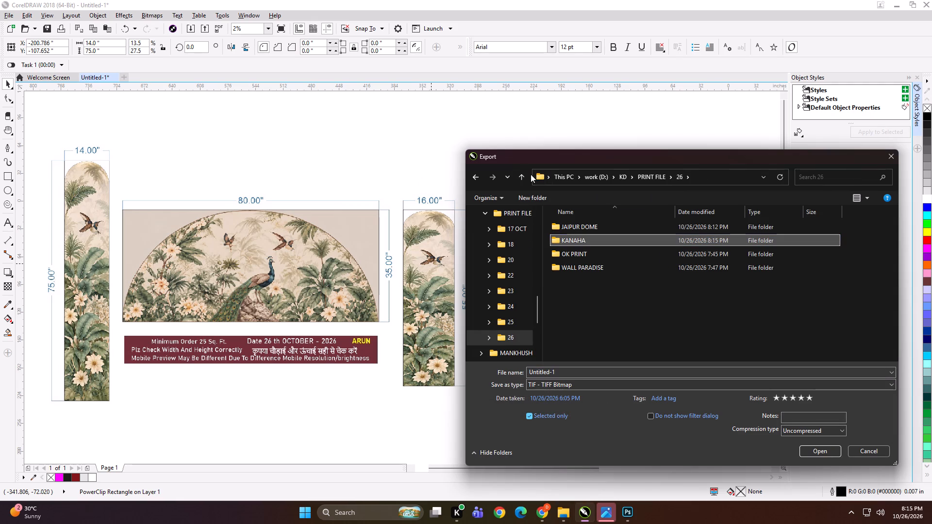
double_click(621, 235)
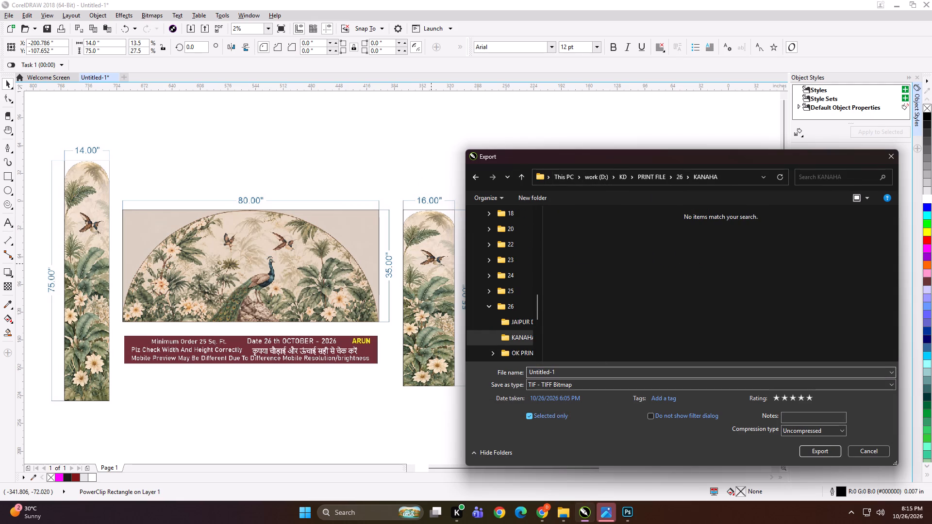
Export the selected 14 × 75 in panel to the KANAHA folder as a TIF named "14x75 A NW".
left_click(594, 374)
type("14x75 A NW")
key("Return")
key("Return")
left_click(614, 275)
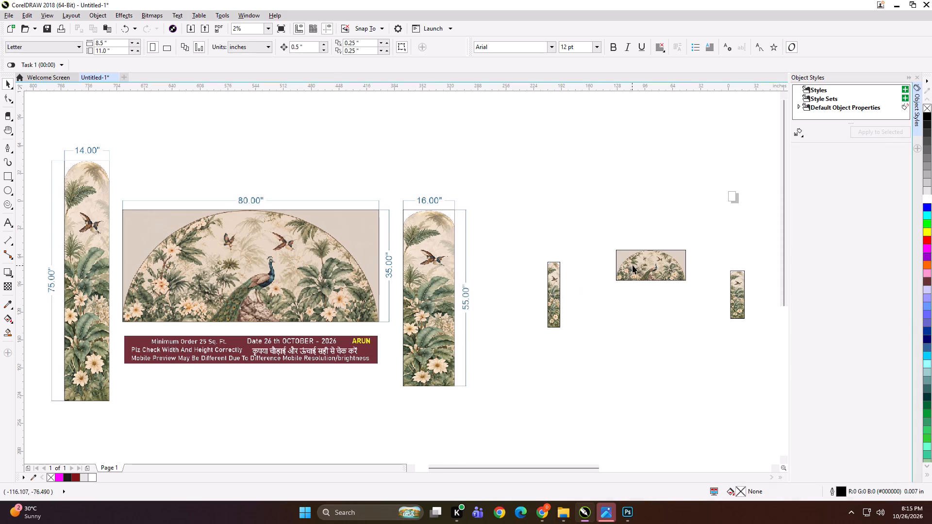
Export the 80 × 35 in peacock arch panel to the KANAHA folder as a TIF named "80x35 NW".
left_click(632, 265)
key("ctrl+e")
type("80x35 NW")
key("Return")
key("Return")
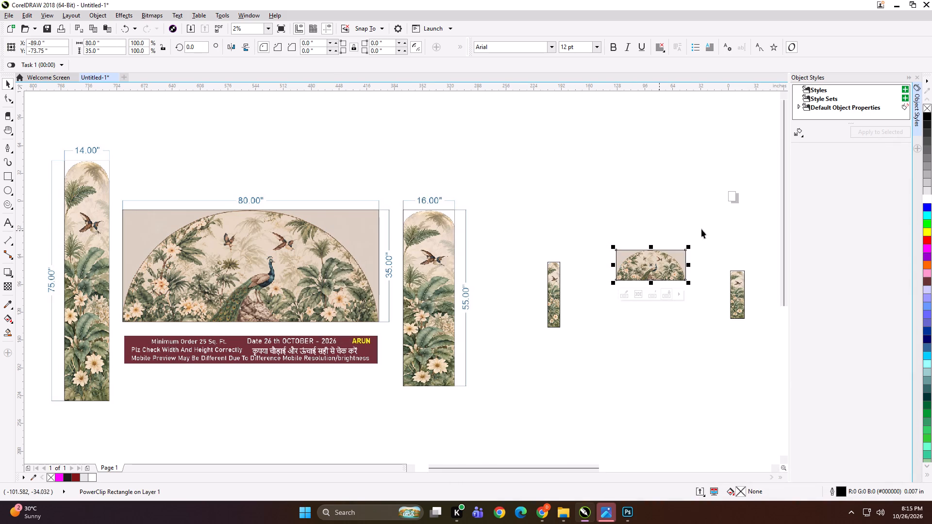
Export the 16 × 55 in panel to the KANAHA folder as a TIF named "16x55 C NW".
left_click_drag(706, 230, 748, 347)
key("ctrl+e")
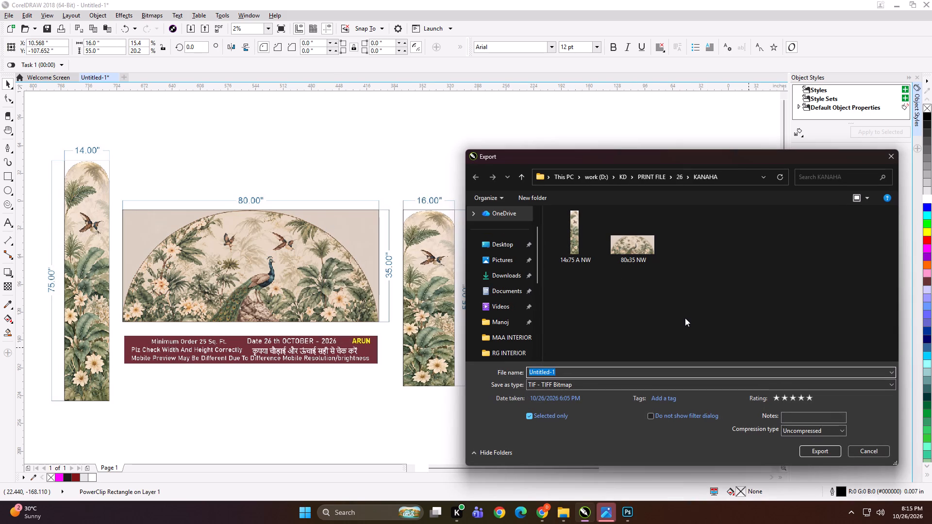
type("16x55 NW")
key("Left")
key("Left")
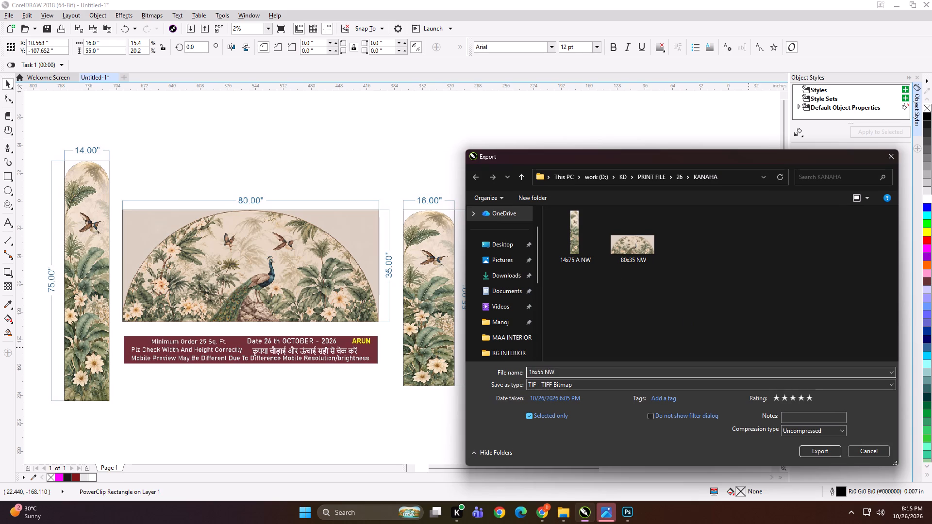
type("C")
key("space")
key("Return")
key("Return")
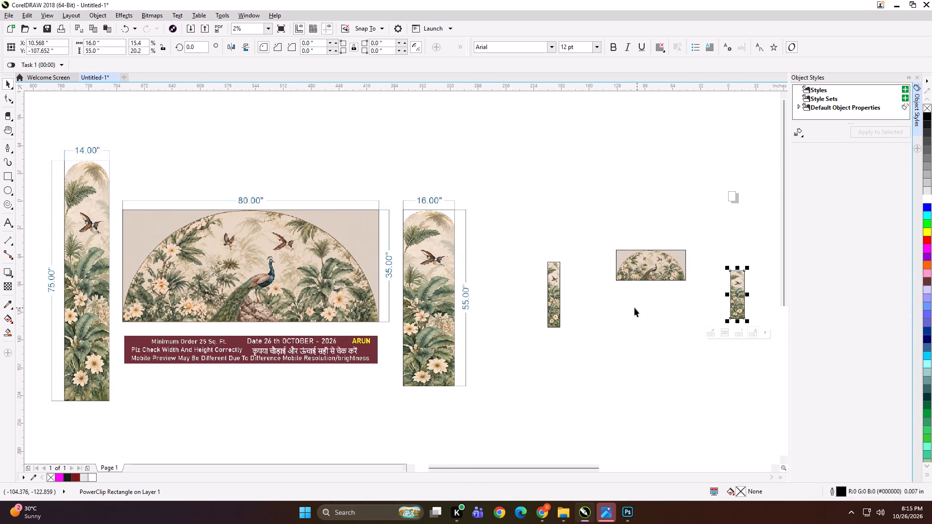
Move the undimensioned arch panel and 16 × 55 in panel closer to the undimensioned 14 × 75 in panel.
left_click_drag(640, 262, 592, 280)
left_click_drag(734, 289, 649, 280)
Enlarge the three undimensioned print panels together and position them beside the dimensioned layout.
left_click_drag(700, 226, 502, 372)
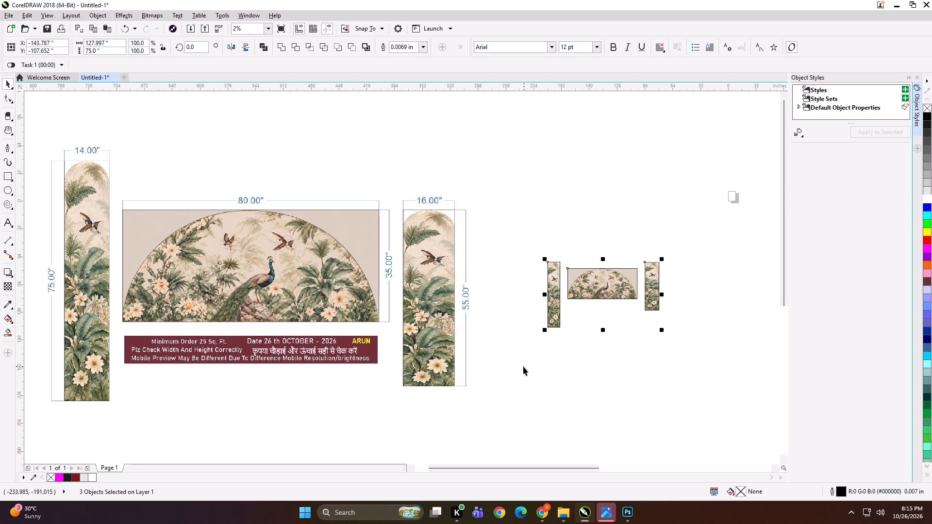
left_click_drag(660, 331, 702, 377, "shift")
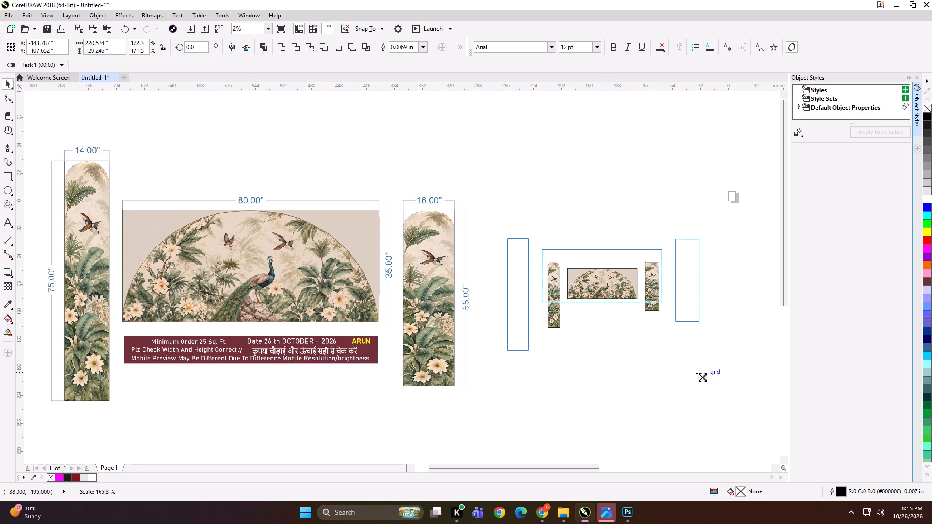
left_click_drag(702, 377, 745, 387, "shift")
left_click_drag(521, 265, 544, 268)
scroll(412, 257, "down", 1)
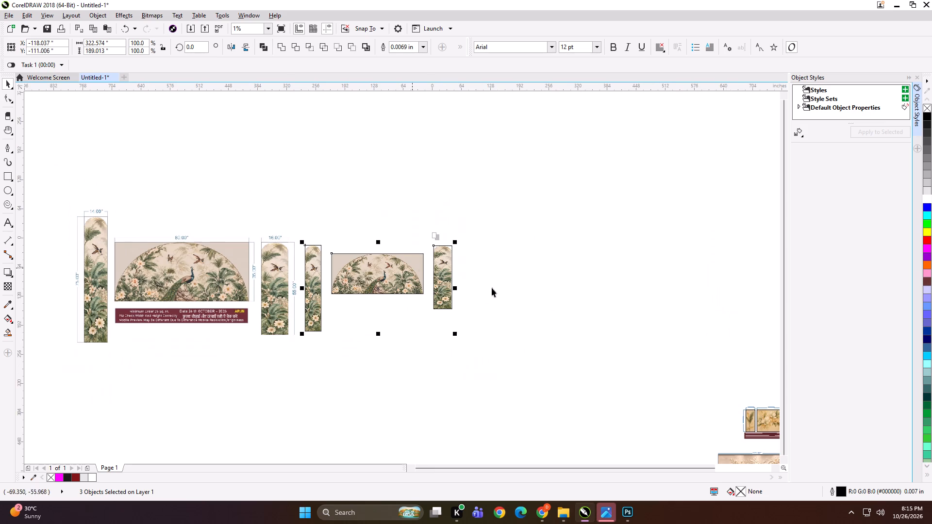
left_click_drag(458, 336, 475, 344)
Group the three print panels with the dimensioned layout and shrink the group to about 6.1 in by 2.2 in.
left_click(261, 304, "shift")
key("ctrl+g")
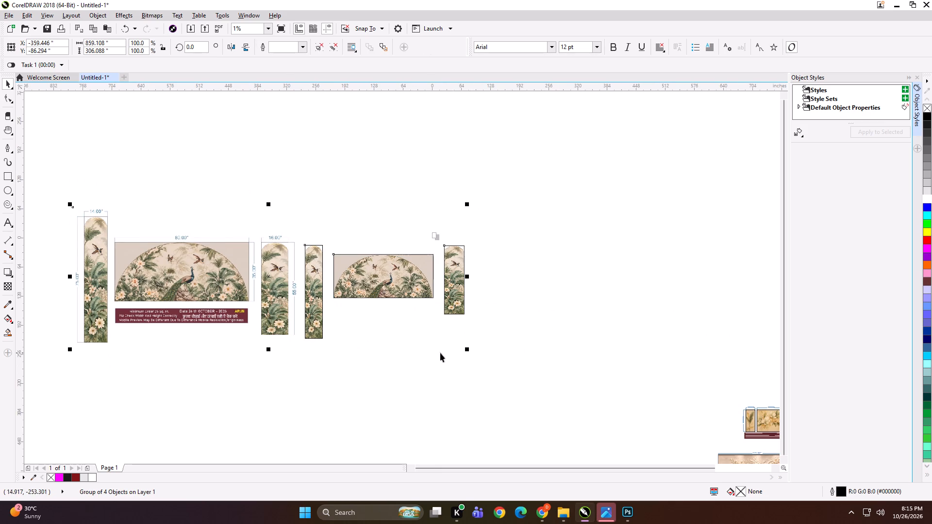
left_click_drag(467, 350, 313, 310, "shift")
scroll(241, 272, "up", 2)
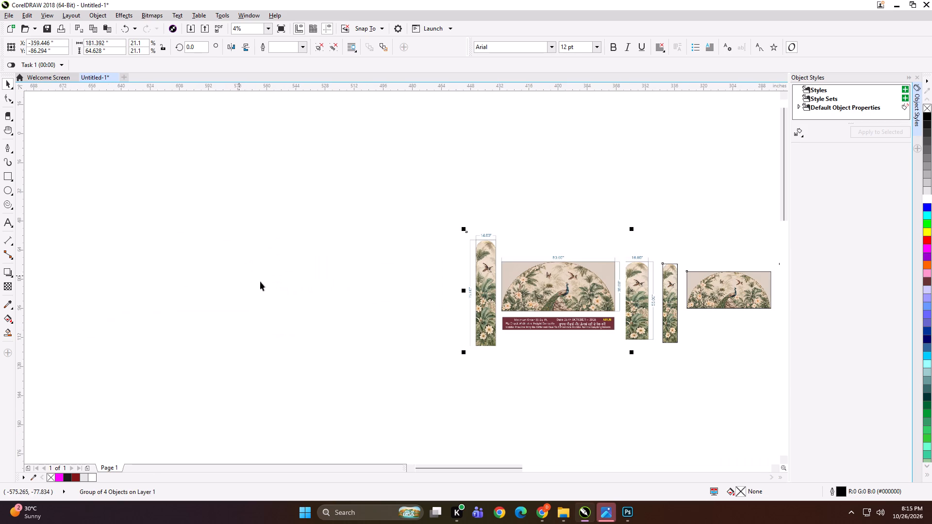
left_click_drag(716, 293, 553, 291)
scroll(589, 318, "up", 1)
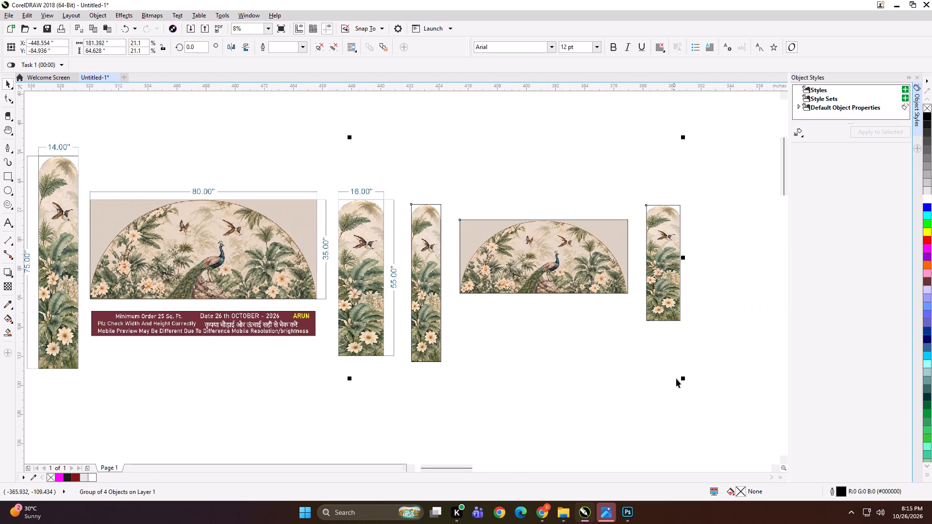
left_click_drag(684, 381, 402, 278, "shift")
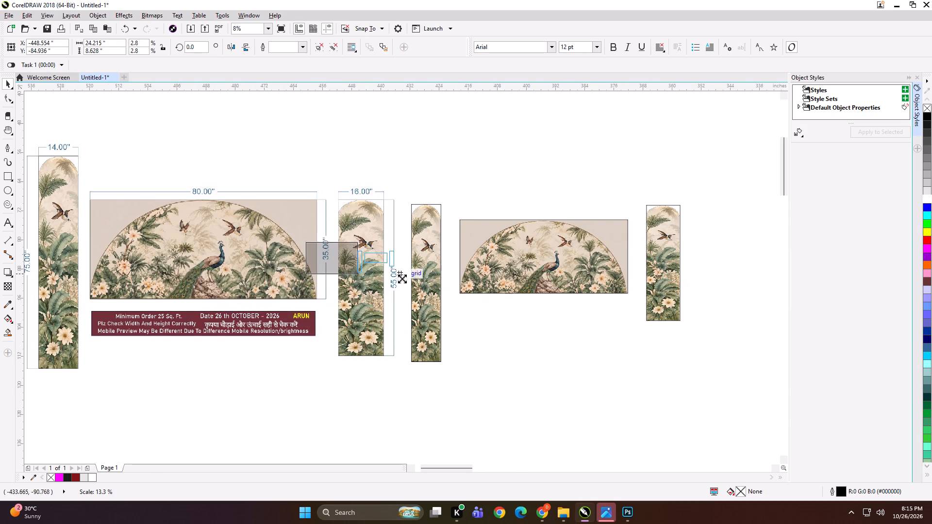
left_click_drag(402, 278, 382, 272, "shift")
scroll(343, 260, "up", 3)
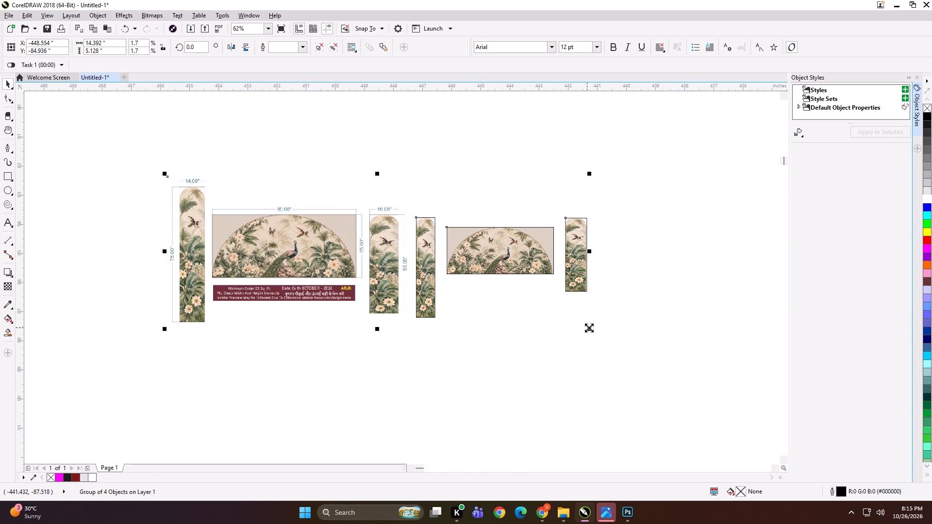
left_click_drag(590, 327, 468, 299, "shift")
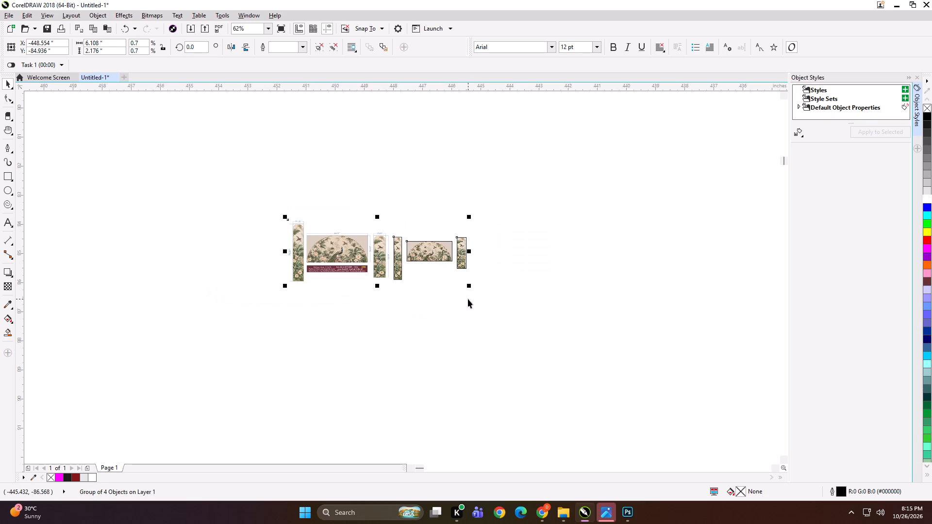
Export the shrunken group under the file name "DGDHJHJ".
key("ctrl+e")
type("DGDHJHJ")
key("Return")
key("Return")
key("Return")
Delete the shrunken peacock panel group from the drawing and bring the remaining mural layouts into view.
key("Delete")
key("F4")
left_click(432, 234)
scroll(628, 225, "down", 2)
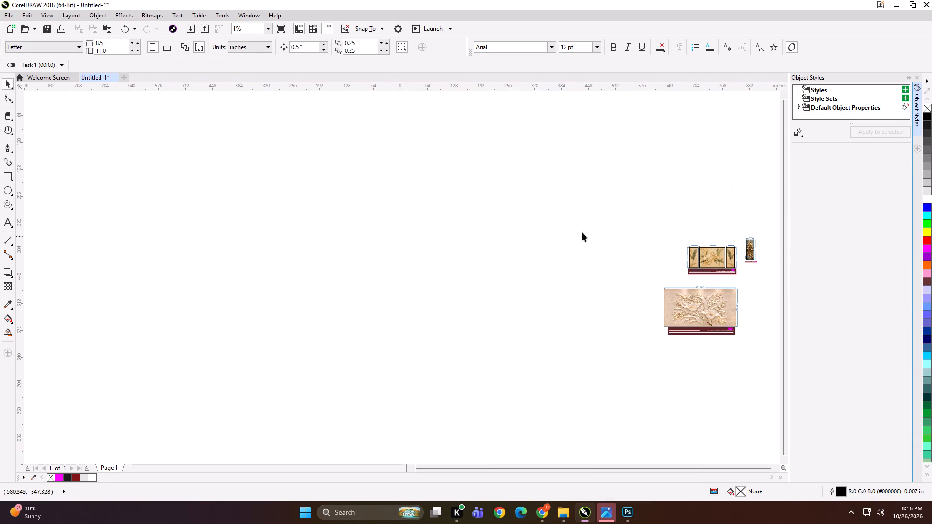
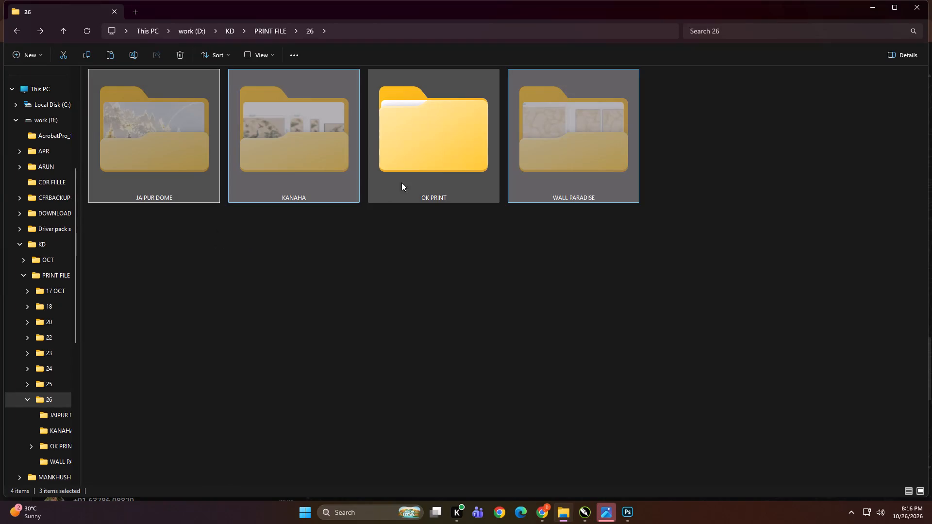
Open the JAIPUR DOME folder and inspect the "44x70 A GOLDFOIL" panel image up close before returning to folder 26.
left_click(197, 201)
double_click(171, 147)
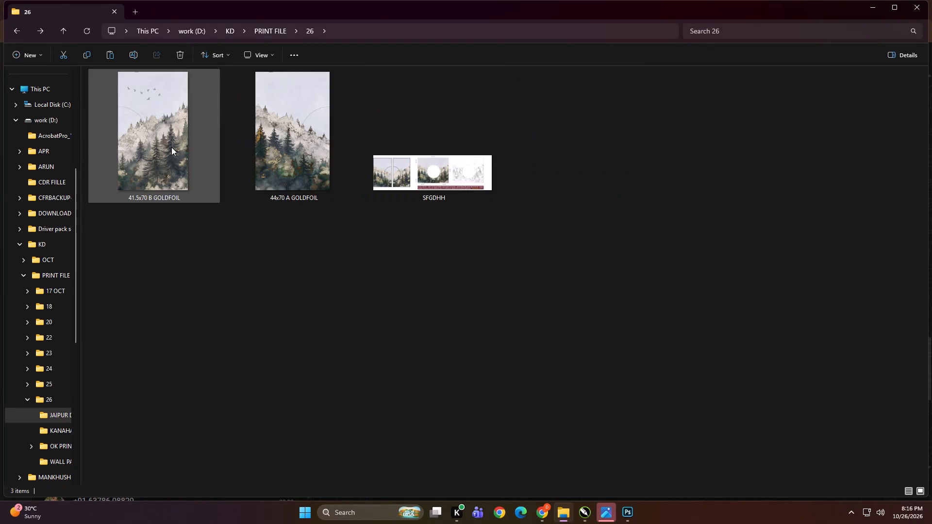
scroll(192, 227, "up", 16, "ctrl")
double_click(278, 127)
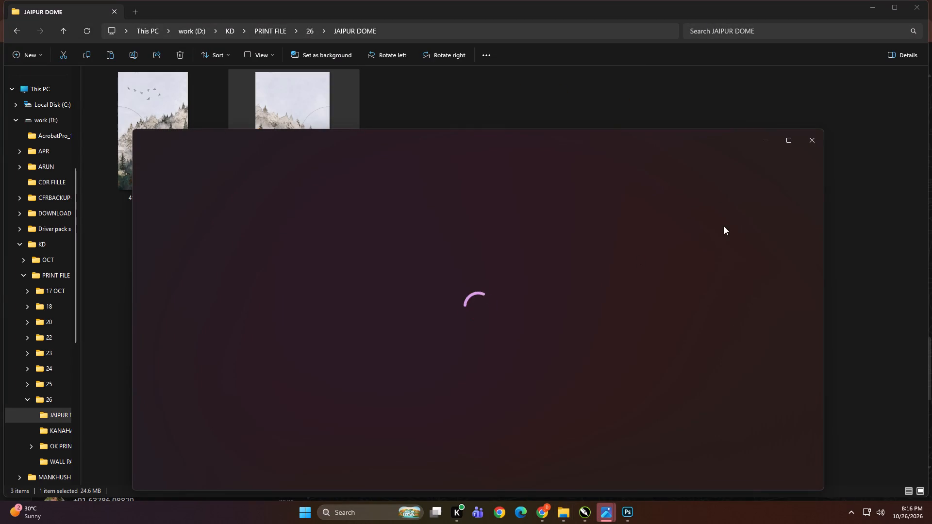
left_click(782, 140)
scroll(451, 376, "up", 16)
scroll(451, 376, "up", 5)
left_click(931, 0)
left_click(451, 343)
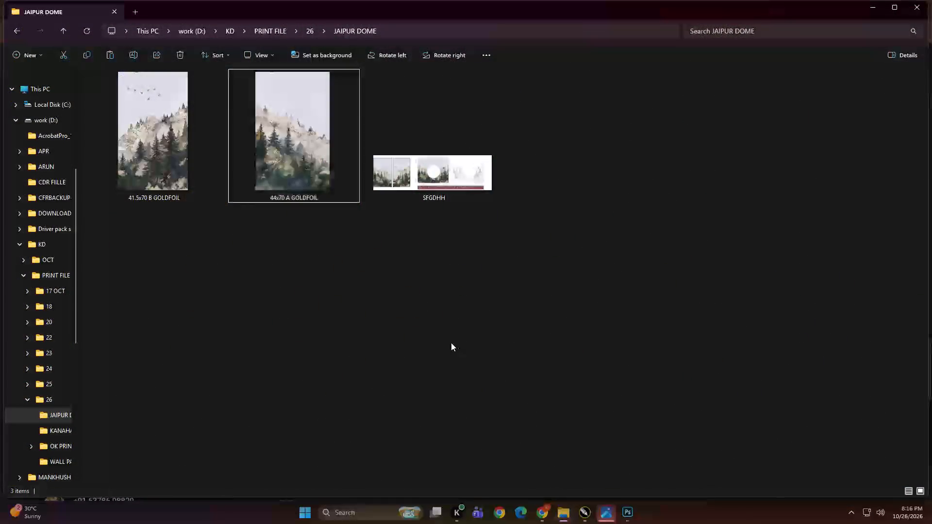
key("BackSpace")
Move the JAIPUR DOME, KANAHA and WALL PARADISE folders from folder 26 into the OK PRINT folder.
left_click(170, 246)
left_click(166, 147)
left_click(293, 147, "ctrl")
left_click(551, 150, "ctrl")
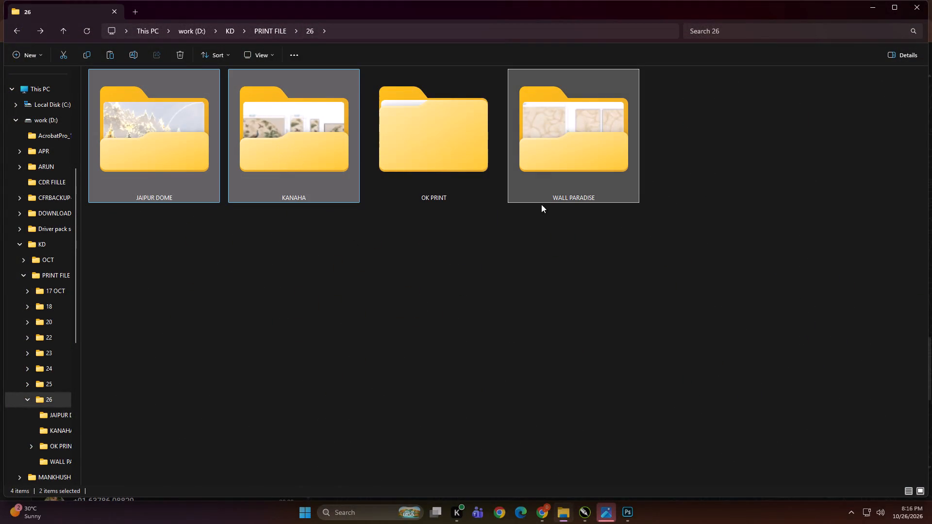
key("ctrl+x")
double_click(427, 138)
left_click(341, 299)
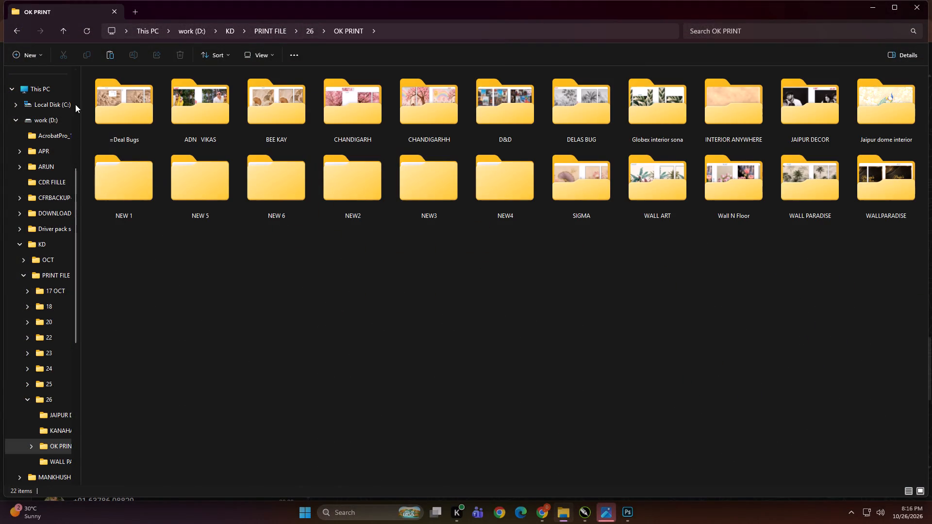
Create a new folder named "NEW 7" inside the OK PRINT folder.
left_click(31, 57)
left_click(37, 75)
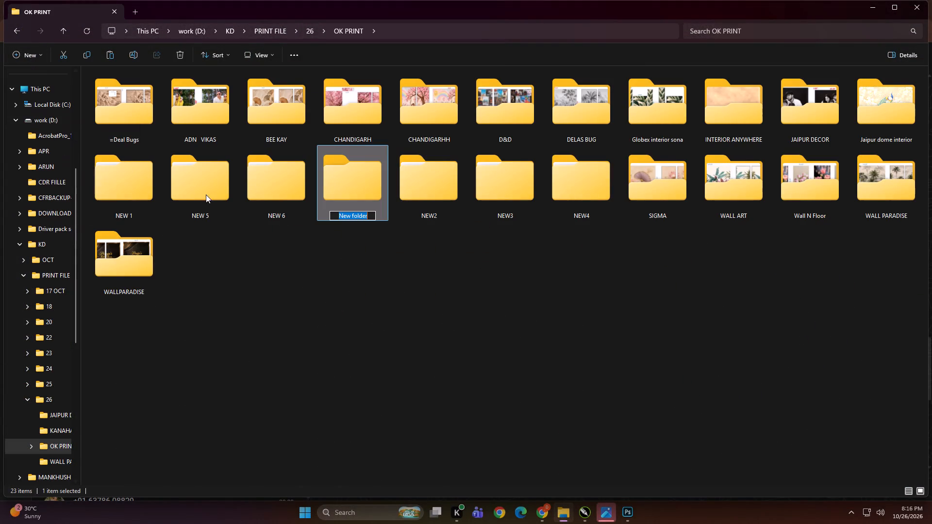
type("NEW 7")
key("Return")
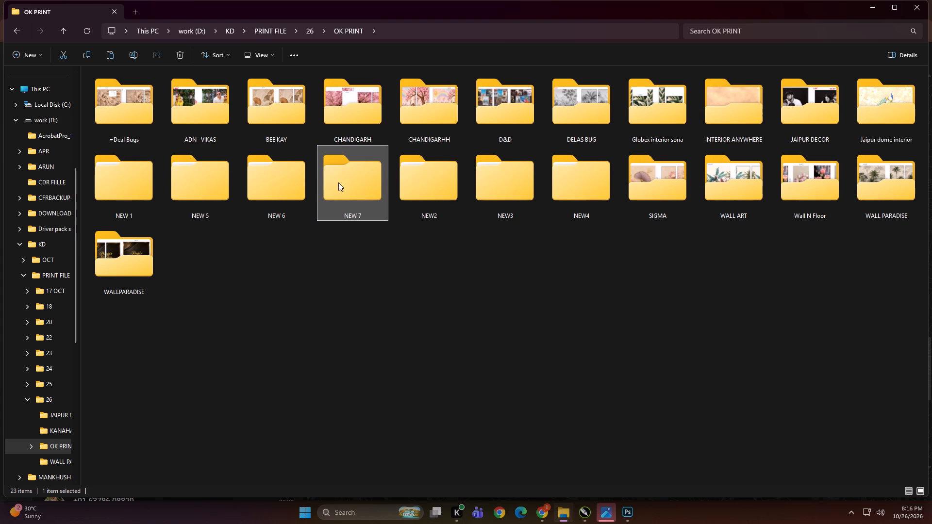
Paste the cut WALL PARADISE, JAIPUR DOME and KANAHA folders into the NEW 7 folder.
double_click(340, 178)
left_click(327, 237)
right_click(327, 237)
left_click(343, 244)
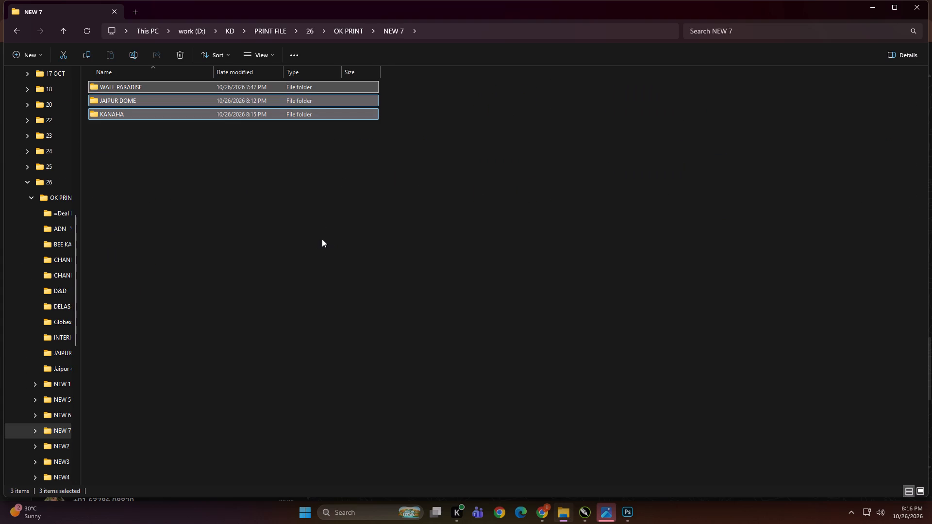
left_click(322, 239)
Copy the NEW 7 folder from OK PRINT into the Print\26 folder on the DIGITECH_SHAREDRIVE (Z:) network drive.
key("BackSpace")
left_click(391, 282)
left_click(363, 195)
key("ctrl+c")
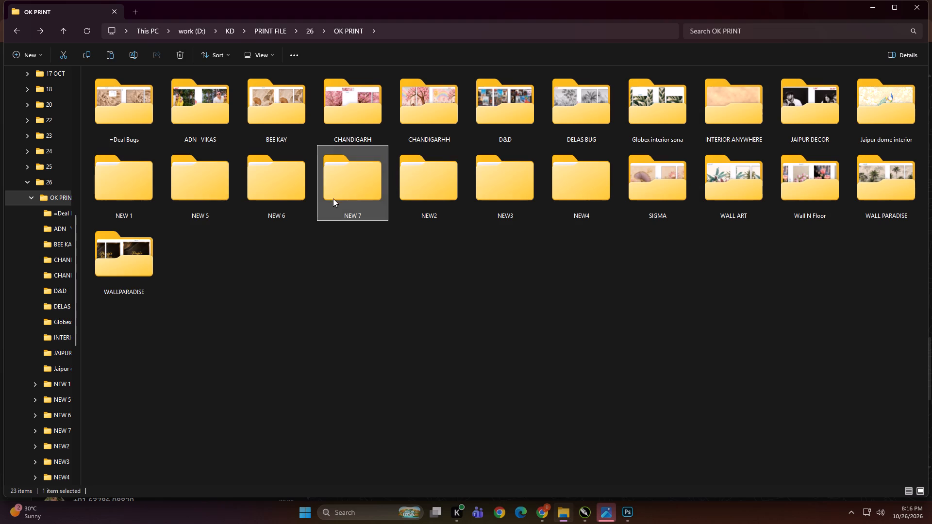
scroll(34, 283, "up", 4)
left_click(42, 303)
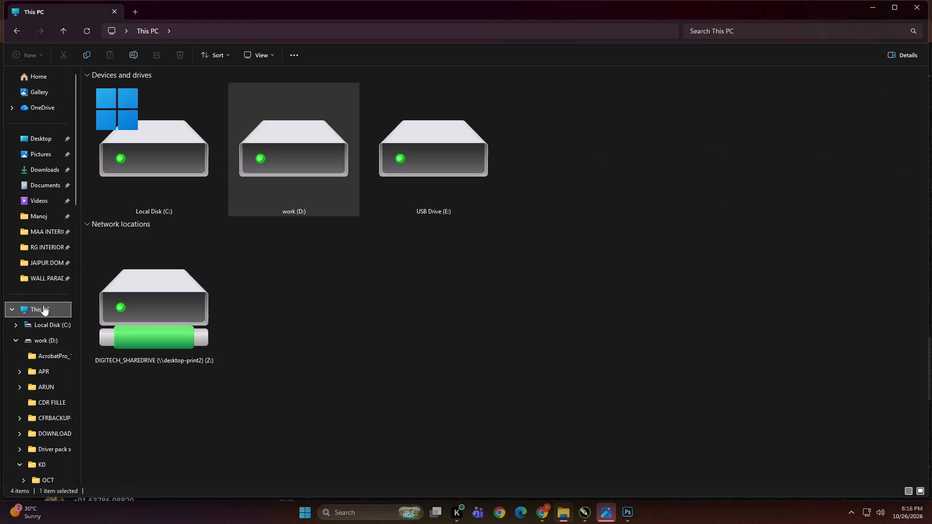
double_click(179, 311)
double_click(715, 129)
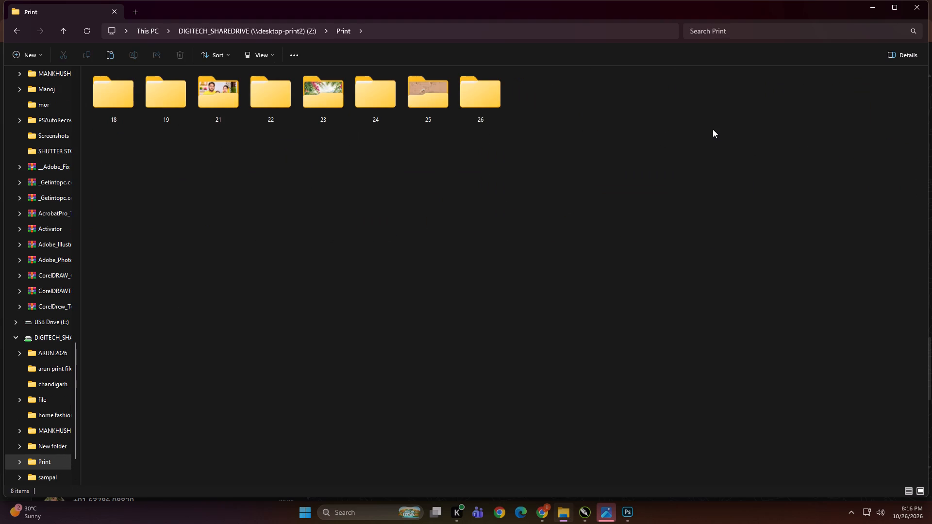
double_click(483, 92)
right_click(411, 322)
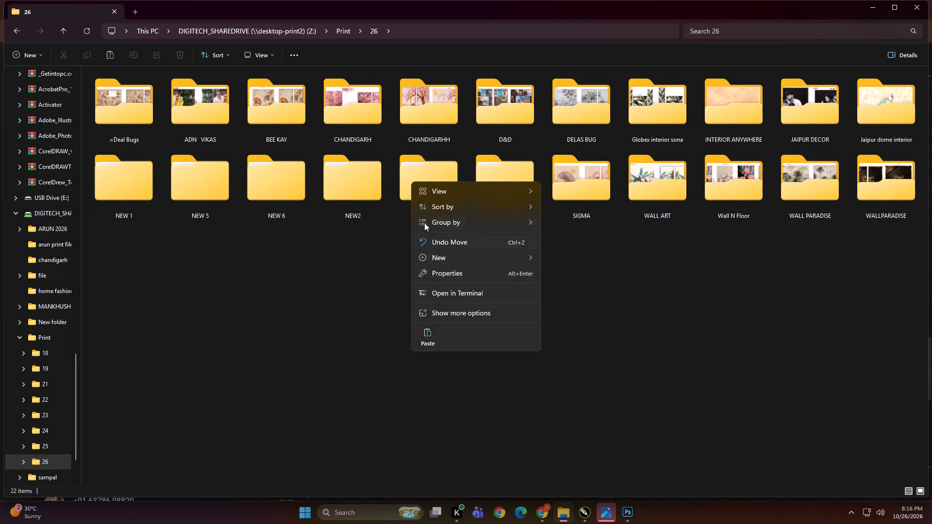
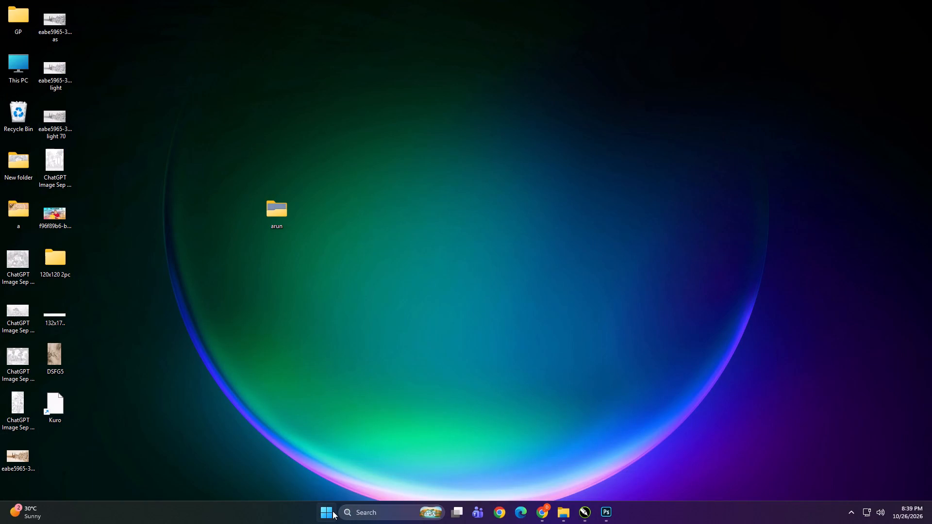
Bring up the Windows power options to shut down the computer.
left_click(333, 511)
left_click(640, 483)
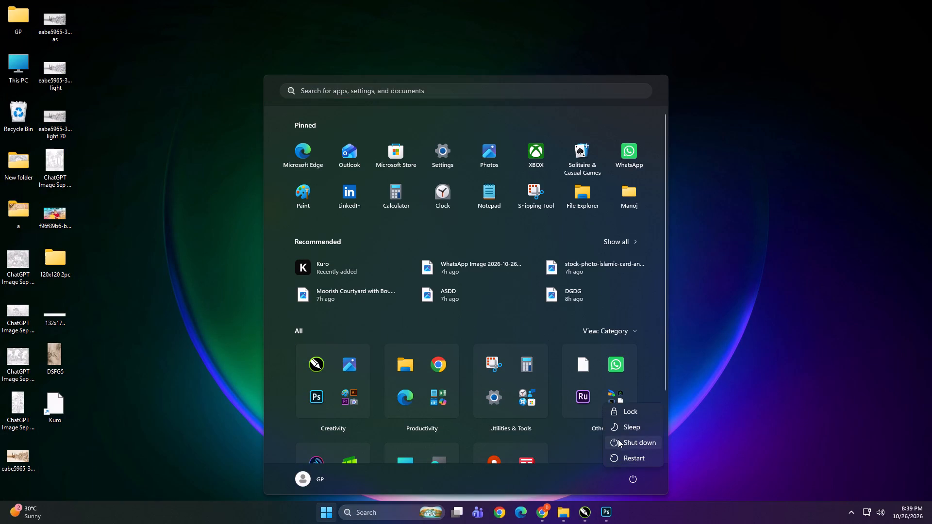